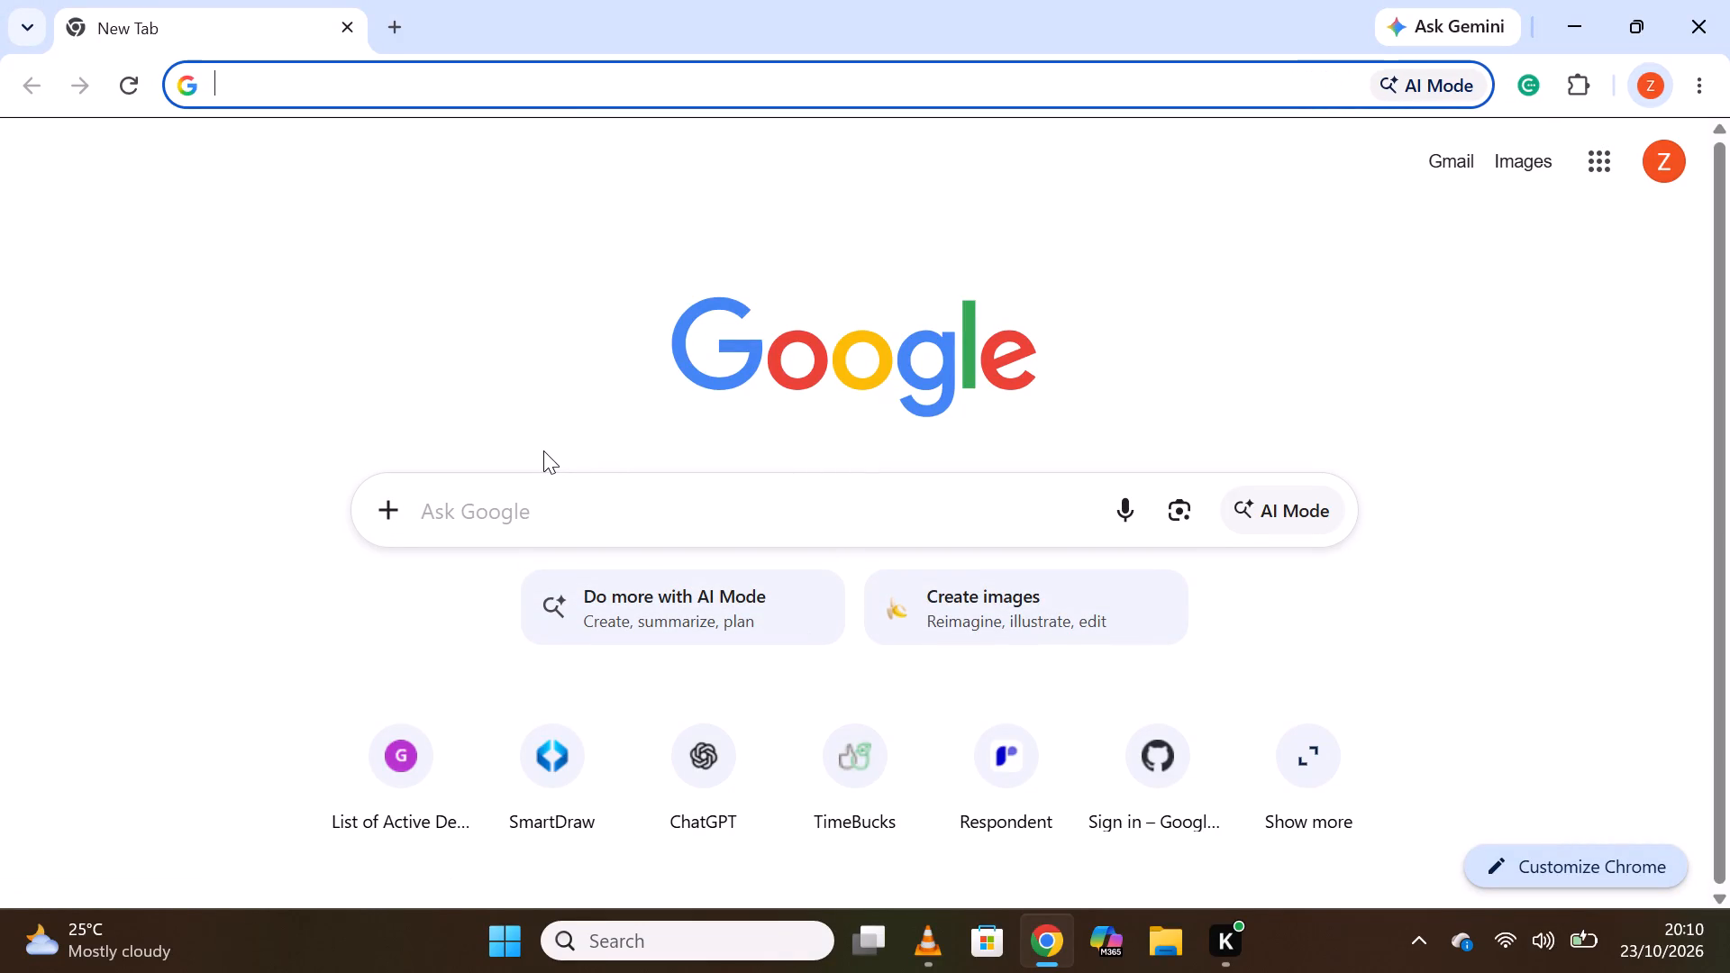
Open a new Canva video design from the browsing history.
key("ctrl+h")
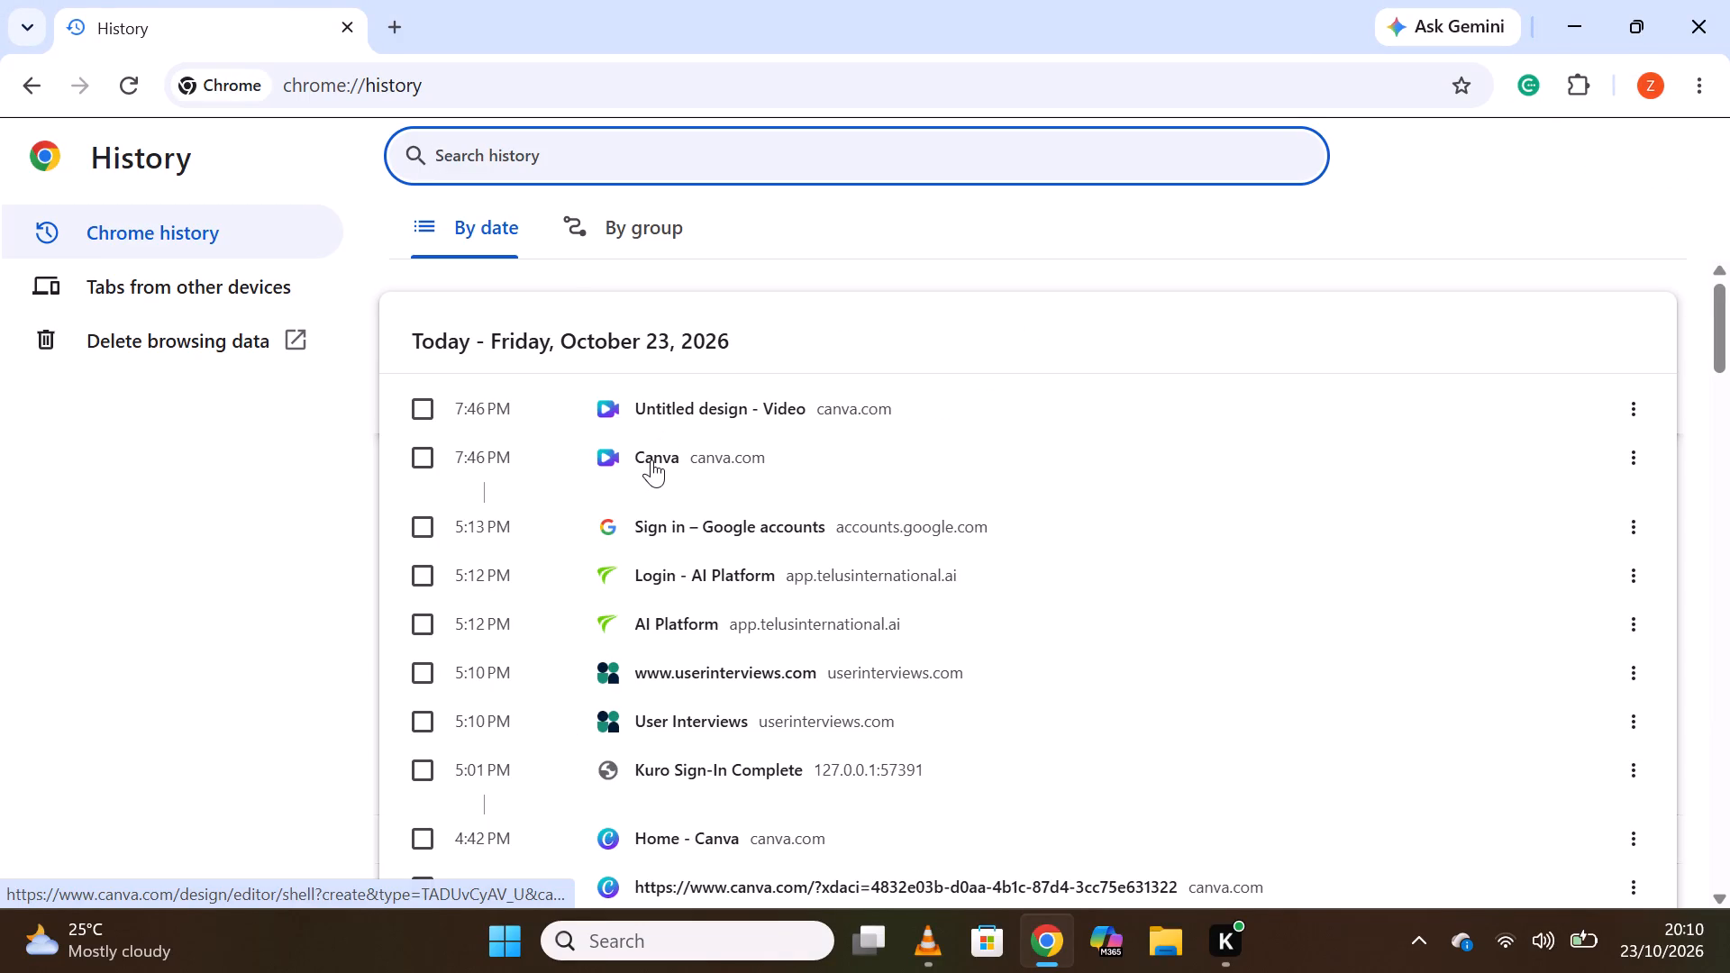
left_click(651, 458)
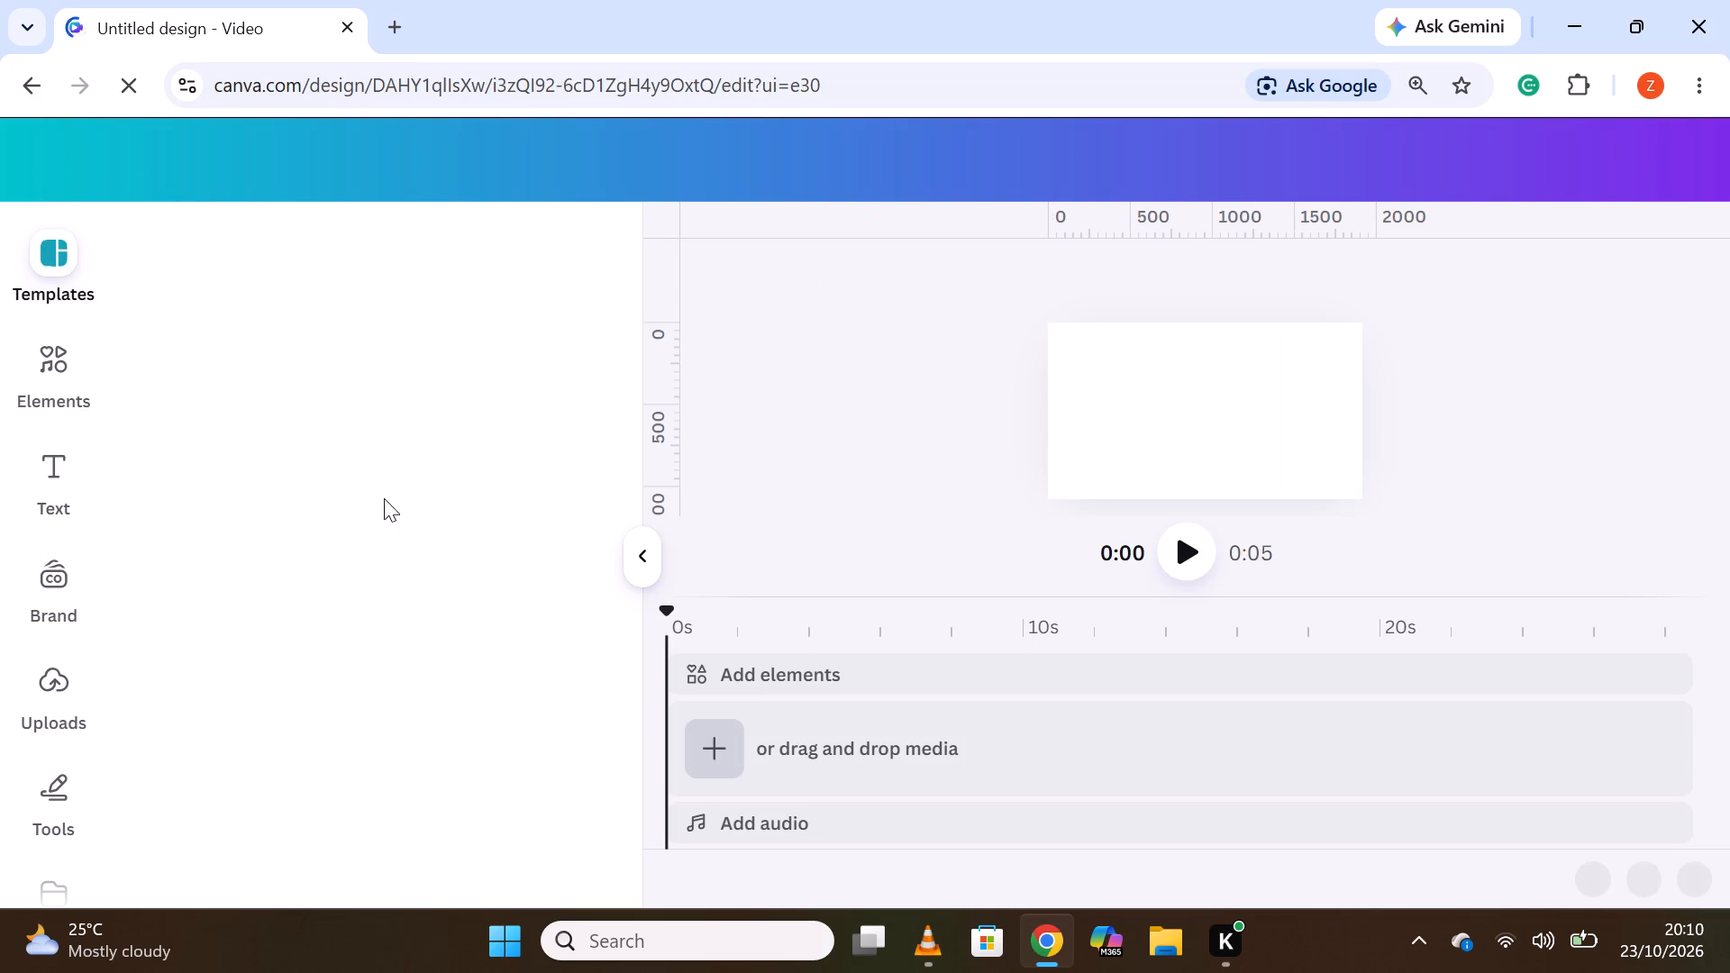
Show the stock videos in the Nature category.
scroll(80, 682, "down", 12)
left_click(47, 835)
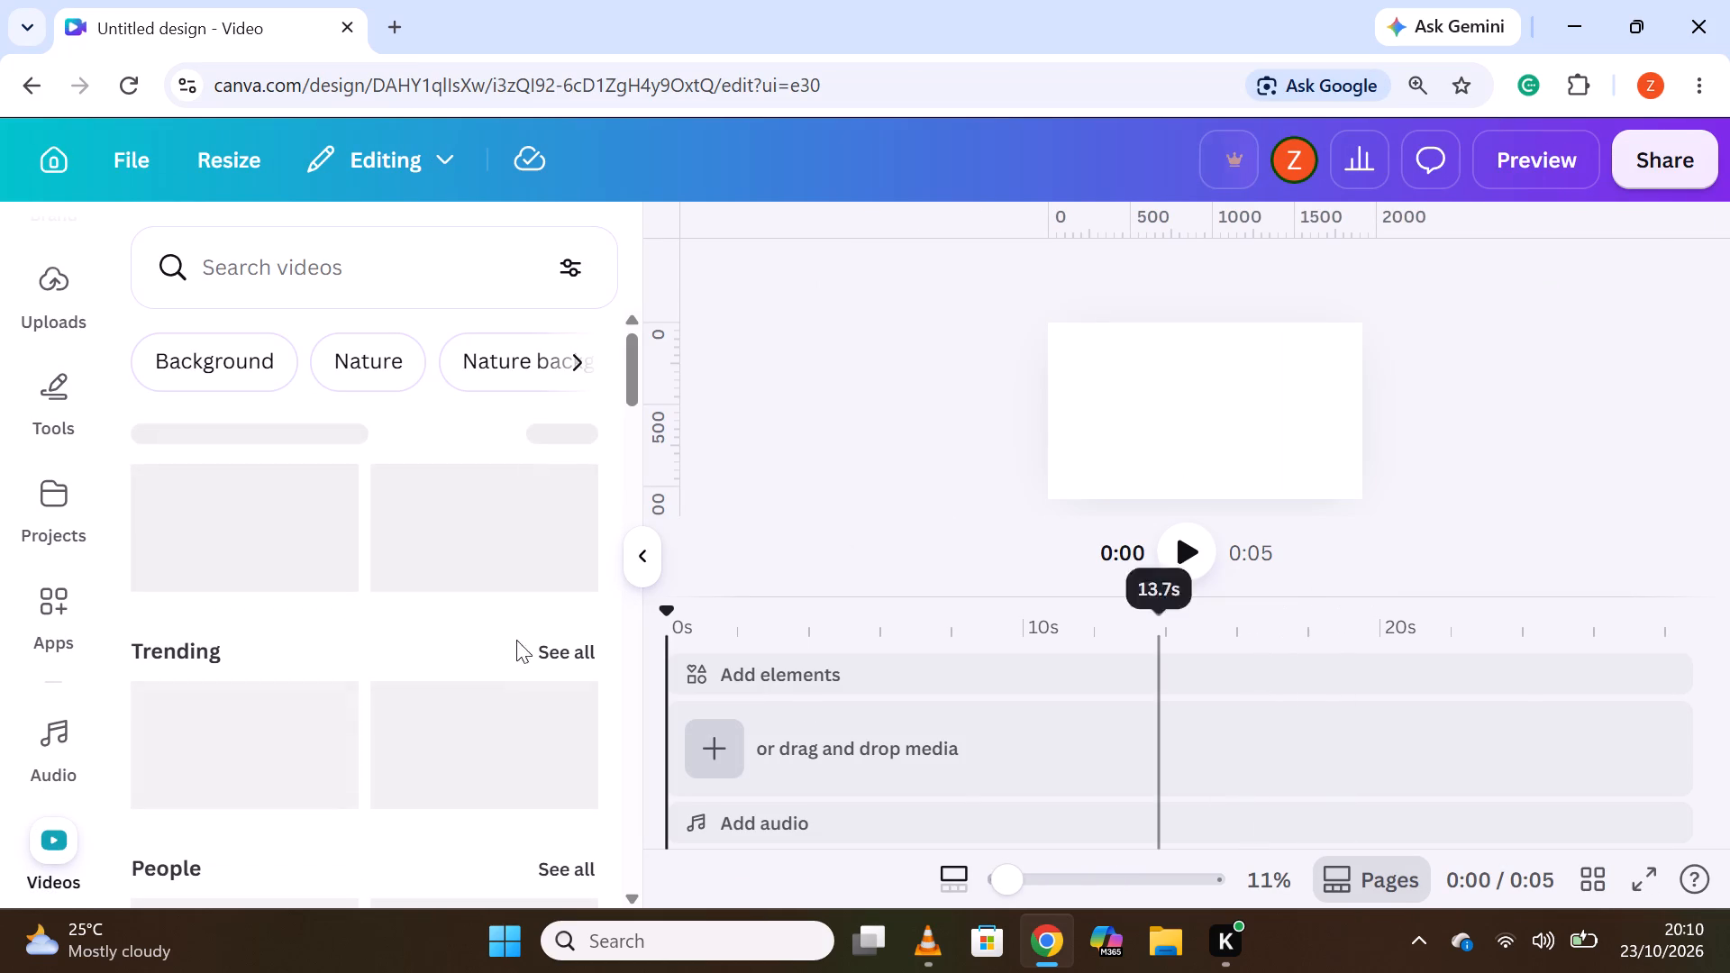
left_click(361, 374)
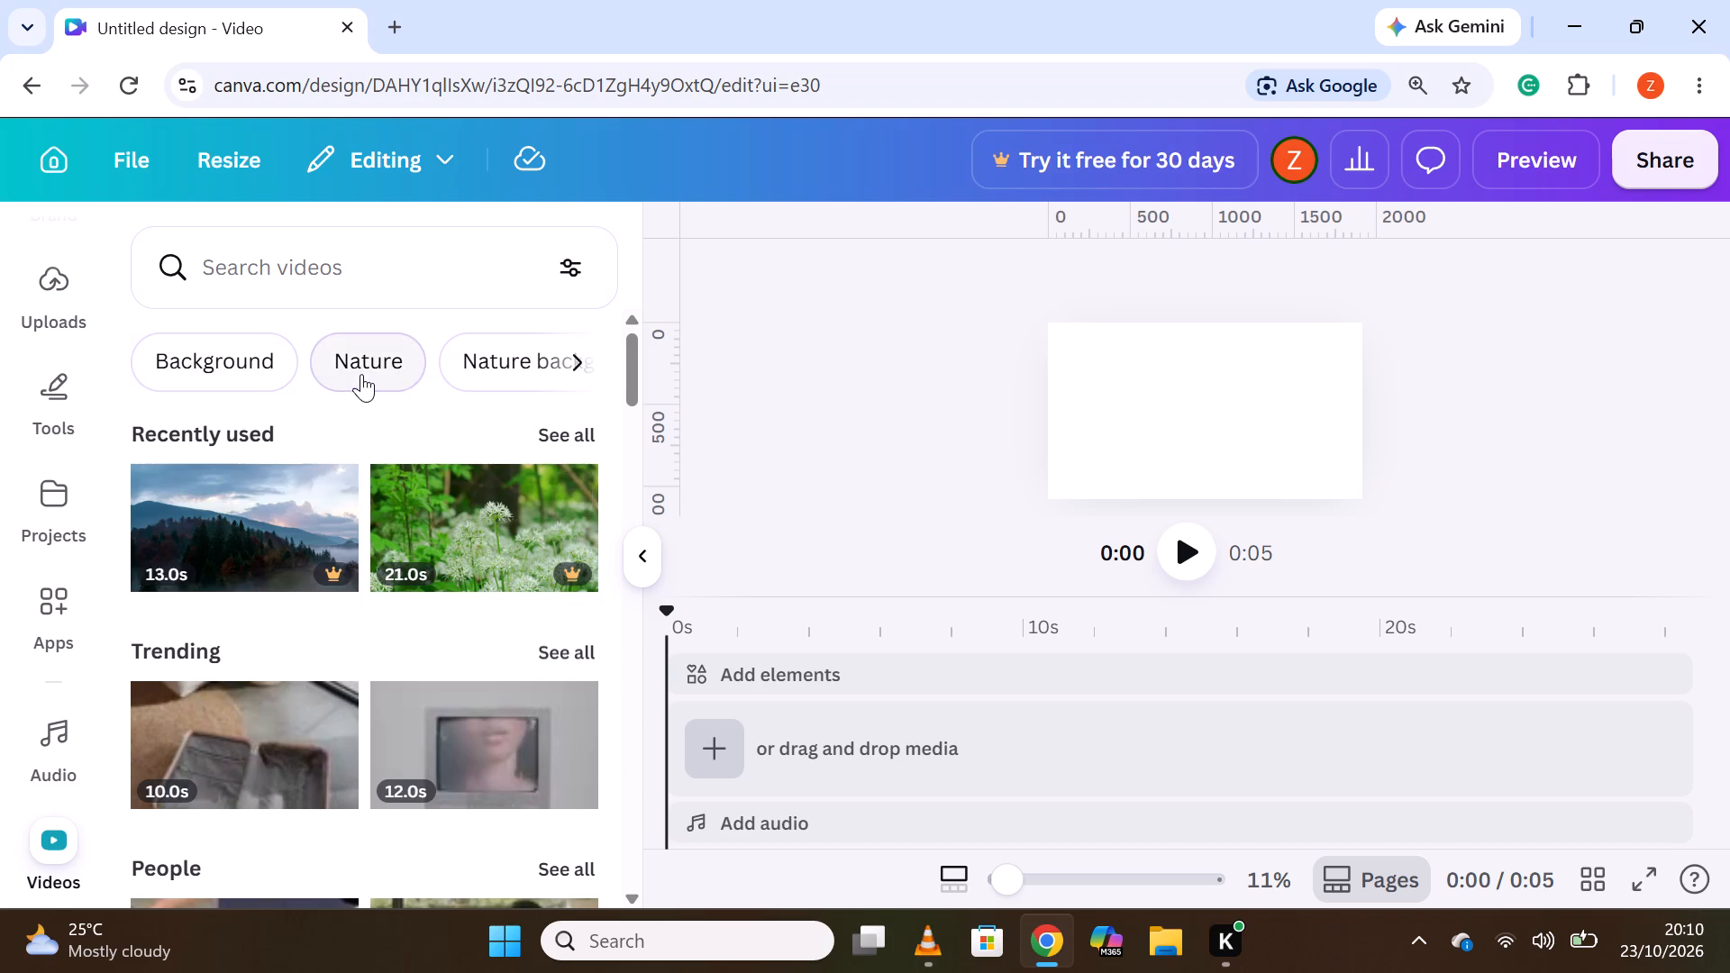
Add the 18.0s autumn leaves nature video to the timeline's elements track, starting at 0s.
scroll(426, 490, "down", 5)
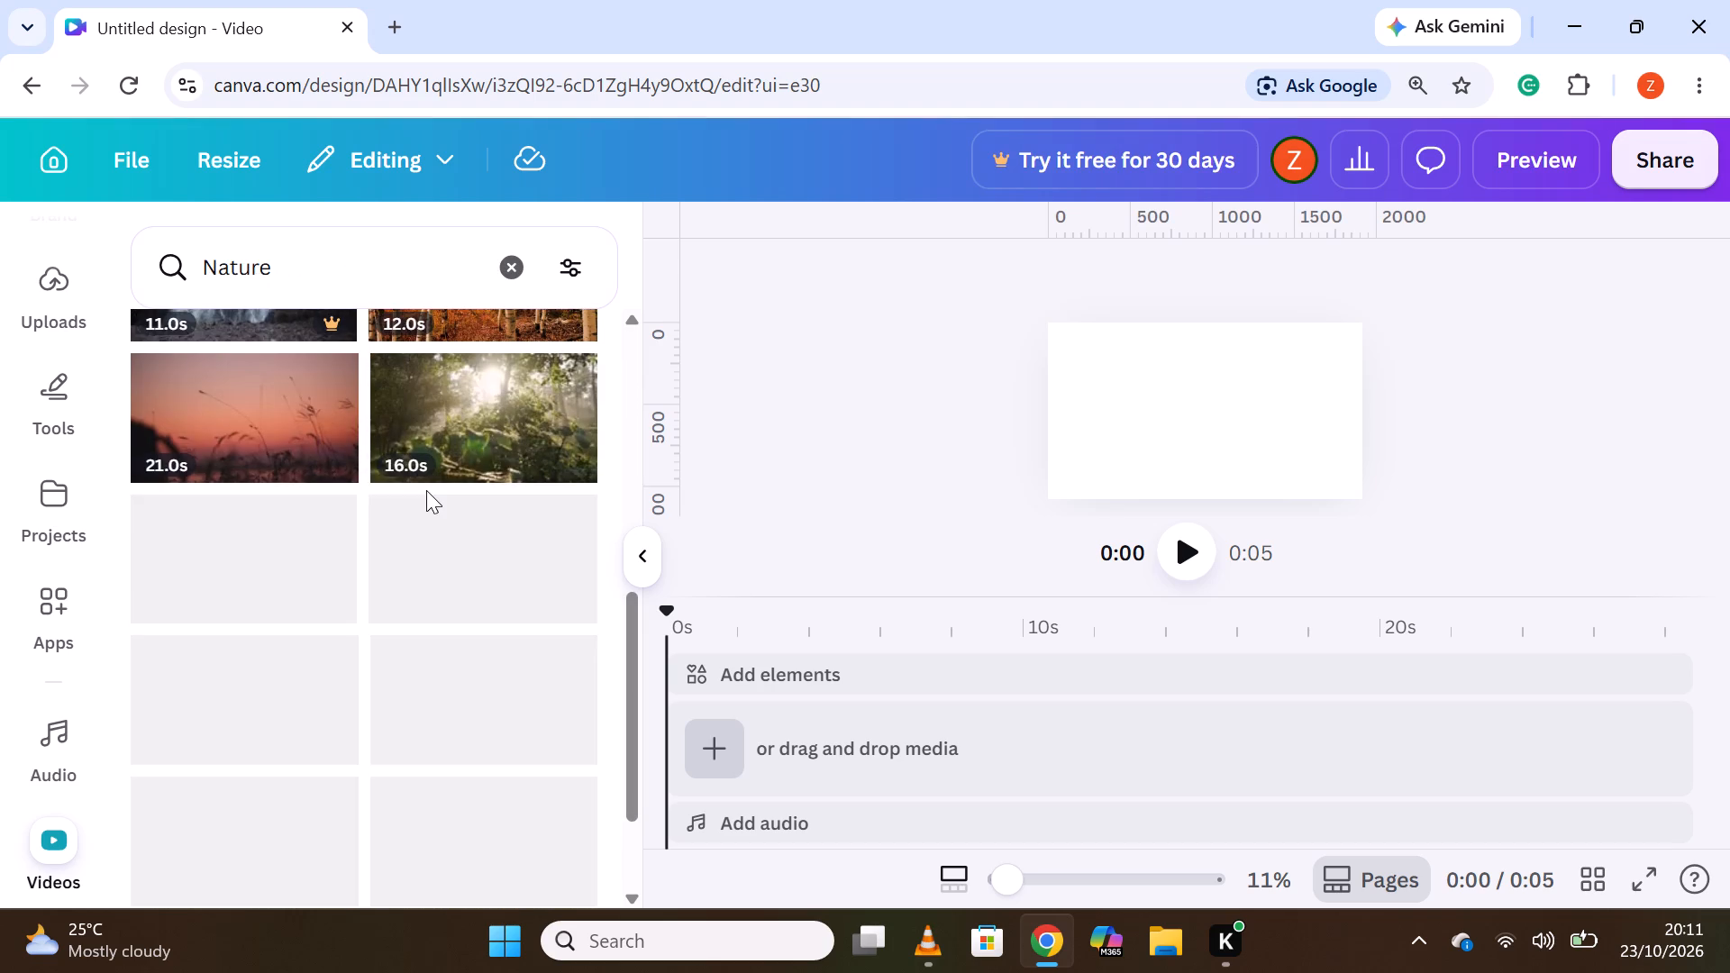
scroll(426, 490, "down", 2)
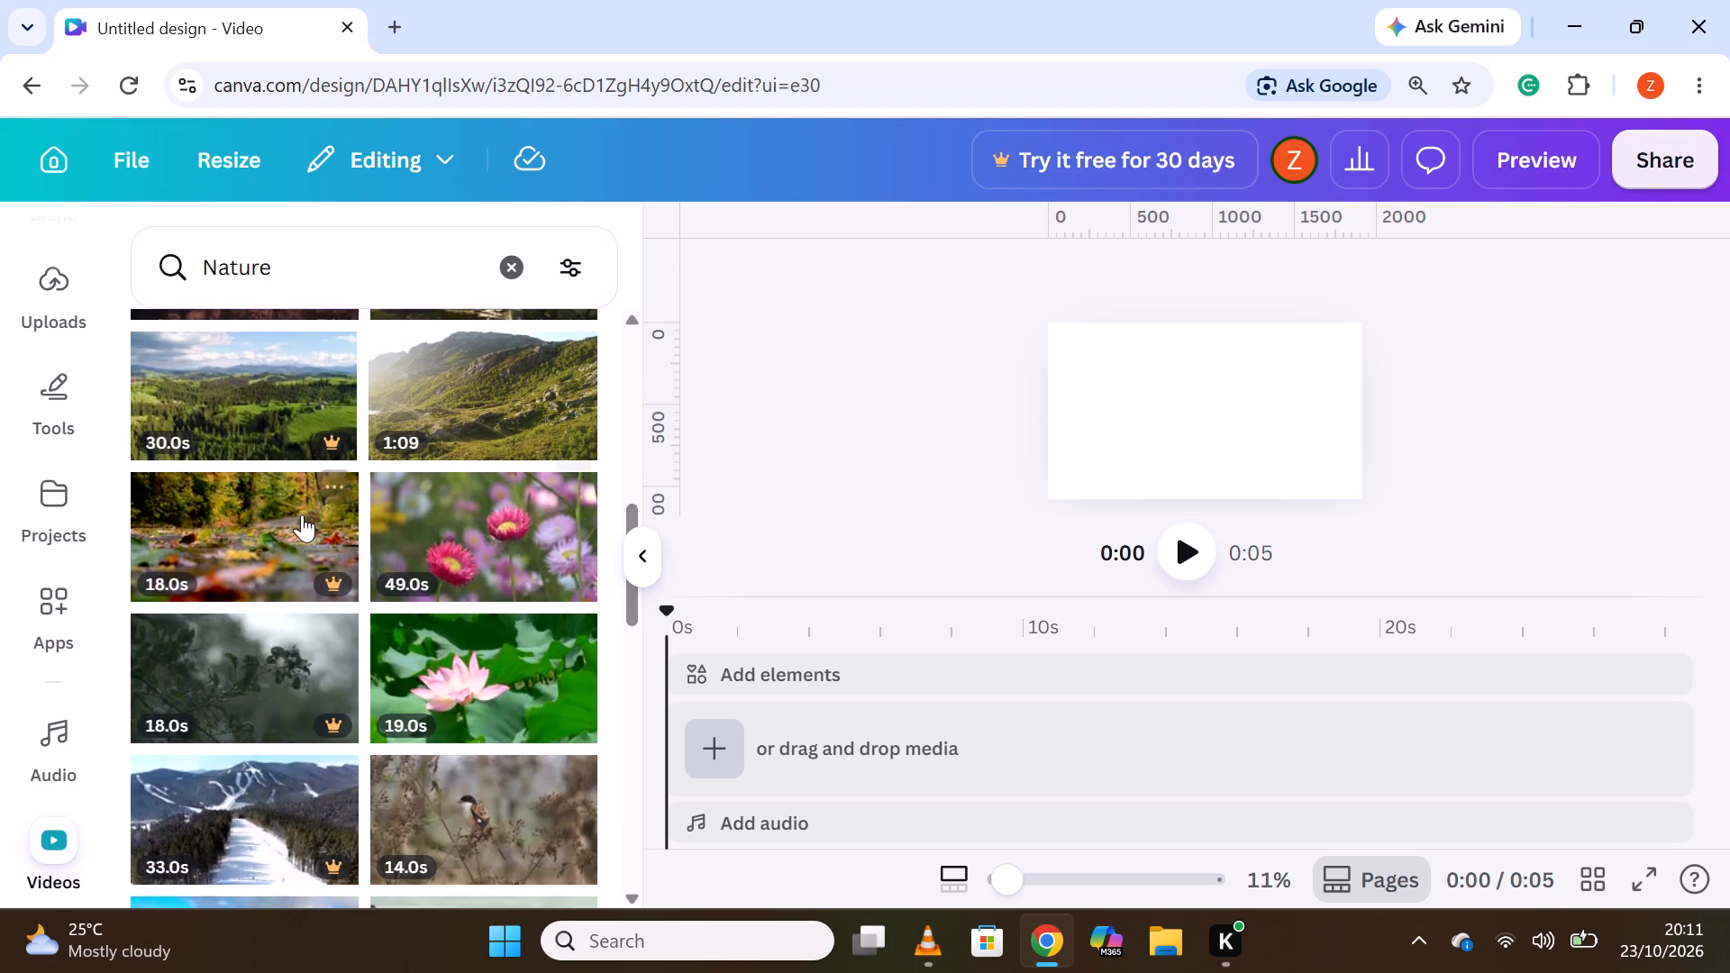
left_click_drag(205, 527, 803, 665)
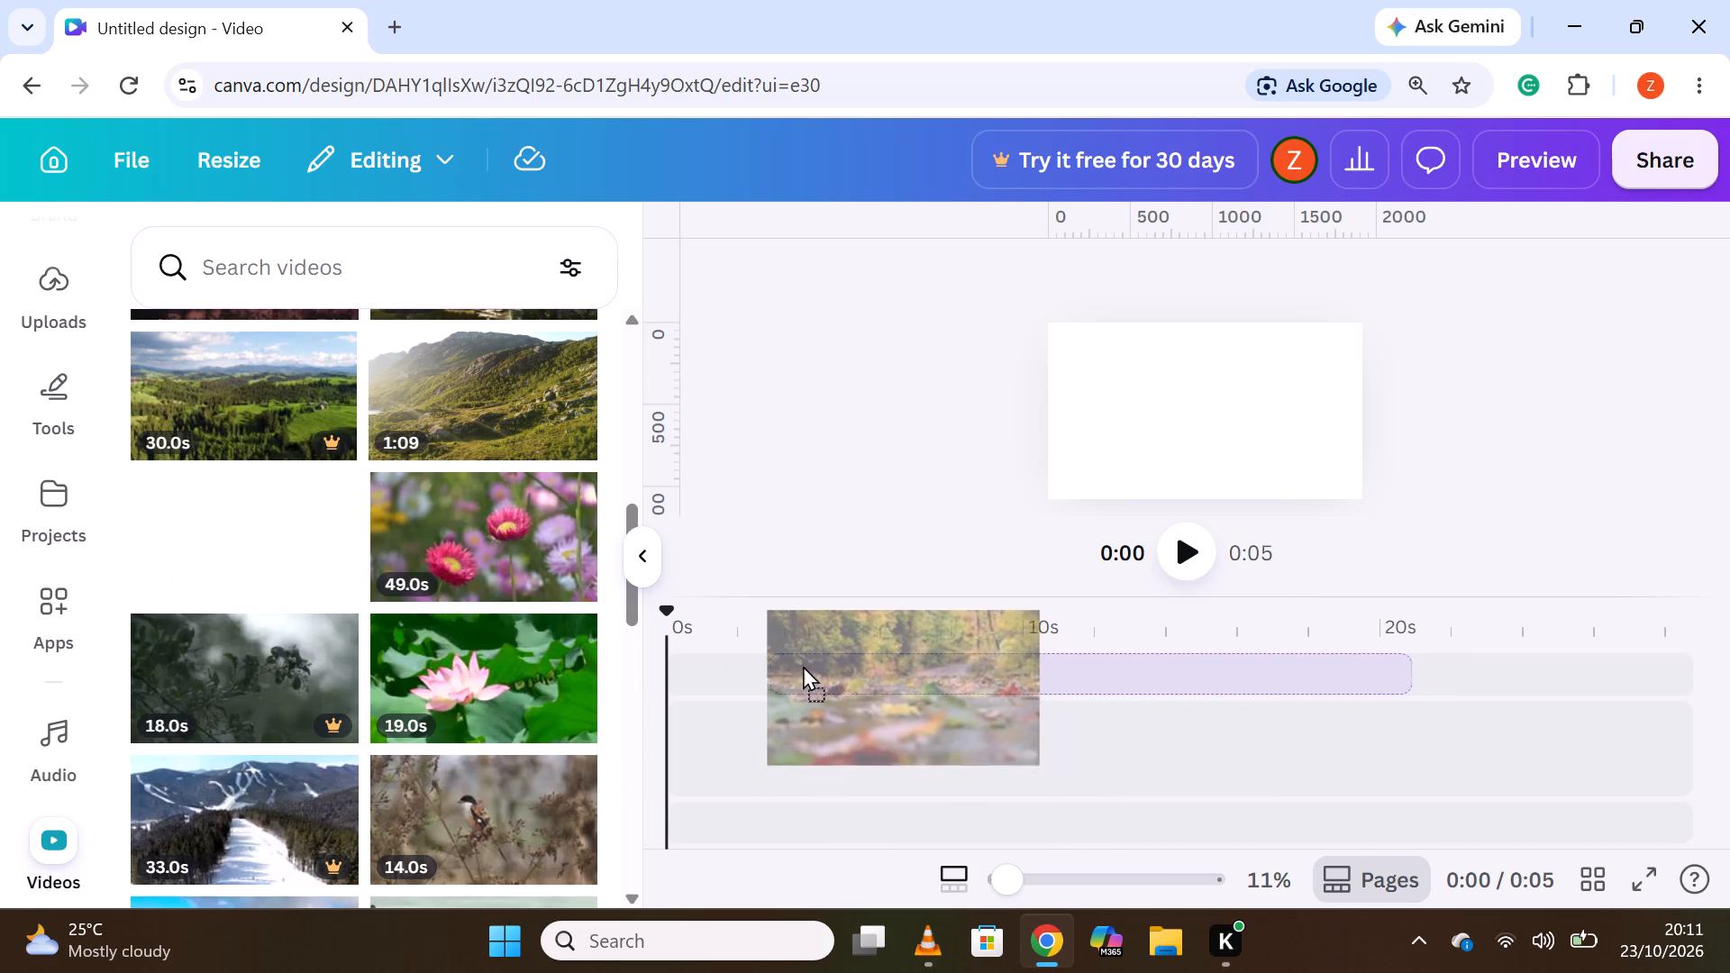
left_click_drag(803, 665, 731, 656)
Add the 18.0s dark foliage video on a new track above the autumn leaves clip, starting at 0s.
scroll(860, 674, "up", 5)
scroll(387, 573, "down", 2)
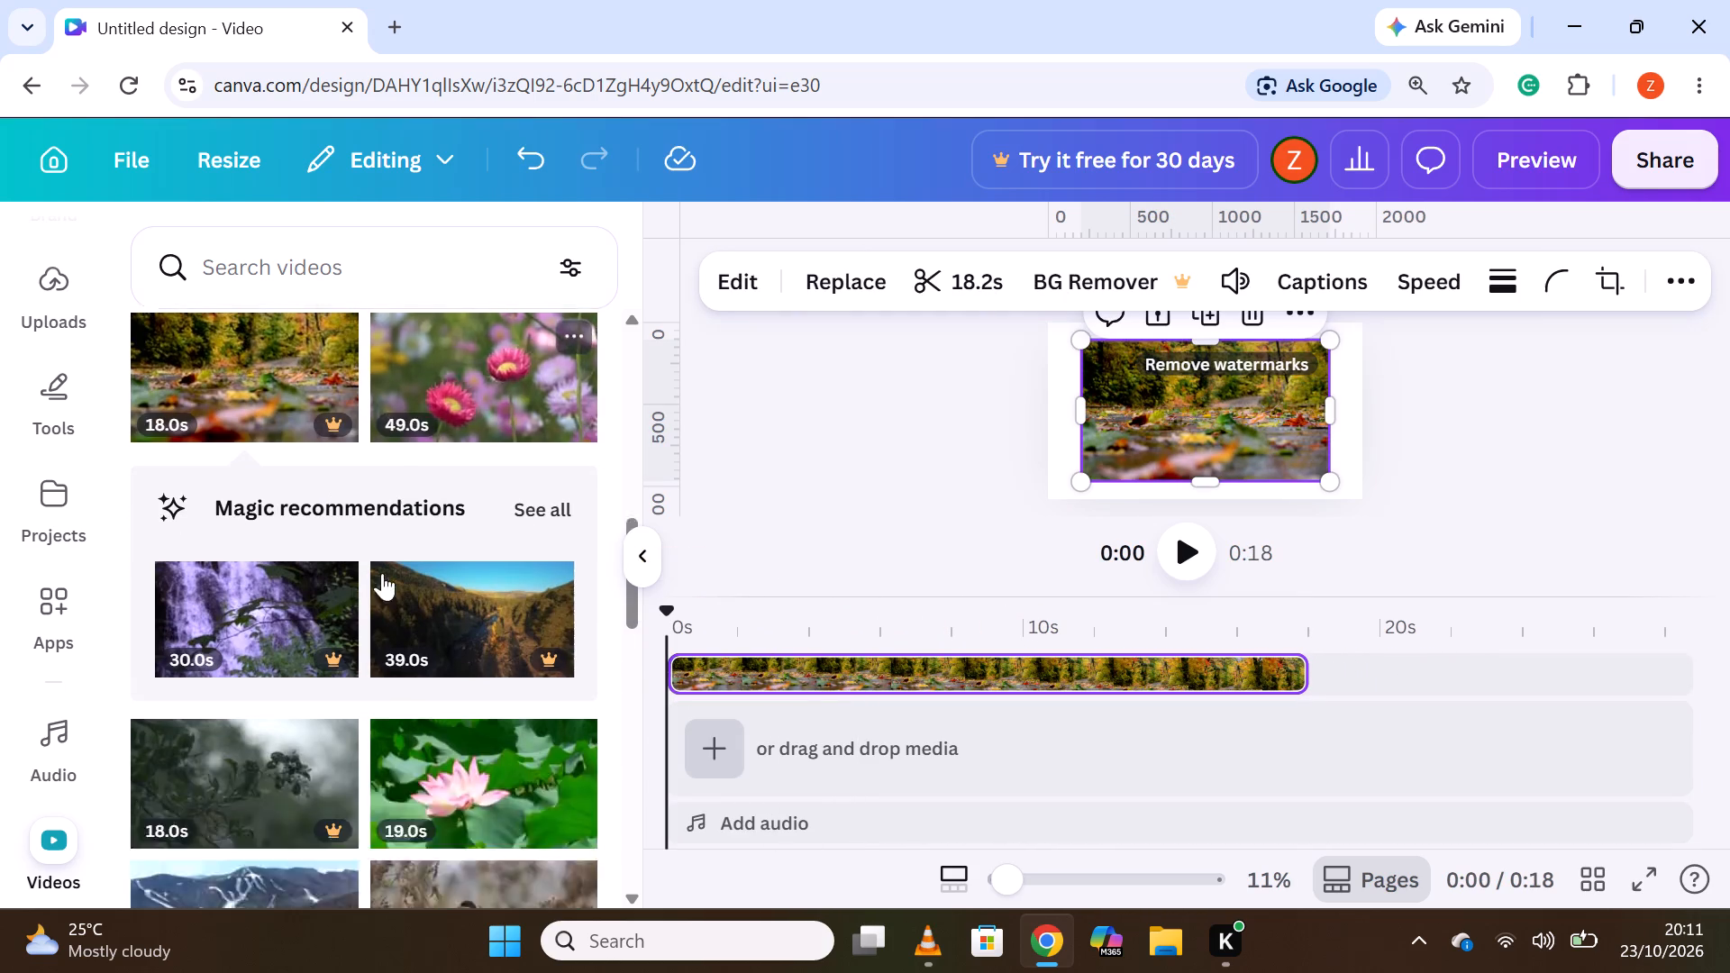
scroll(367, 658, "down", 1)
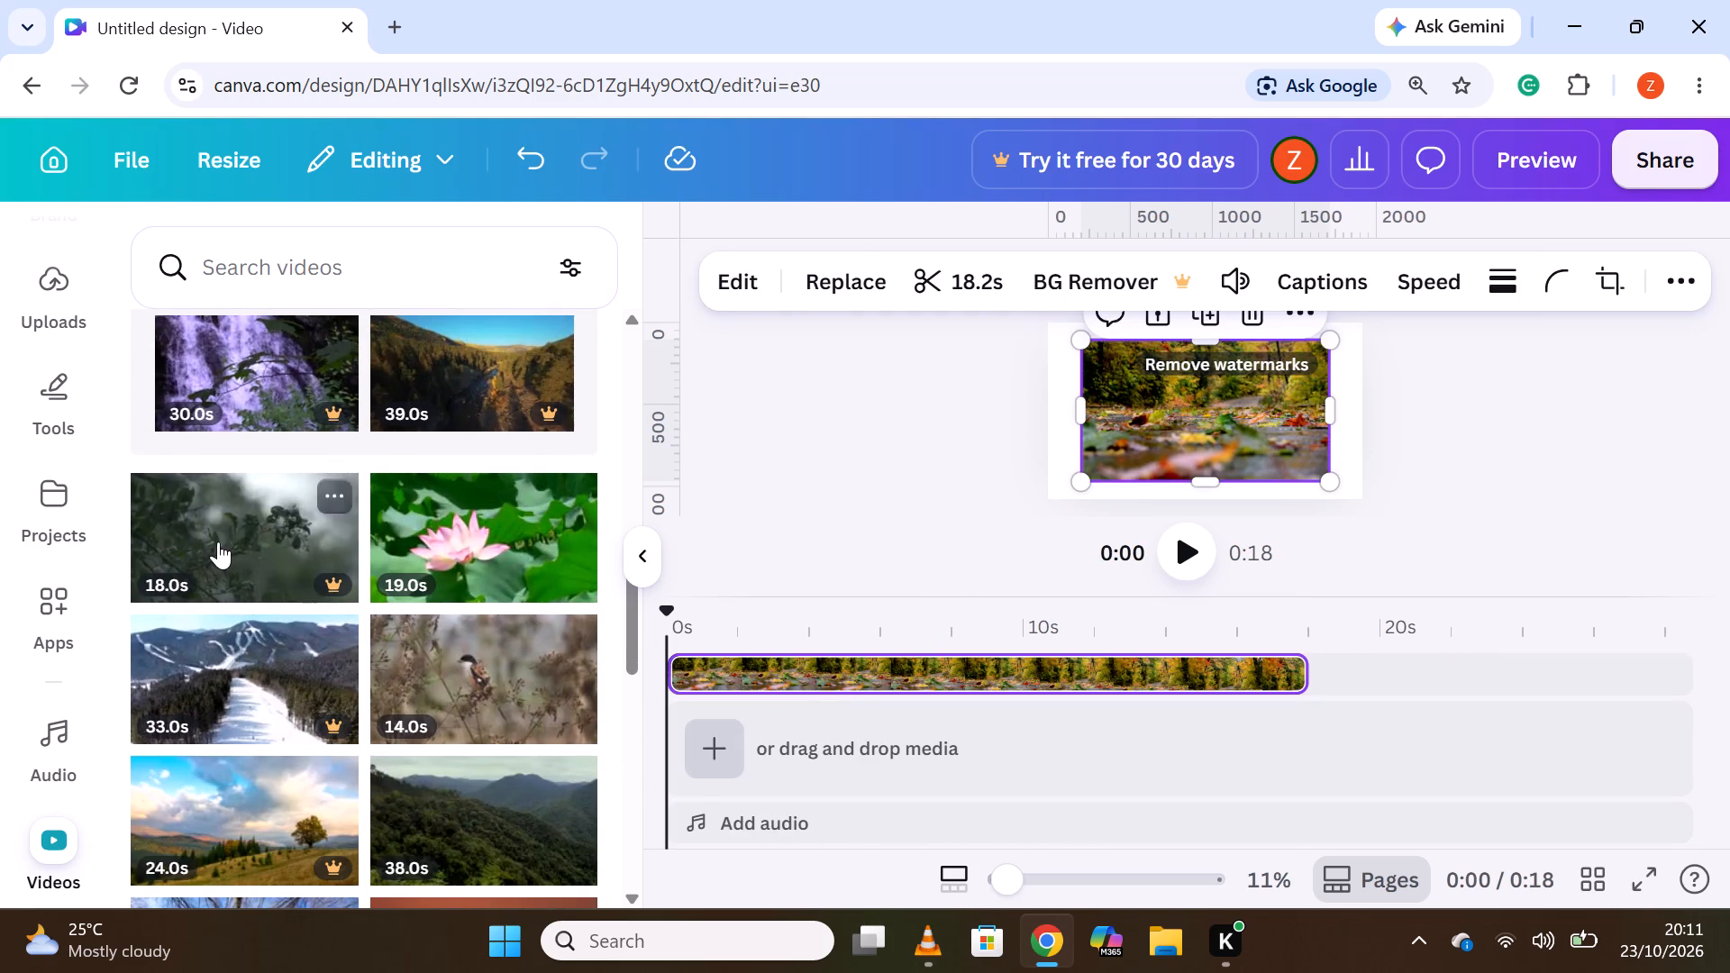
left_click_drag(218, 541, 815, 651)
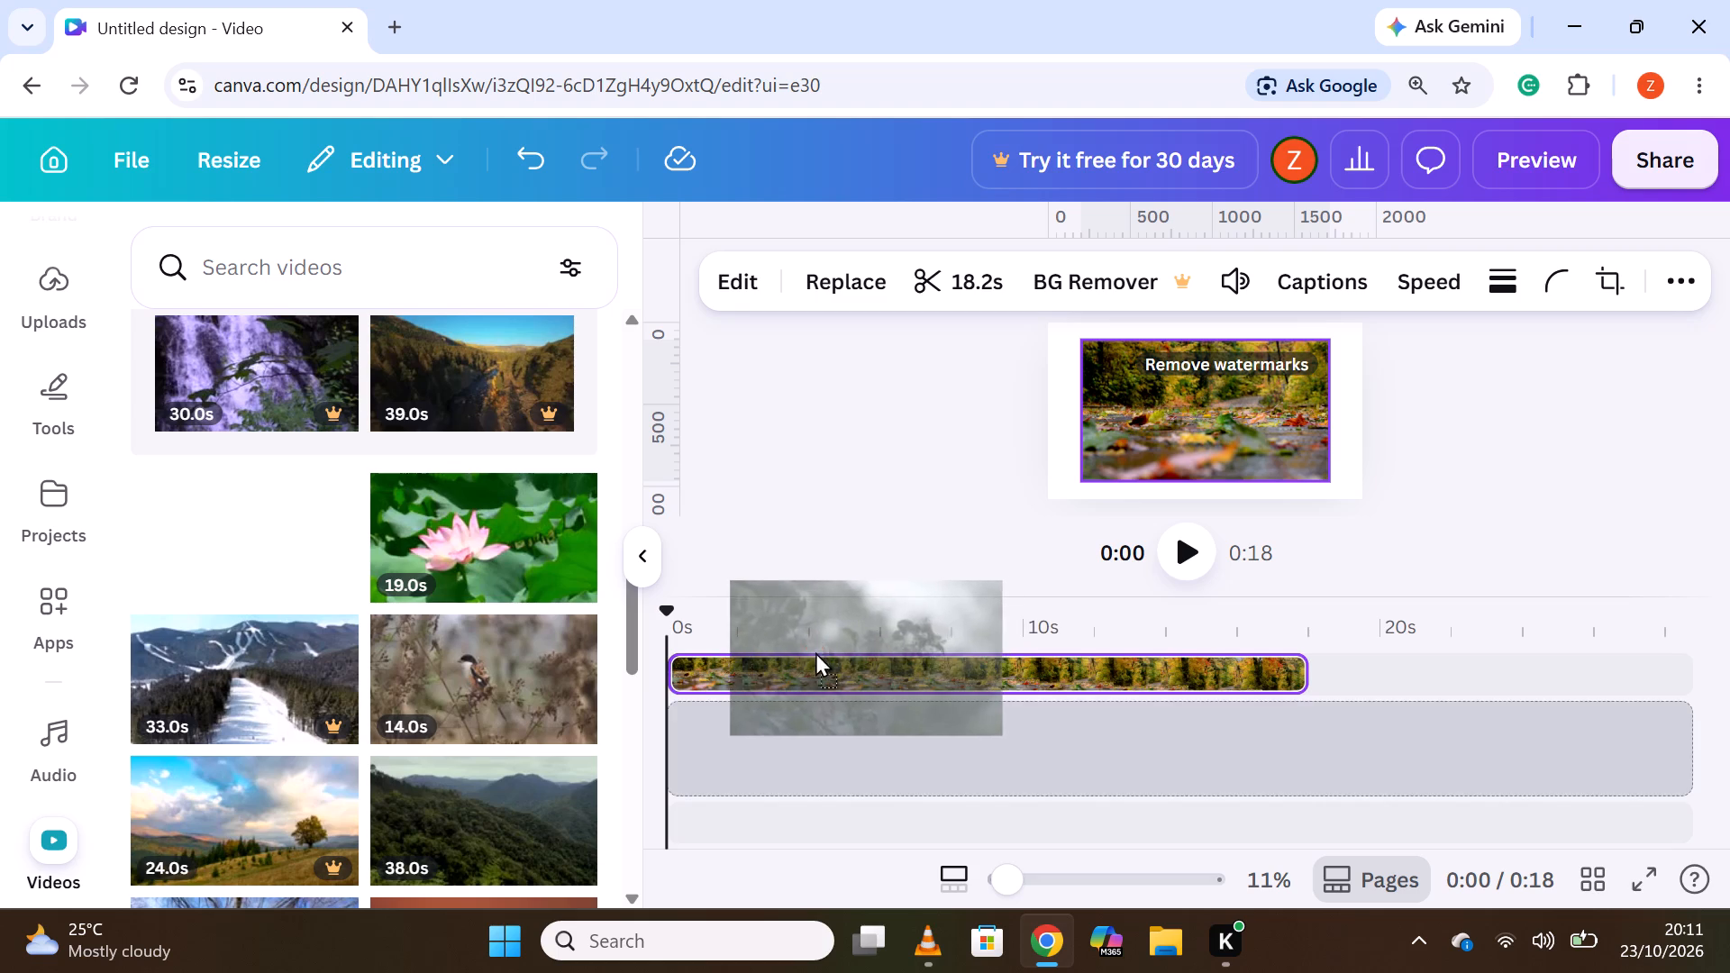
left_click_drag(815, 651, 787, 650)
left_click_drag(817, 664, 755, 662)
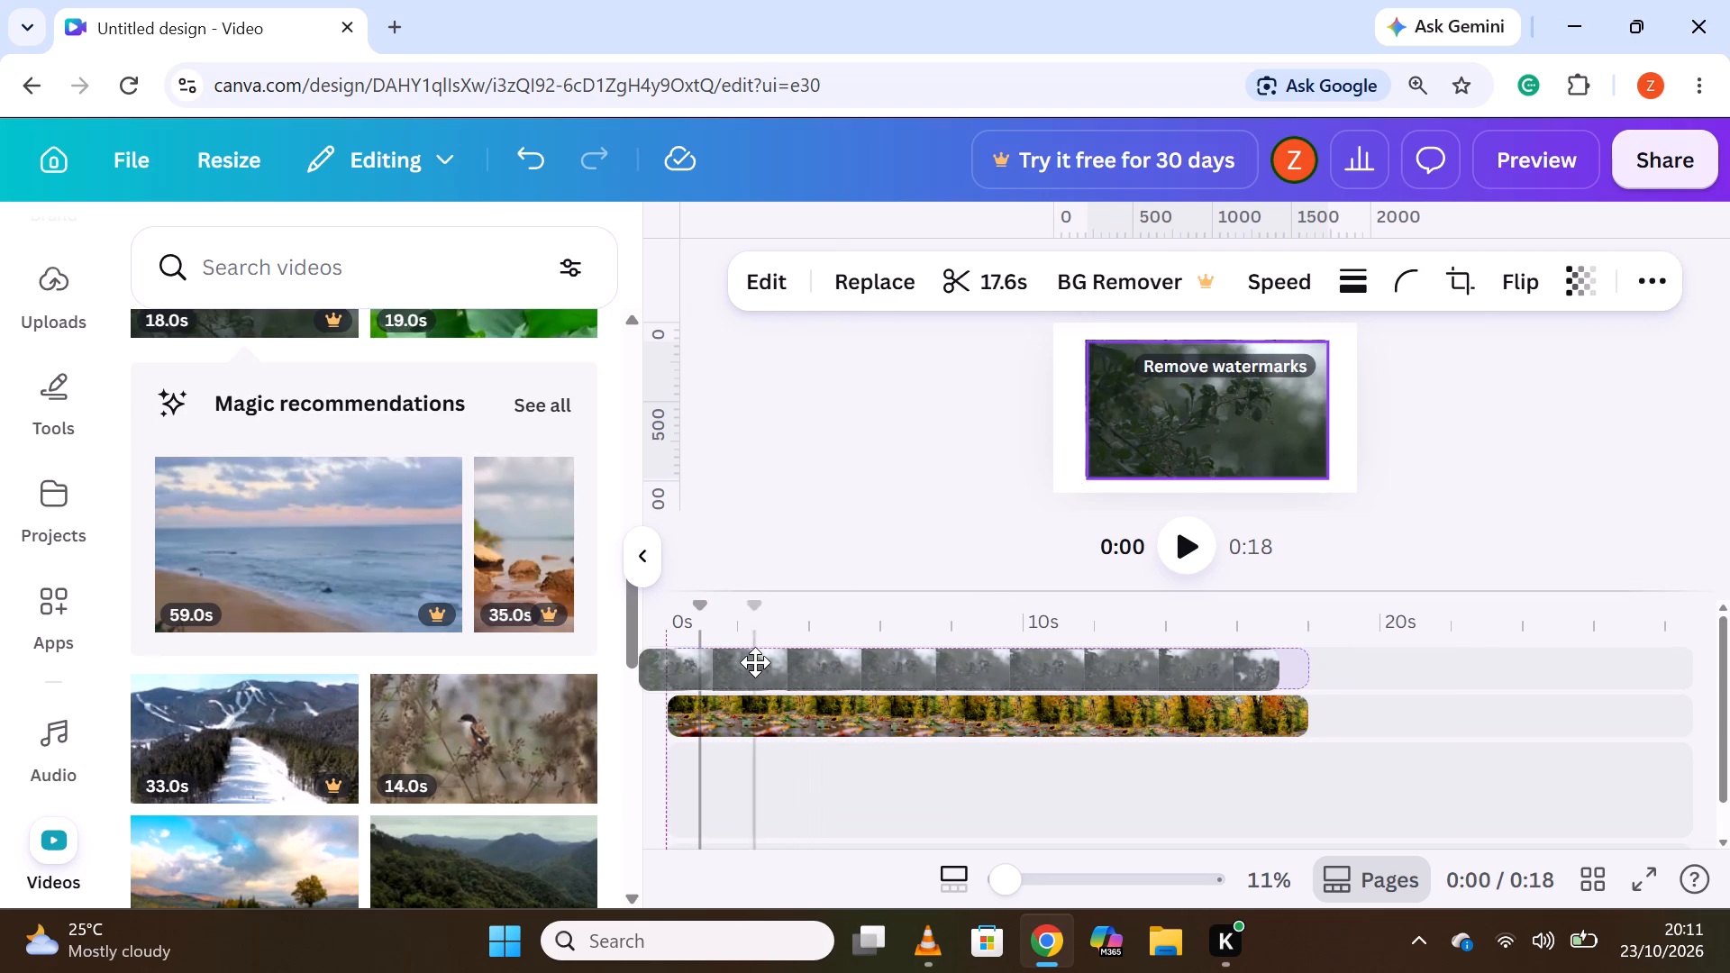
left_click_drag(755, 662, 772, 664)
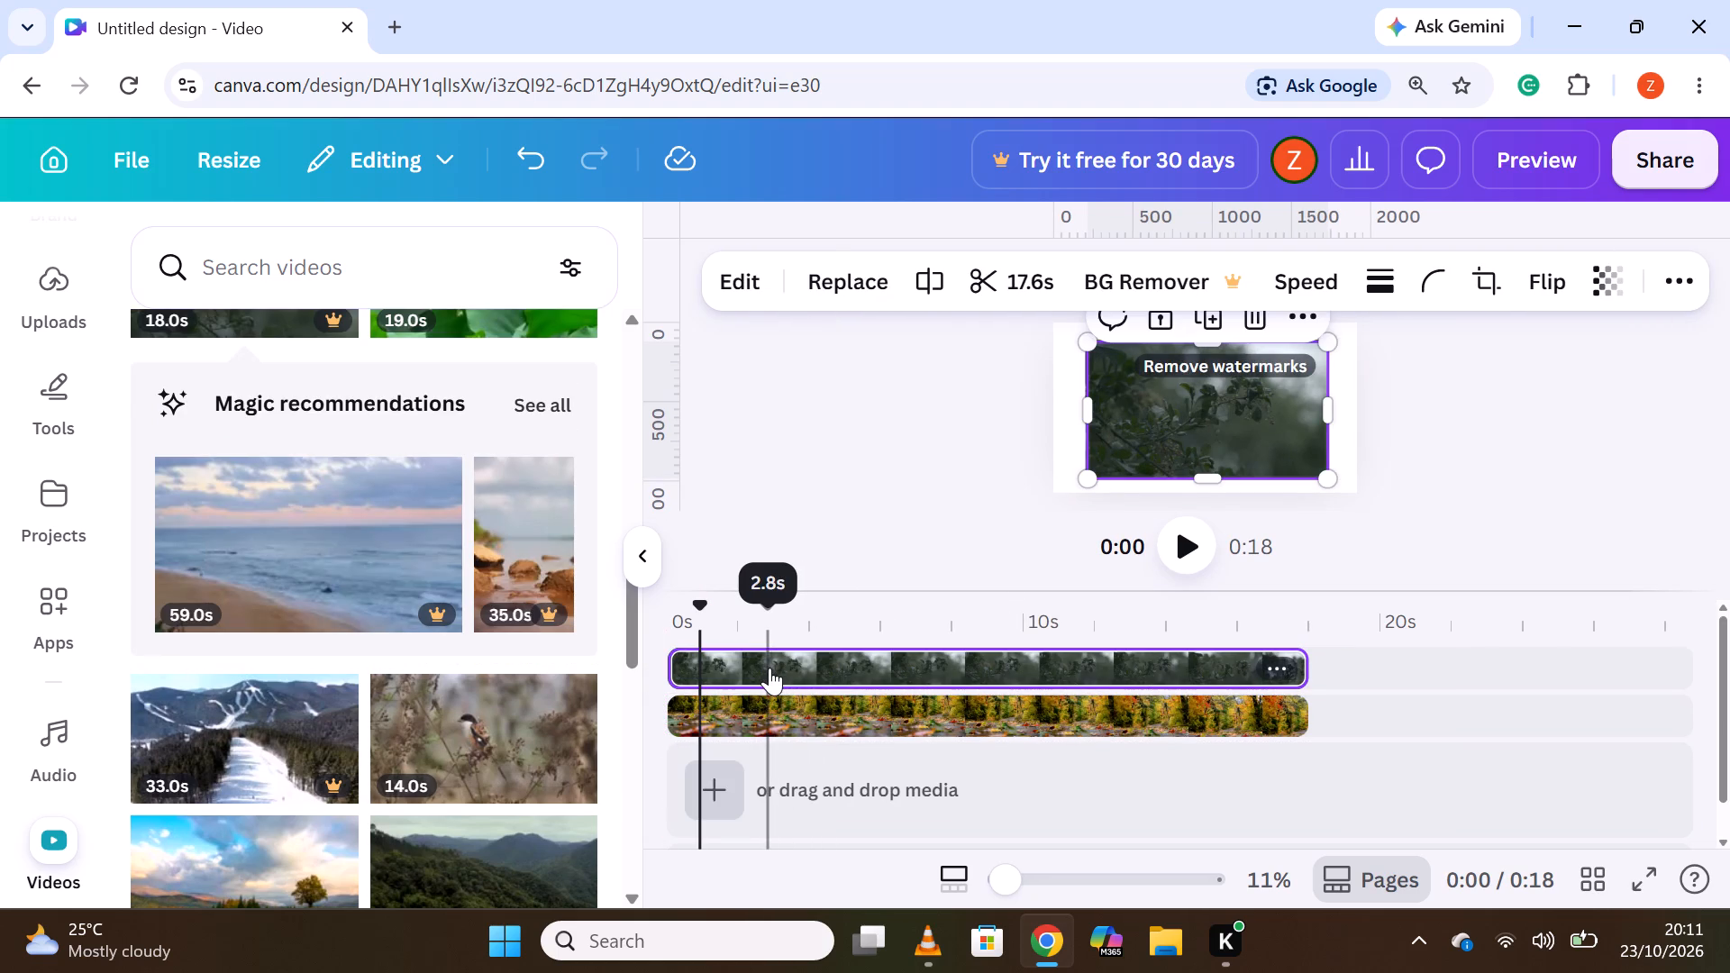
Add the 14.0s bird video on a new track above the foliage clip, starting at 0s.
scroll(284, 695, "down", 1)
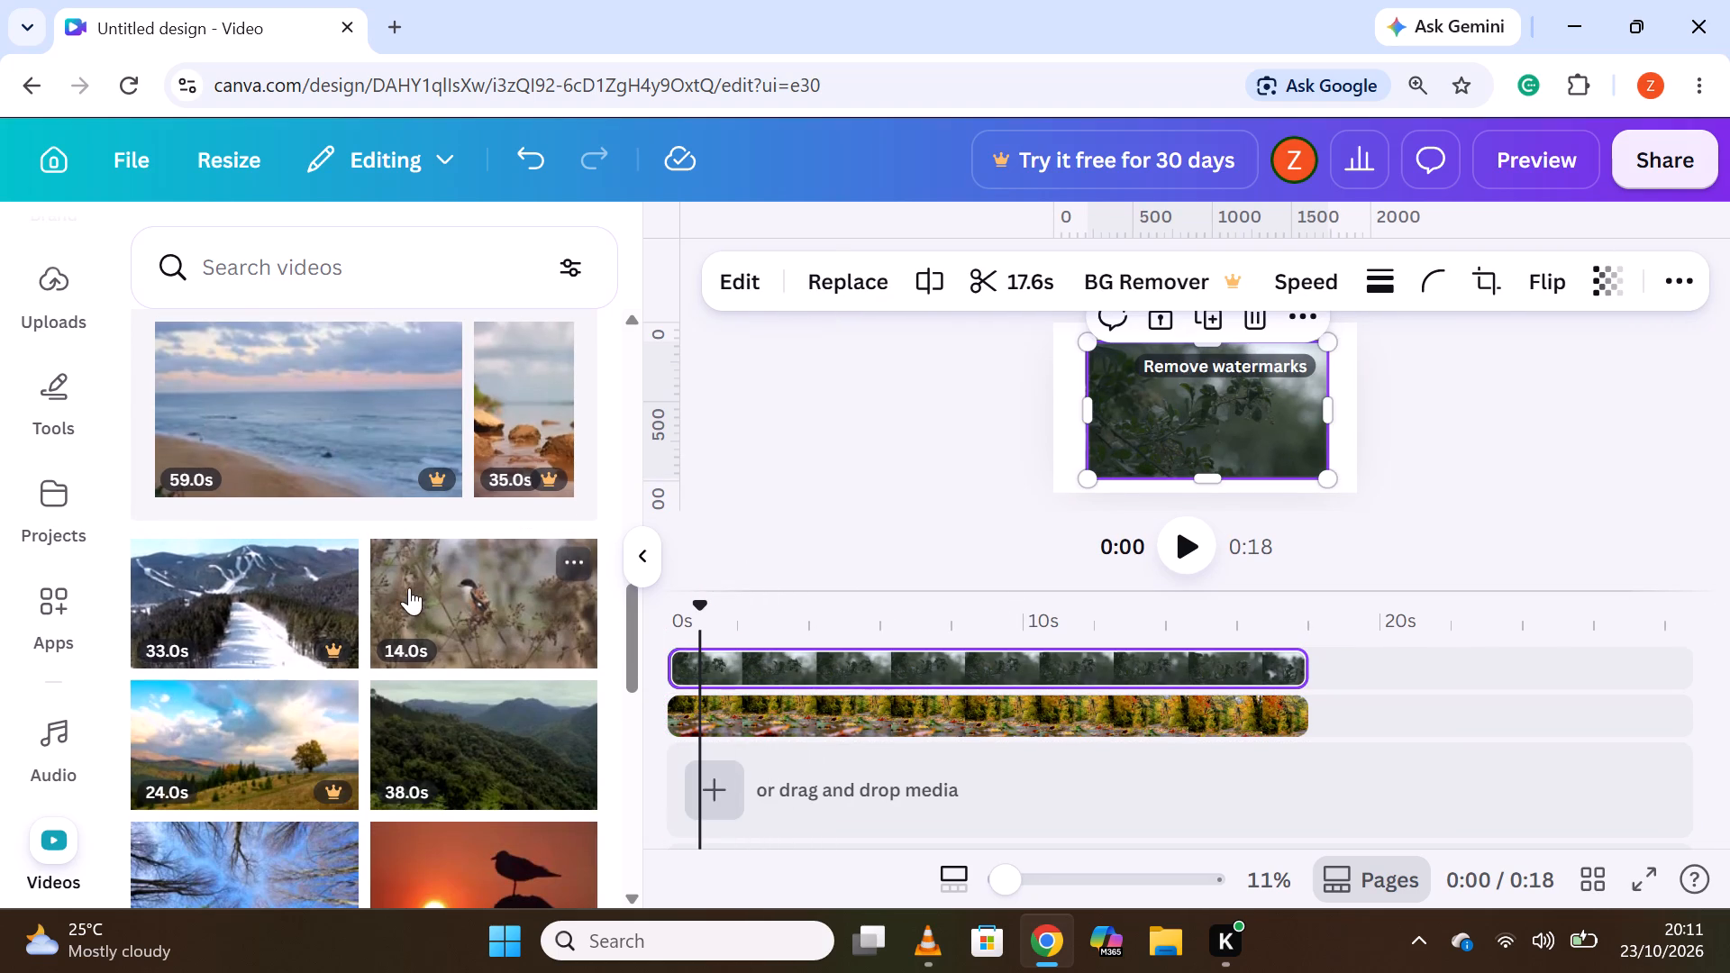
left_click_drag(409, 587, 805, 660)
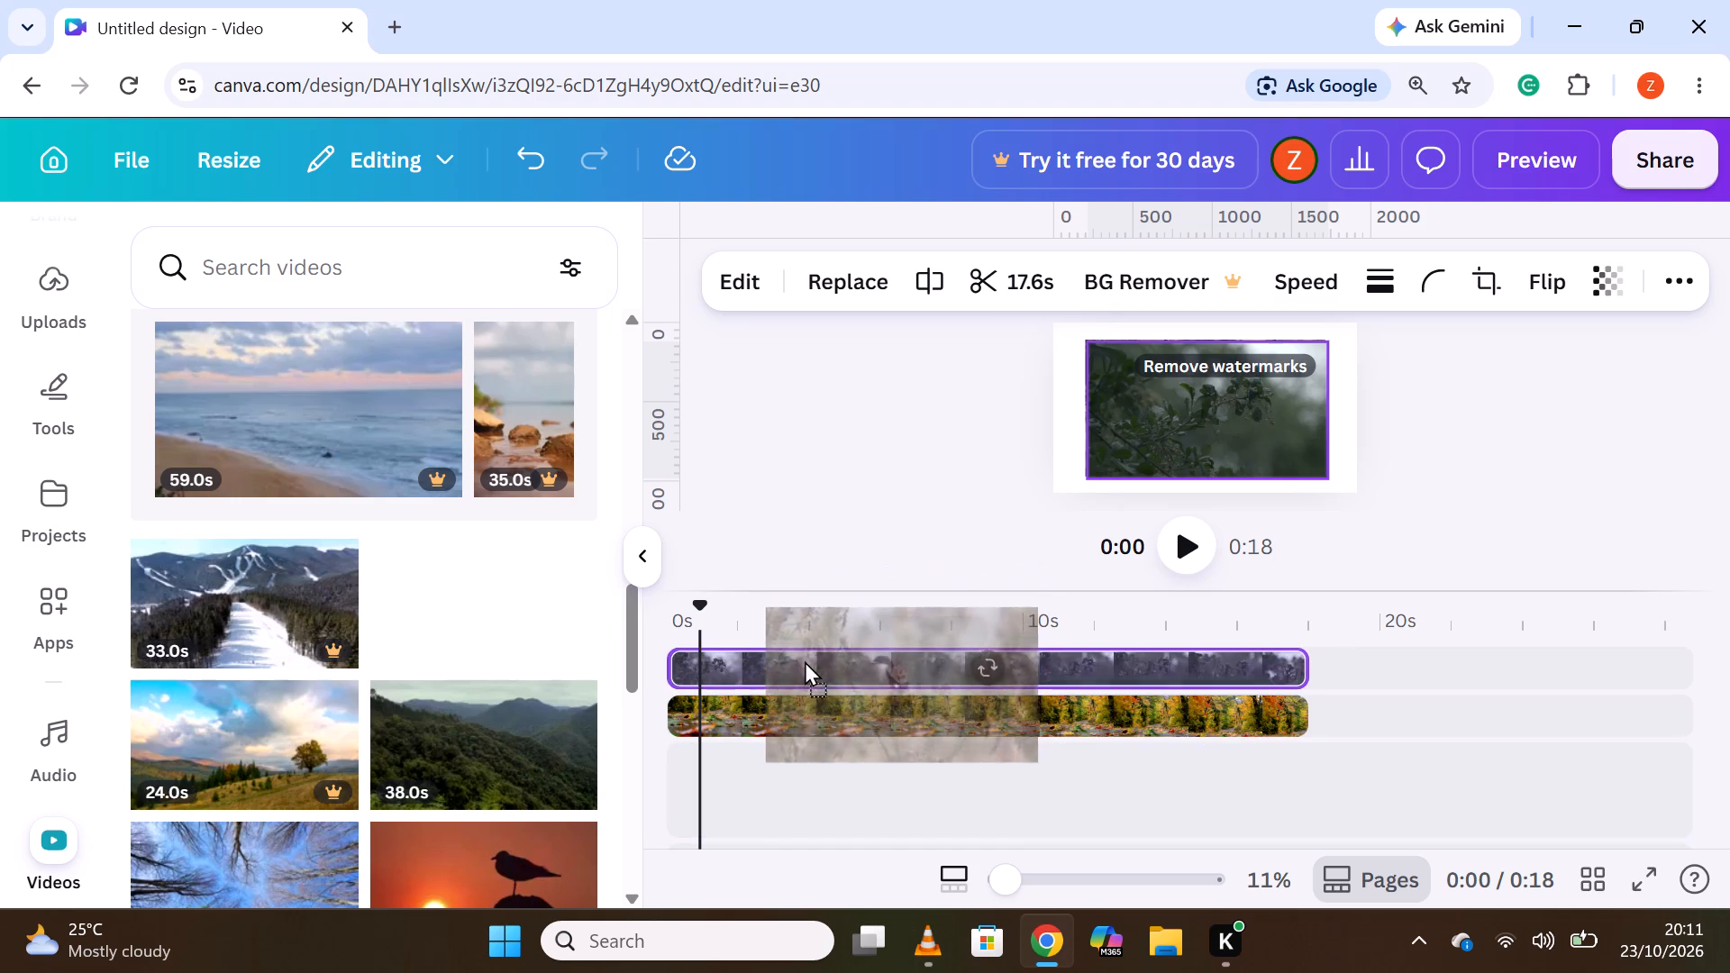
left_click_drag(805, 660, 788, 641)
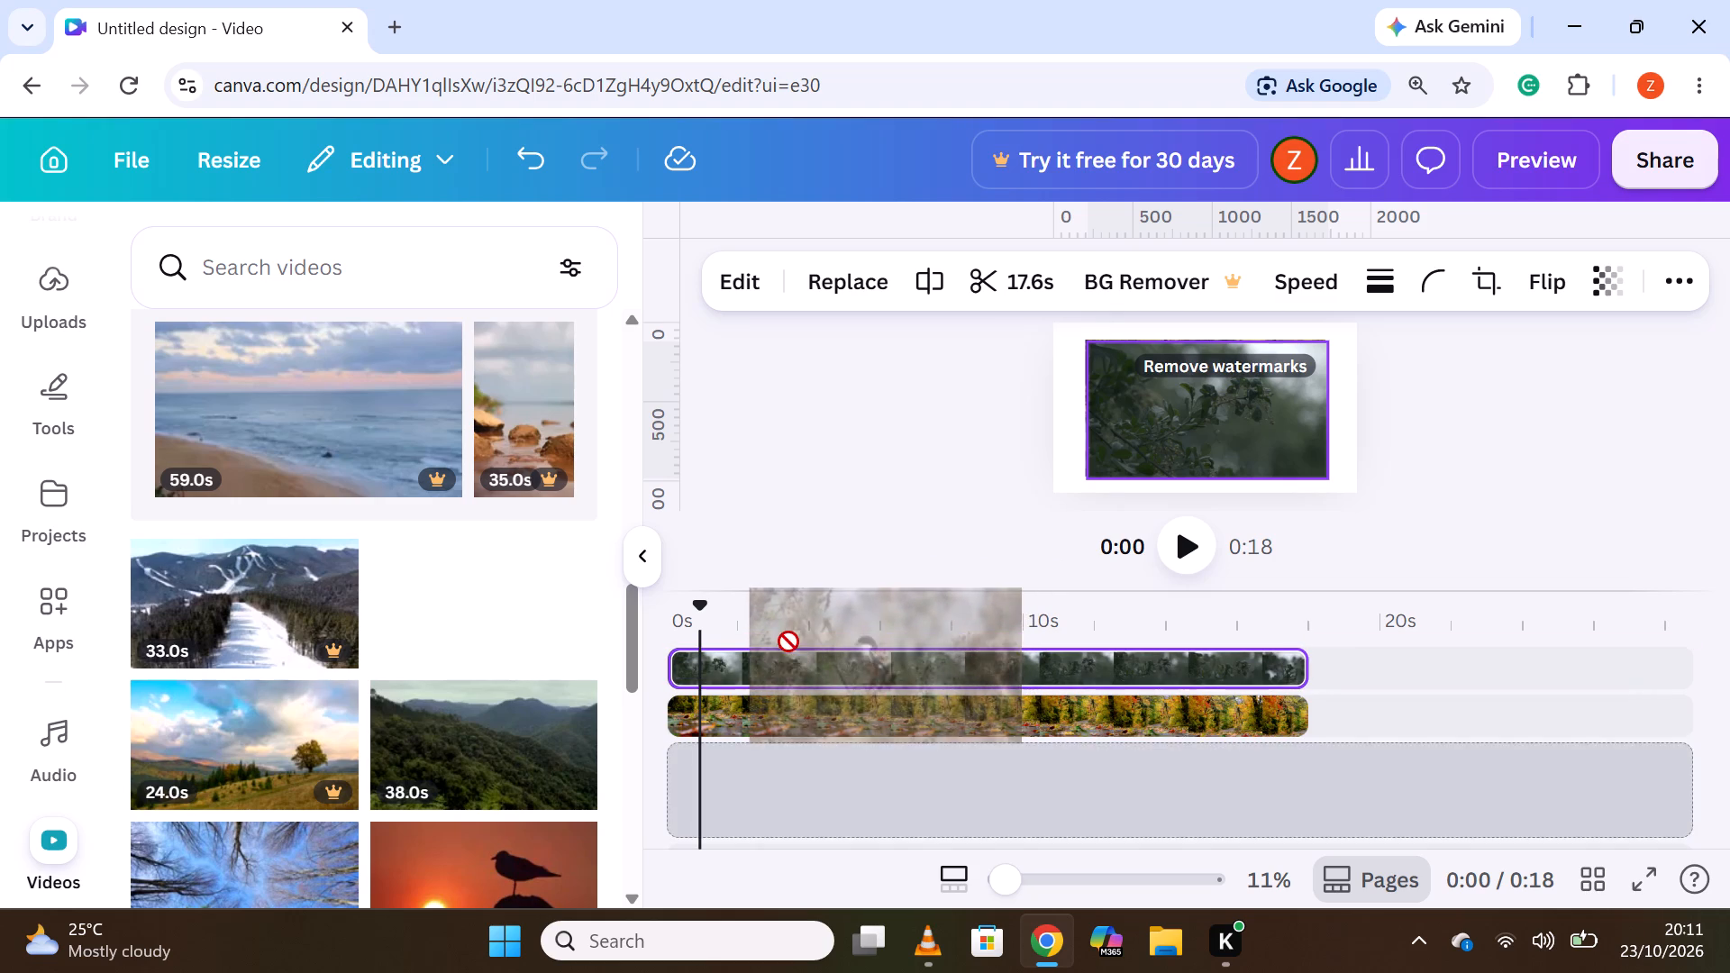
left_click_drag(788, 641, 776, 649)
left_click_drag(890, 654, 888, 655)
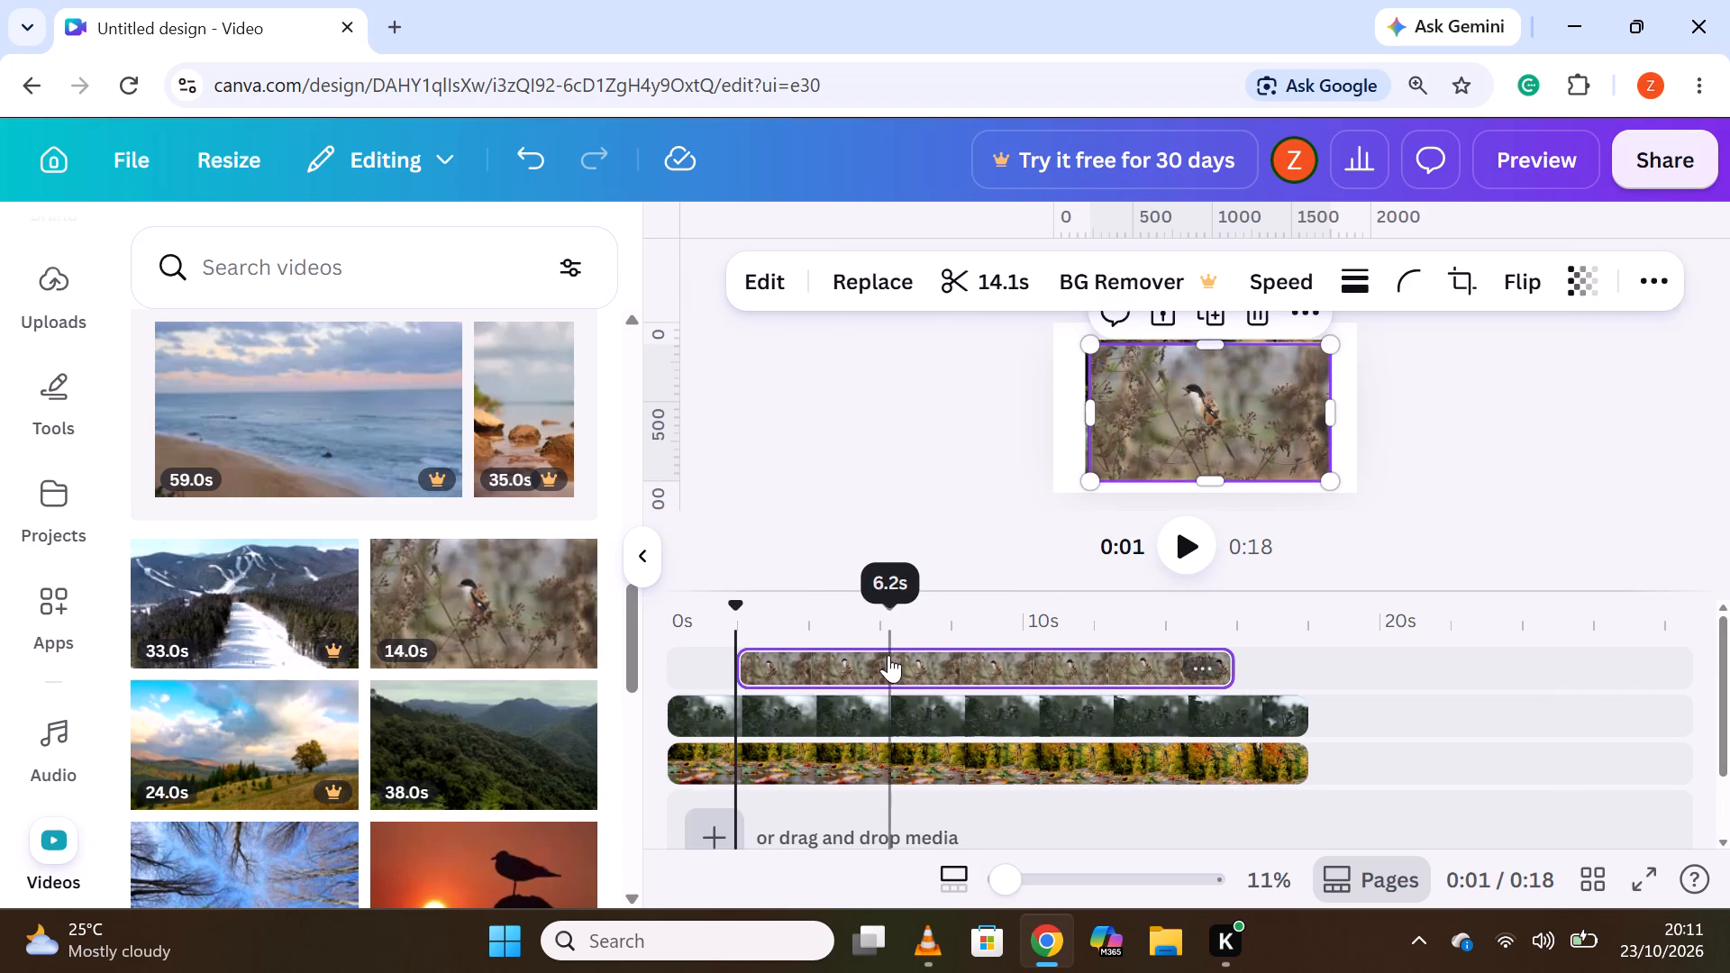
left_click_drag(888, 655, 818, 649)
Add the 24.0s blue sky and clouds video on a new track above the bird clip, starting at 0s.
scroll(279, 600, "down", 1)
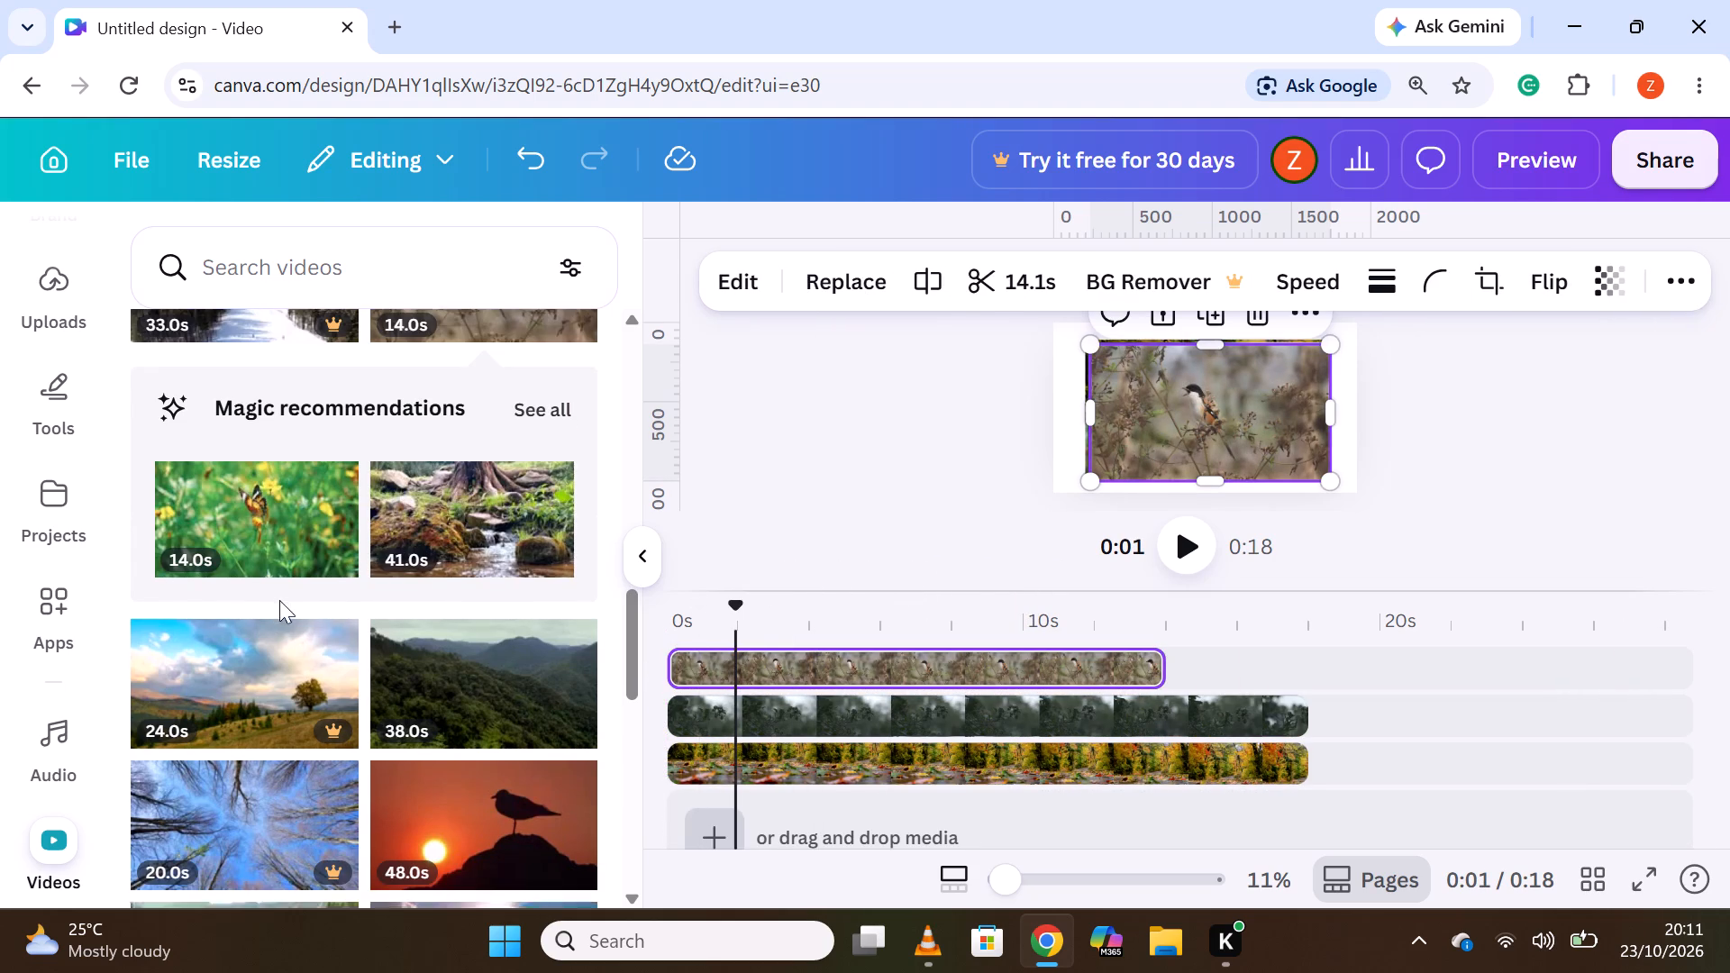
scroll(353, 623, "down", 3)
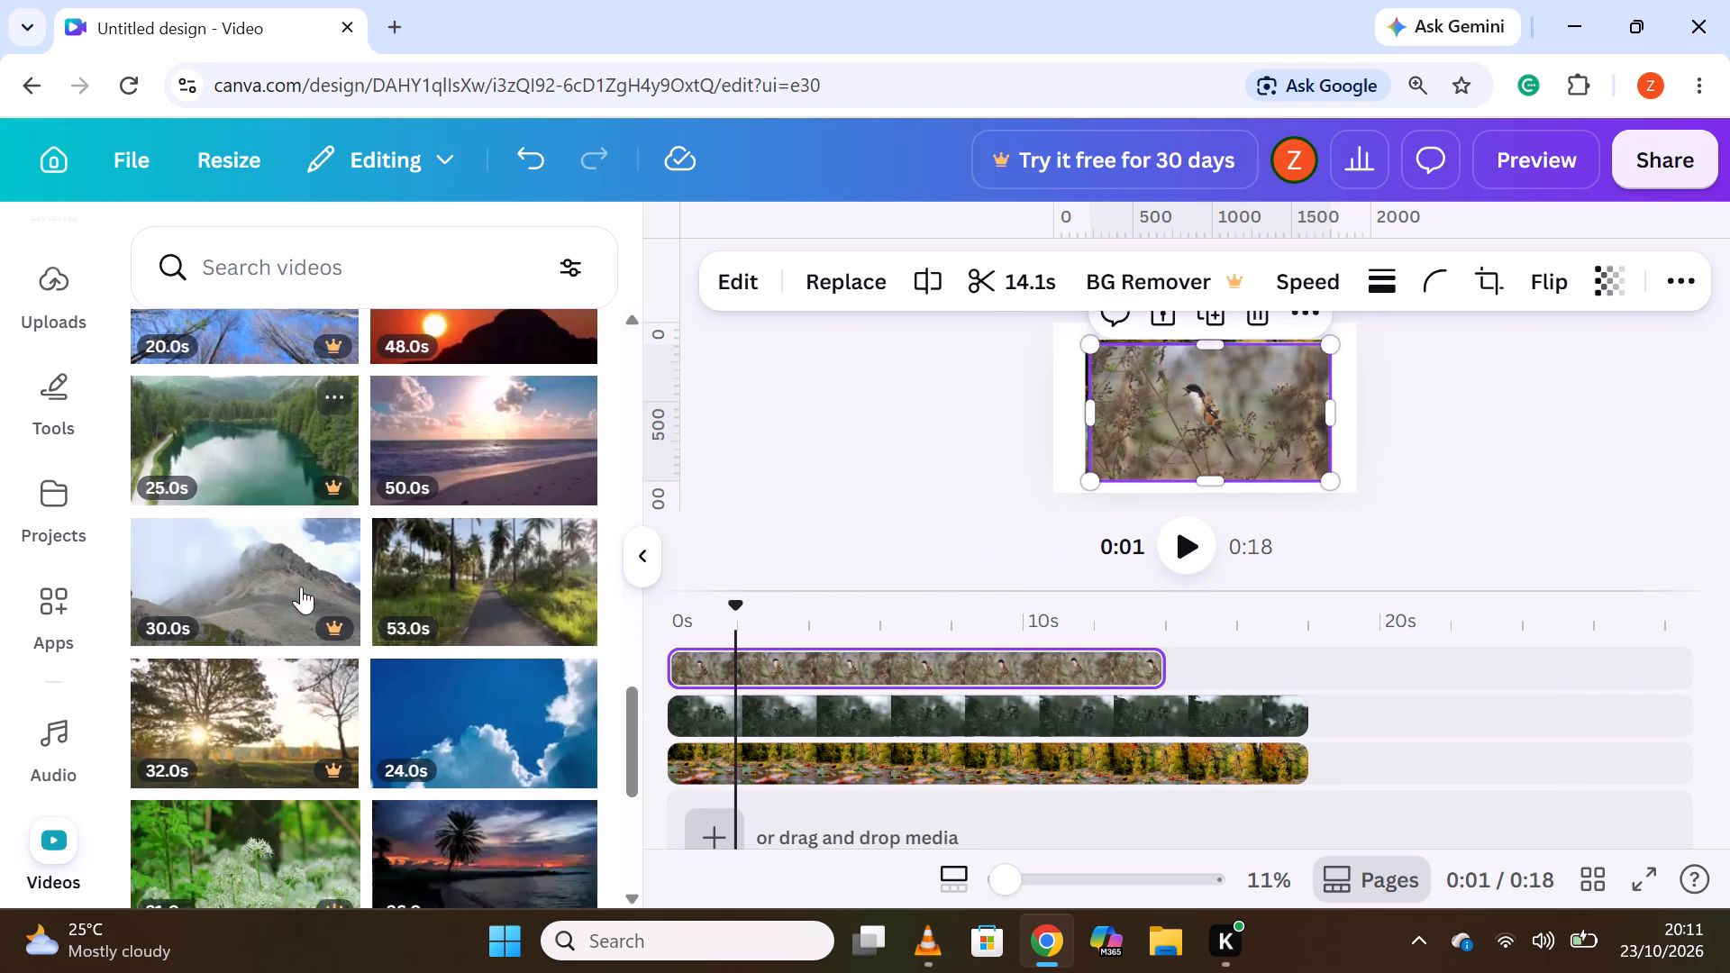
left_click_drag(460, 729, 812, 634)
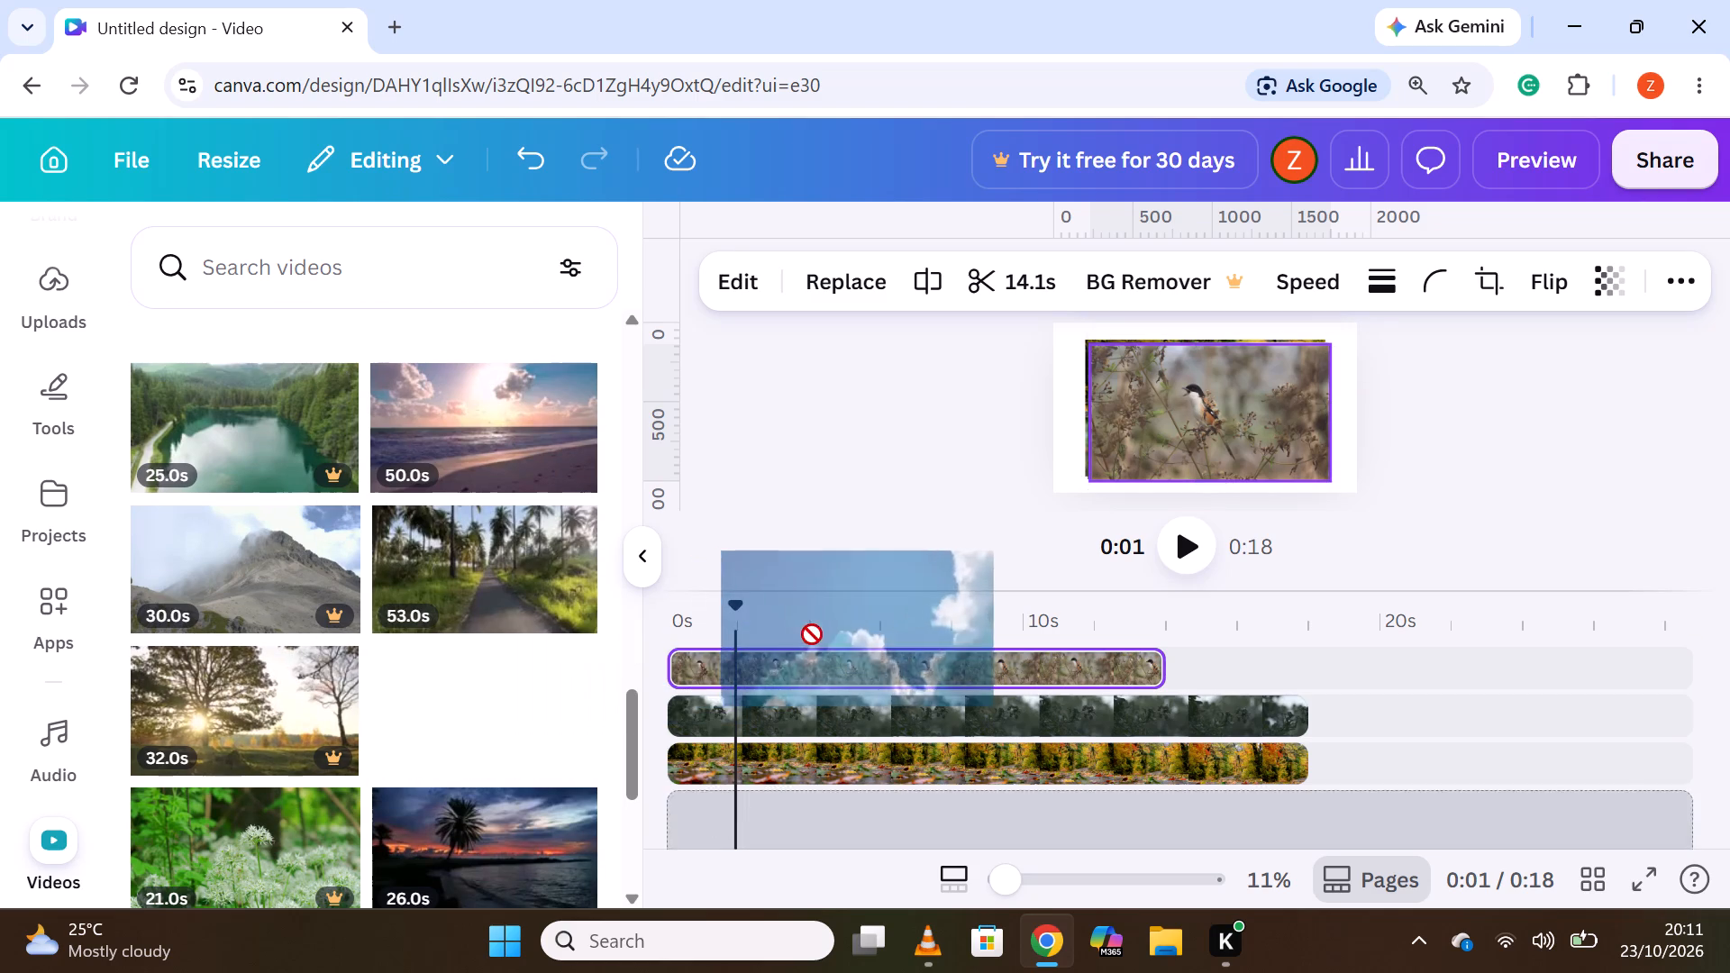
left_click_drag(812, 634, 803, 648)
left_click_drag(875, 675, 816, 670)
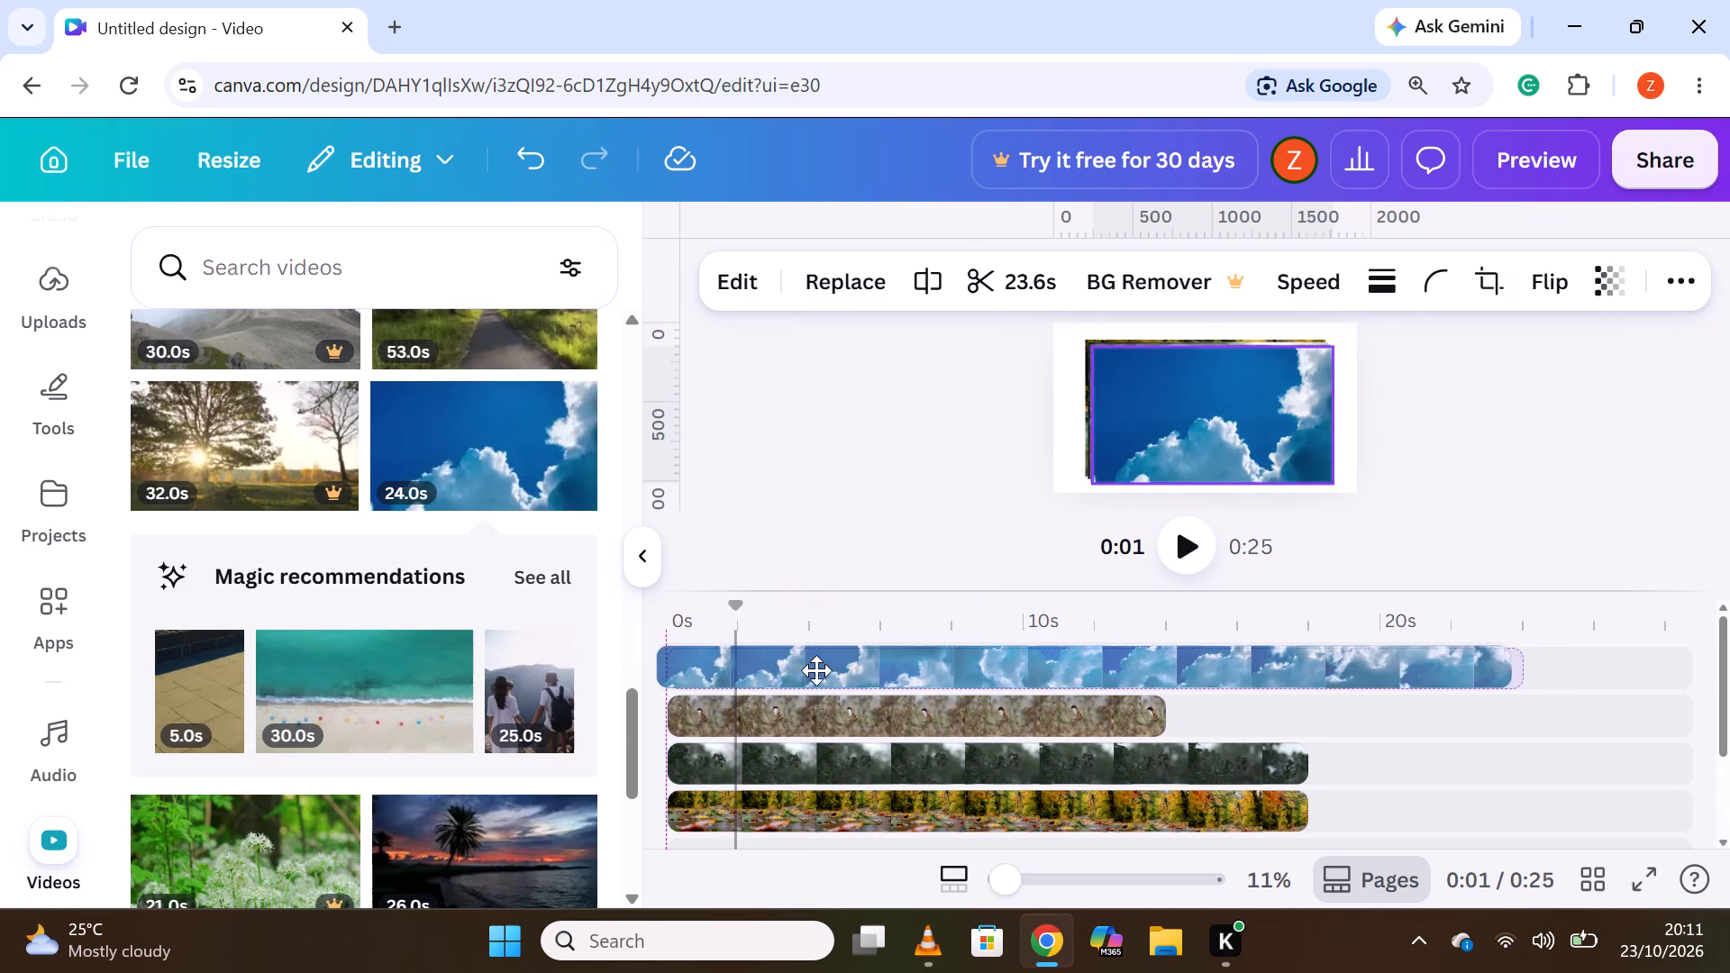
left_click_drag(816, 670, 815, 670)
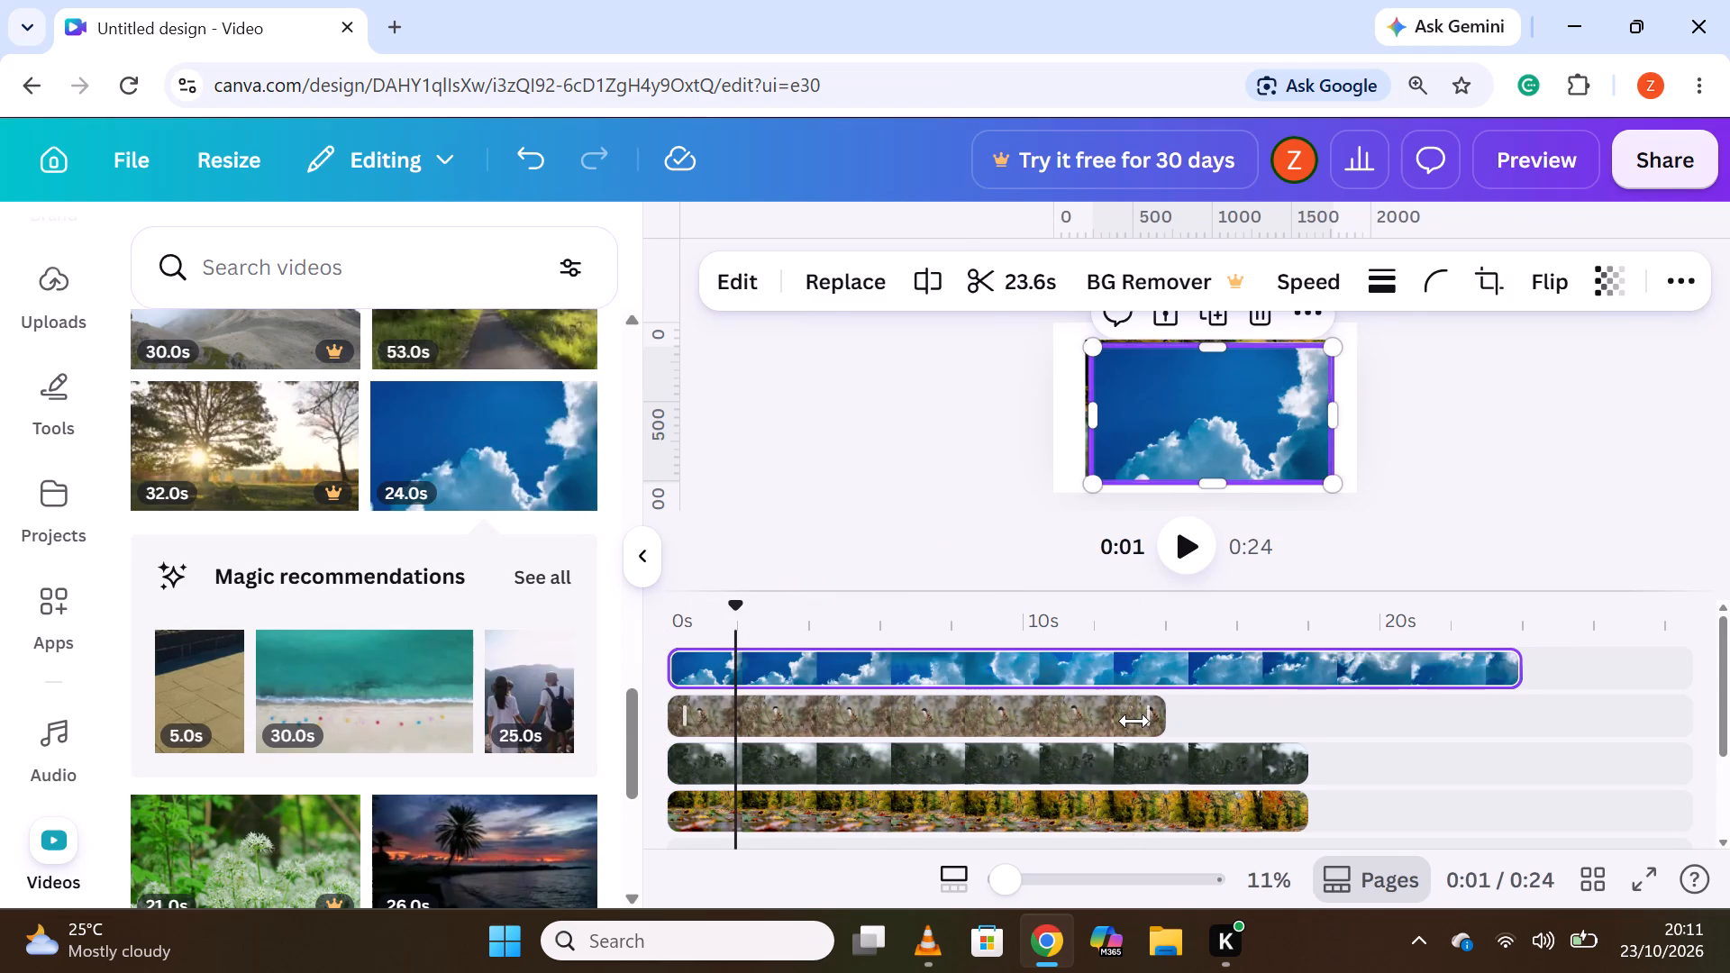
Trim the start of the bird clip to a length of 10.6s and place it after the dark foliage clip.
left_click_drag(968, 719, 1088, 736)
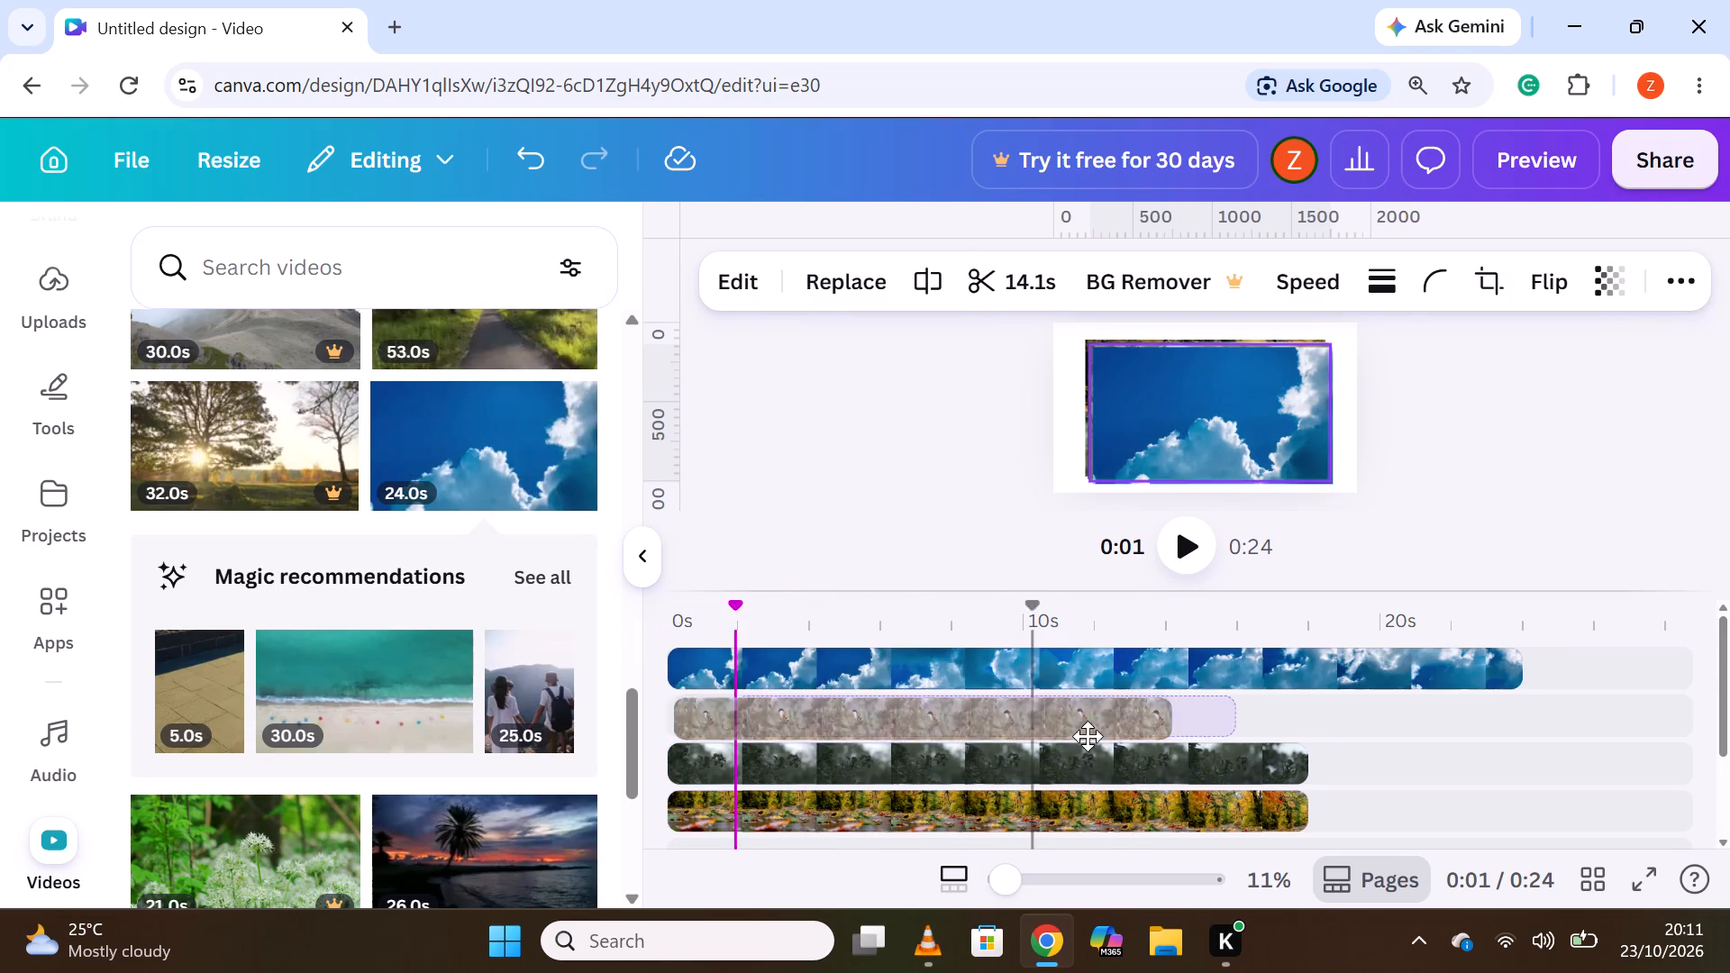
left_click_drag(1088, 736, 1144, 719)
left_click_drag(874, 715, 923, 712)
left_click_drag(931, 712, 1277, 714)
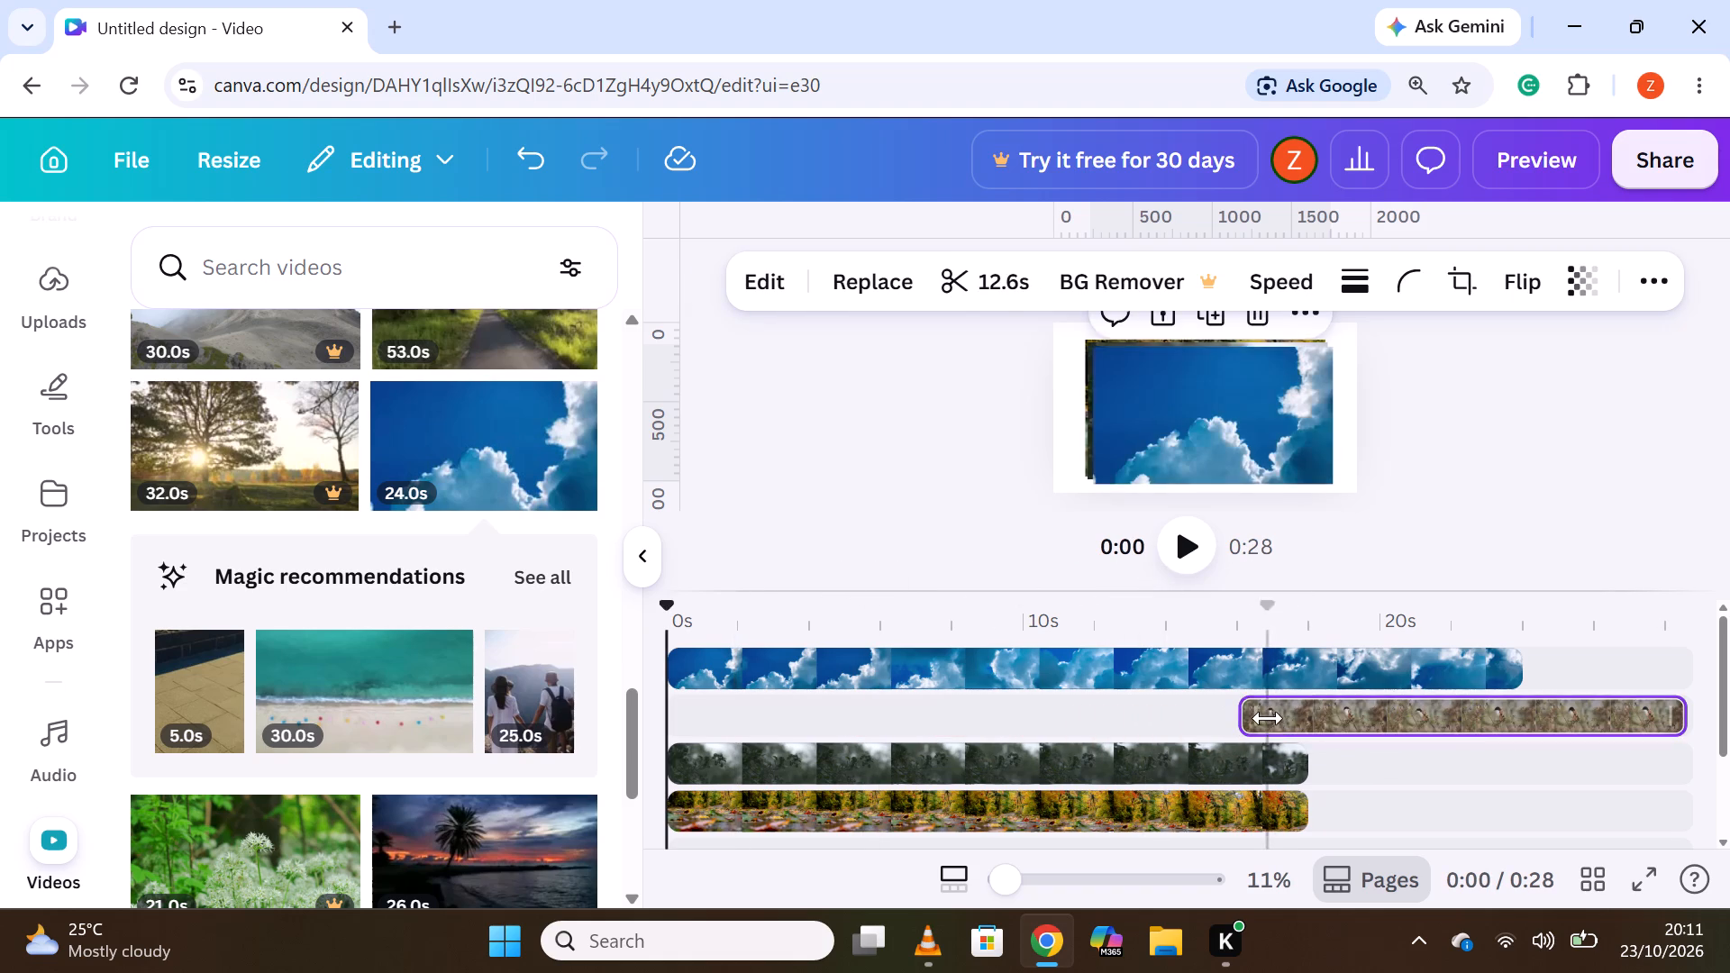
left_click_drag(1269, 717, 1343, 705)
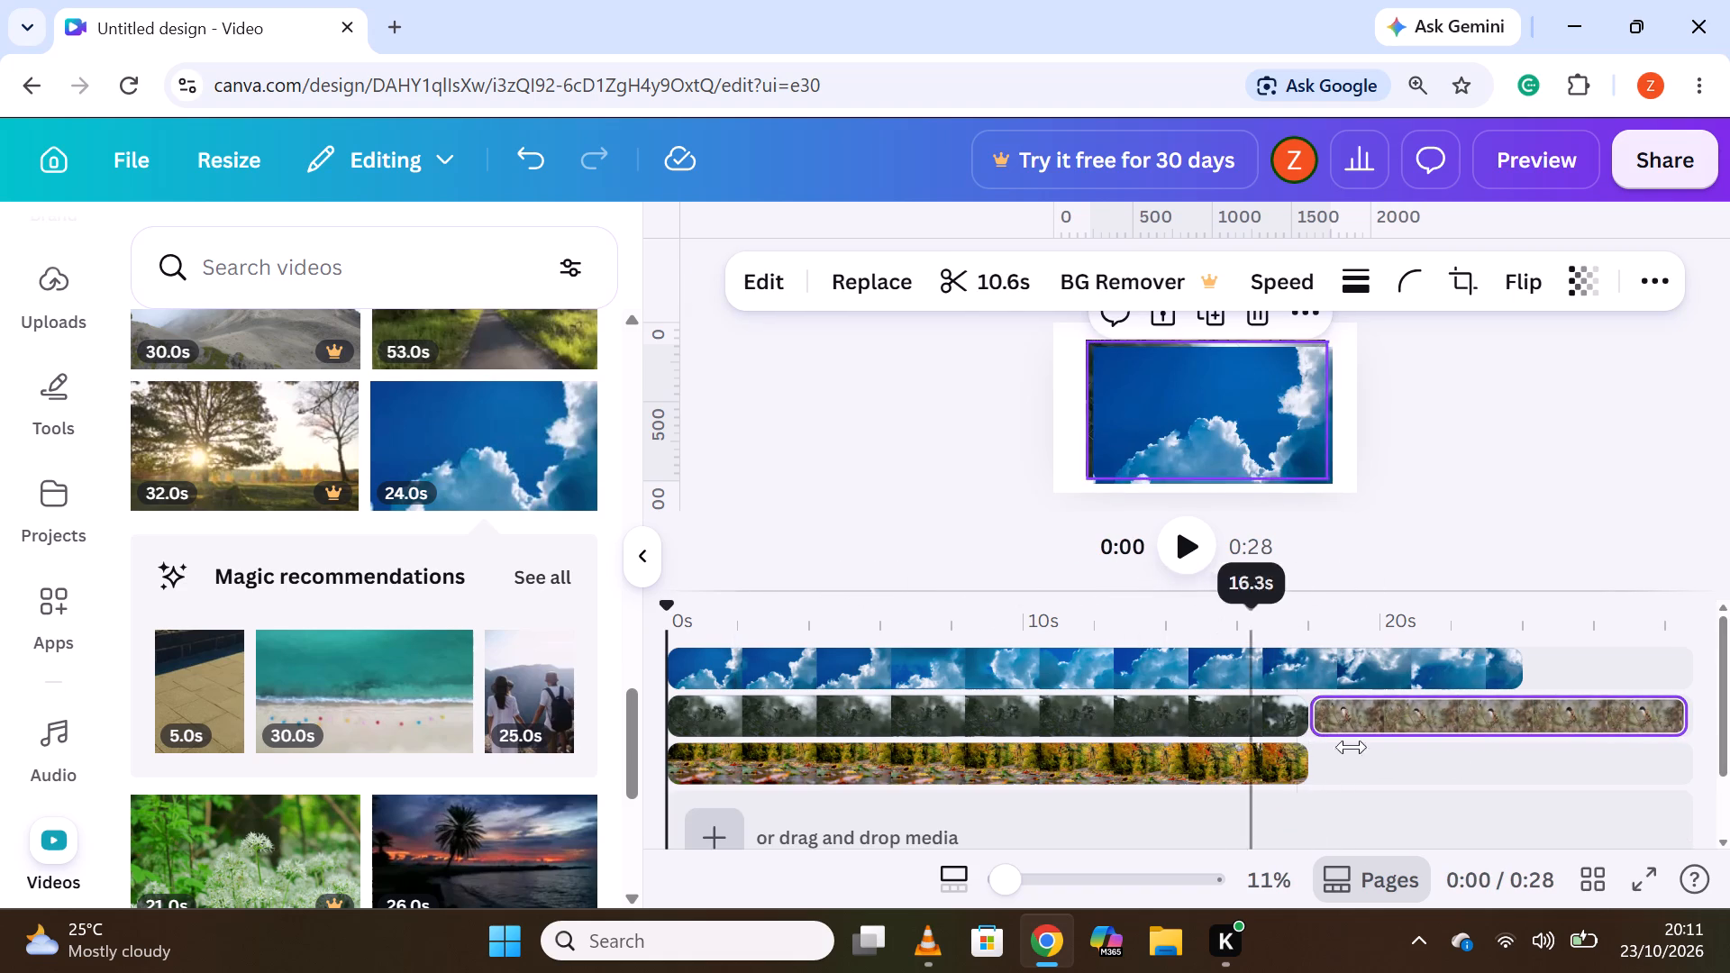
Move the bird clip to 0s on its own track directly beneath the sky clip.
left_click_drag(1423, 719, 1216, 707)
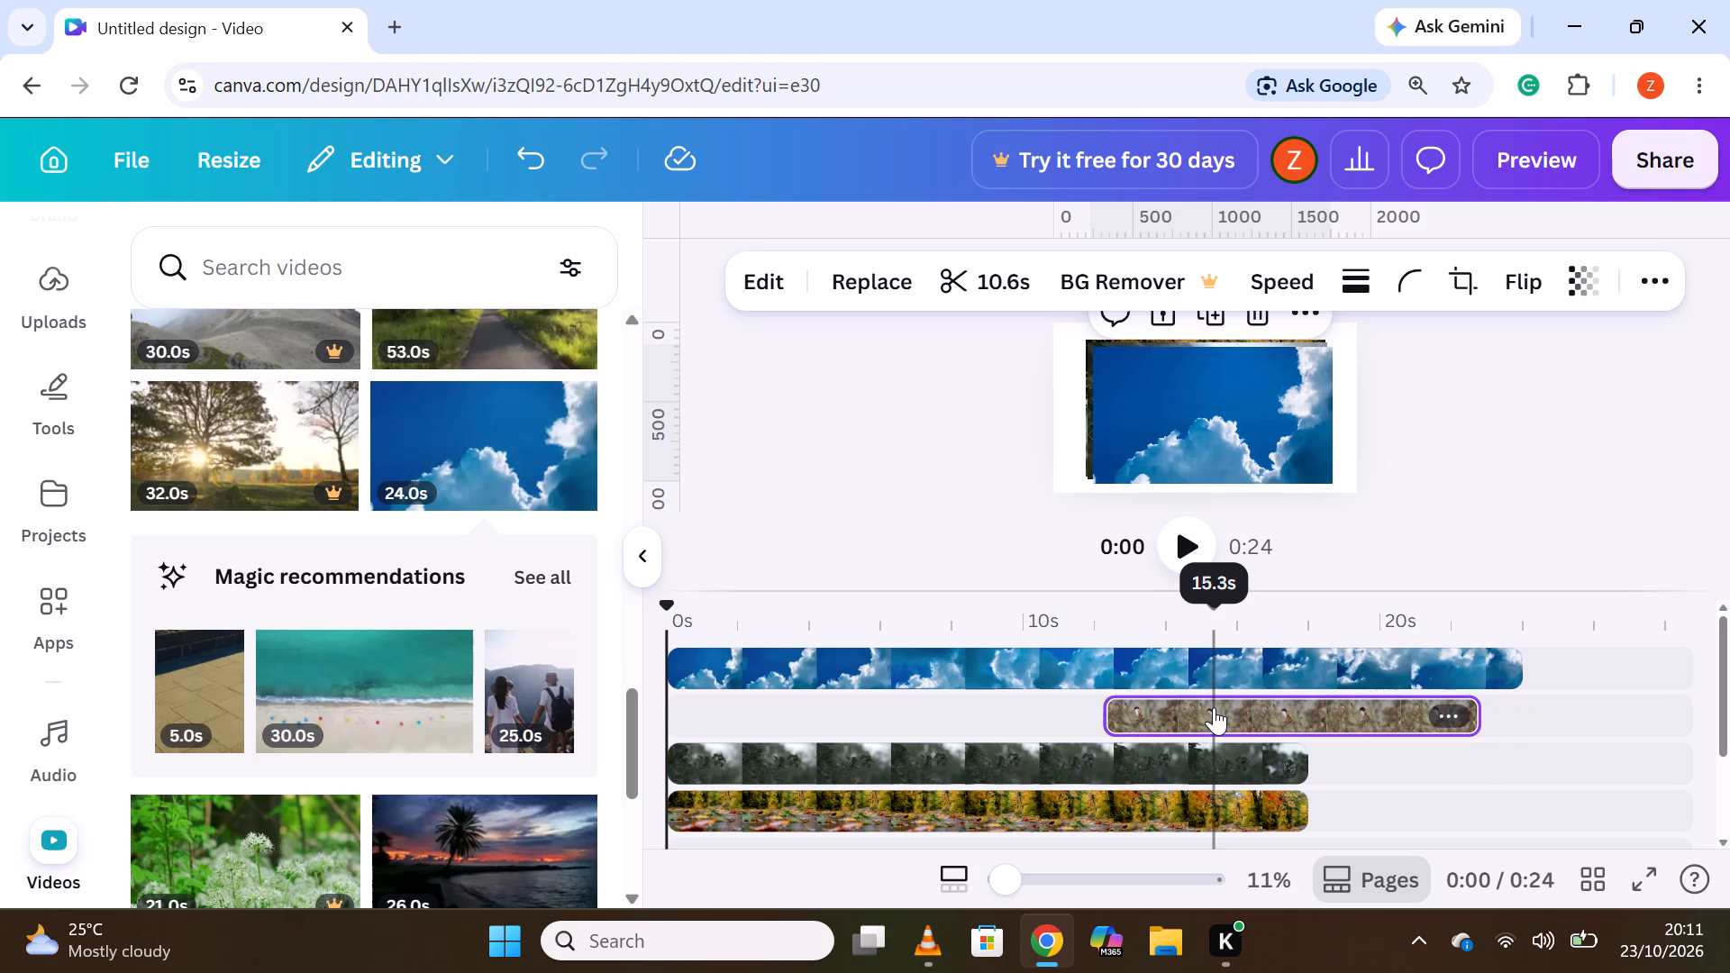
left_click_drag(1158, 704, 706, 720)
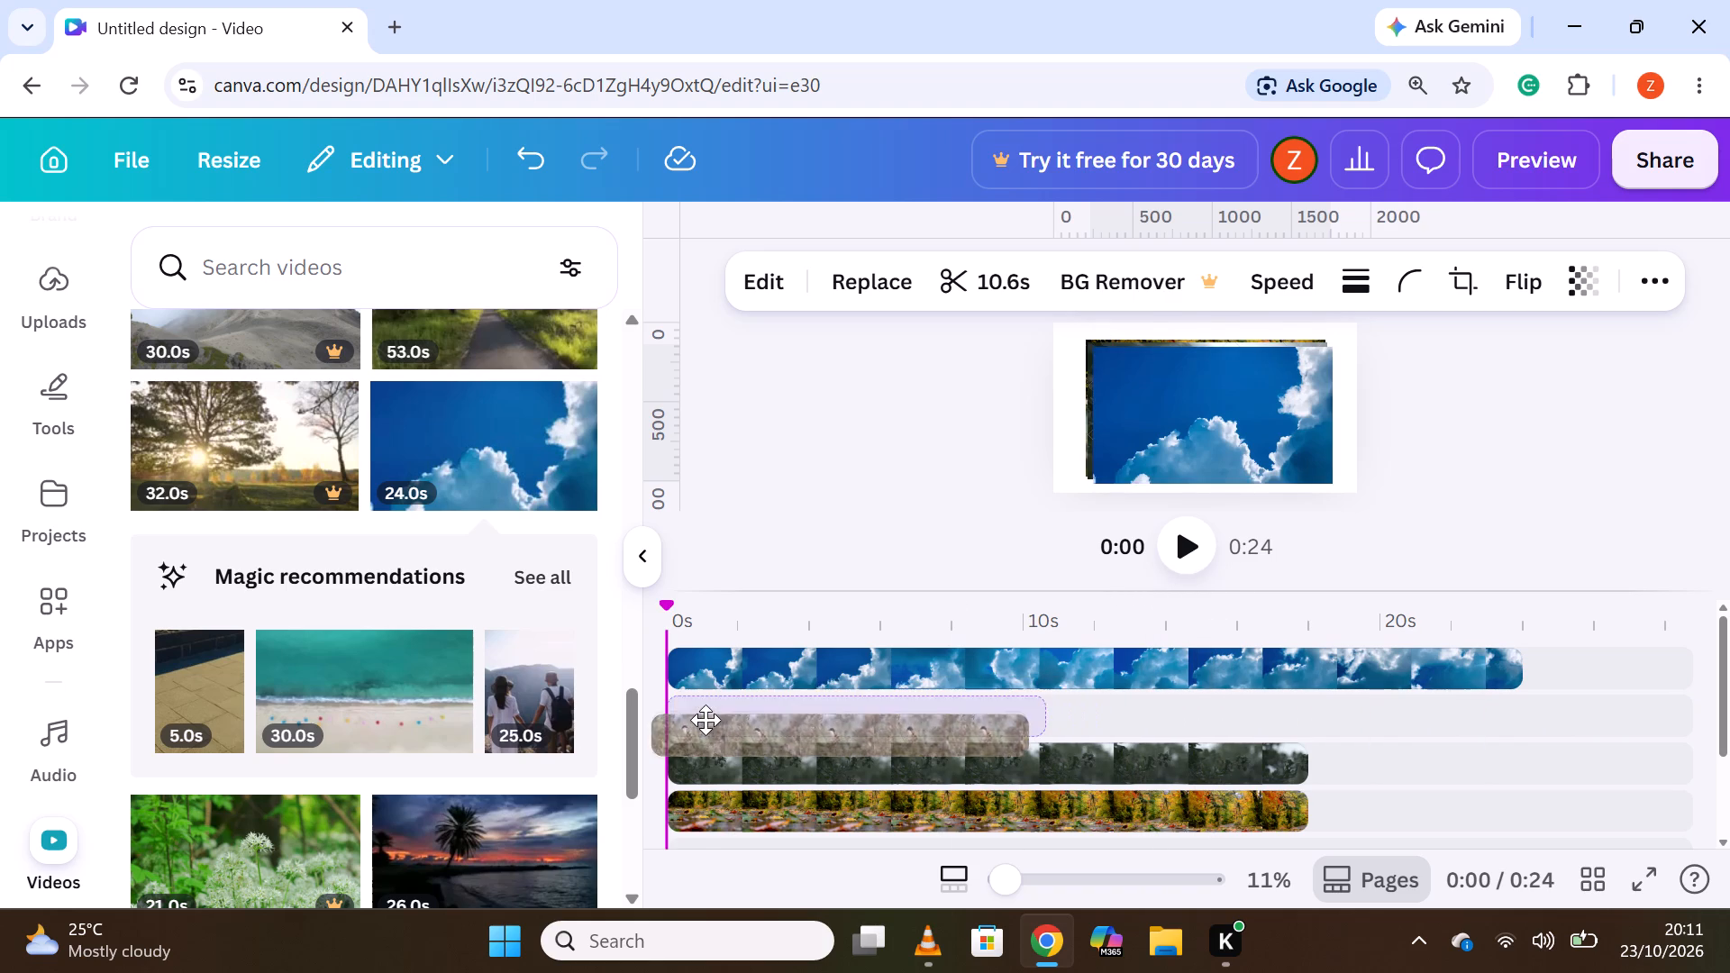
left_click_drag(706, 720, 705, 721)
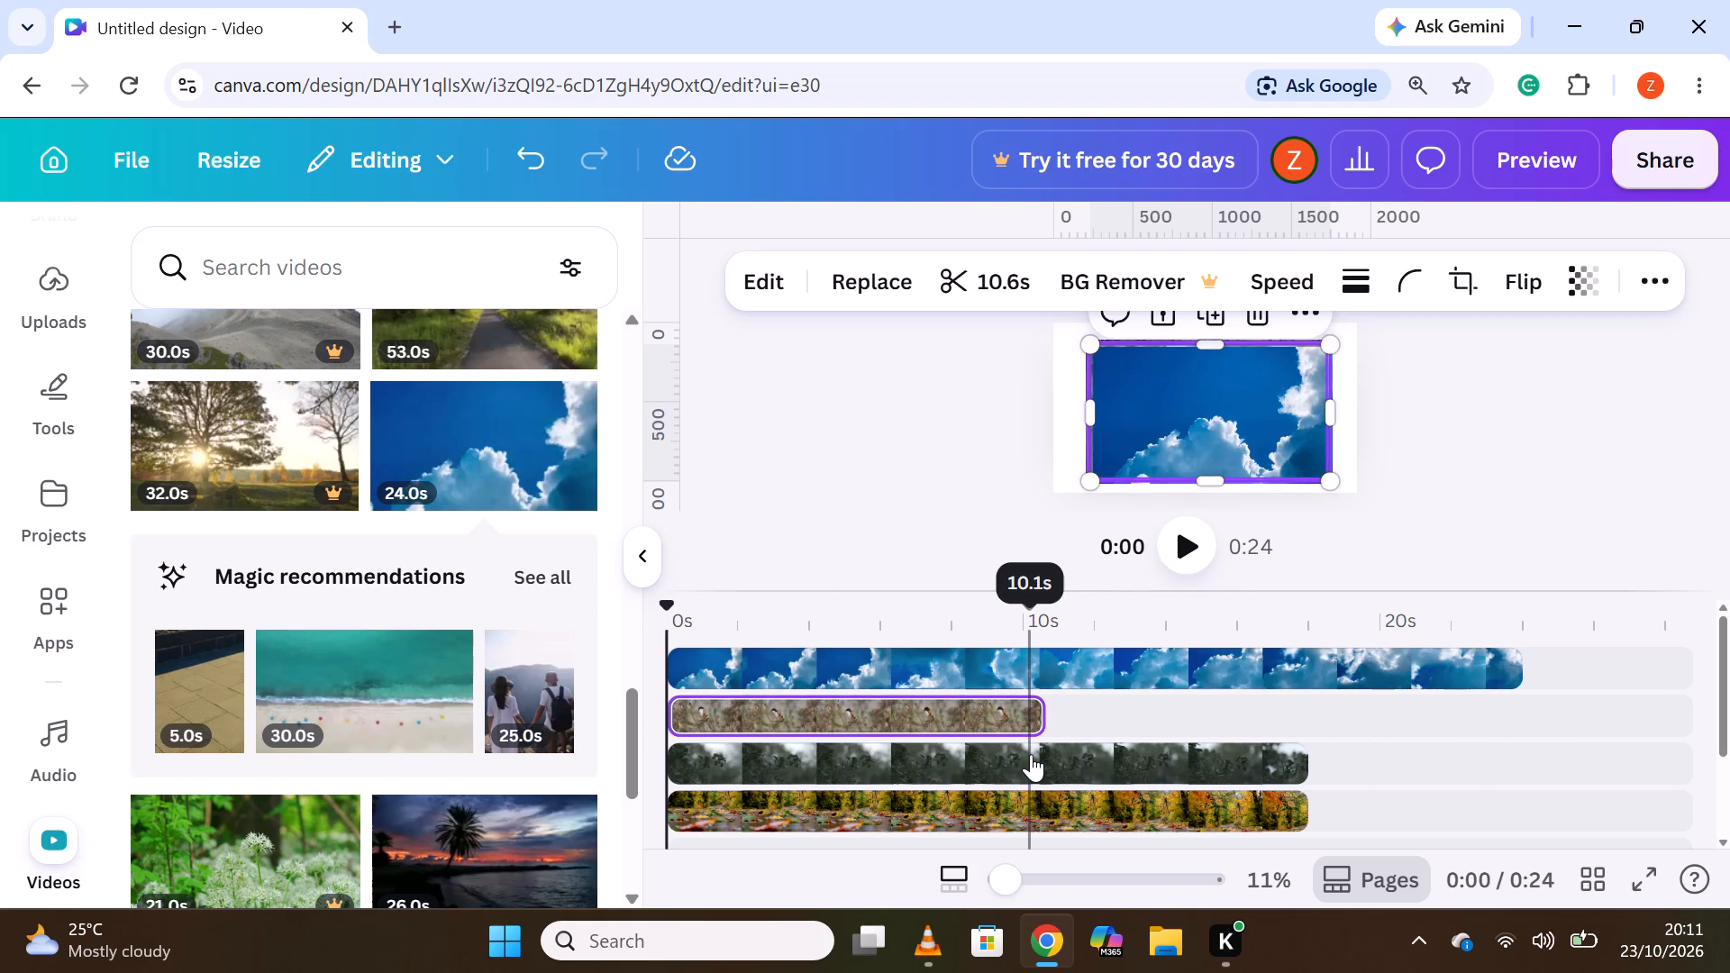
Move the dark foliage clip onto the bird clip's track, directly after the bird clip.
left_click_drag(1025, 752, 1234, 698)
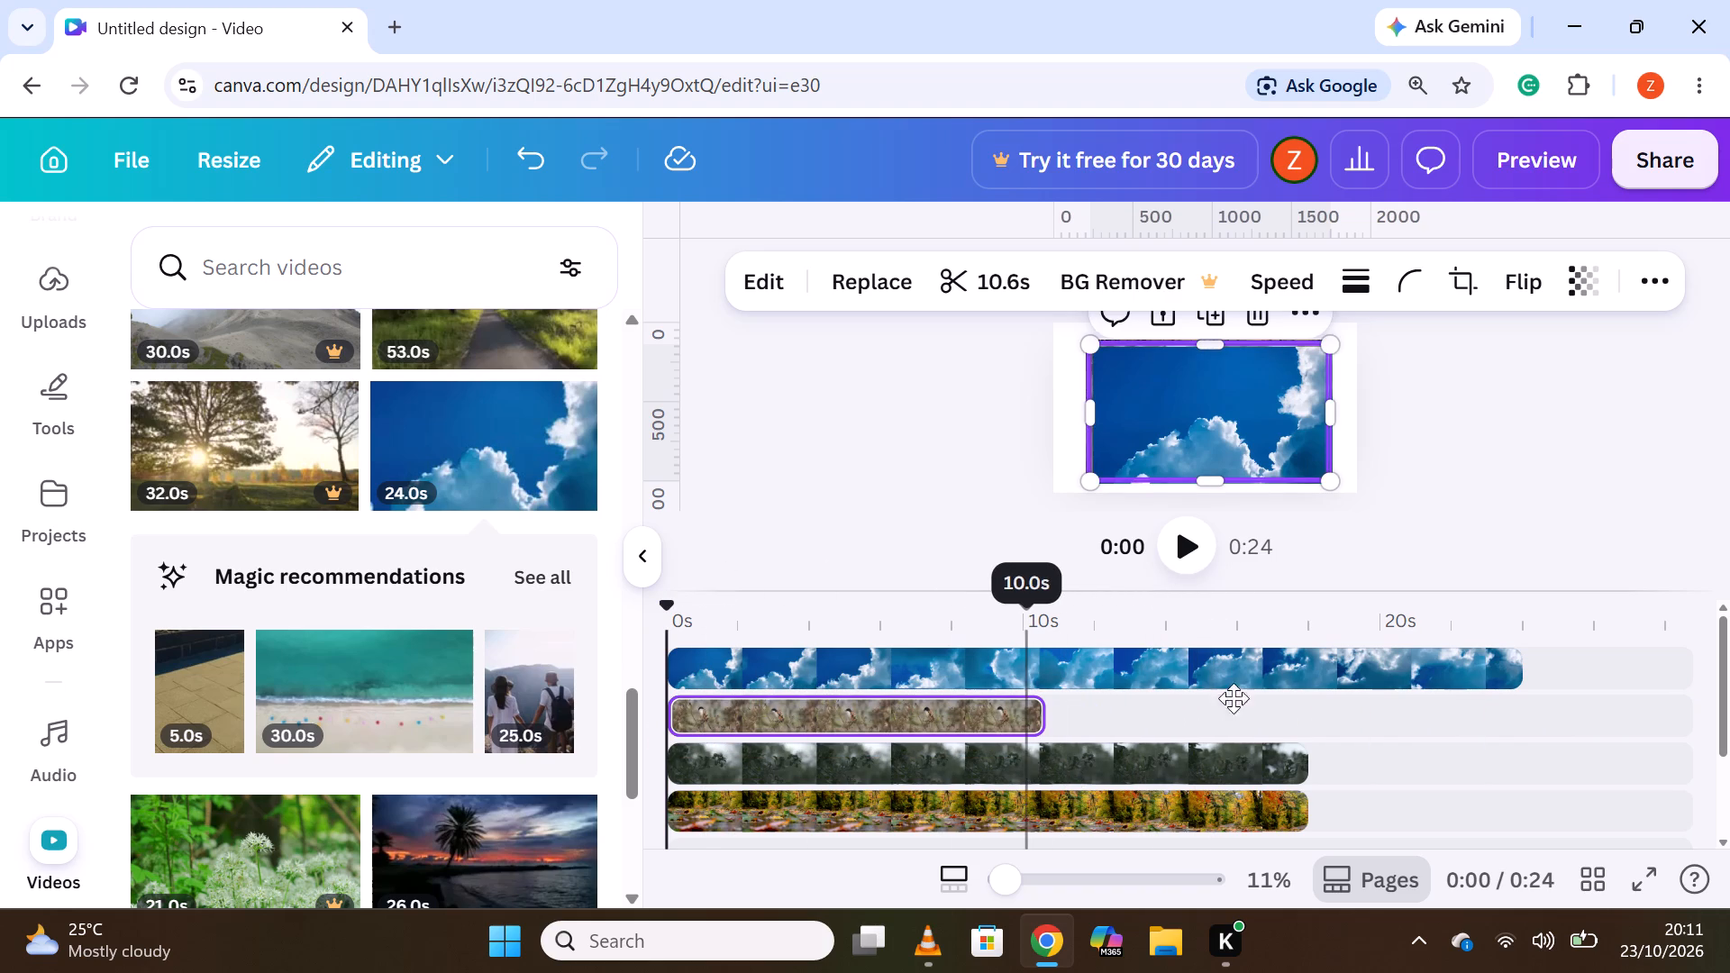
left_click_drag(1234, 698, 1409, 701)
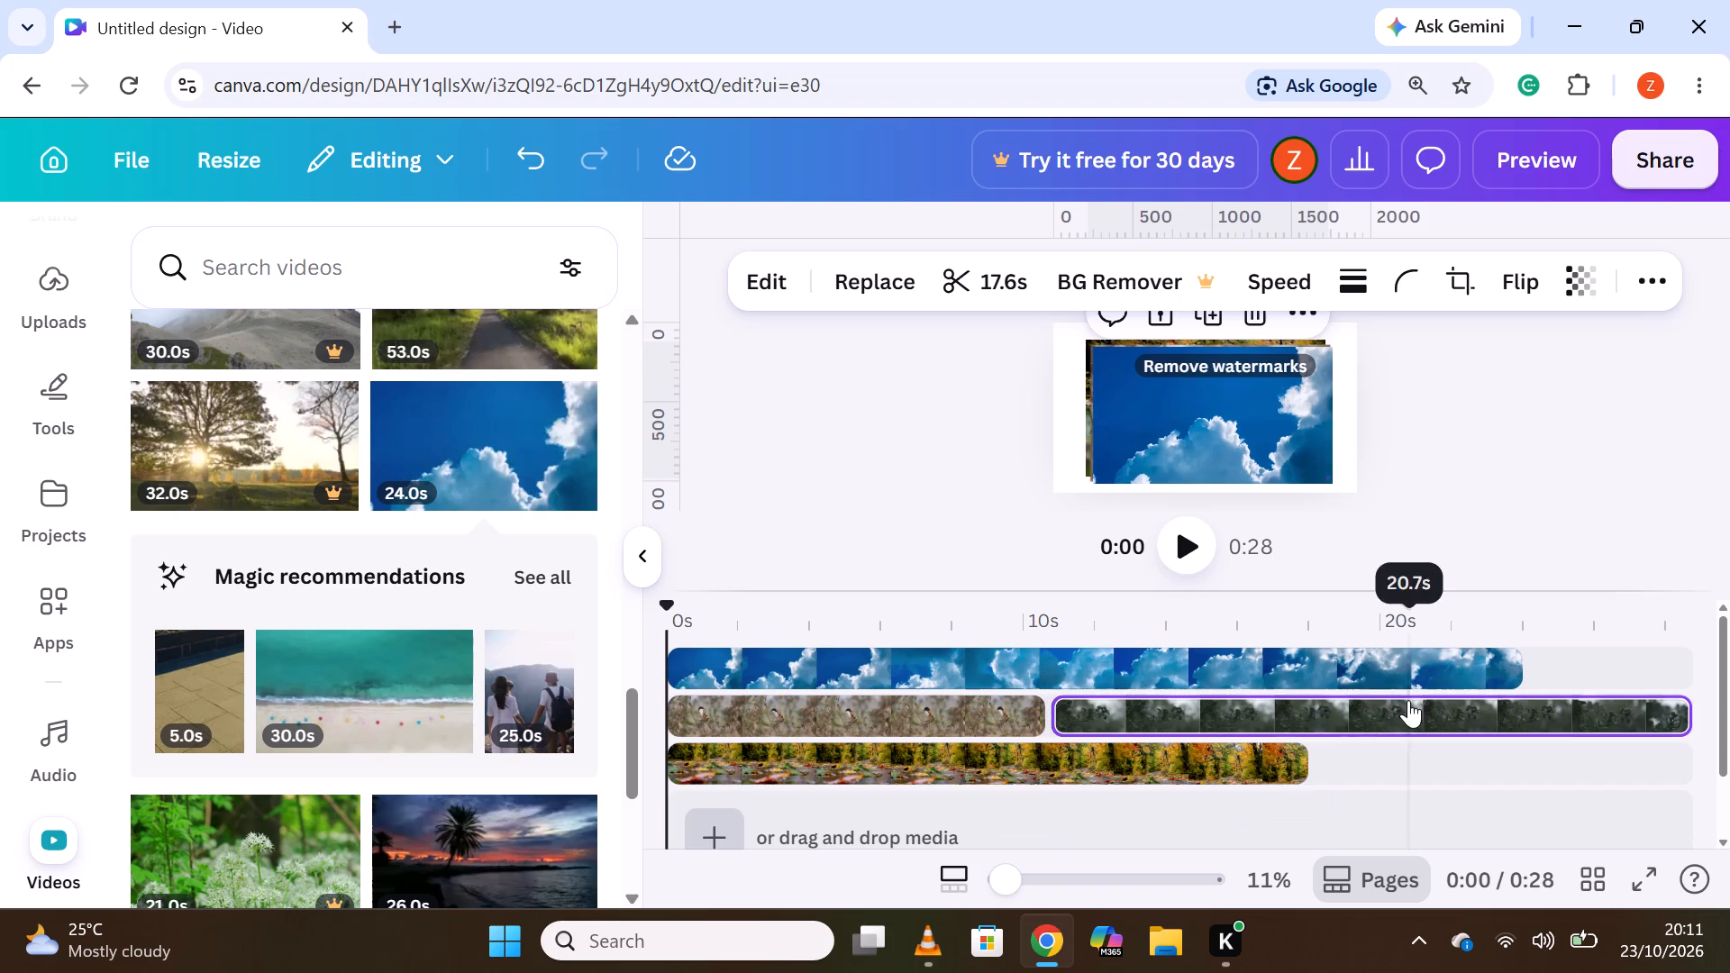
Browse the remaining Nature videos for further clips.
scroll(326, 691, "down", 3)
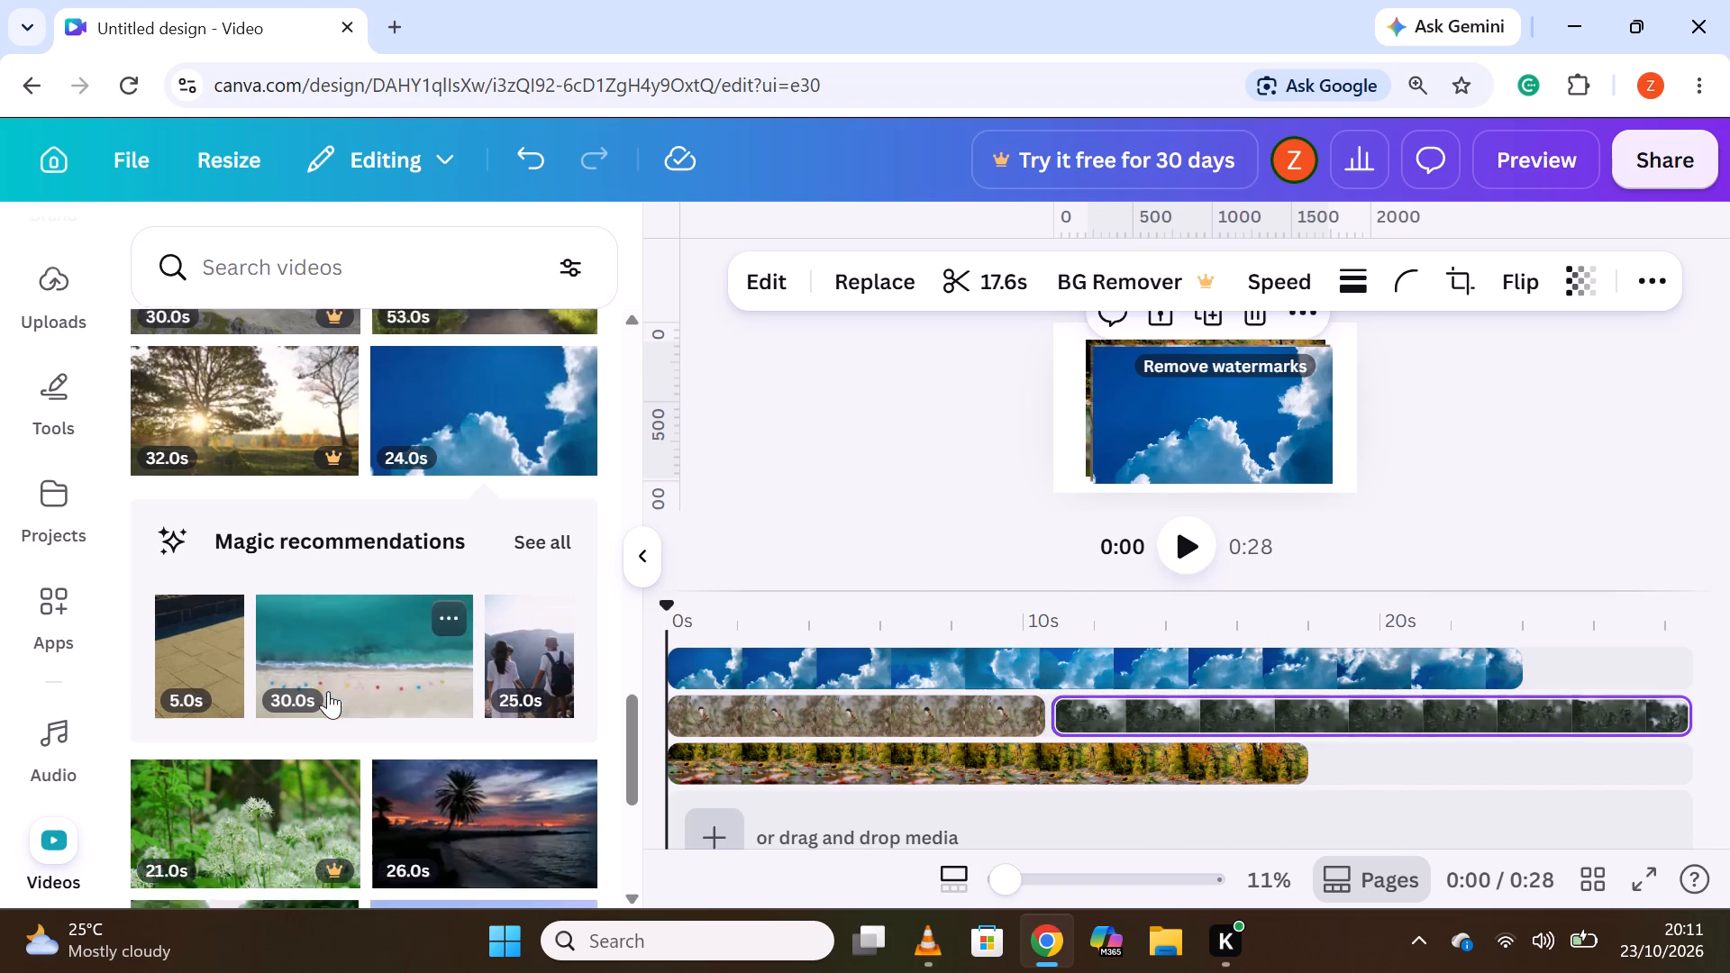
scroll(328, 691, "down", 1)
scroll(328, 691, "up", 2)
scroll(328, 691, "down", 5)
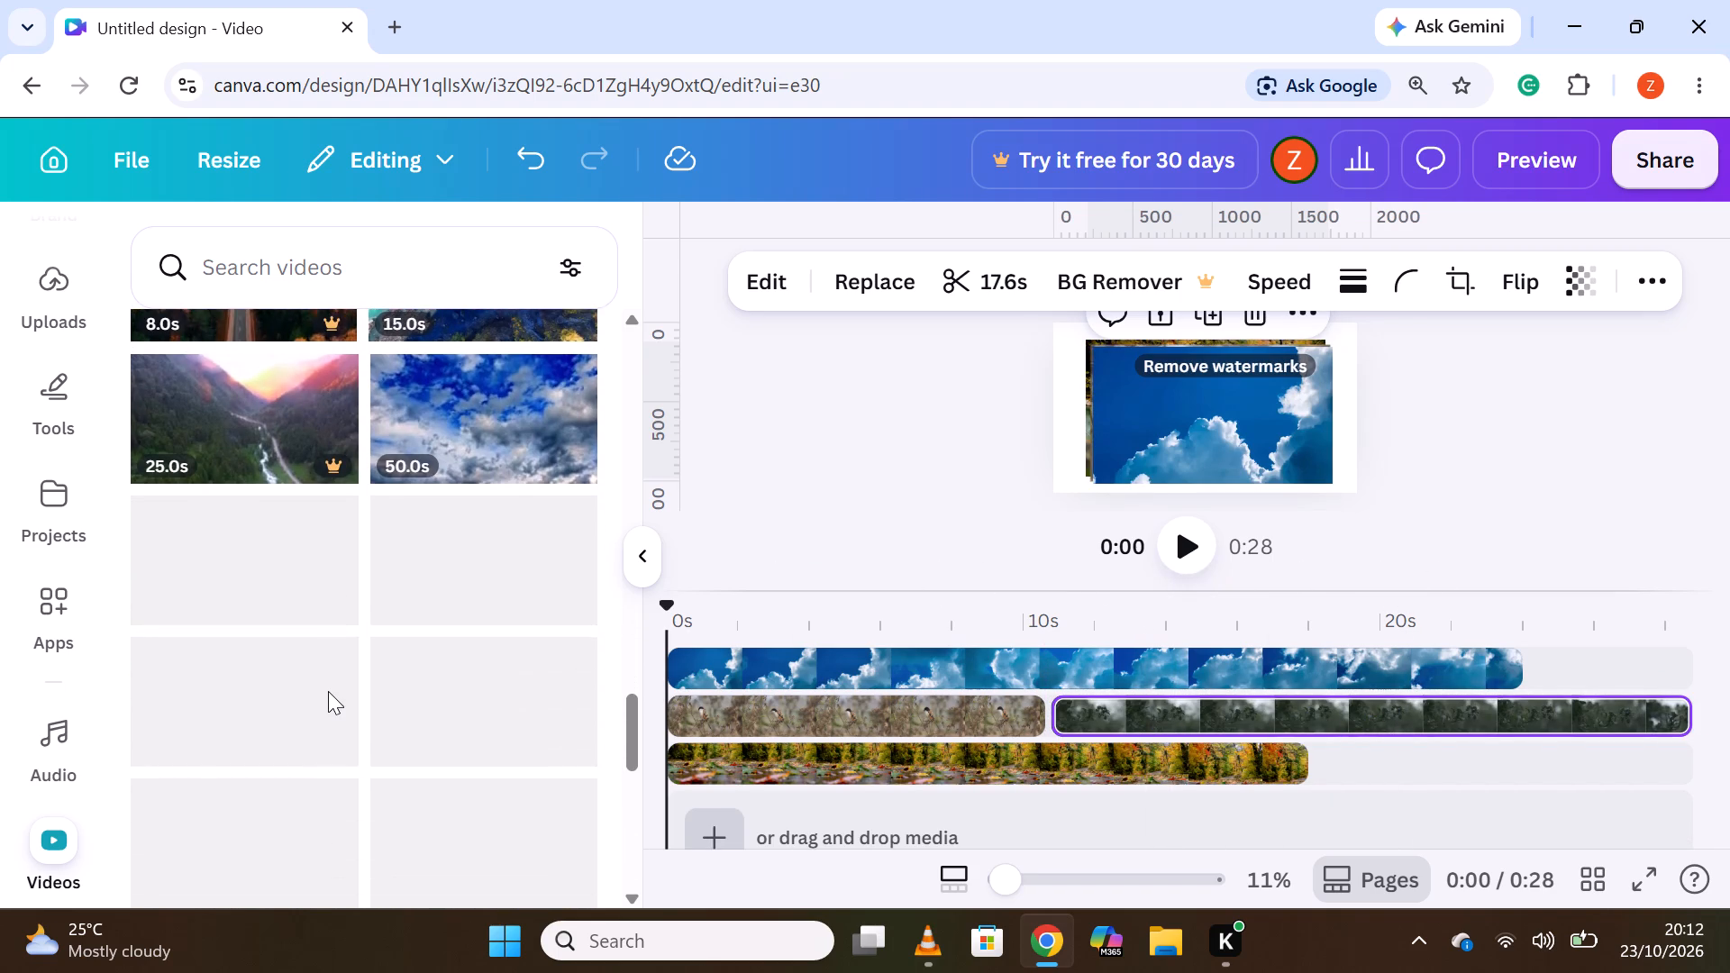
scroll(328, 691, "up", 1)
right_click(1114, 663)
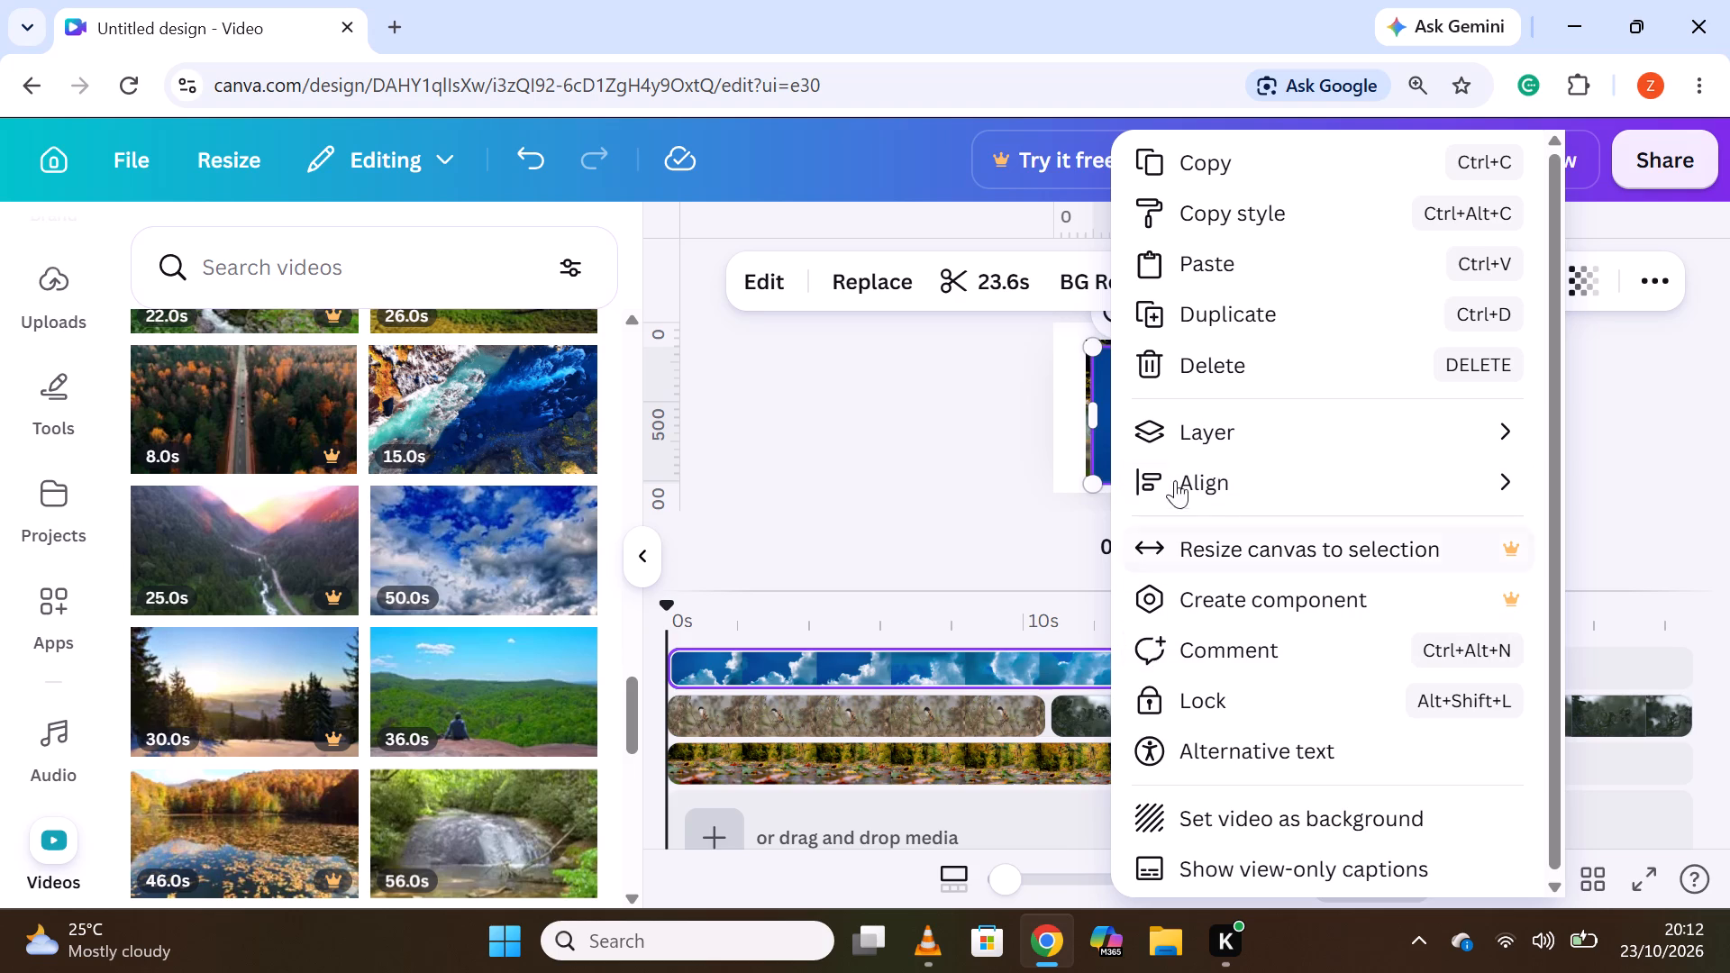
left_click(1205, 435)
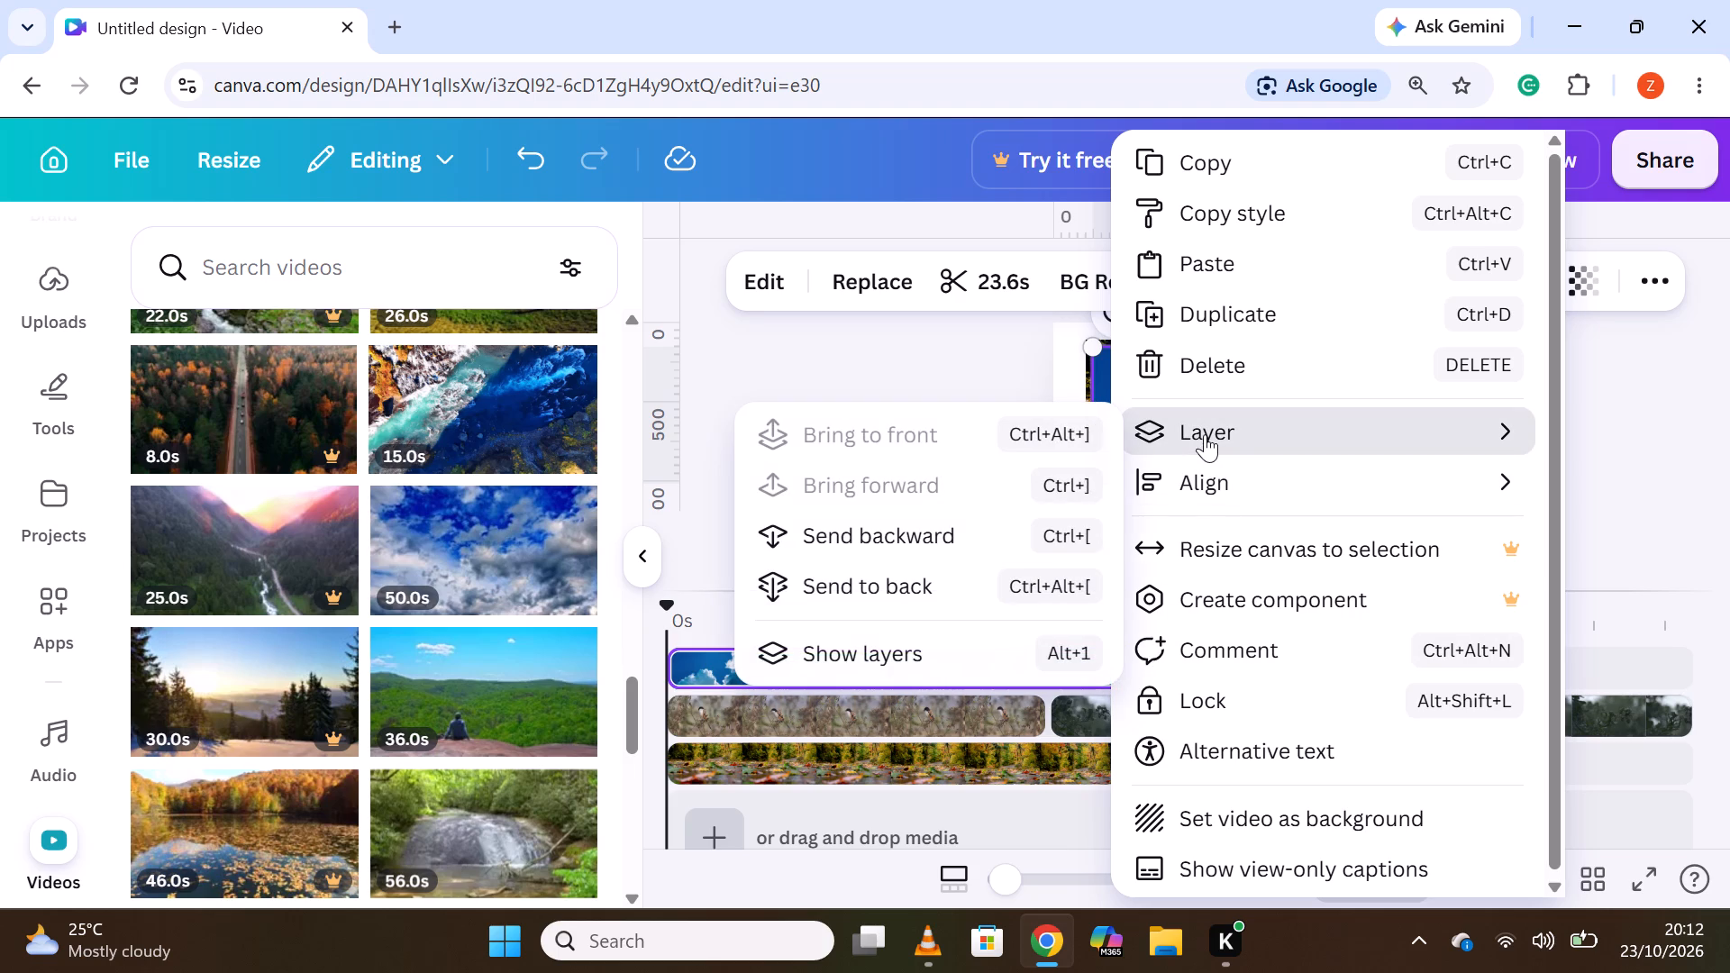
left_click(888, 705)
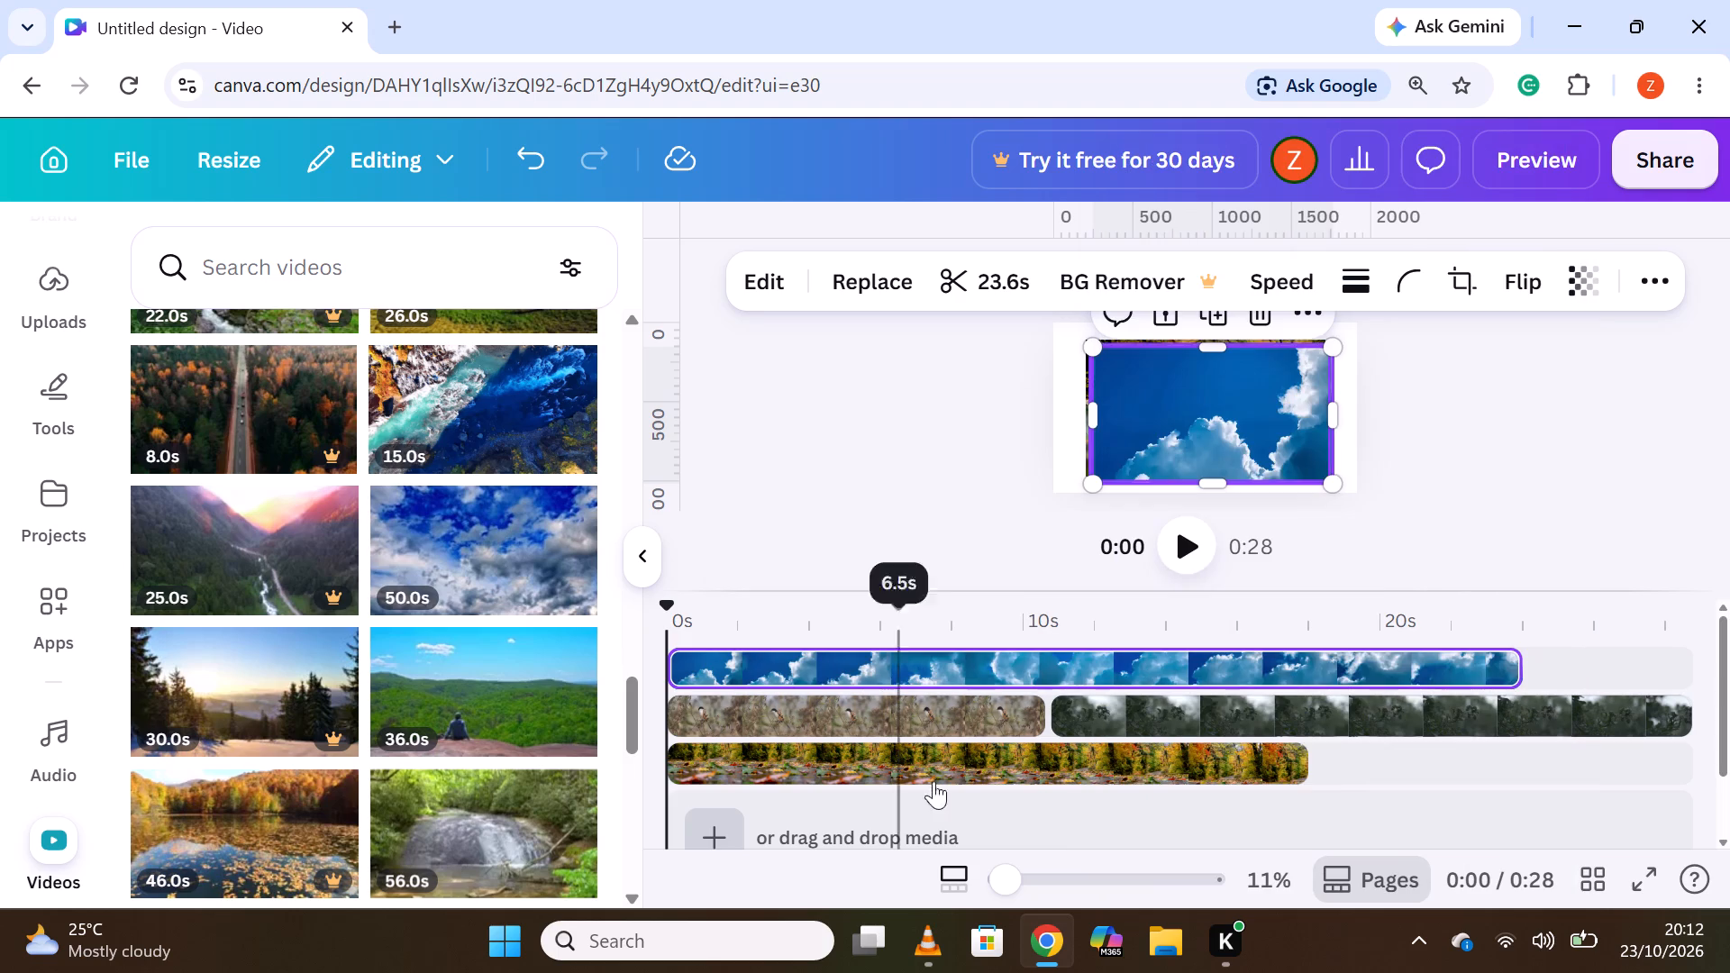
Add the 11.0s green lakeside hill clip and the 14.0s misty mountain ridge clip to the empty main track, one after the other.
scroll(942, 806, "down", 2)
left_click(725, 745)
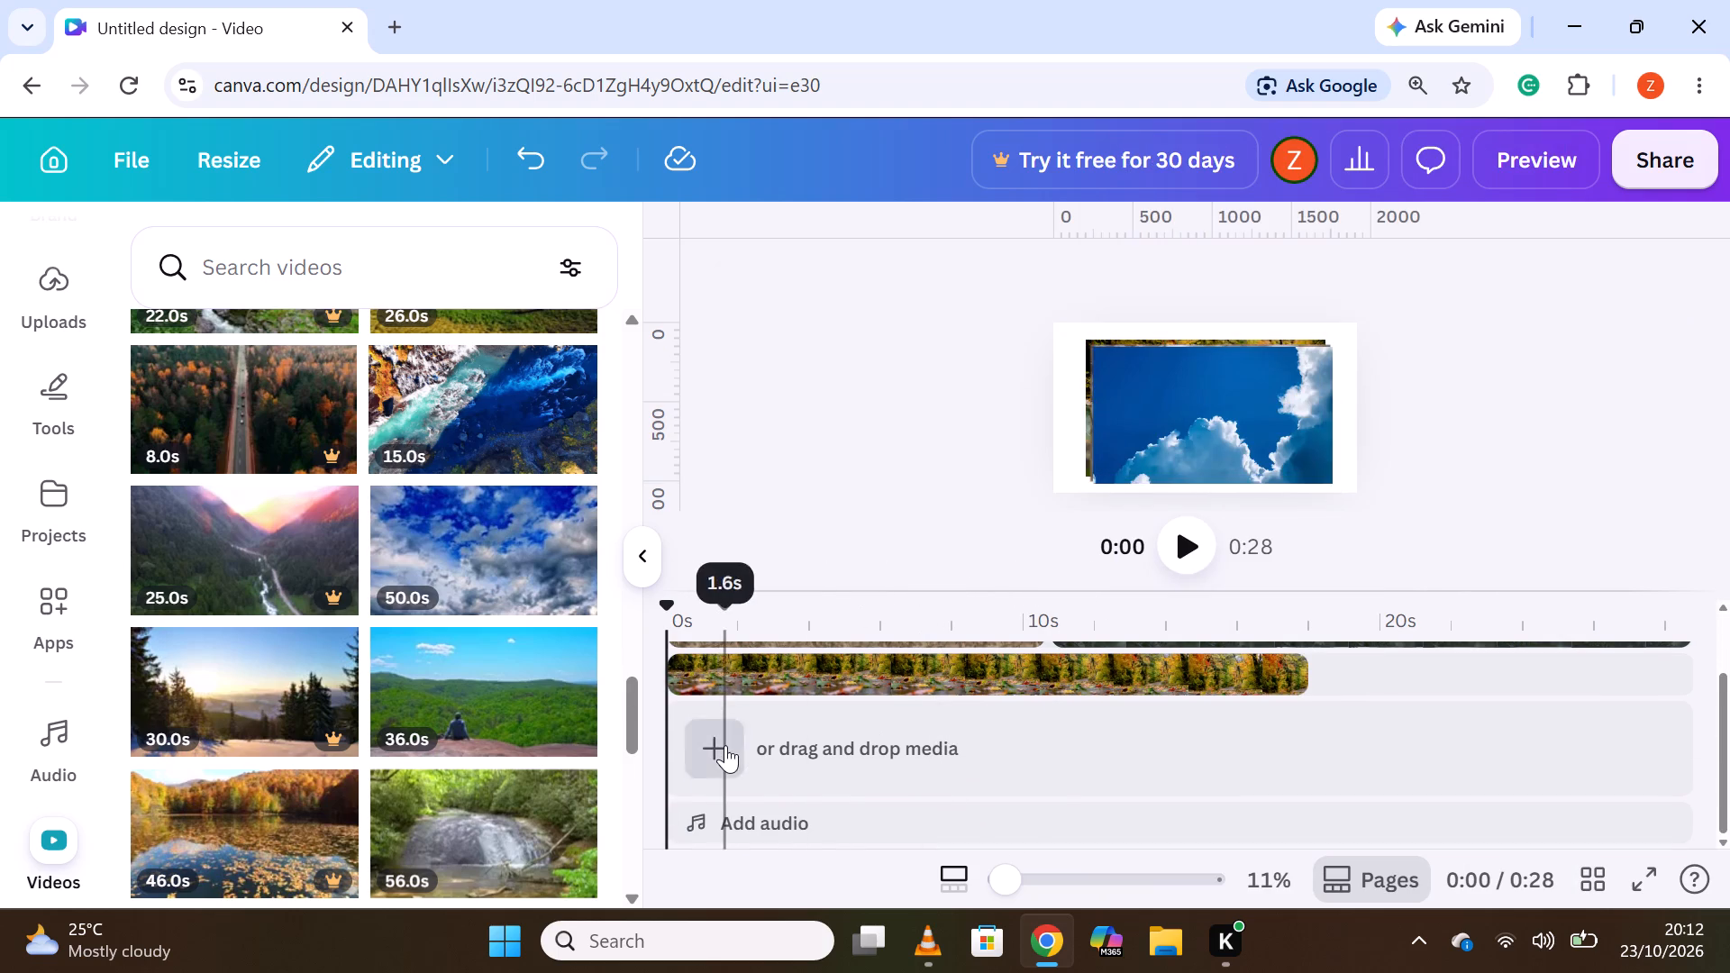
scroll(402, 692, "down", 3)
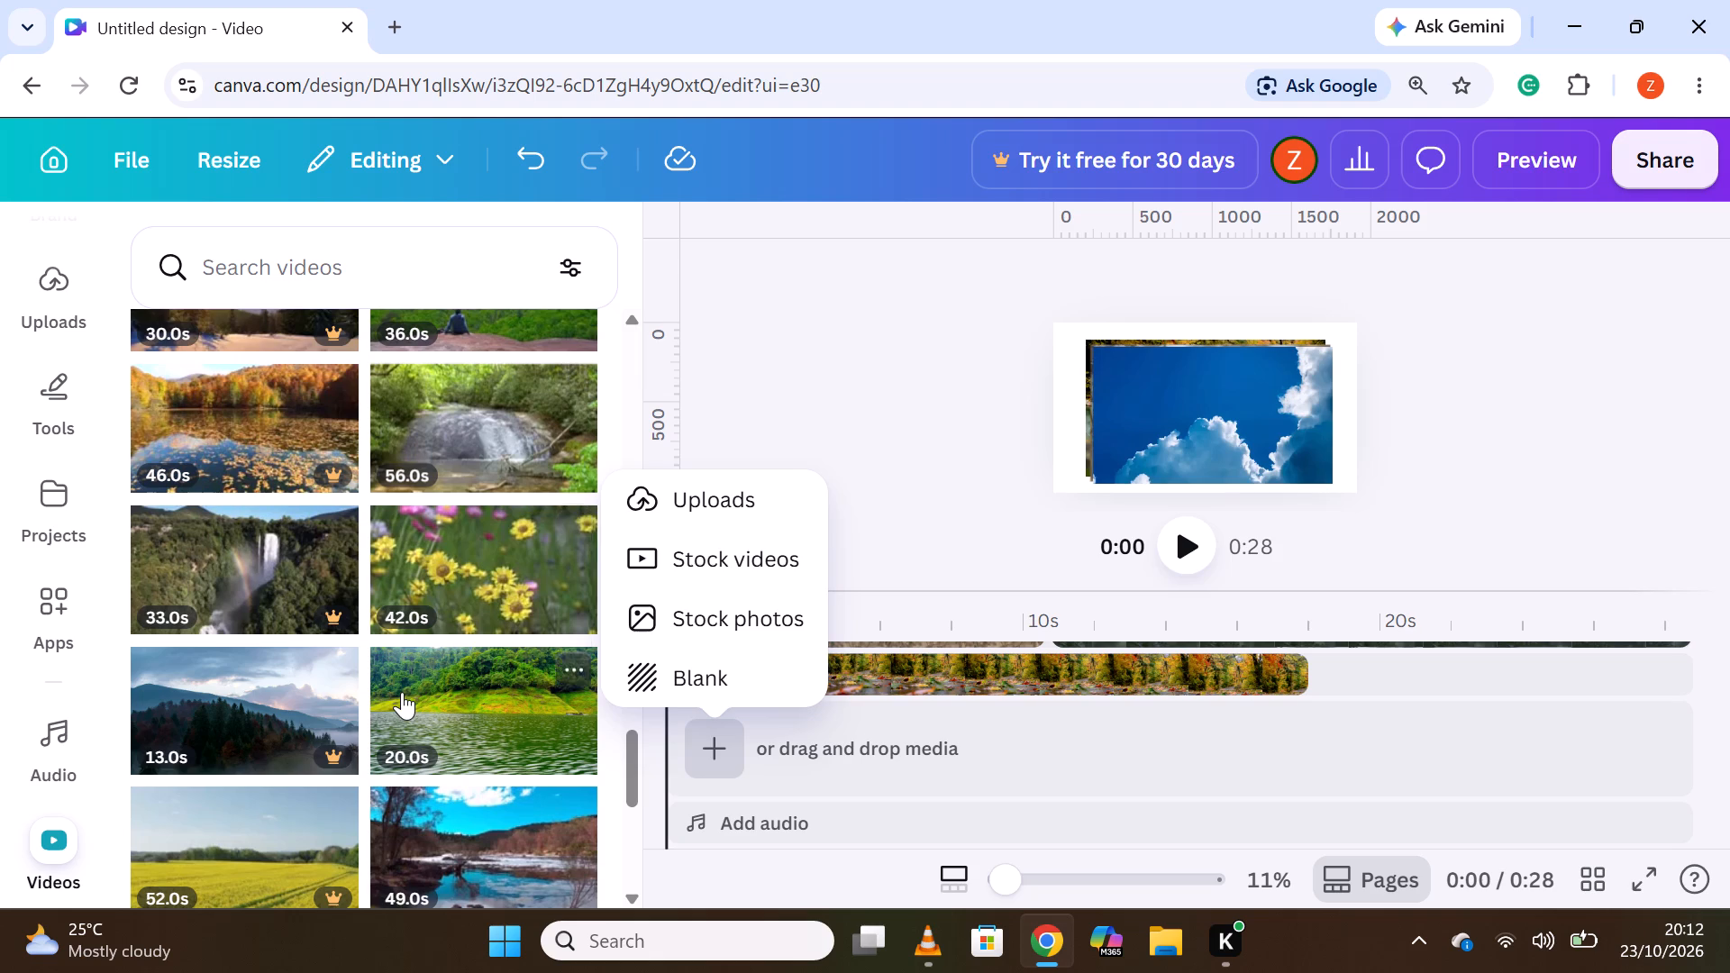
scroll(236, 735, "down", 2)
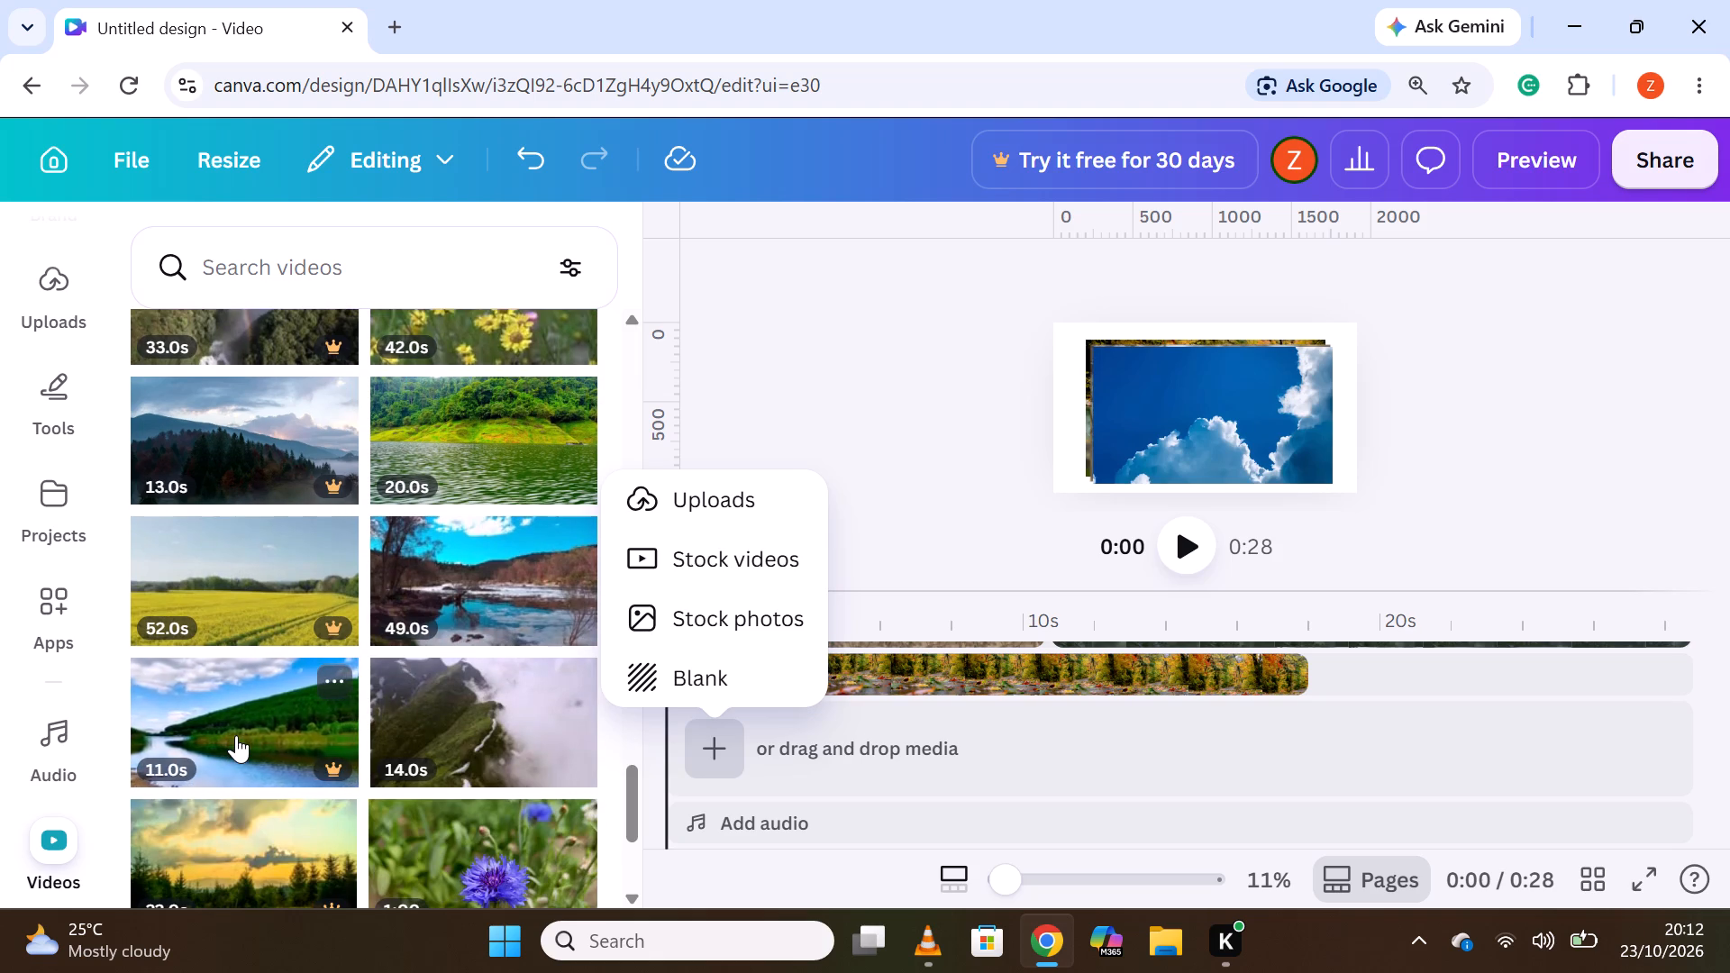
left_click(236, 735)
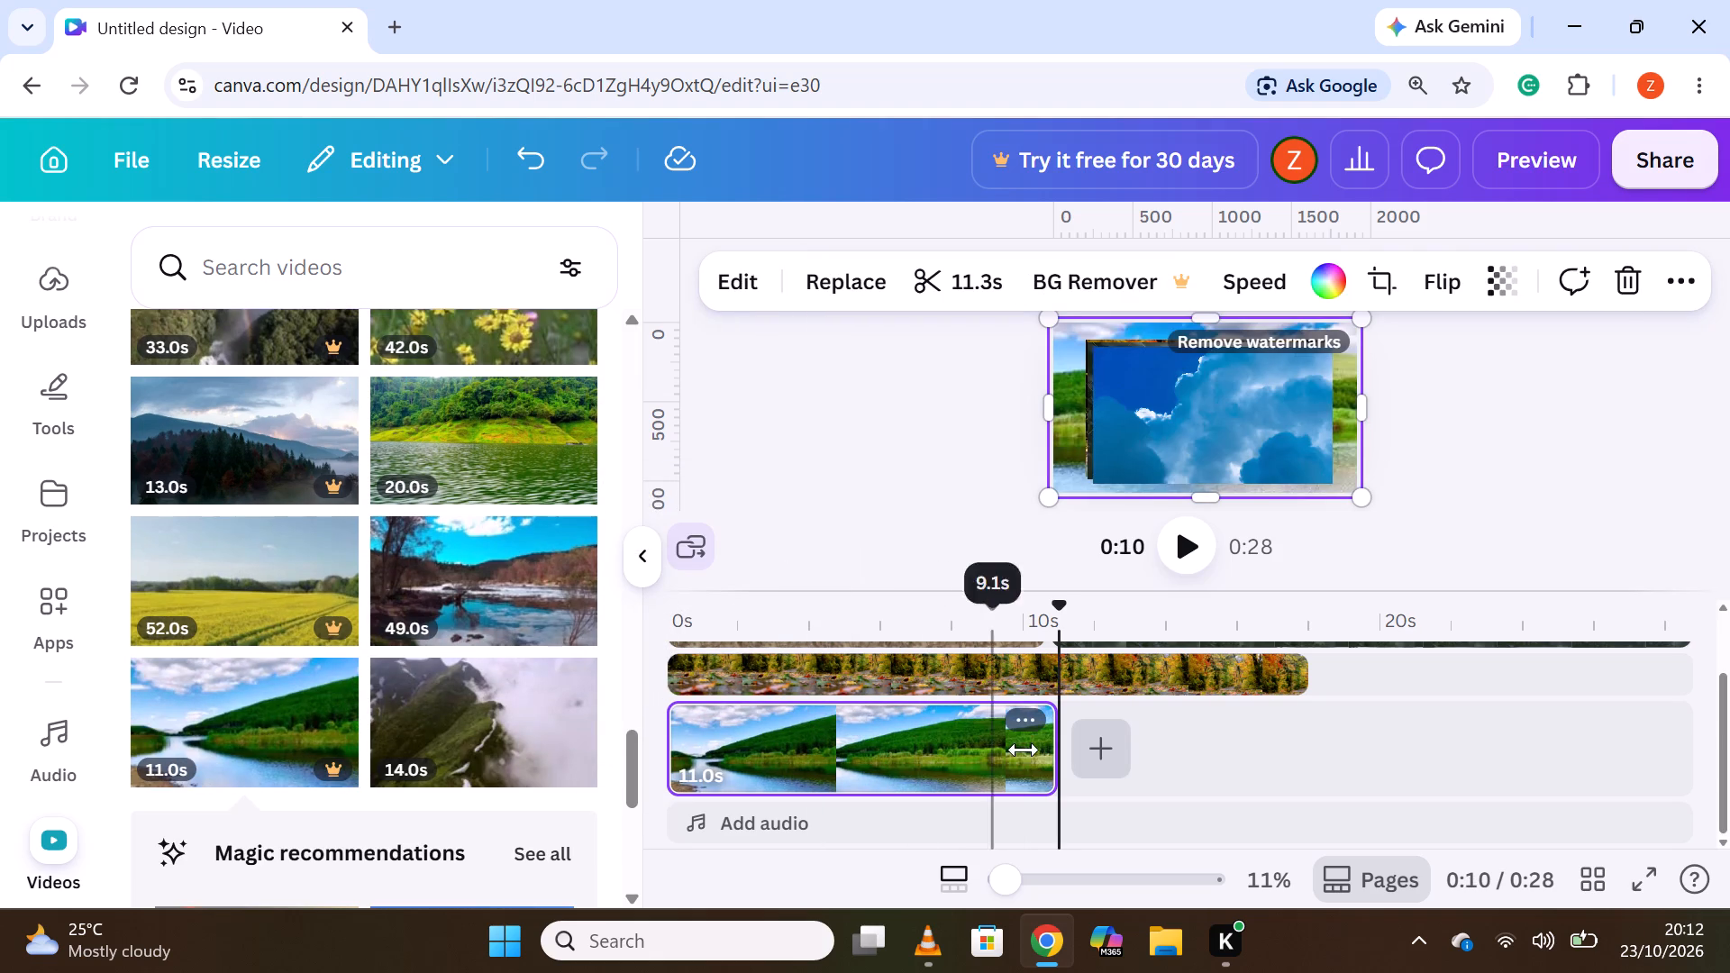
left_click(486, 733)
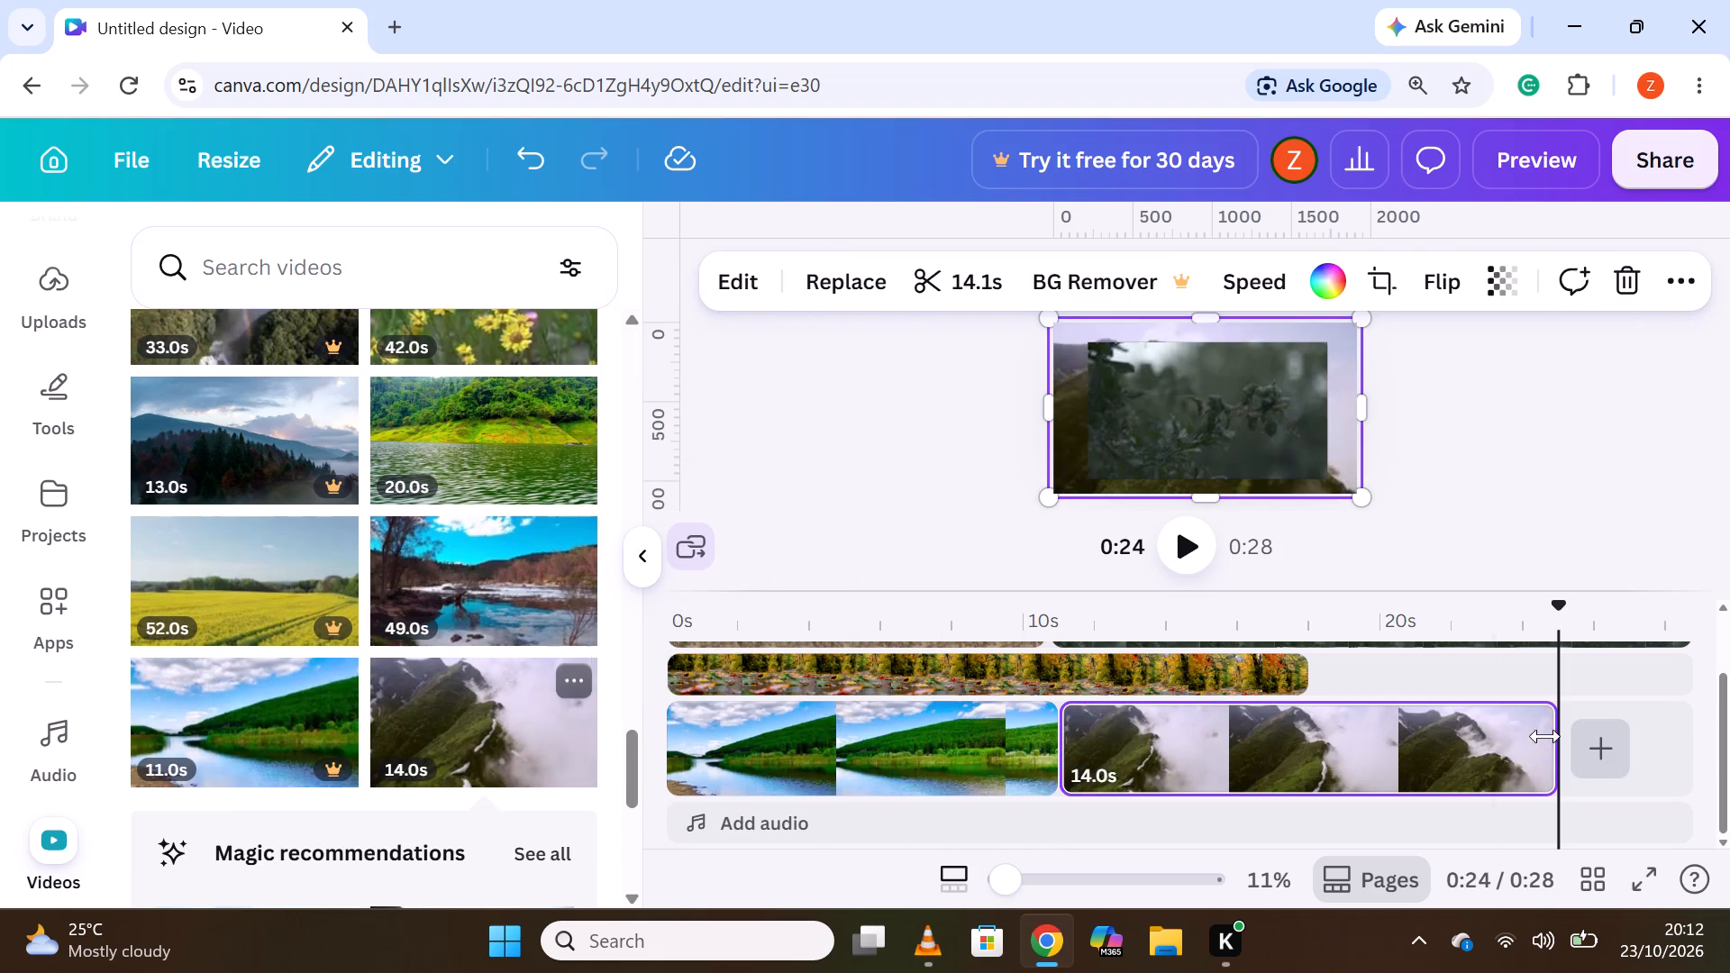
Split the misty mountain ridge clip at about 15.8s and delete its second part.
left_click(1230, 744)
right_click(1227, 735)
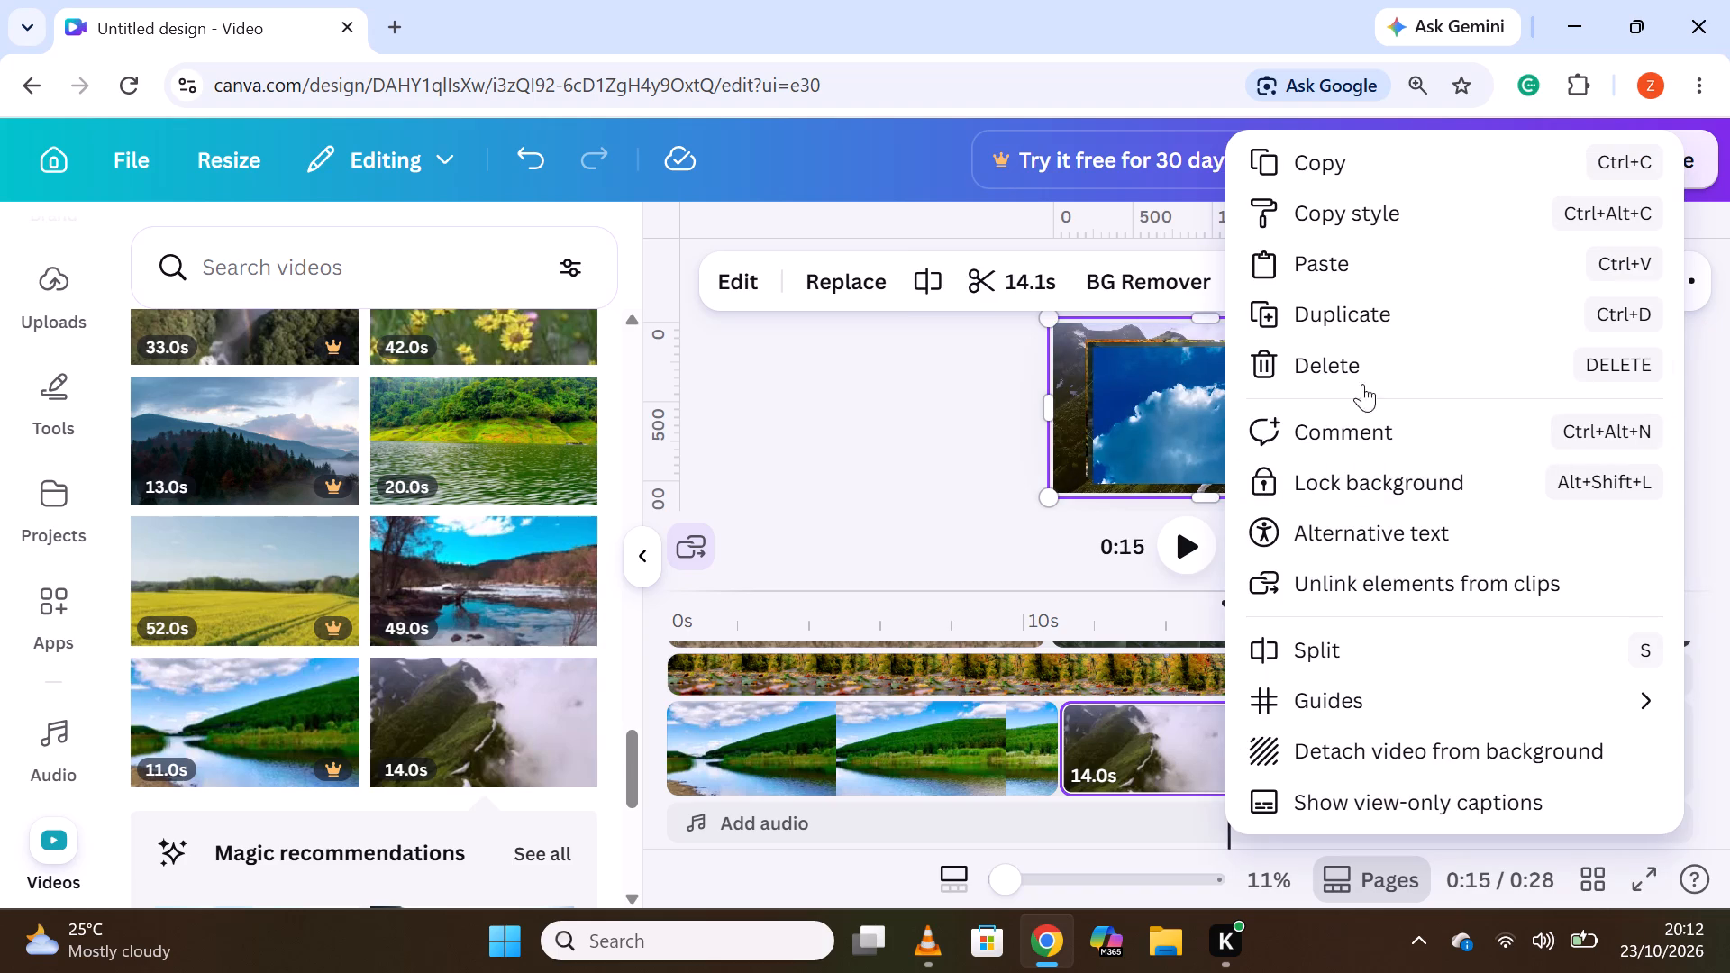
left_click(1291, 660)
left_click(1315, 761)
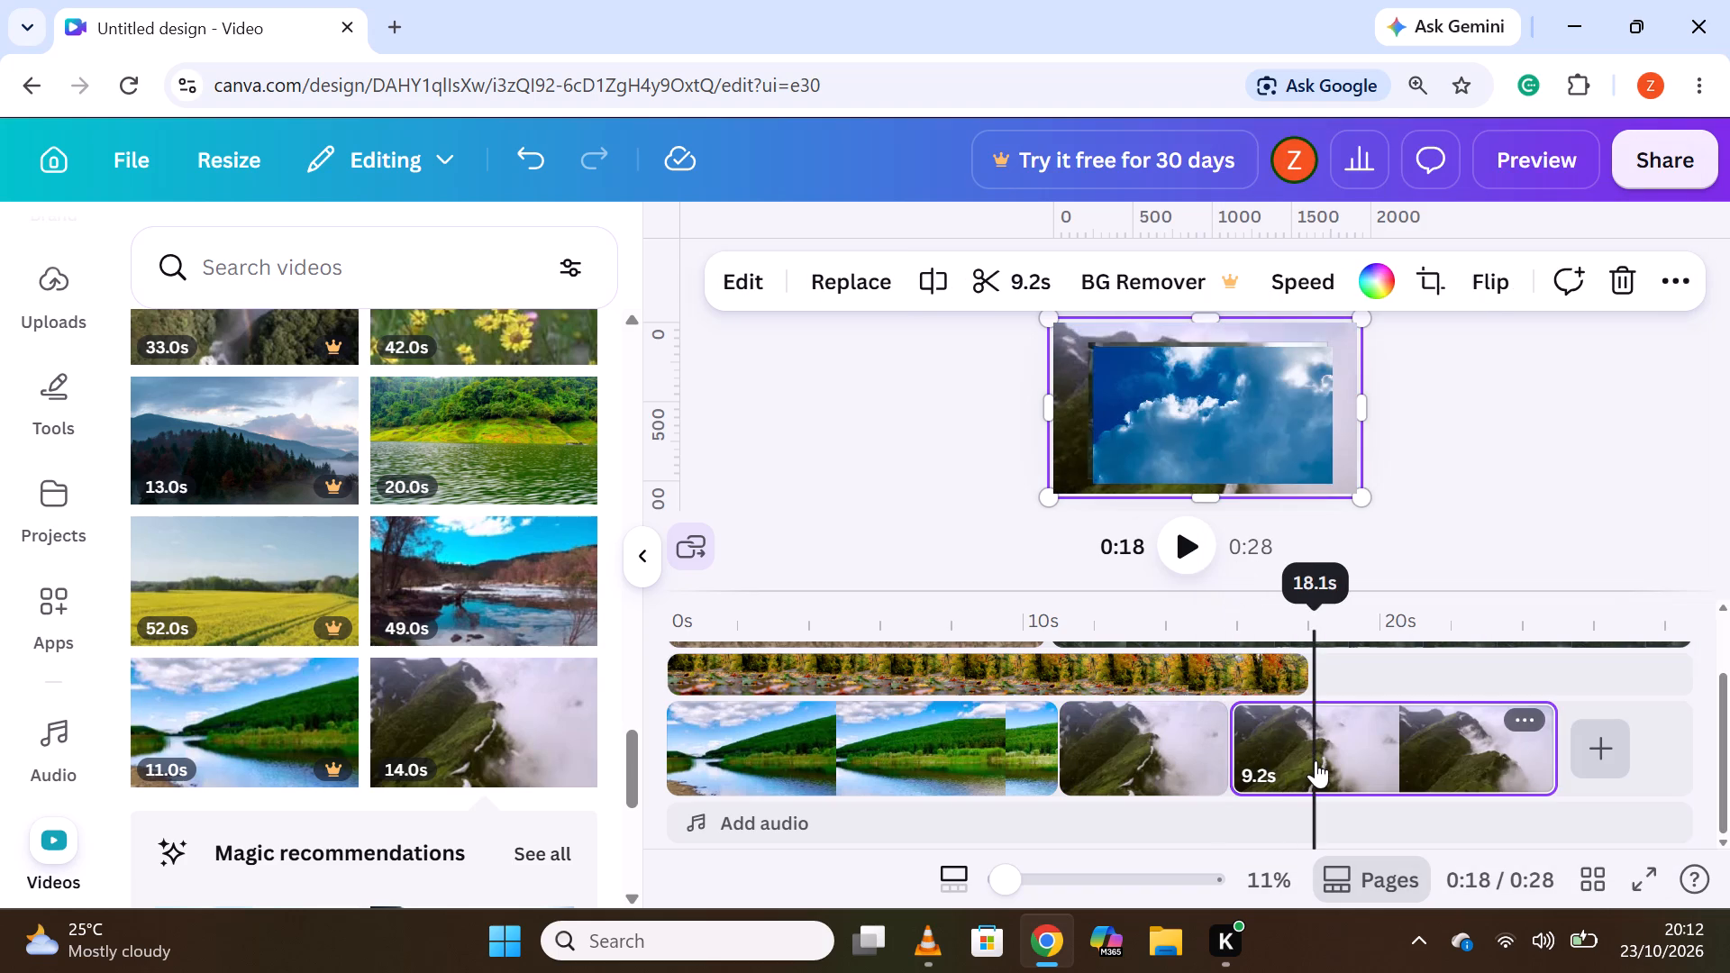
right_click(1316, 760)
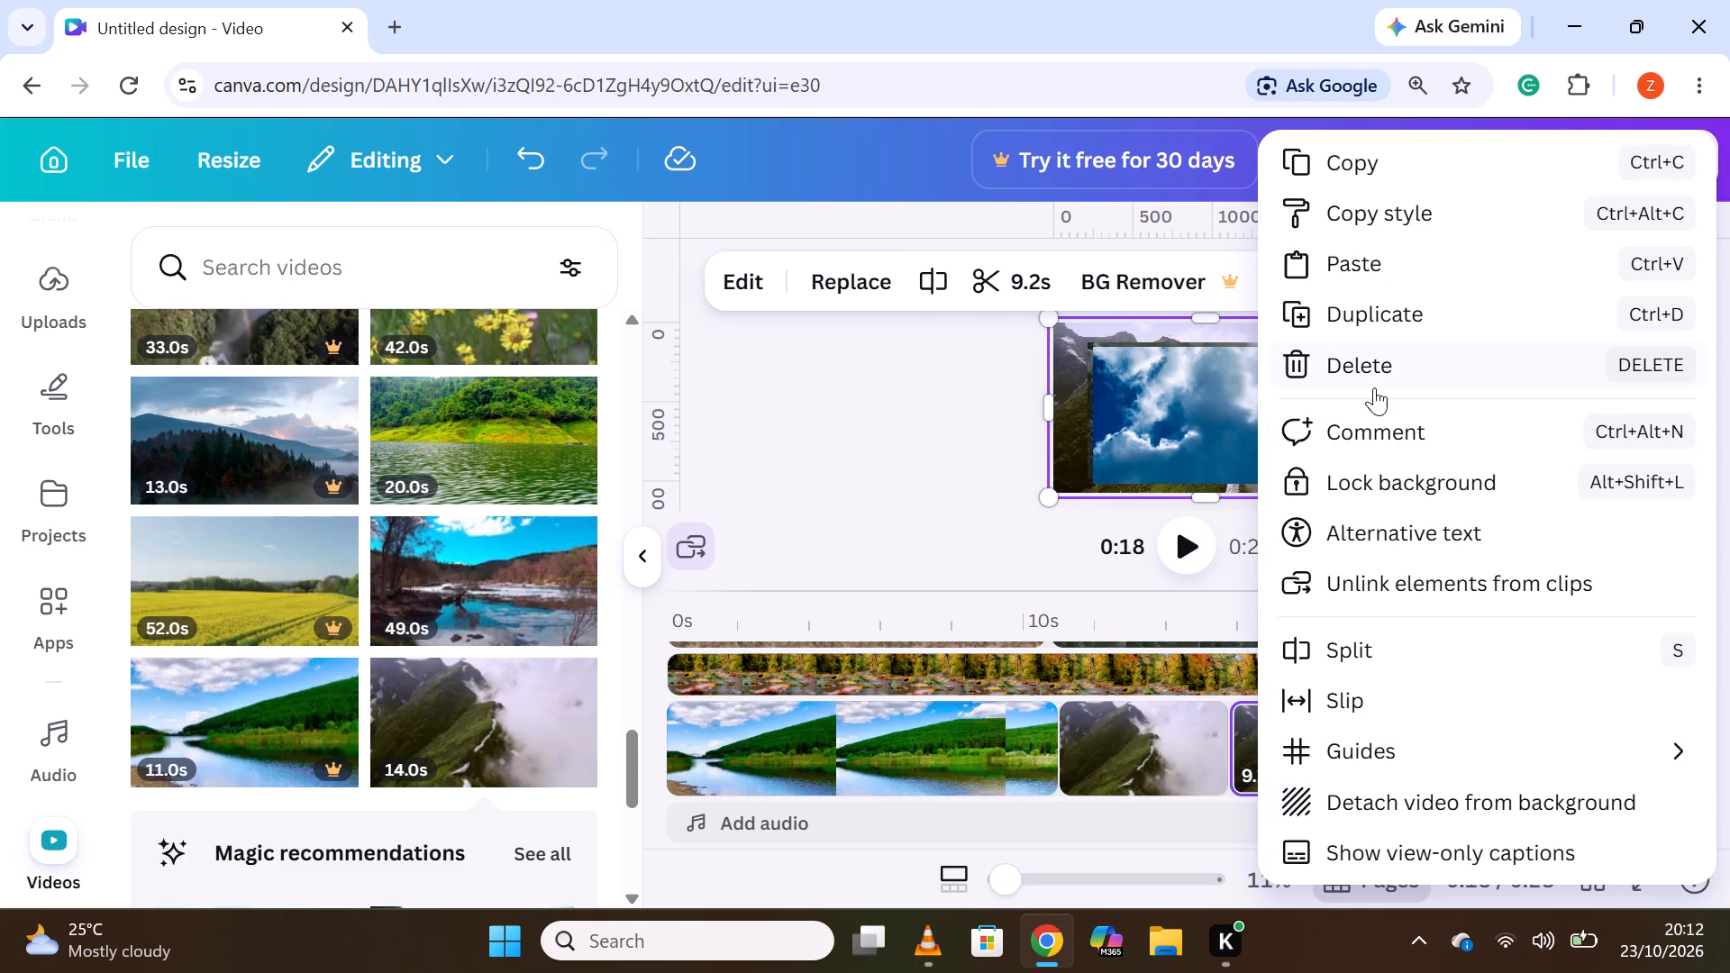
left_click(1376, 382)
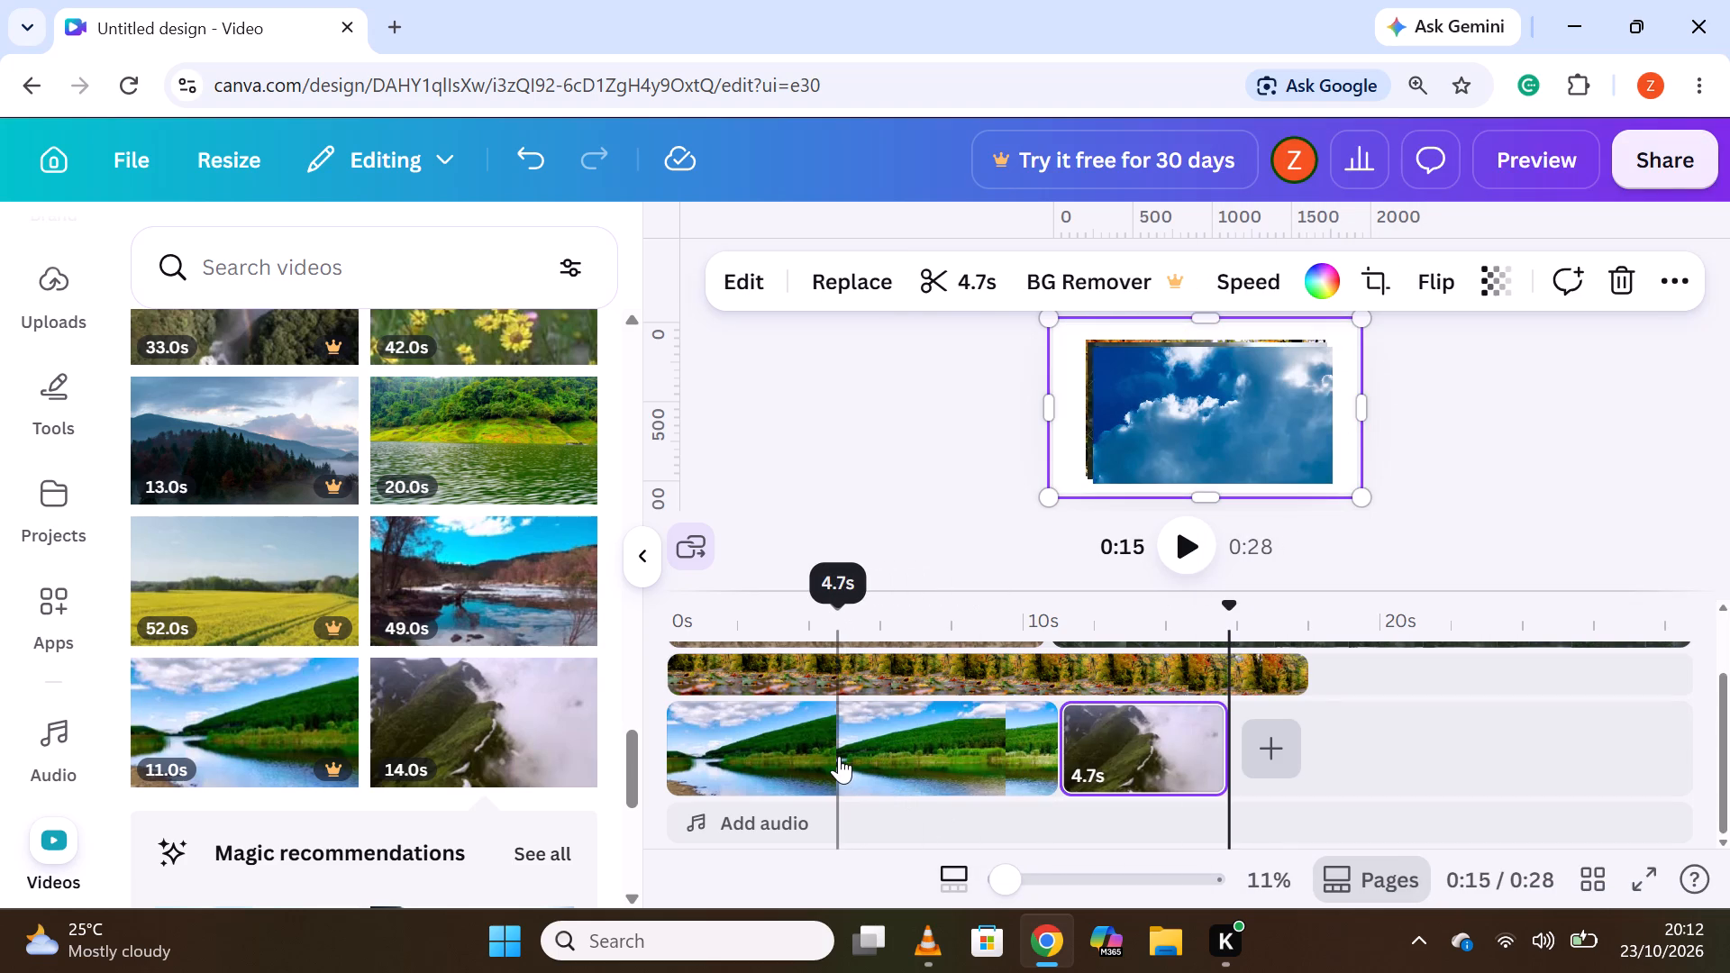
Split the green lakeside hill clip at about 4.7s and delete its second part.
left_click(839, 757)
right_click(838, 757)
left_click(941, 726)
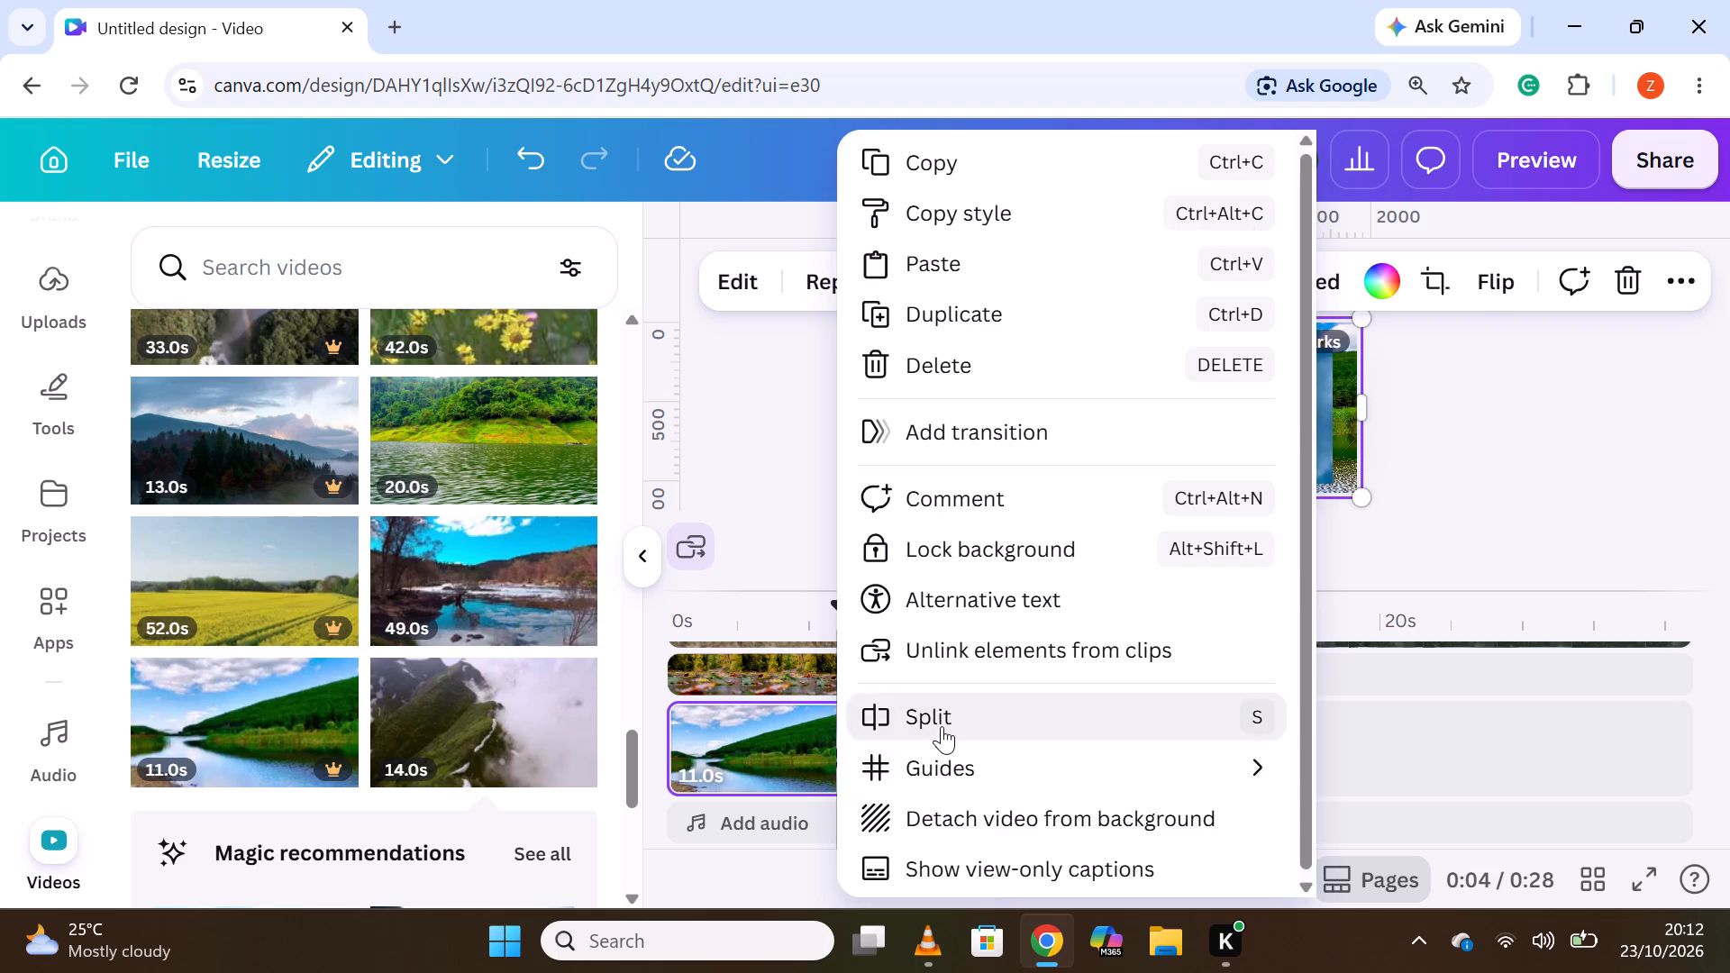
right_click(934, 741)
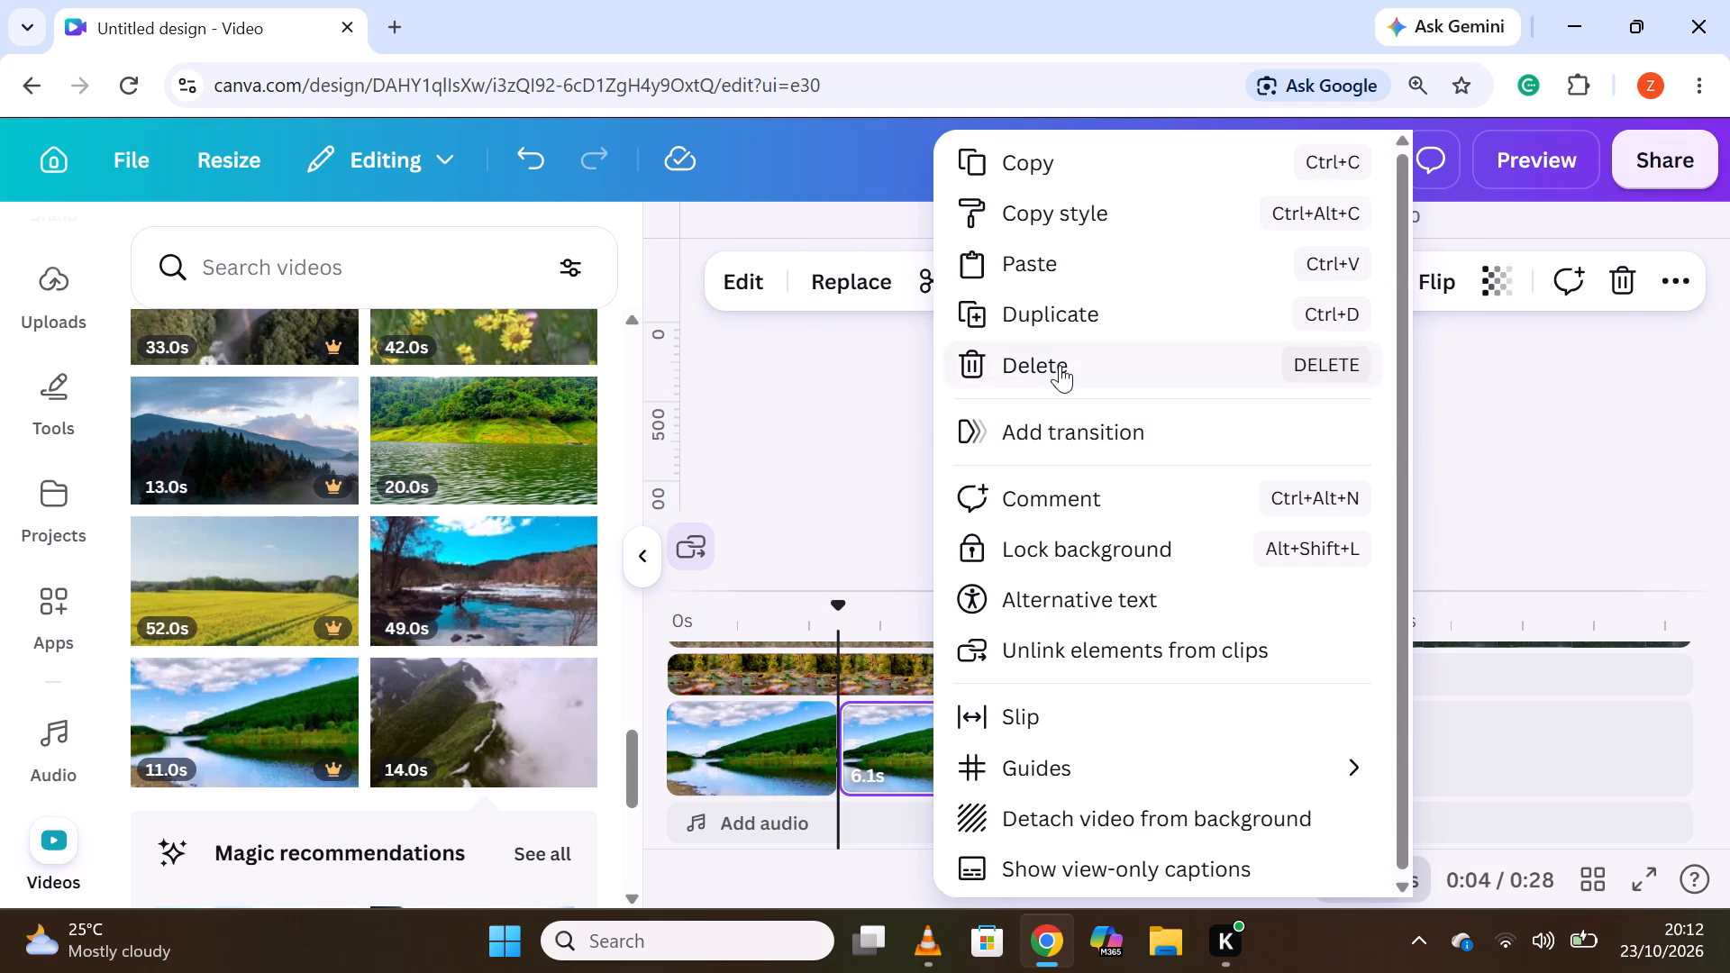
left_click(1060, 365)
Insert the 10.0s palm-lined water clip between the lakeside hill clip and the misty mountain ridge clip.
scroll(296, 676, "down", 2)
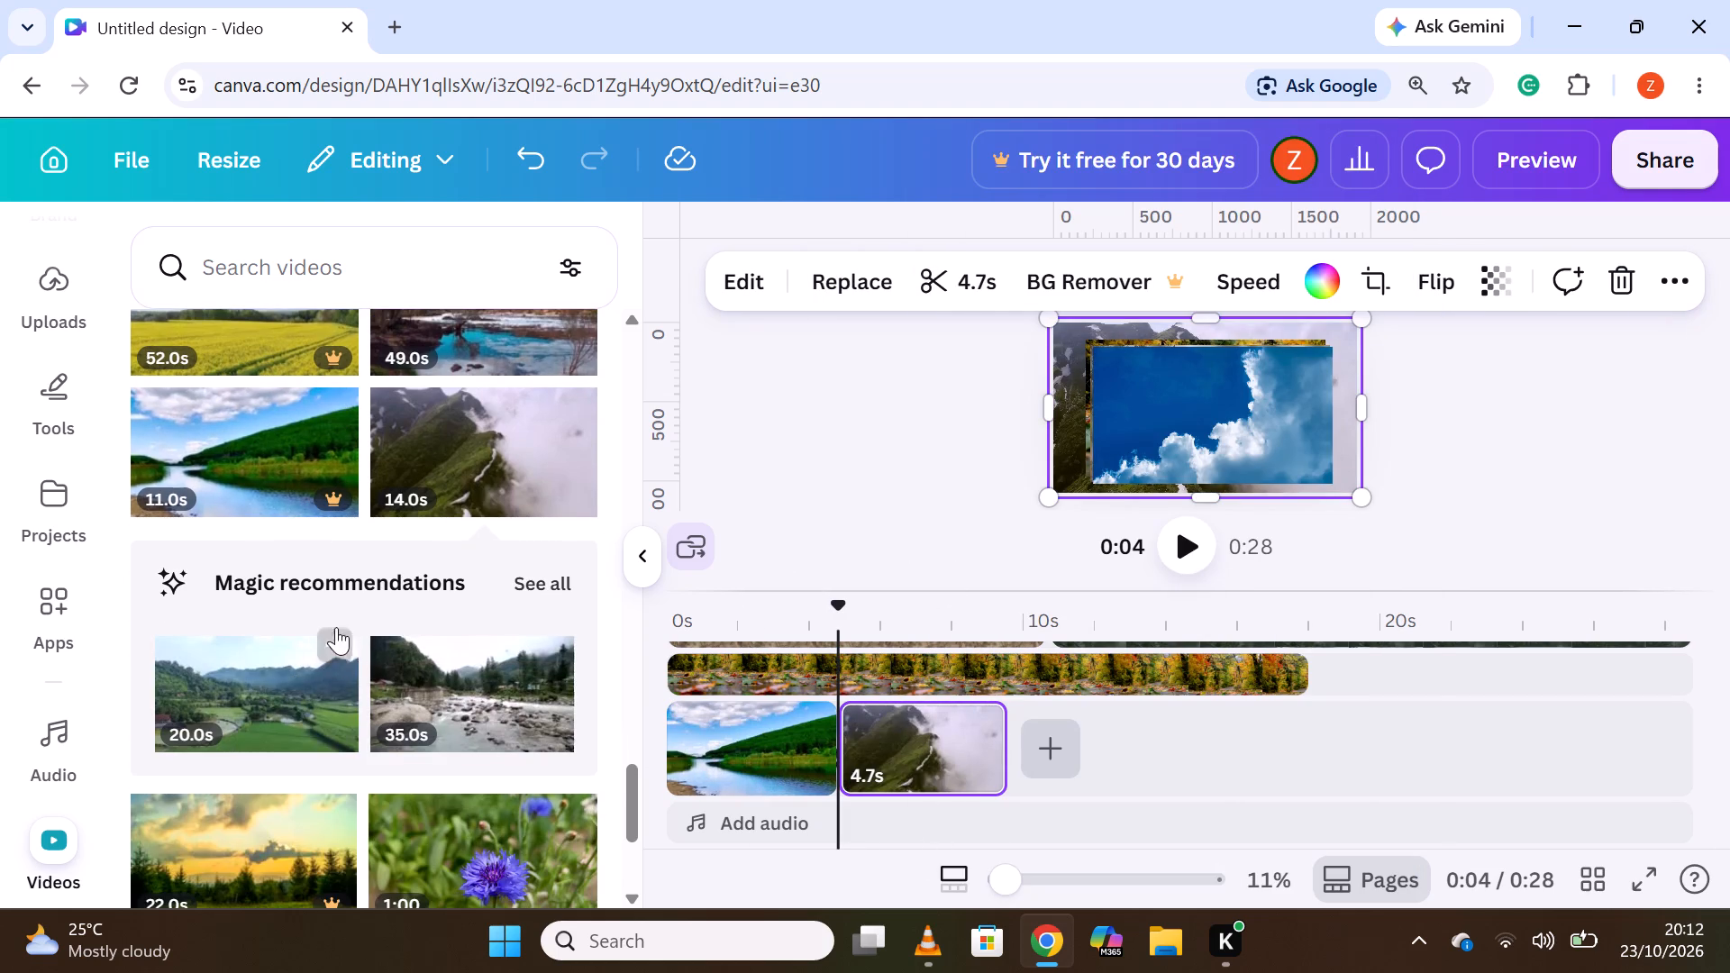
scroll(505, 542, "up", 2)
scroll(396, 637, "down", 3)
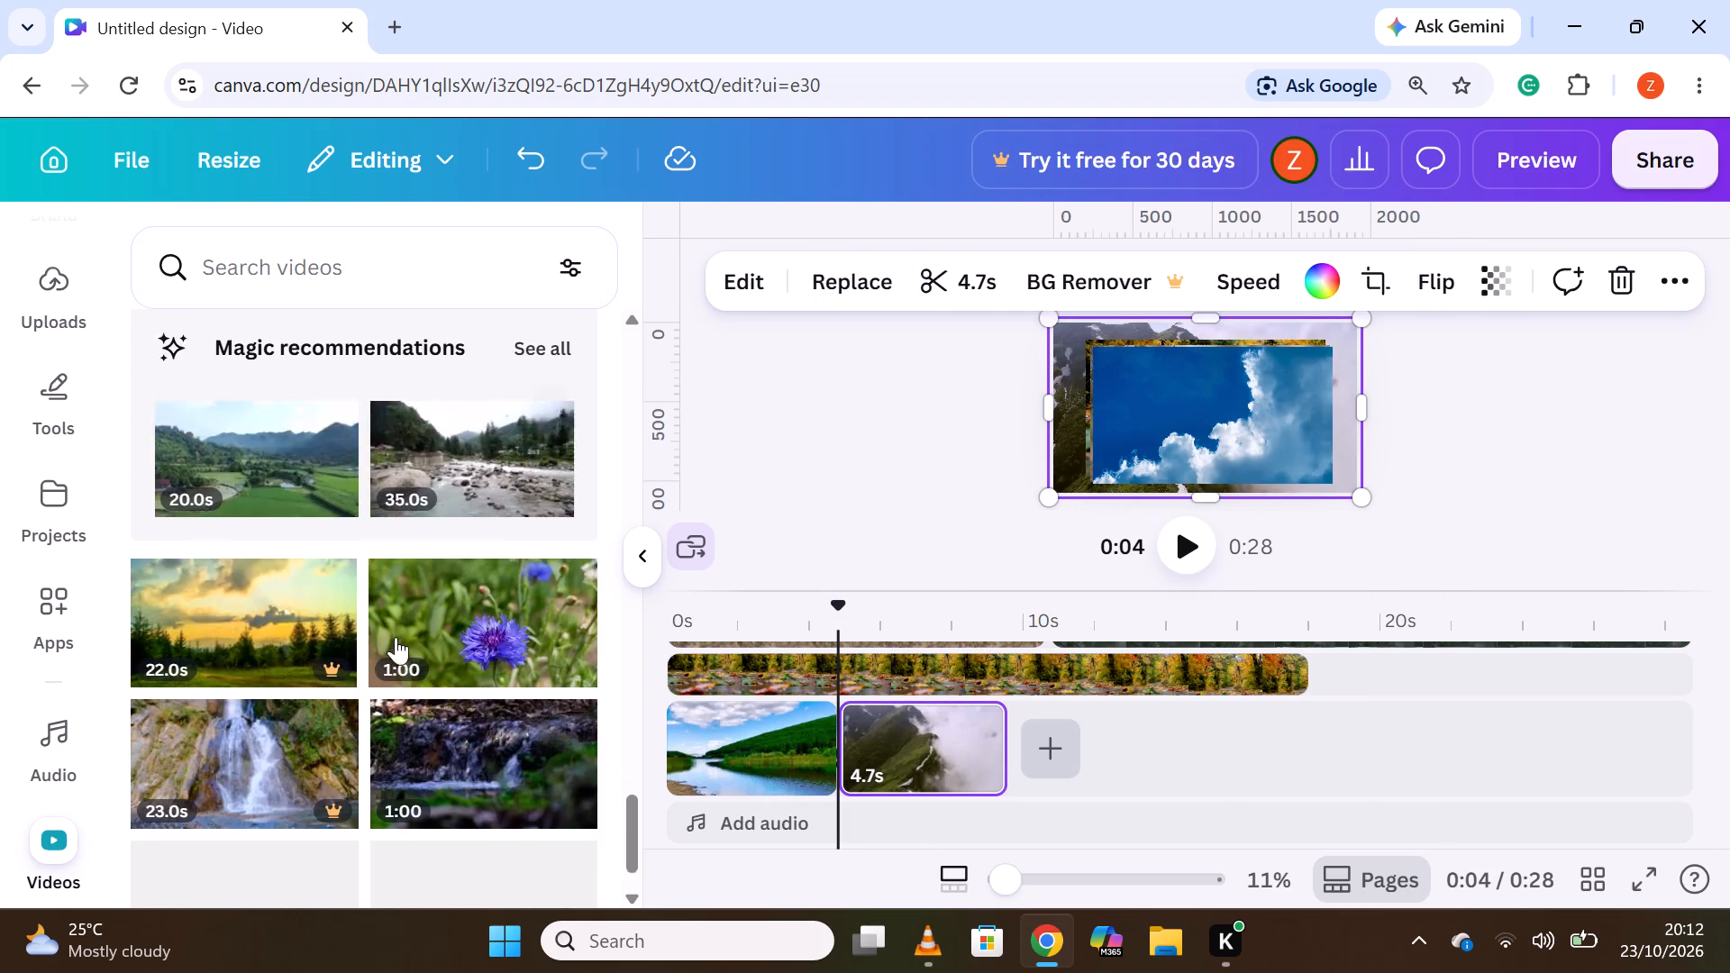
scroll(396, 637, "down", 2)
scroll(479, 532, "down", 1)
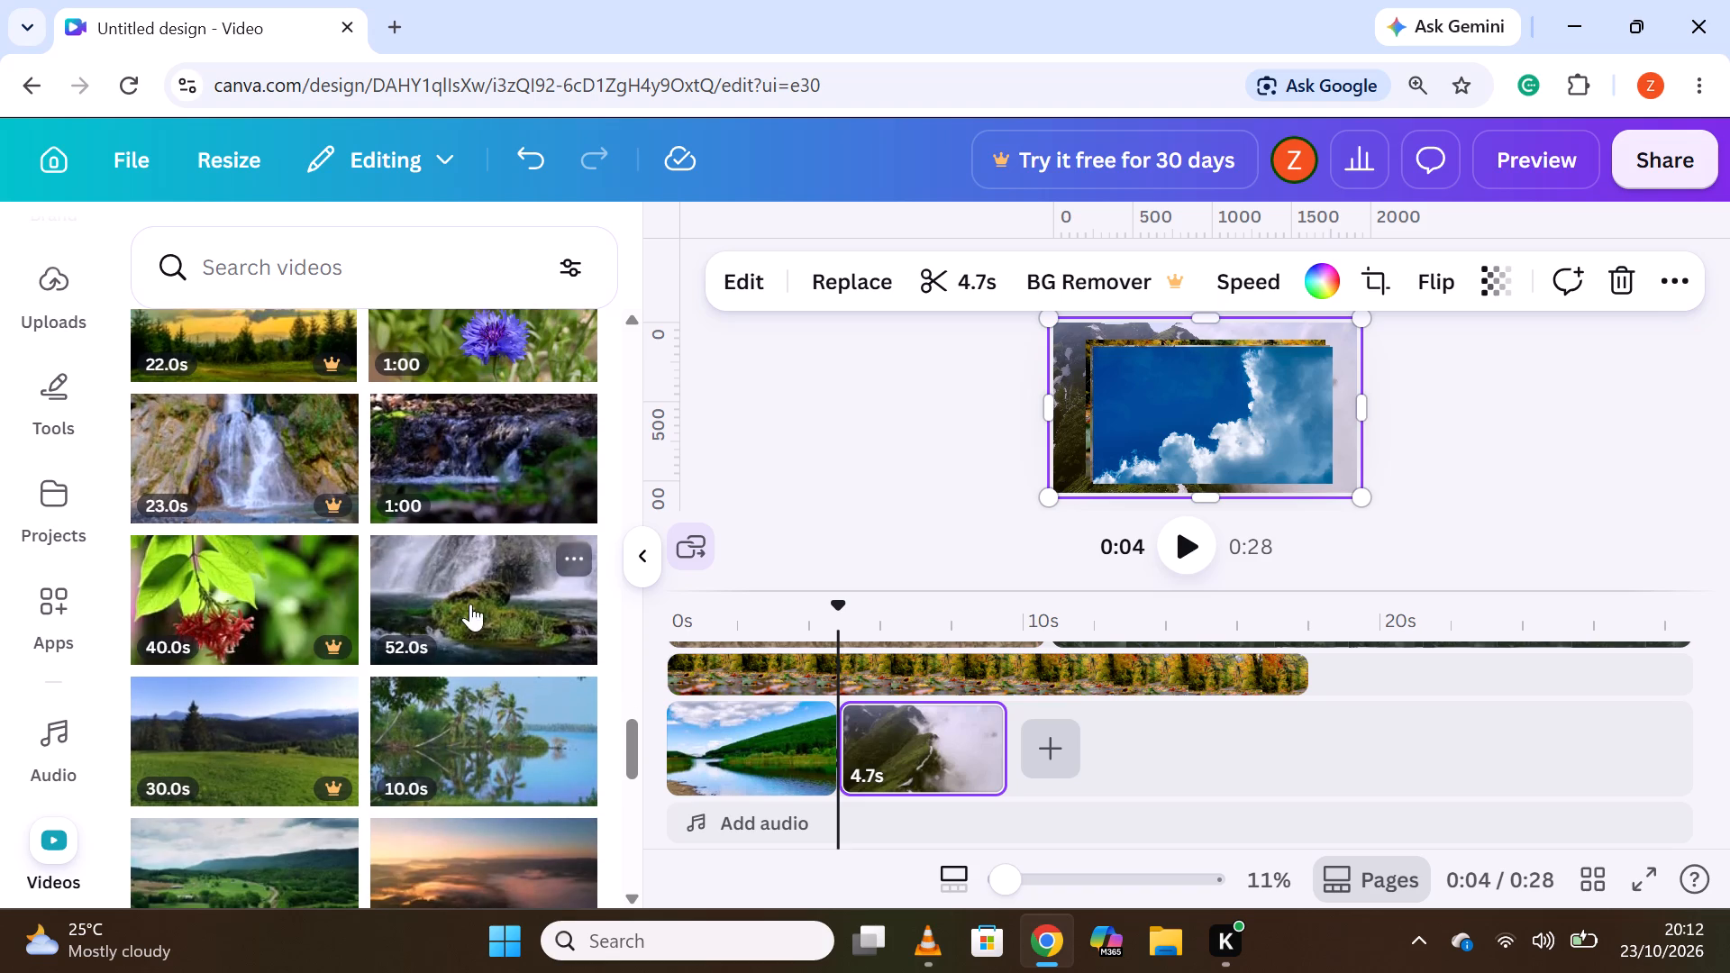
left_click(487, 739)
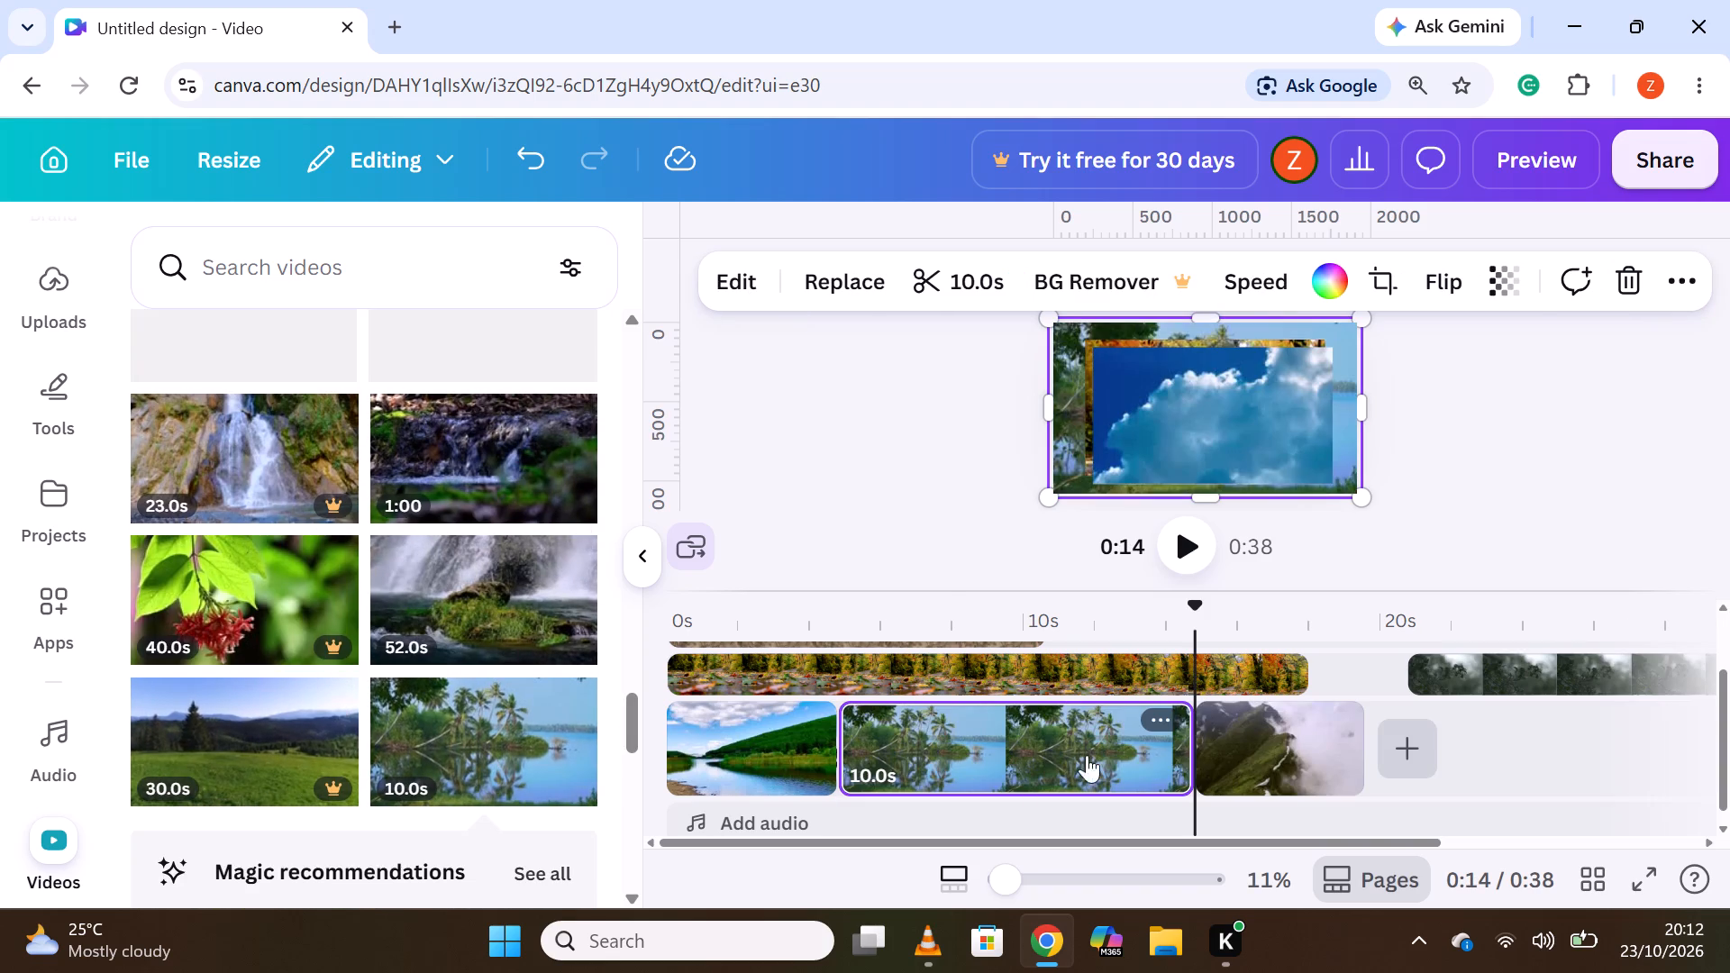
Split the palm-lined water clip at about 9.5s and delete its second part.
left_click(1009, 760)
right_click(1010, 760)
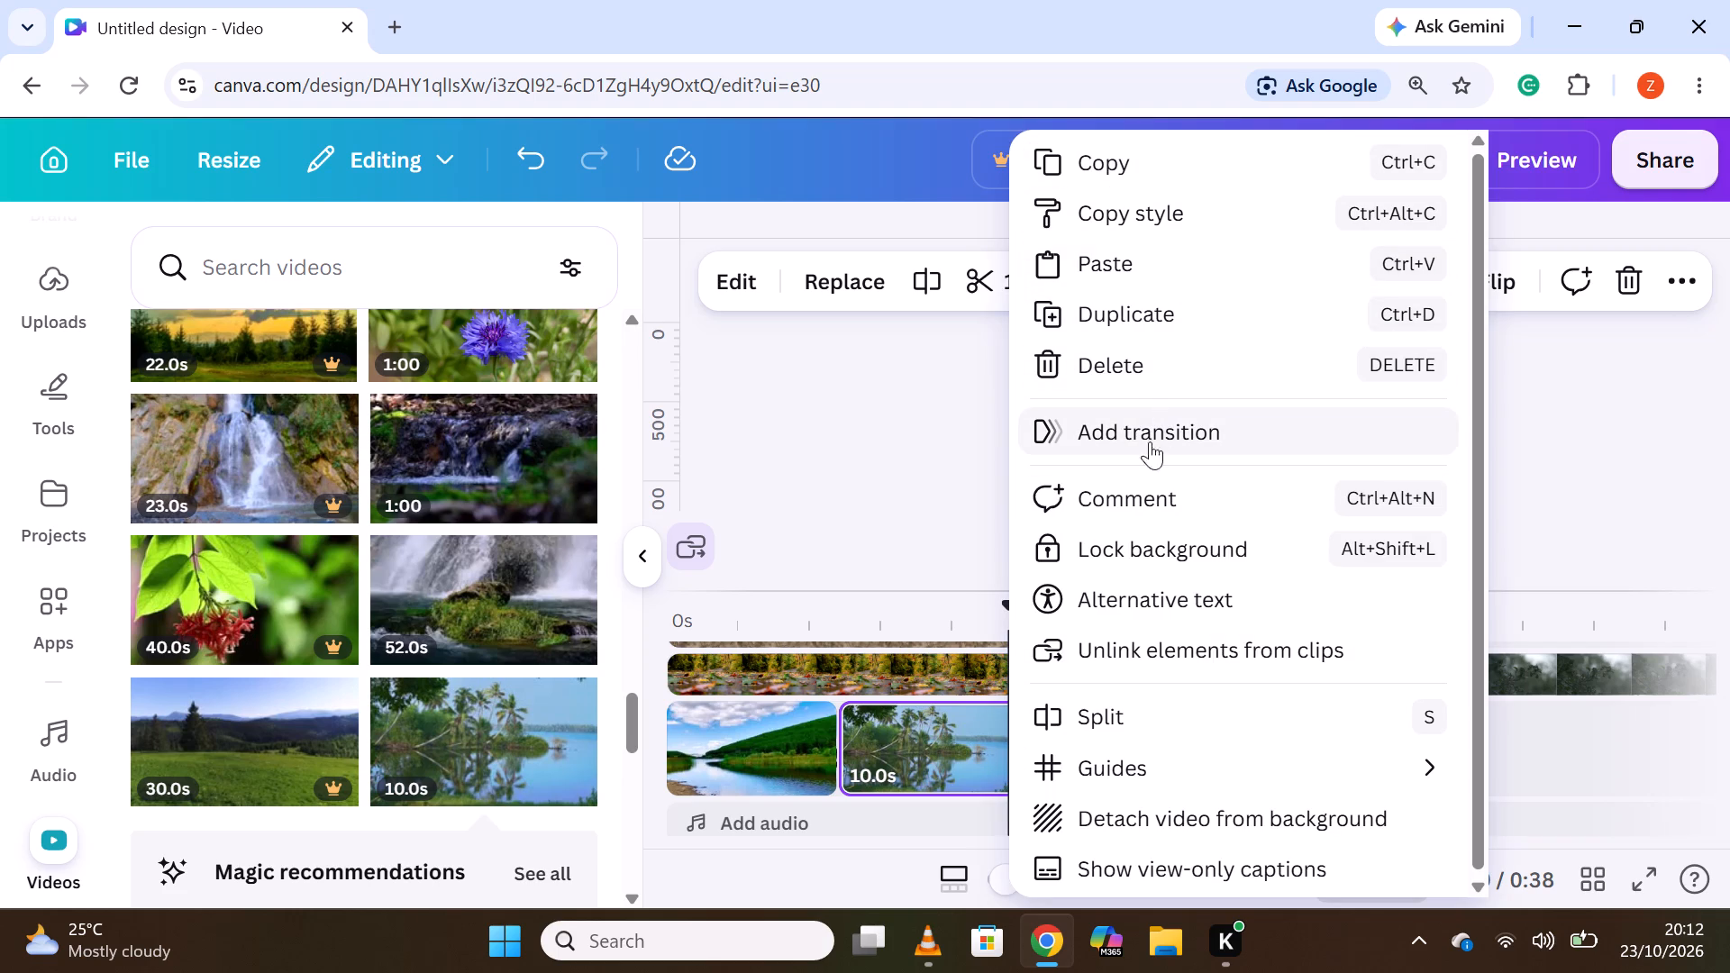
left_click(1089, 706)
right_click(1074, 726)
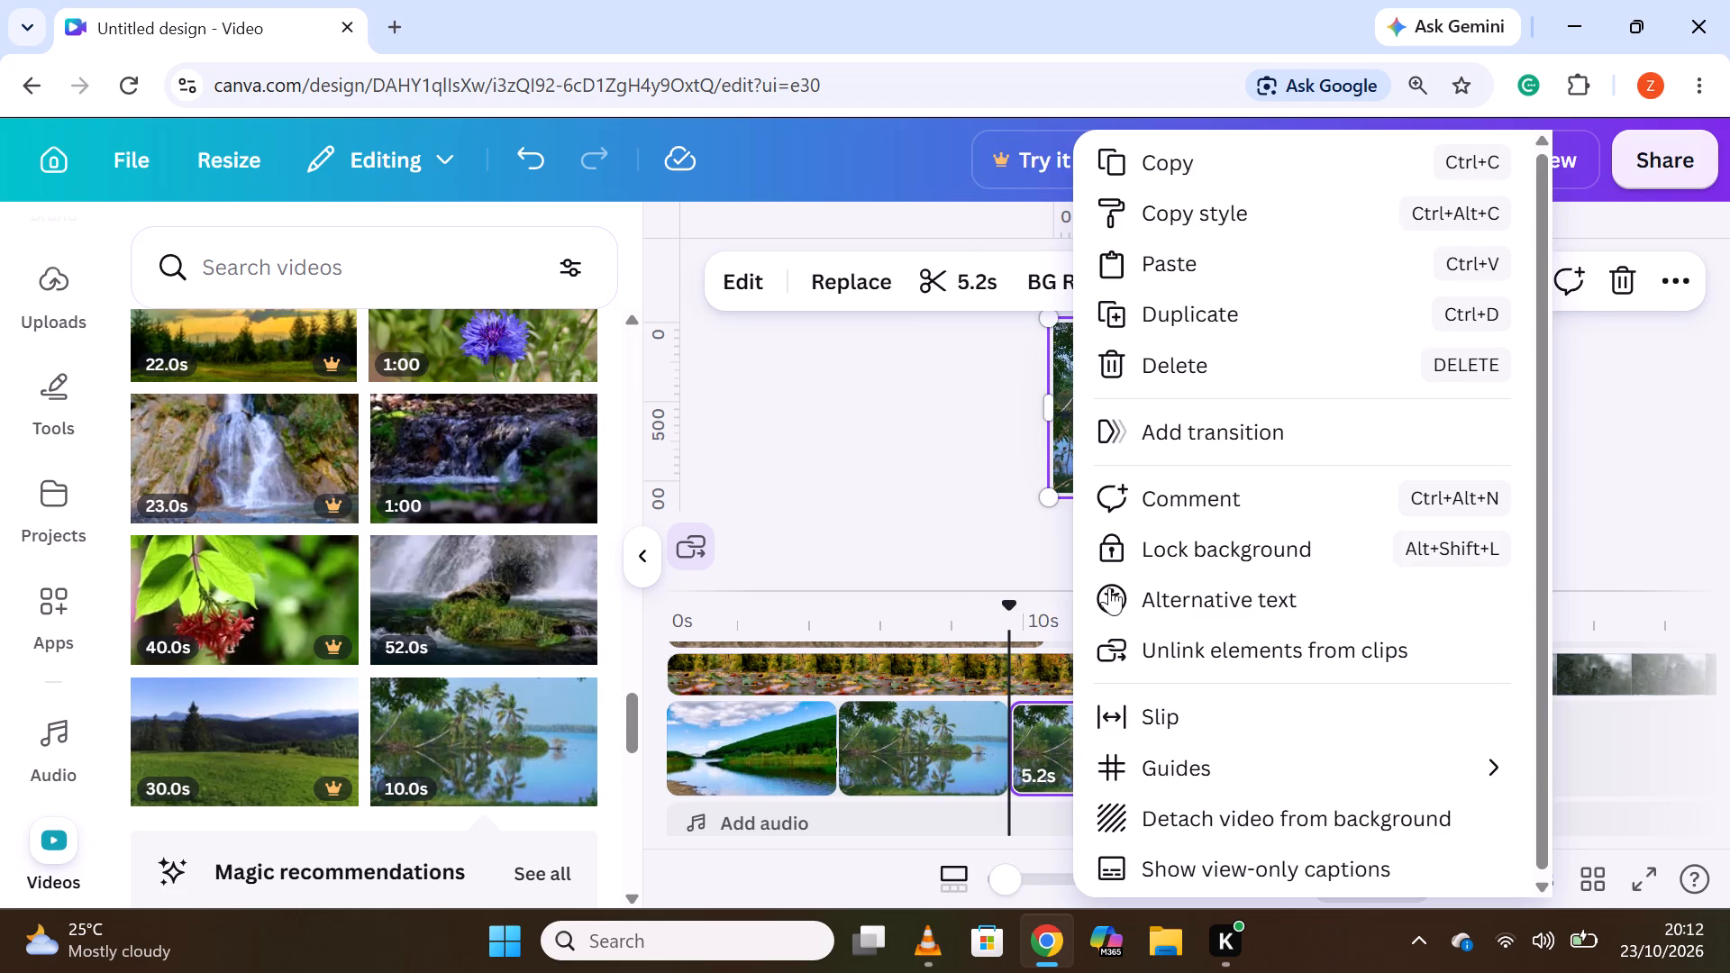
left_click(1158, 358)
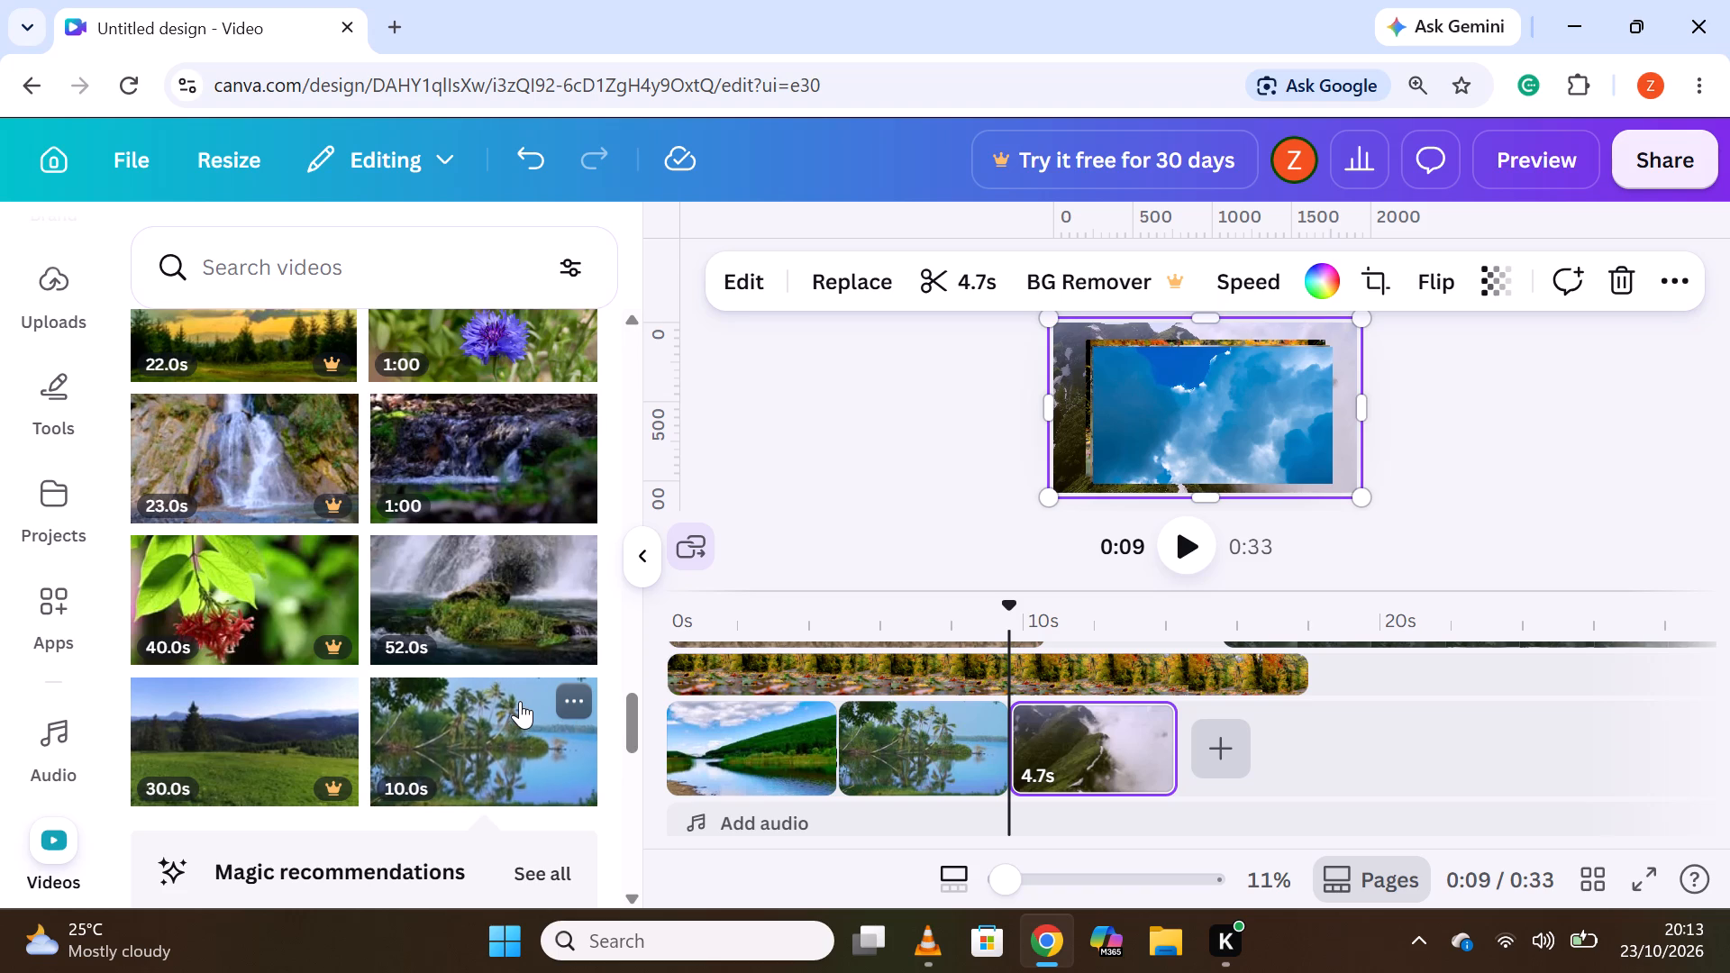
Insert the recommended 13.0s cloudy green valley clip directly after the palm-lined water clip.
scroll(520, 705, "up", 1)
scroll(624, 814, "down", 2)
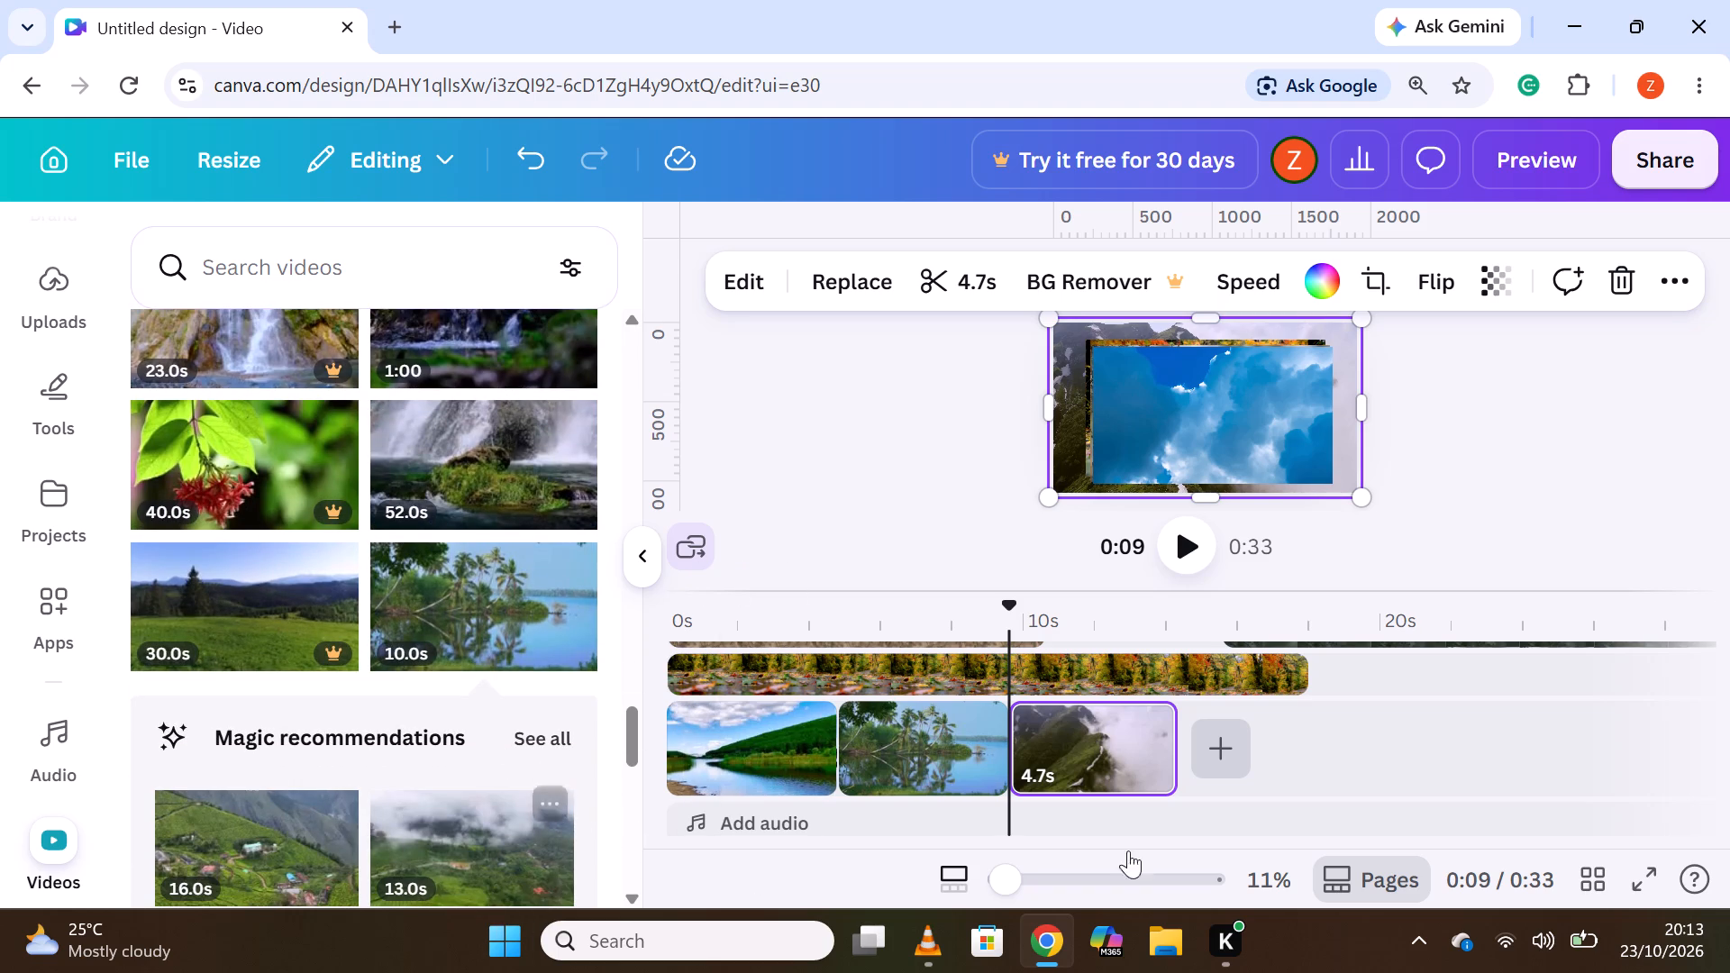
left_click(474, 854)
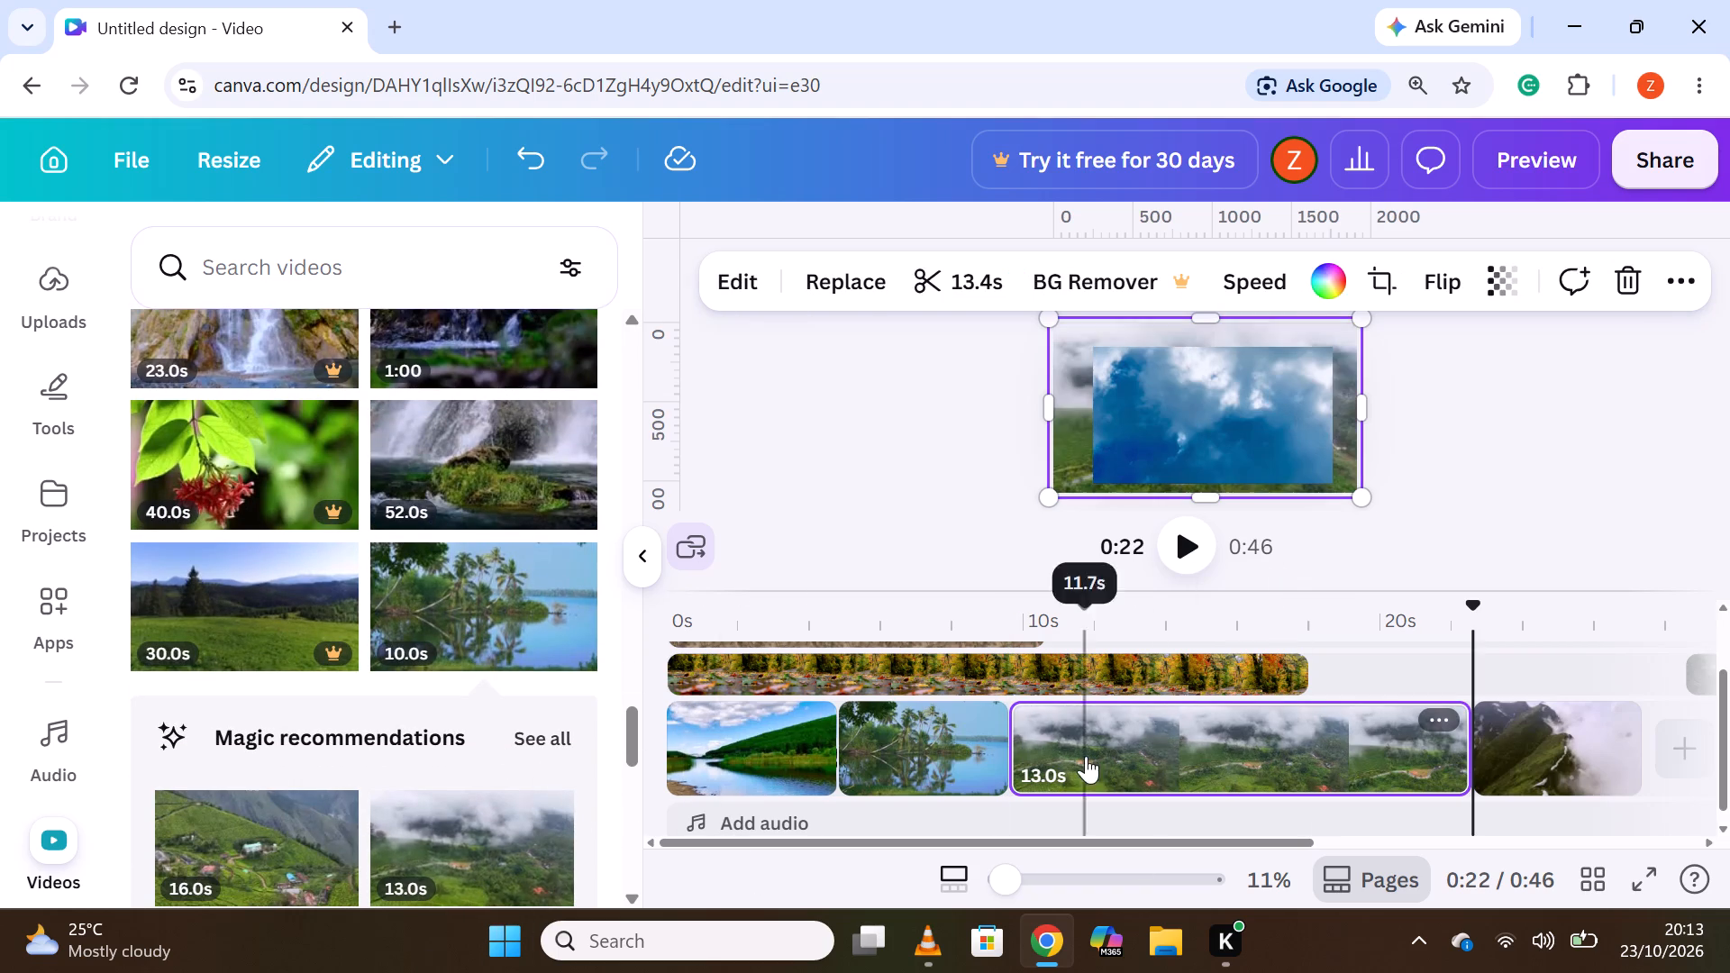
Split the cloudy green valley clip at about 14.3s and delete its second part.
left_click(1179, 745)
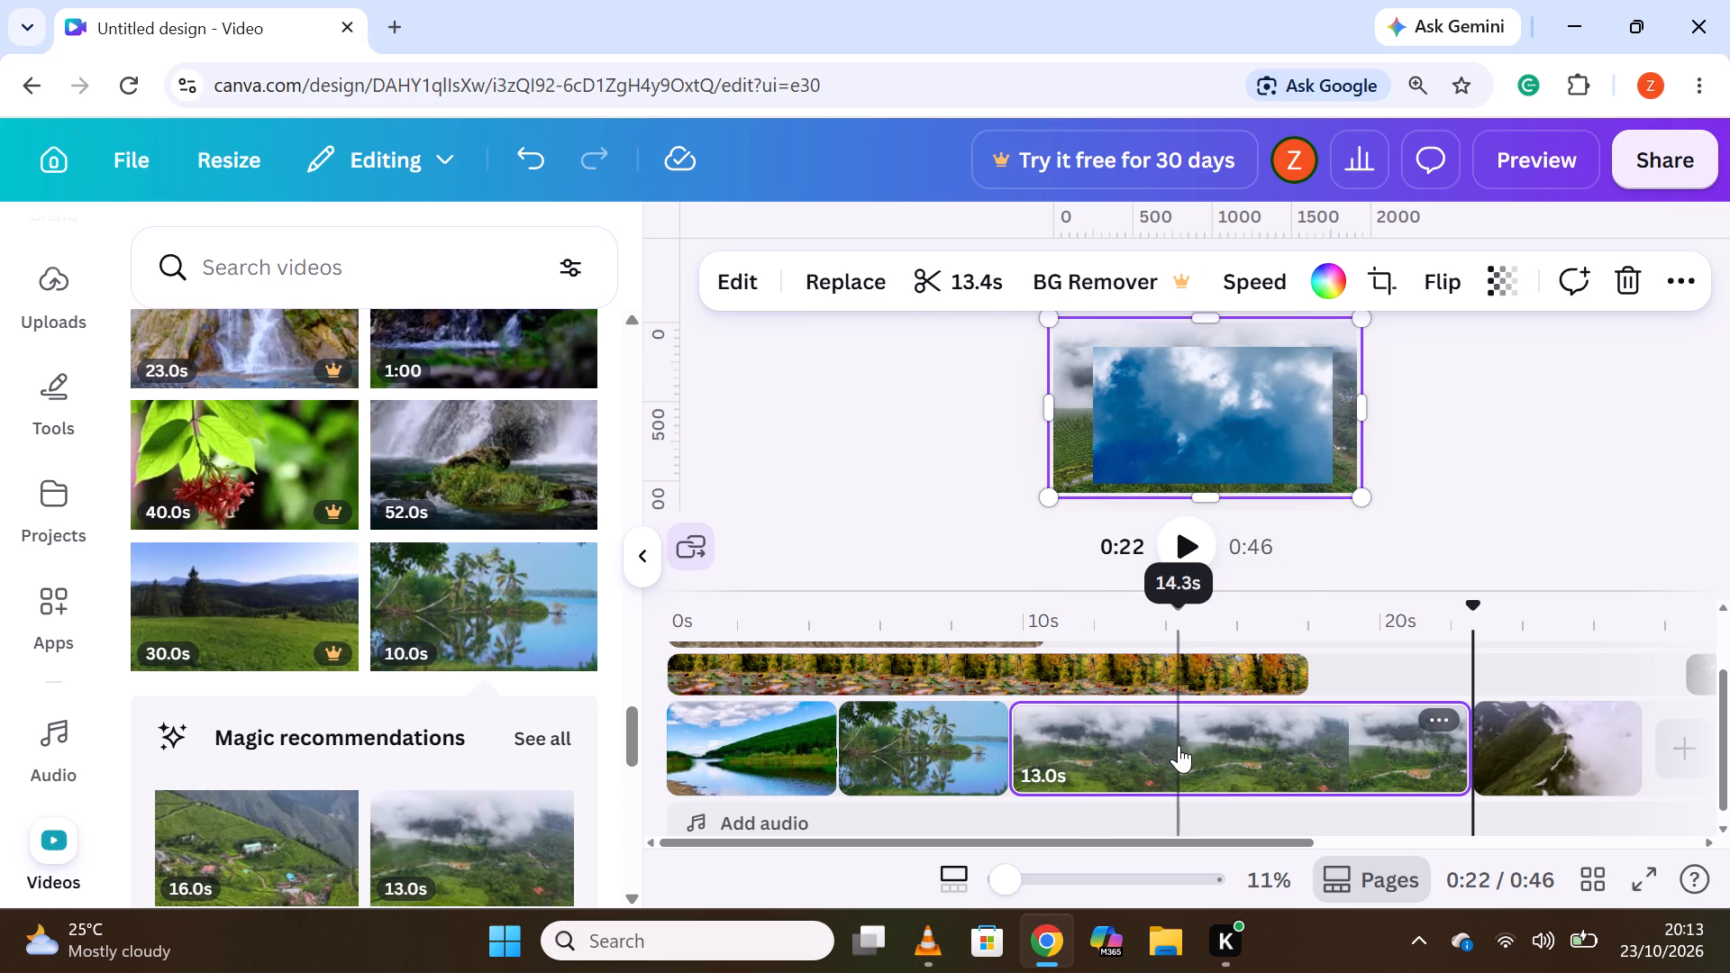
right_click(1178, 746)
left_click(1260, 710)
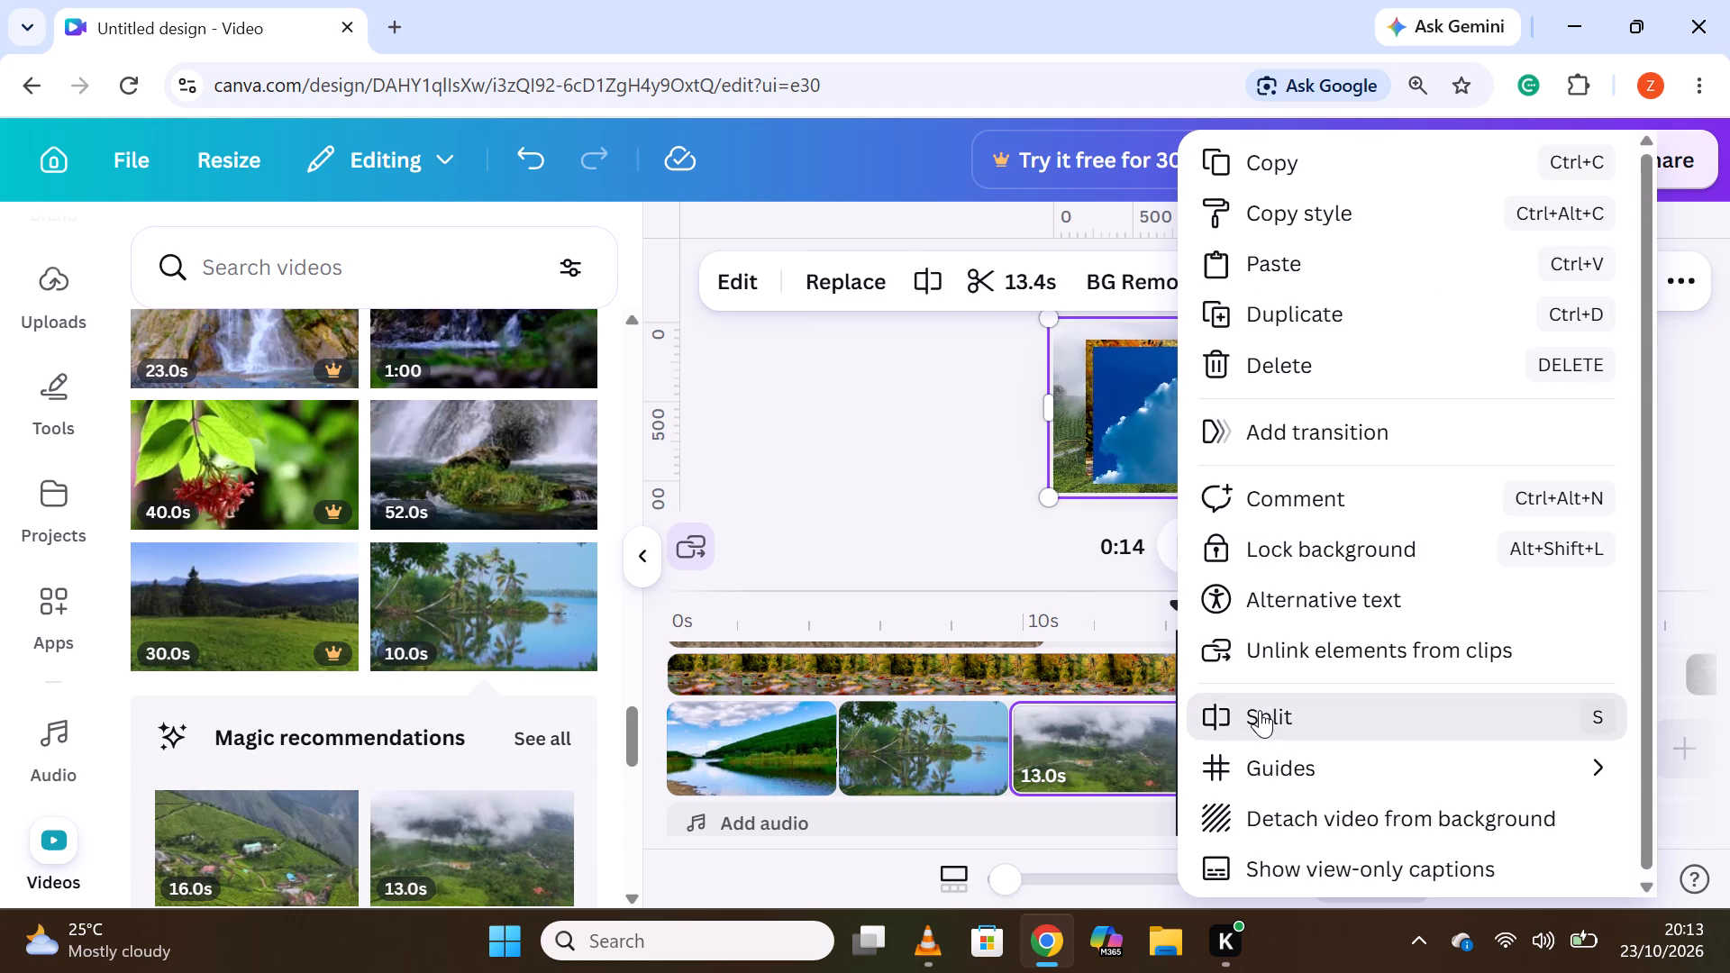
right_click(1265, 740)
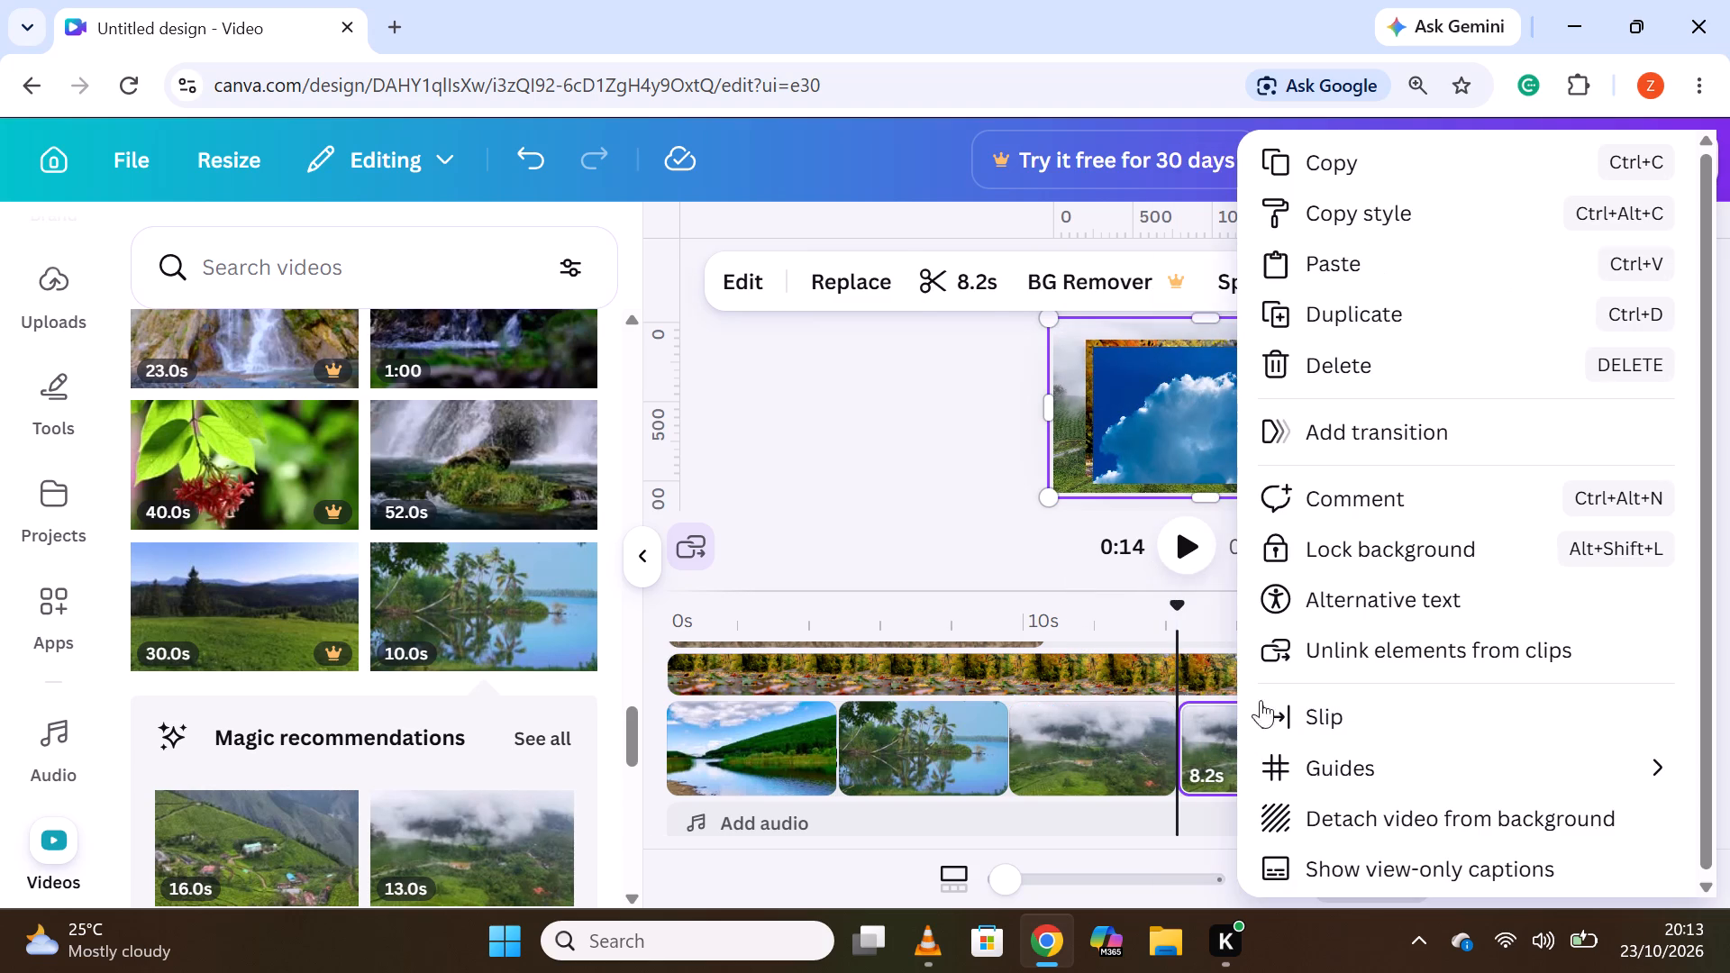
left_click(1320, 365)
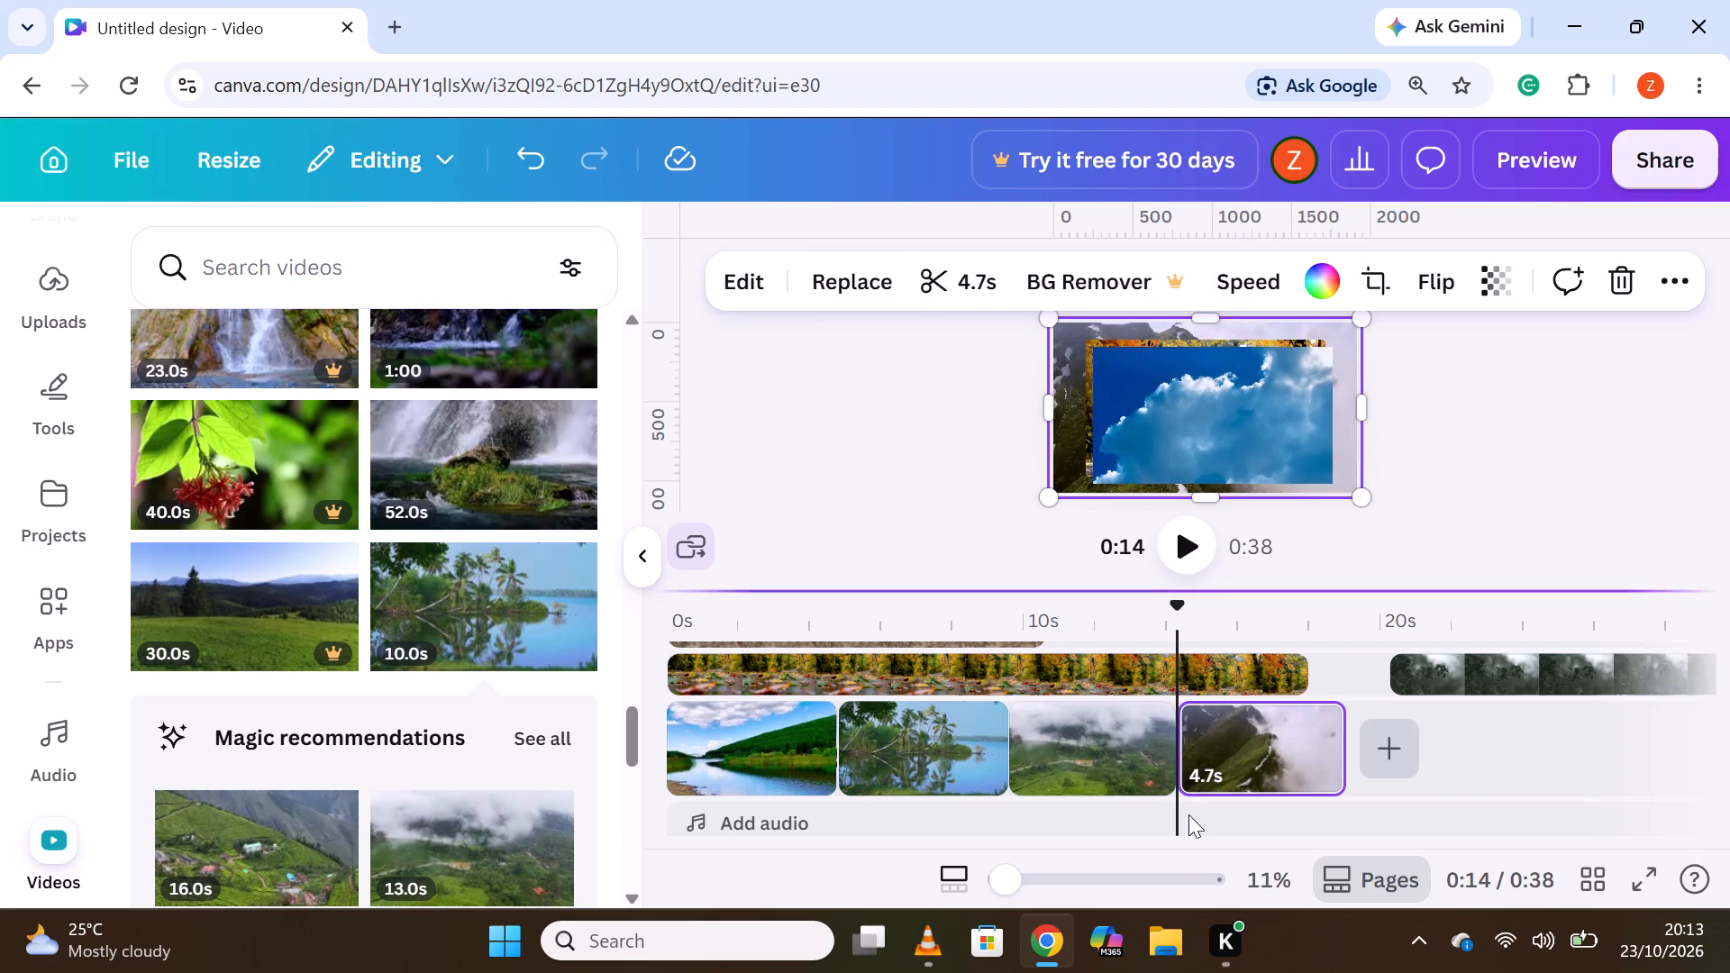
Insert the 23.0s clip of a blue river through orange autumn land directly after the cloudy green valley clip.
scroll(523, 729, "down", 2)
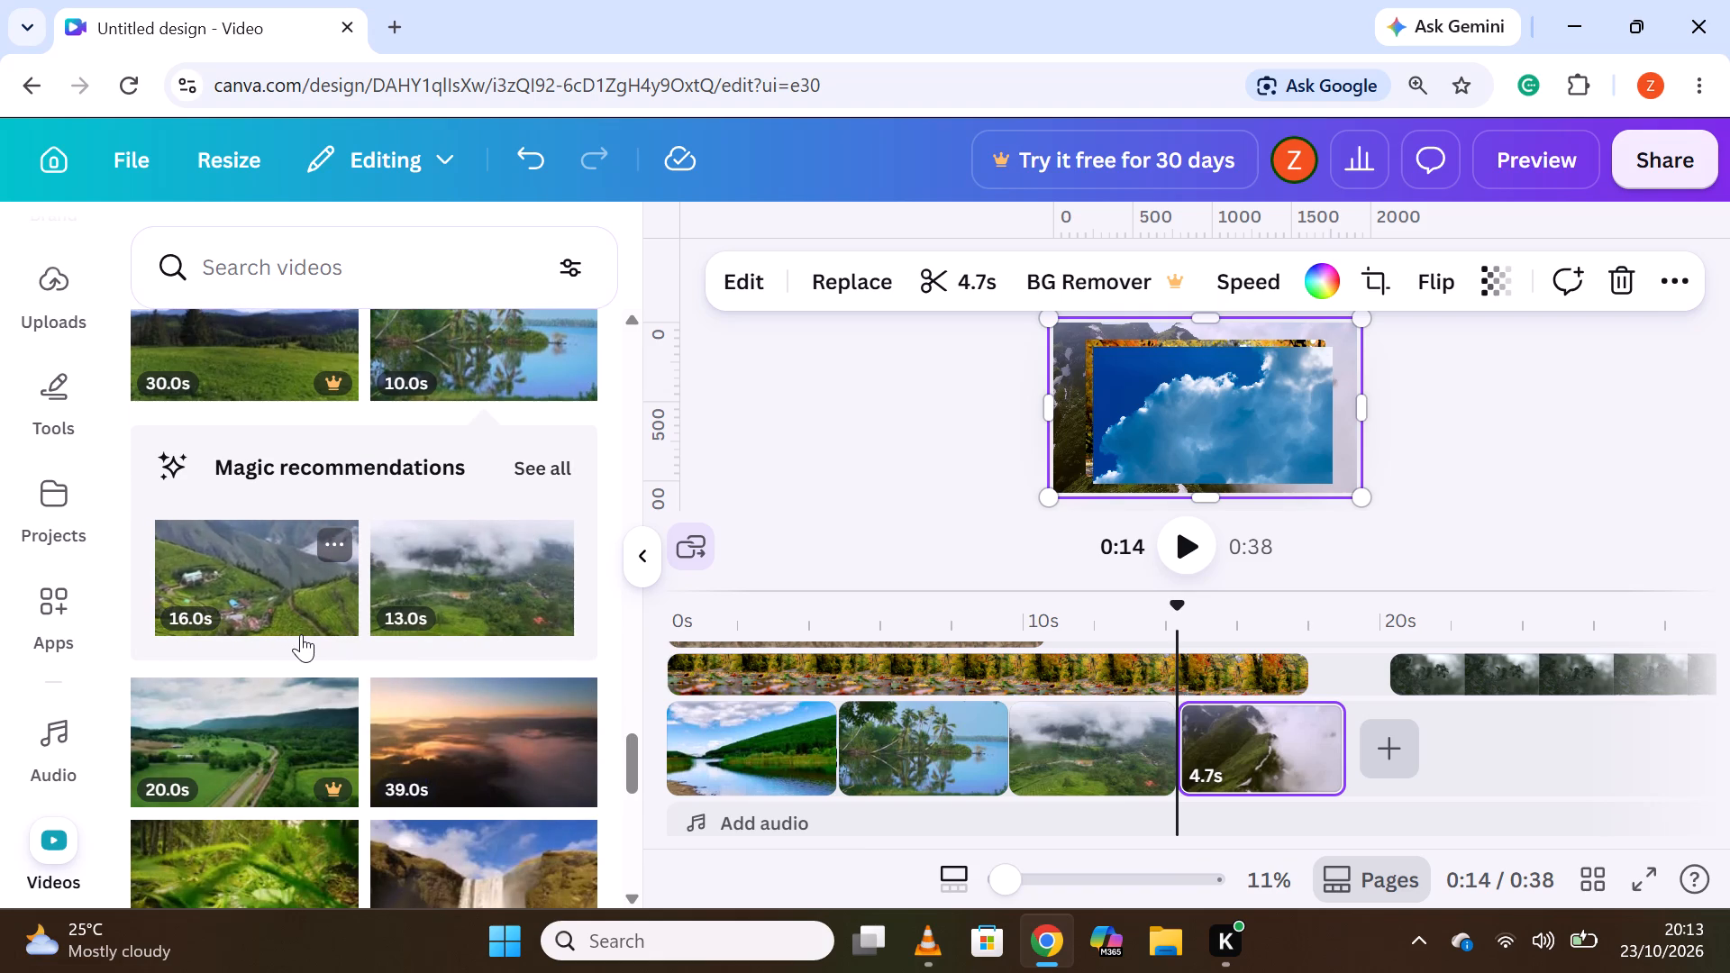
scroll(295, 608, "down", 1)
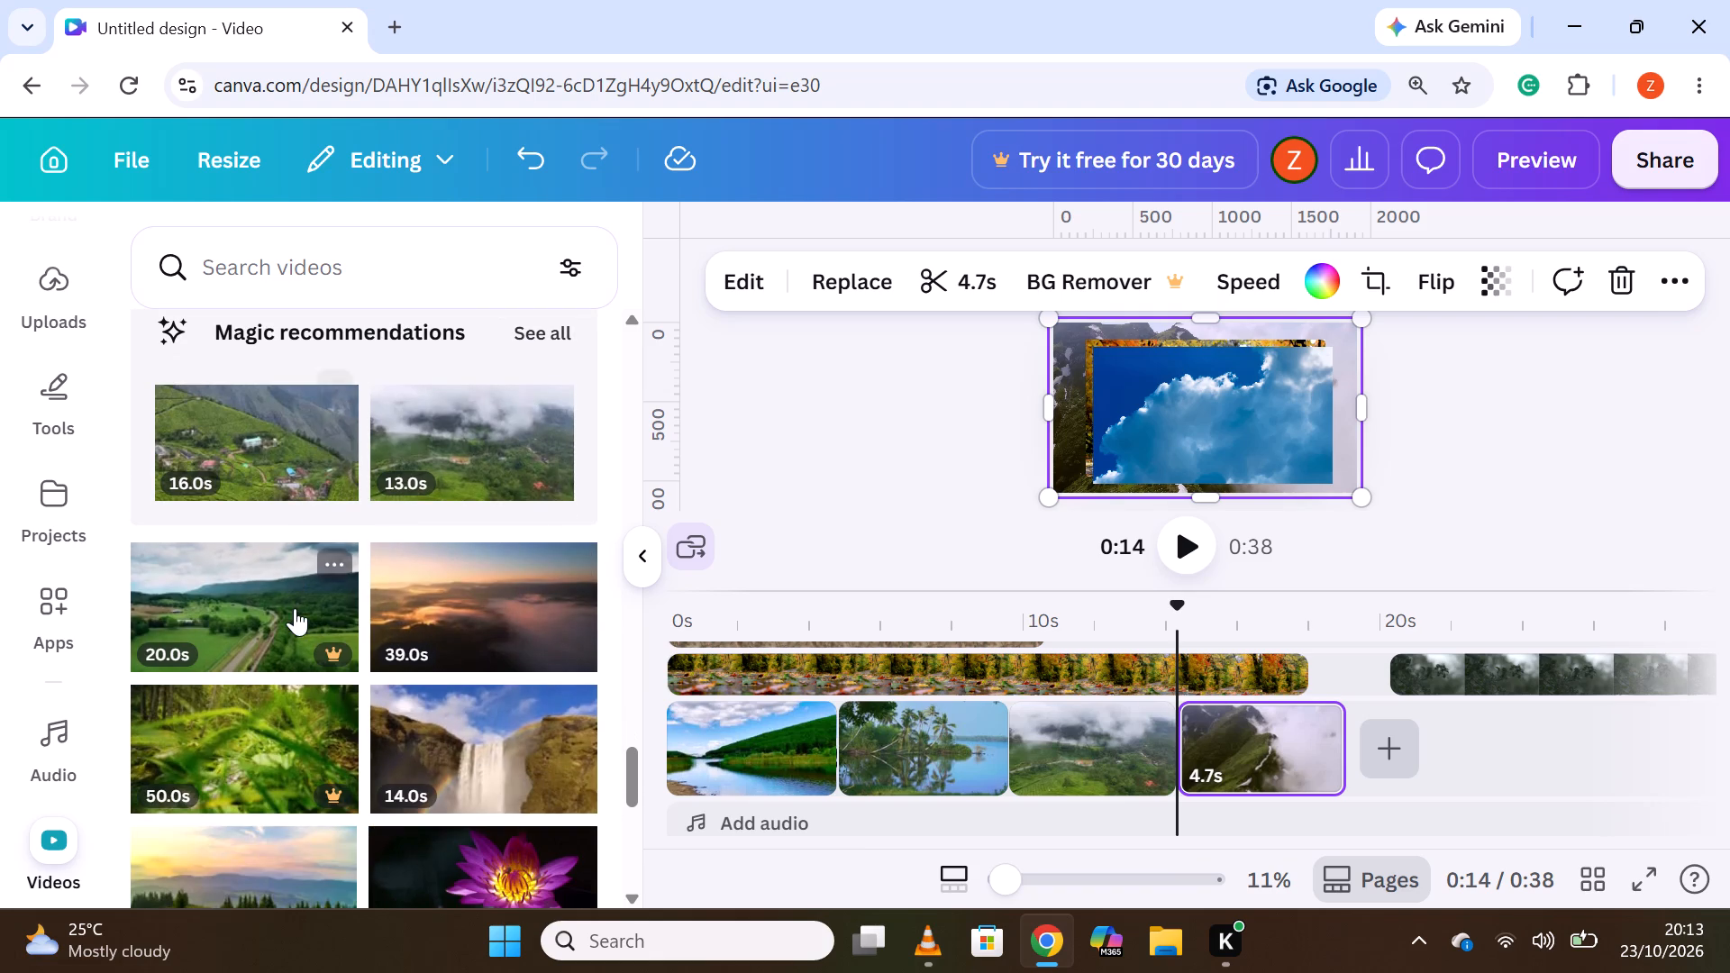
scroll(398, 625, "down", 1)
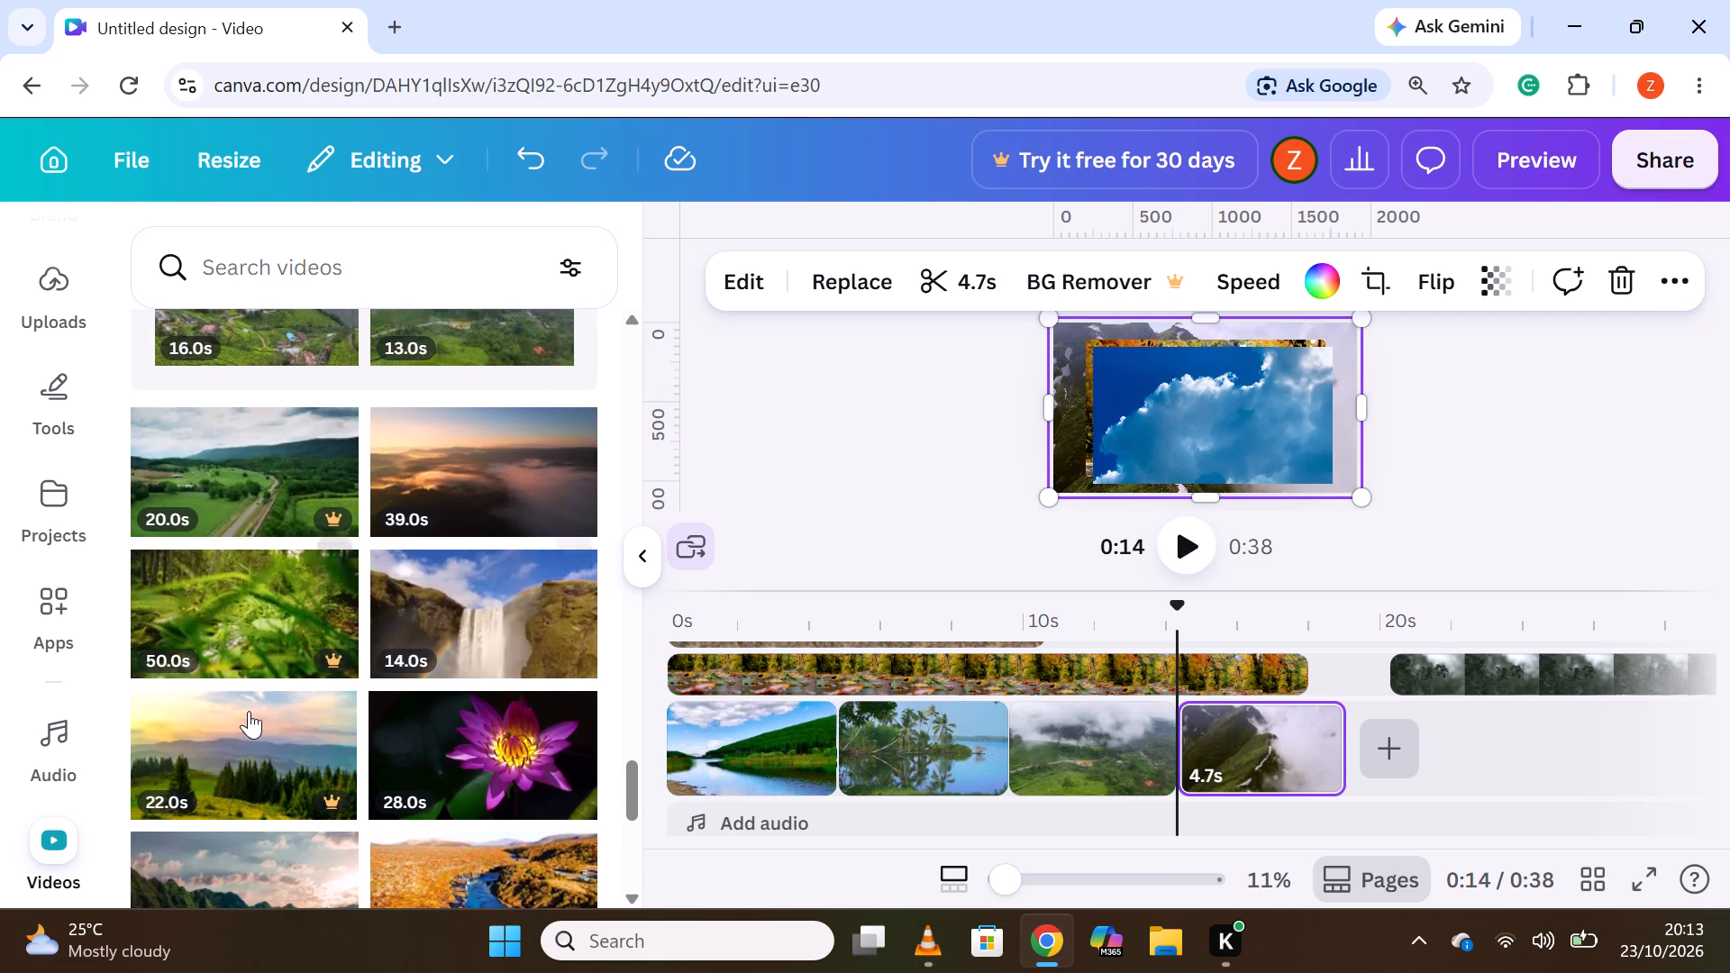
scroll(248, 712, "down", 2)
left_click(443, 619)
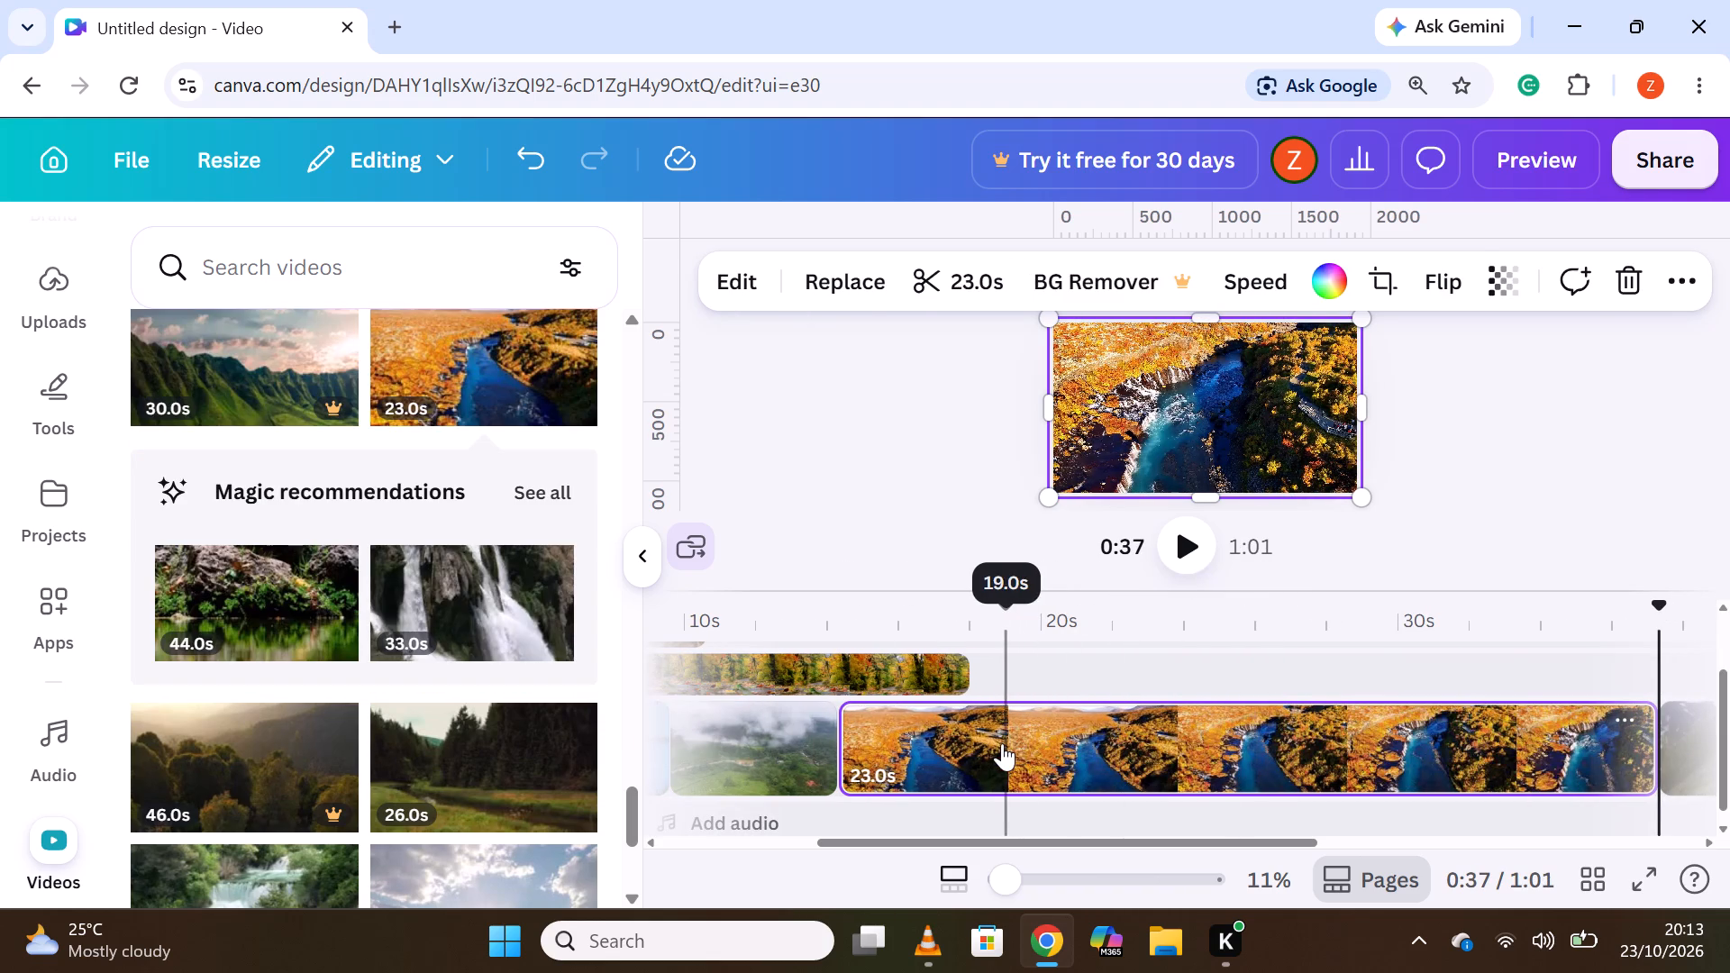
Split the autumn river clip at about 19.0s and delete its second part.
left_click(1007, 743)
right_click(1007, 743)
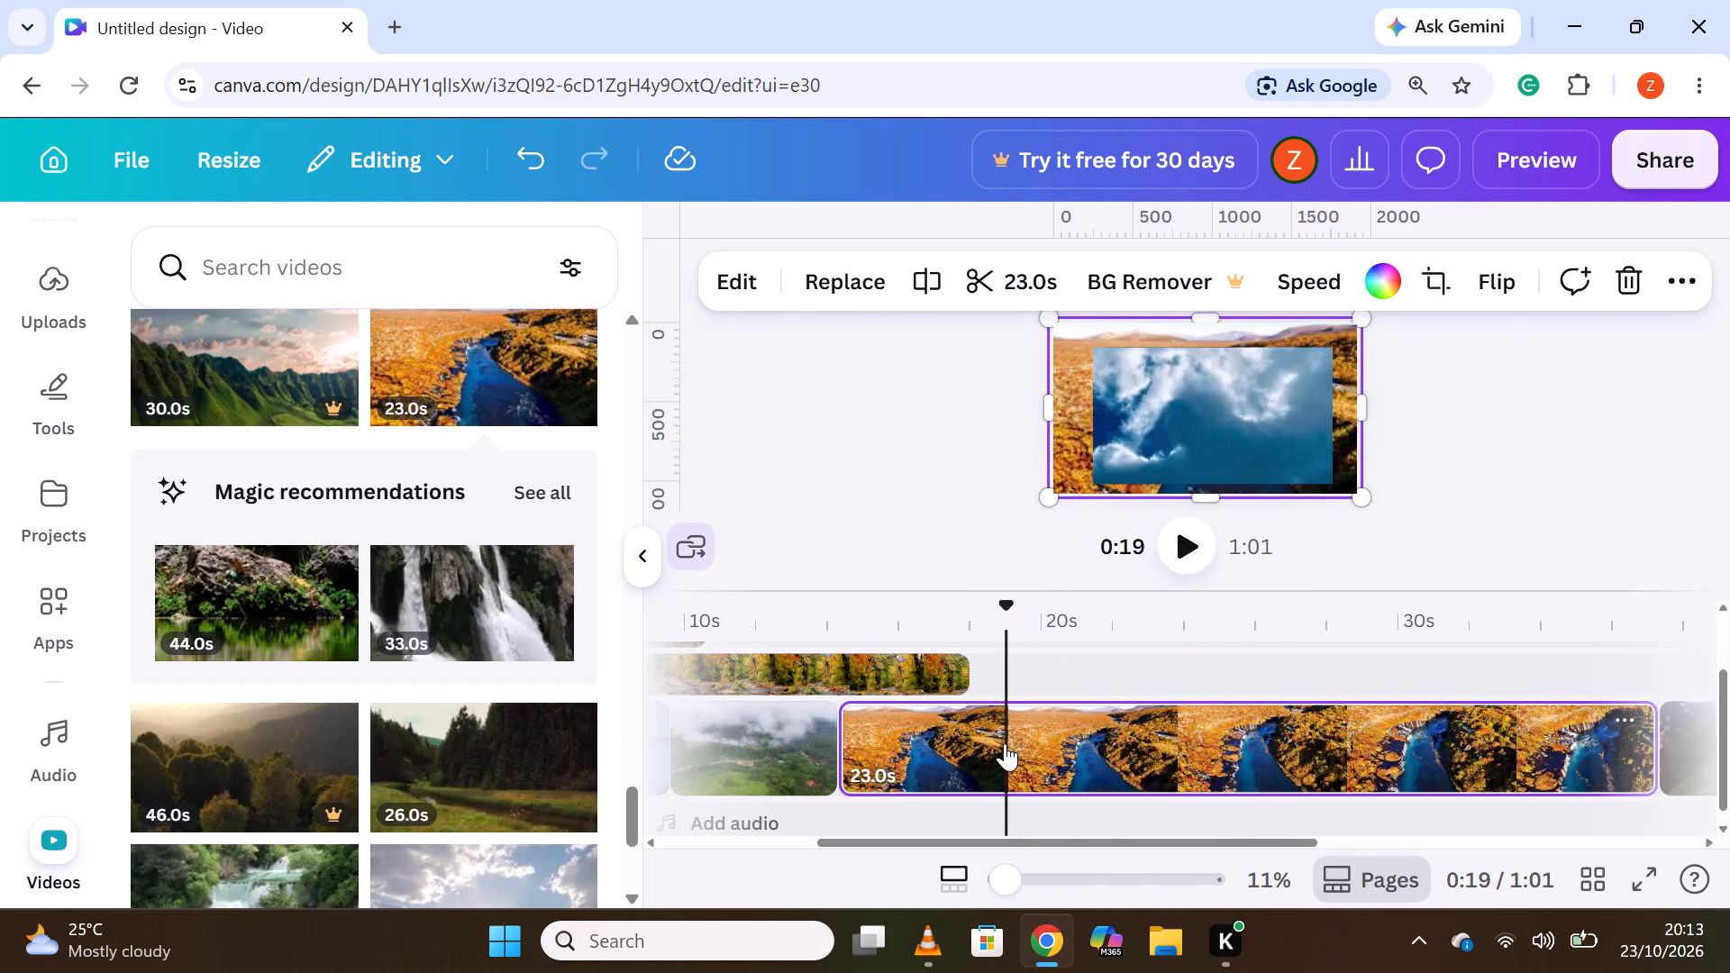
left_click(1054, 703)
left_click(1136, 735)
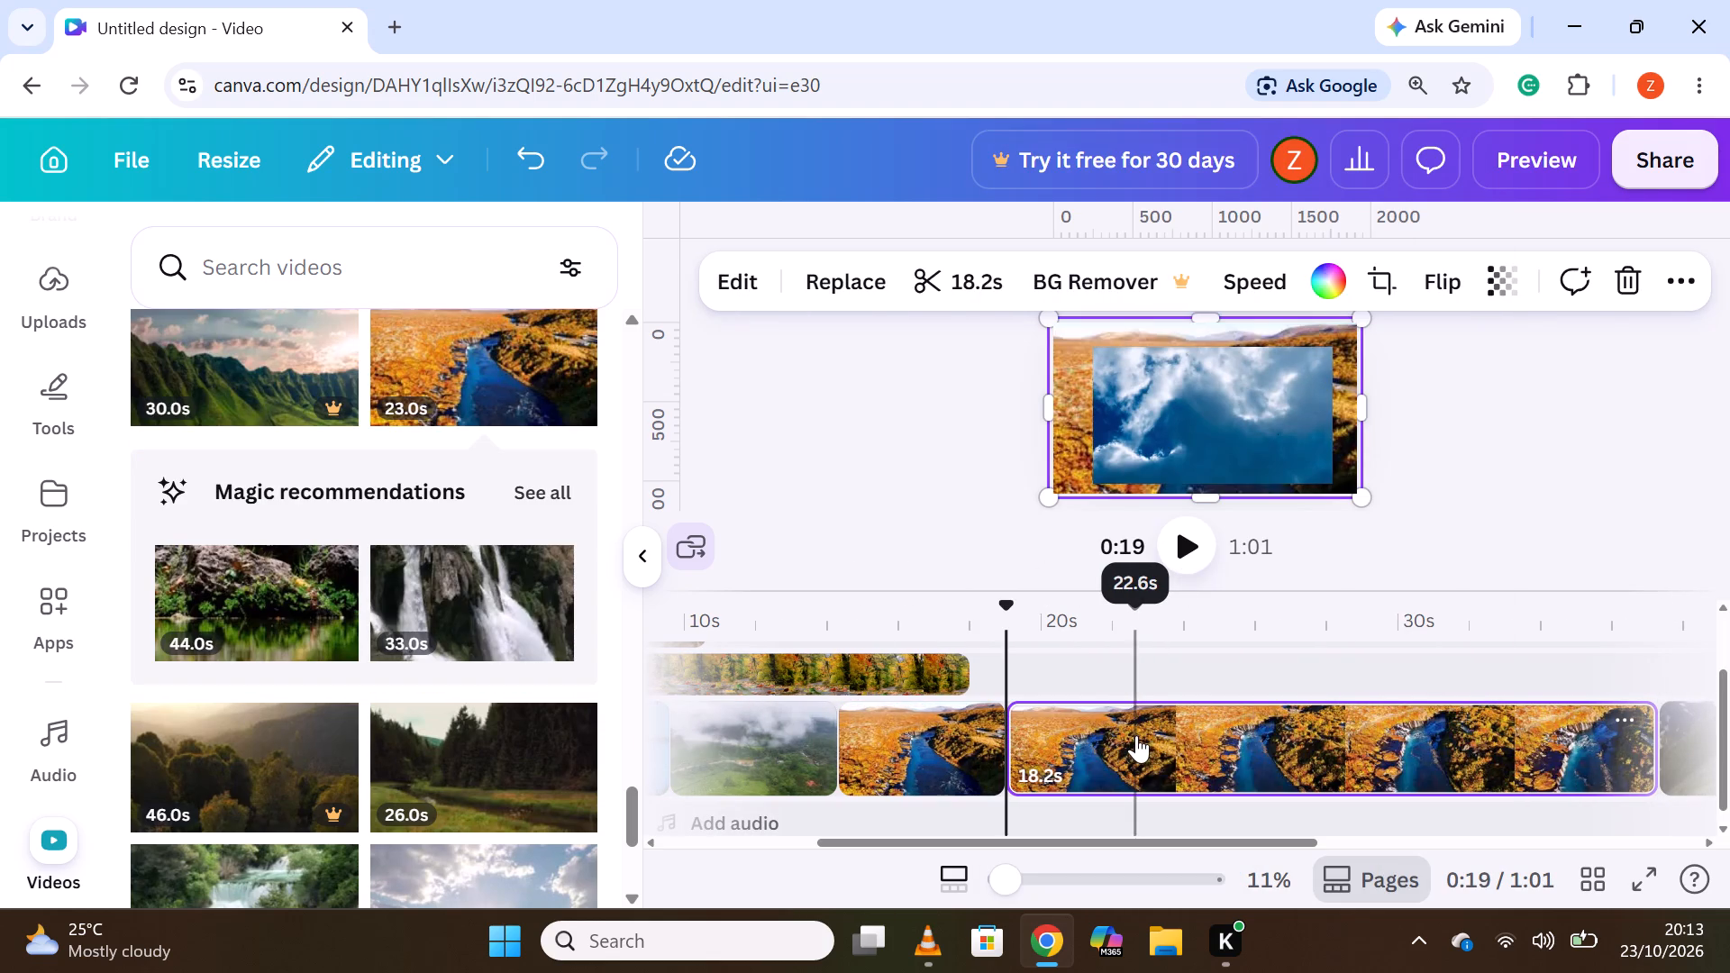
right_click(1134, 735)
left_click(1268, 370)
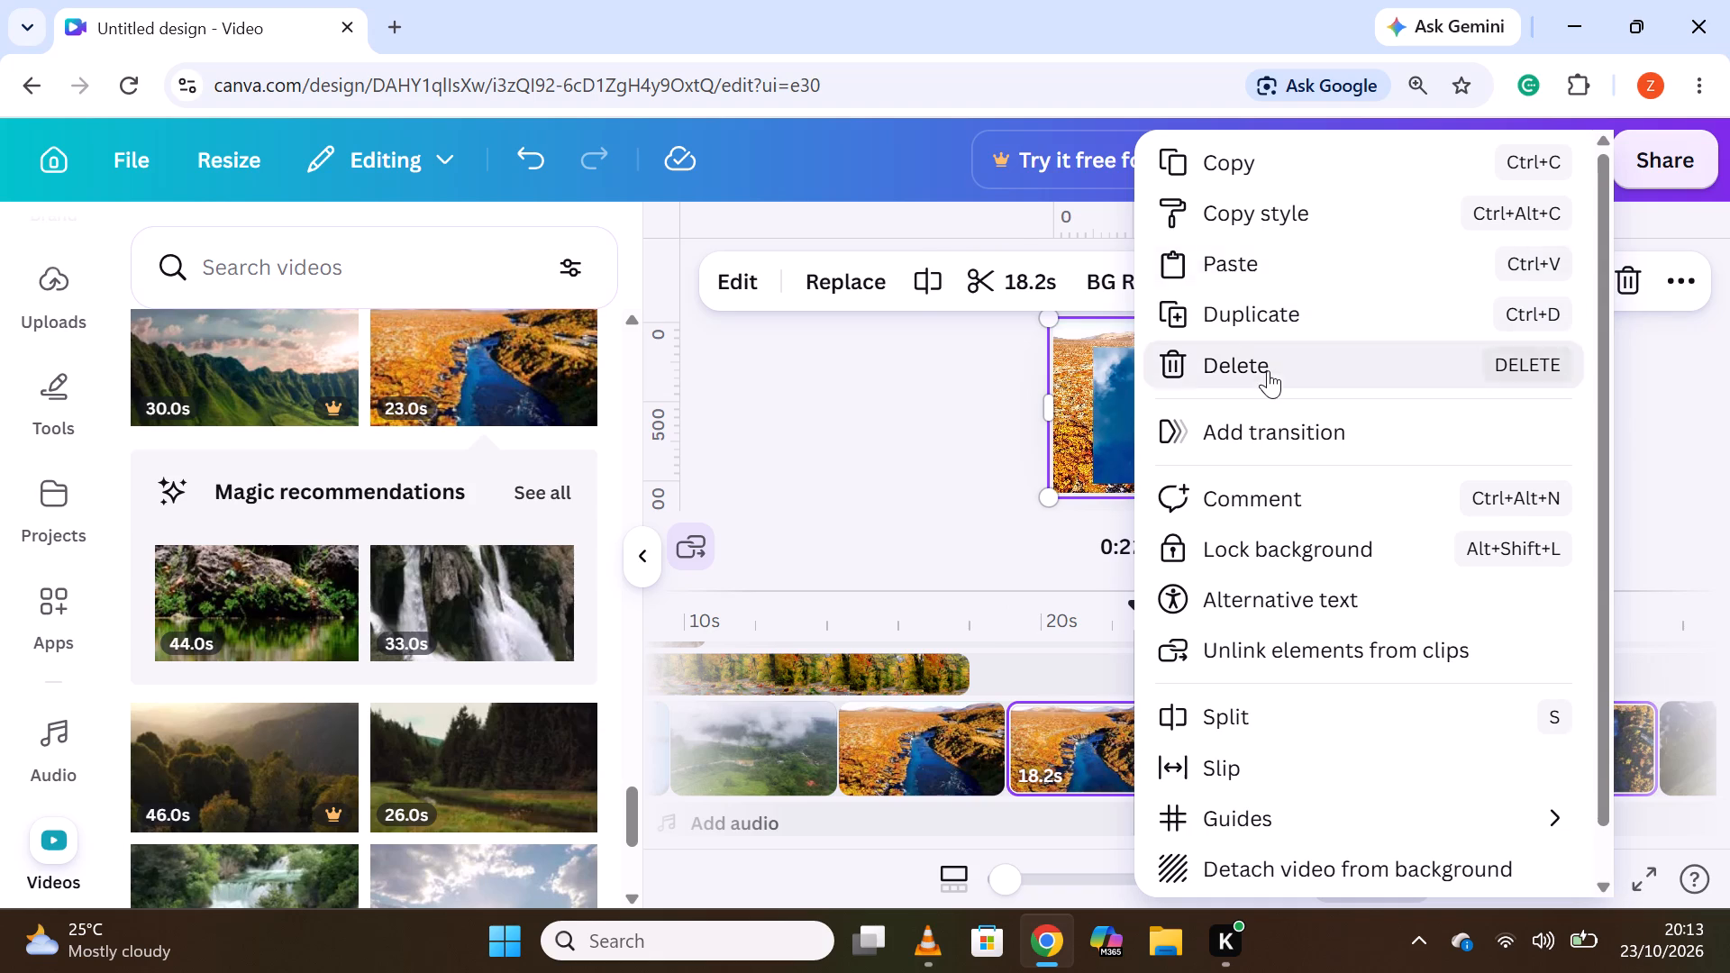
Insert the 8.0s waterfall and turquoise pool clip directly after the autumn river clip.
scroll(480, 717, "down", 2)
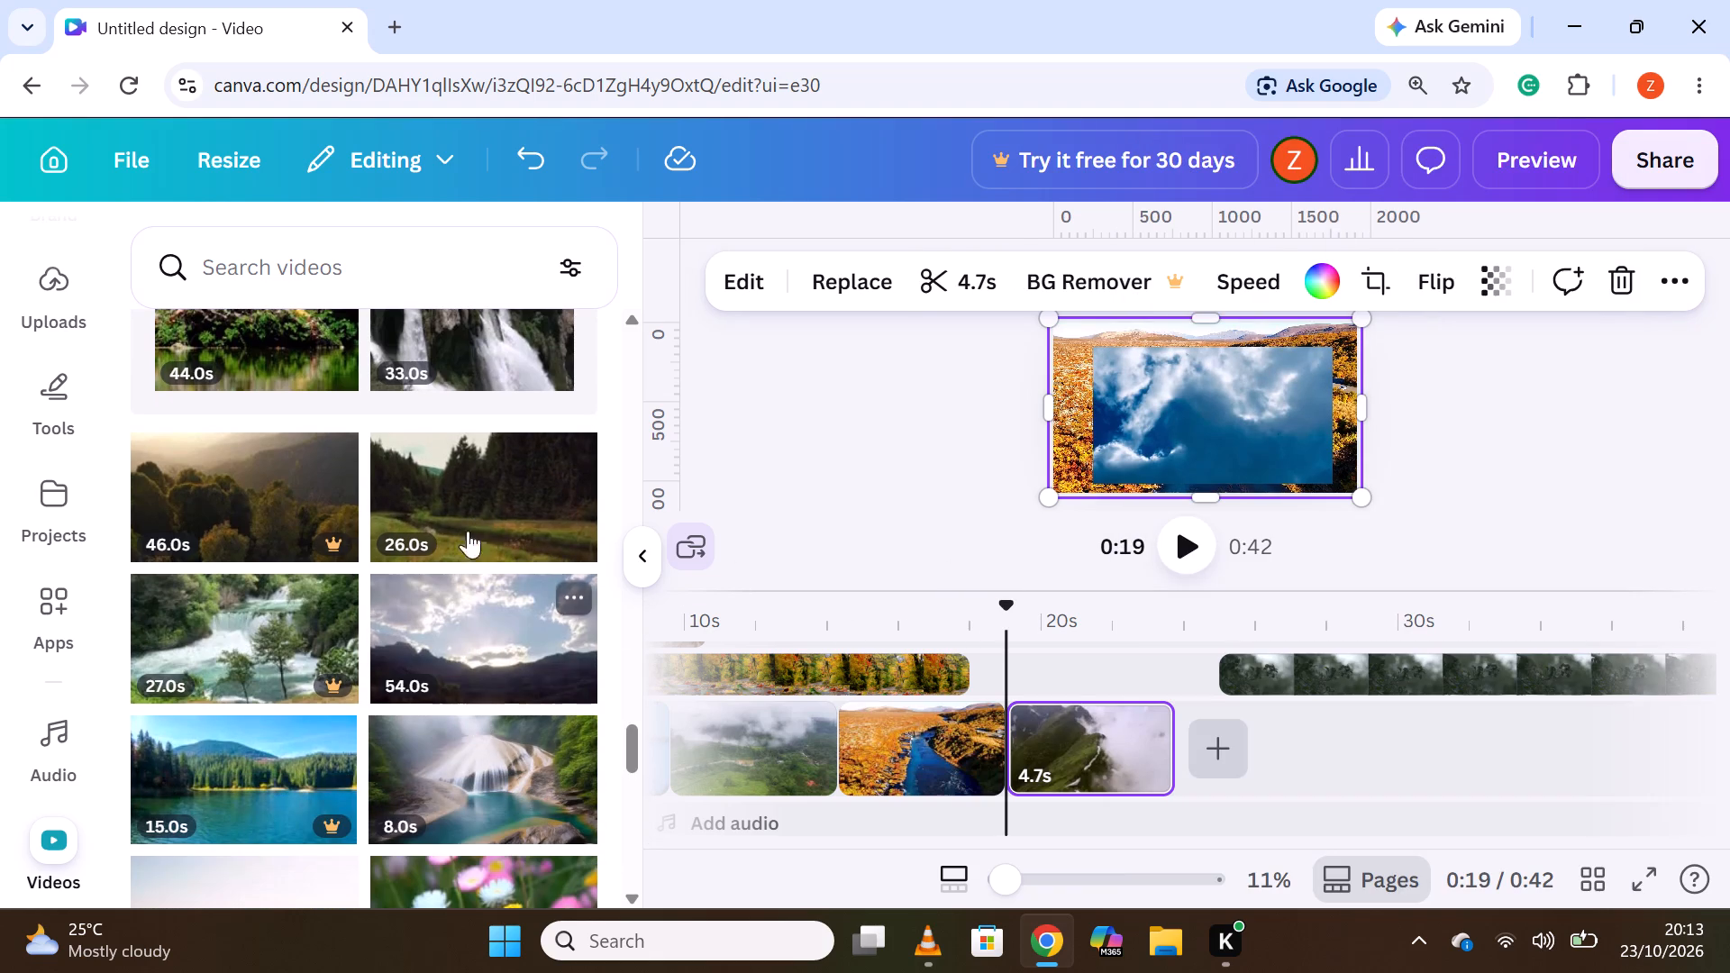
scroll(432, 593, "down", 3)
scroll(432, 593, "up", 2)
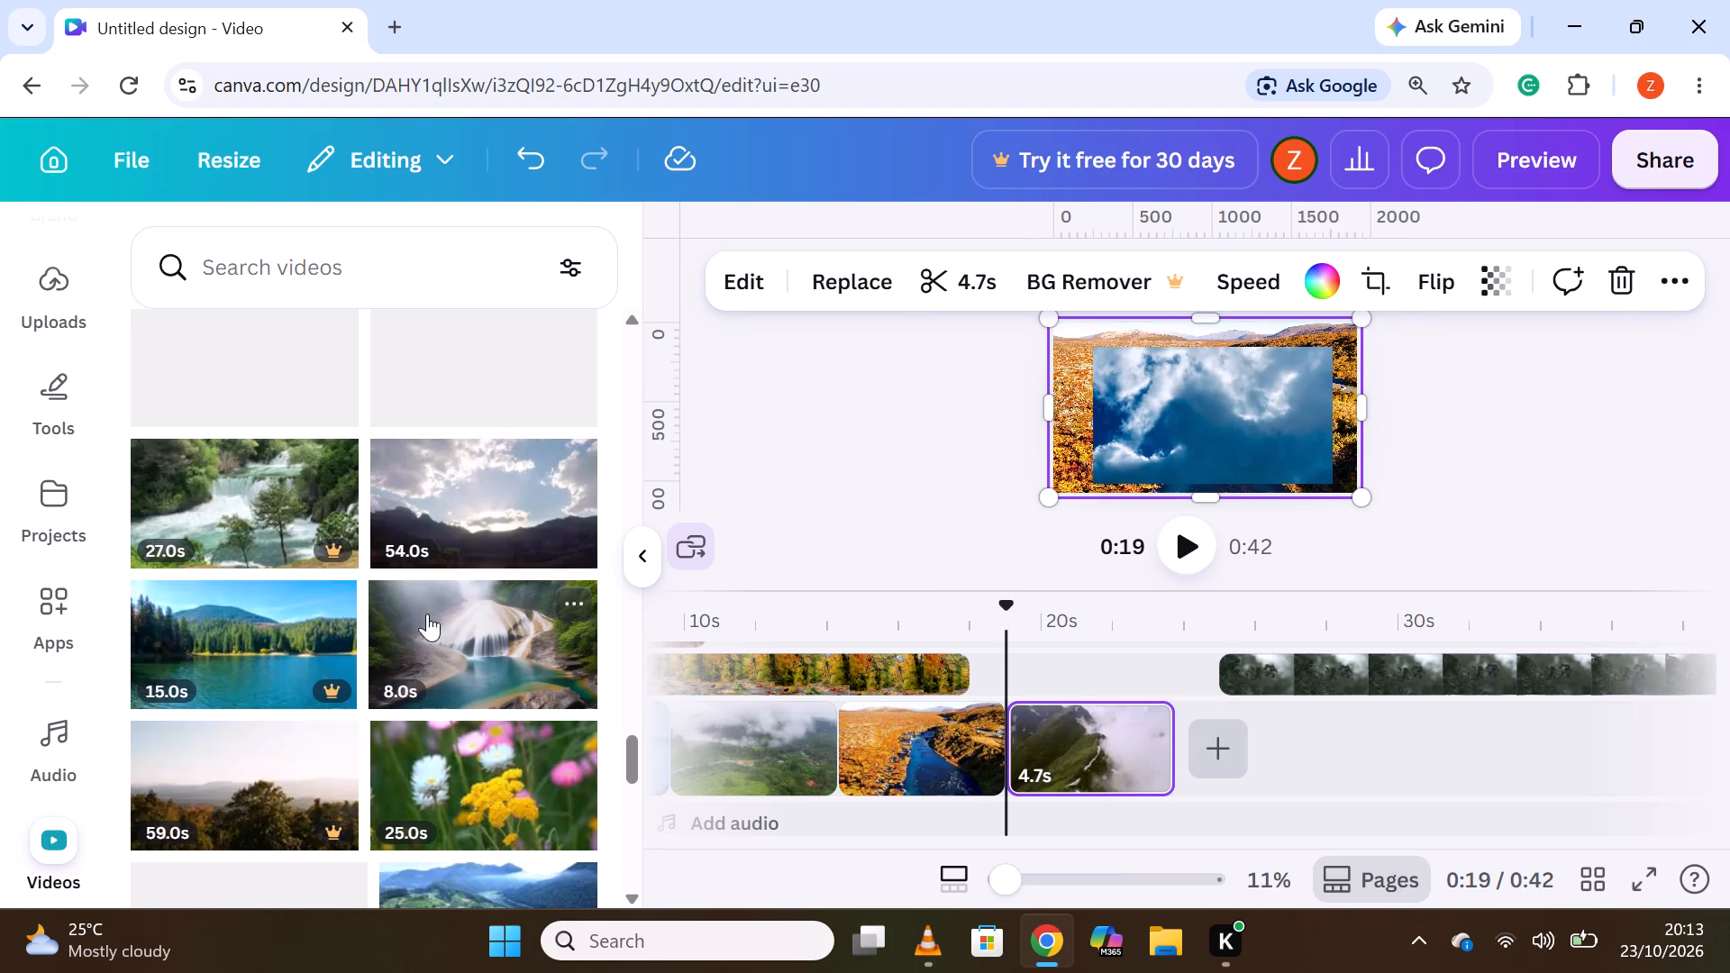
left_click(463, 654)
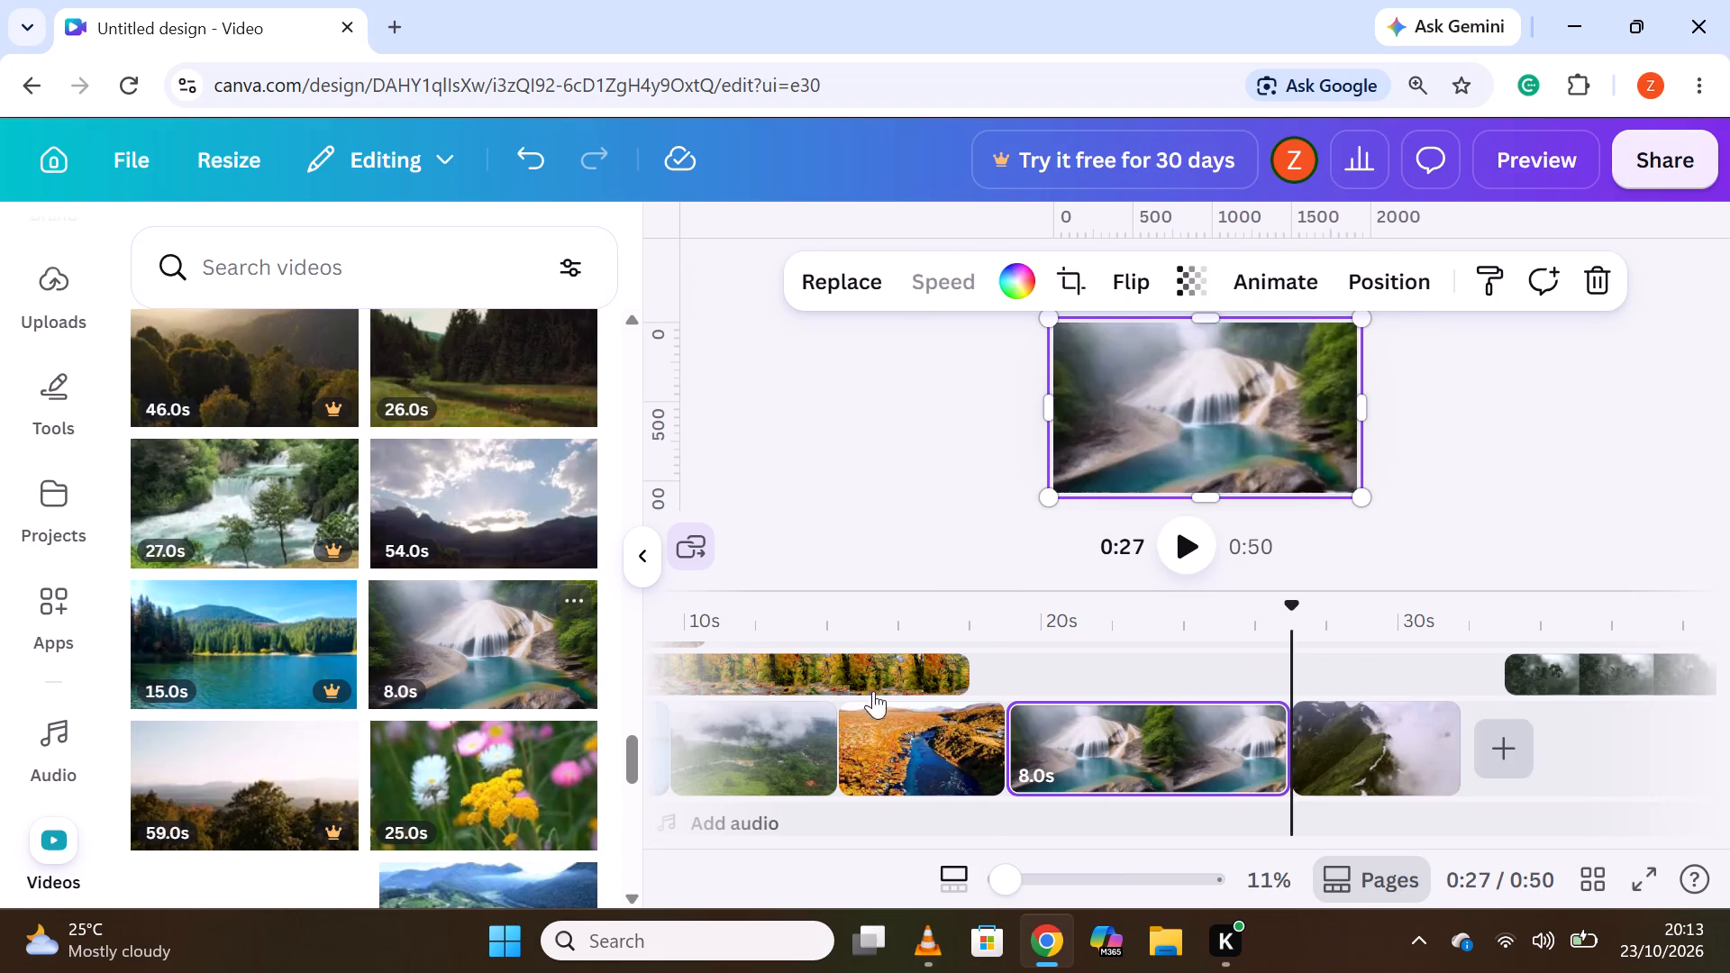
Split the waterfall and turquoise pool clip at about 23.1s and delete its second part.
left_click(1153, 759)
right_click(1152, 759)
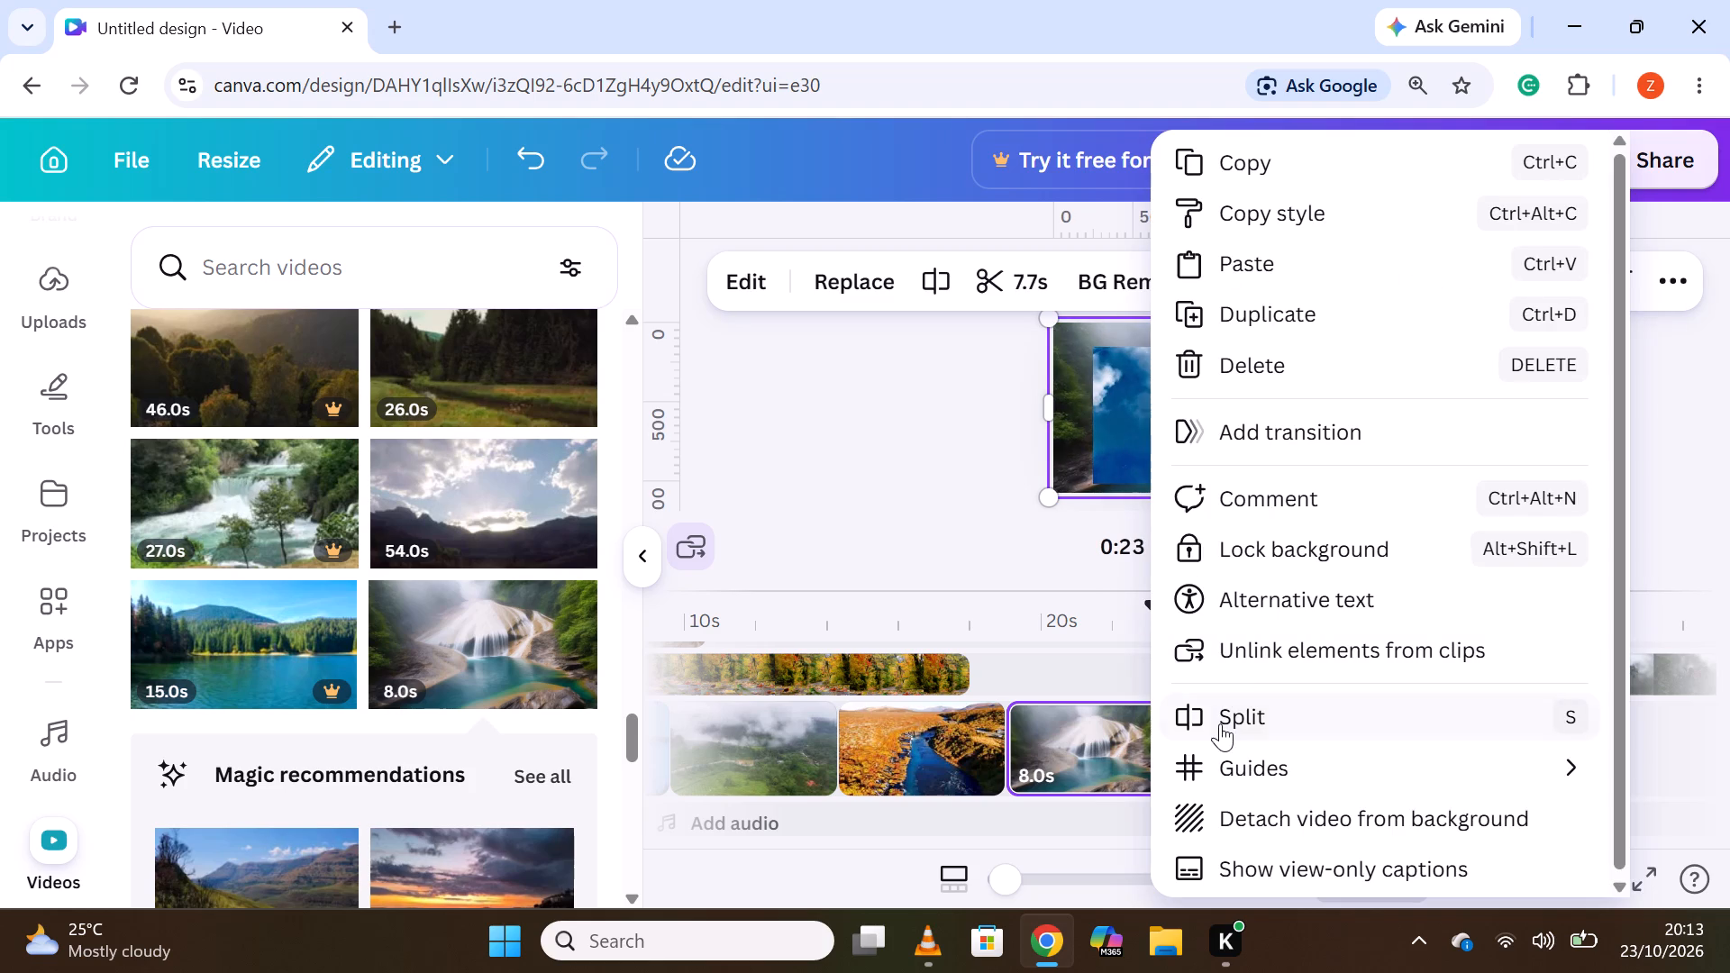
left_click(1220, 723)
left_click(1195, 739)
right_click(1193, 740)
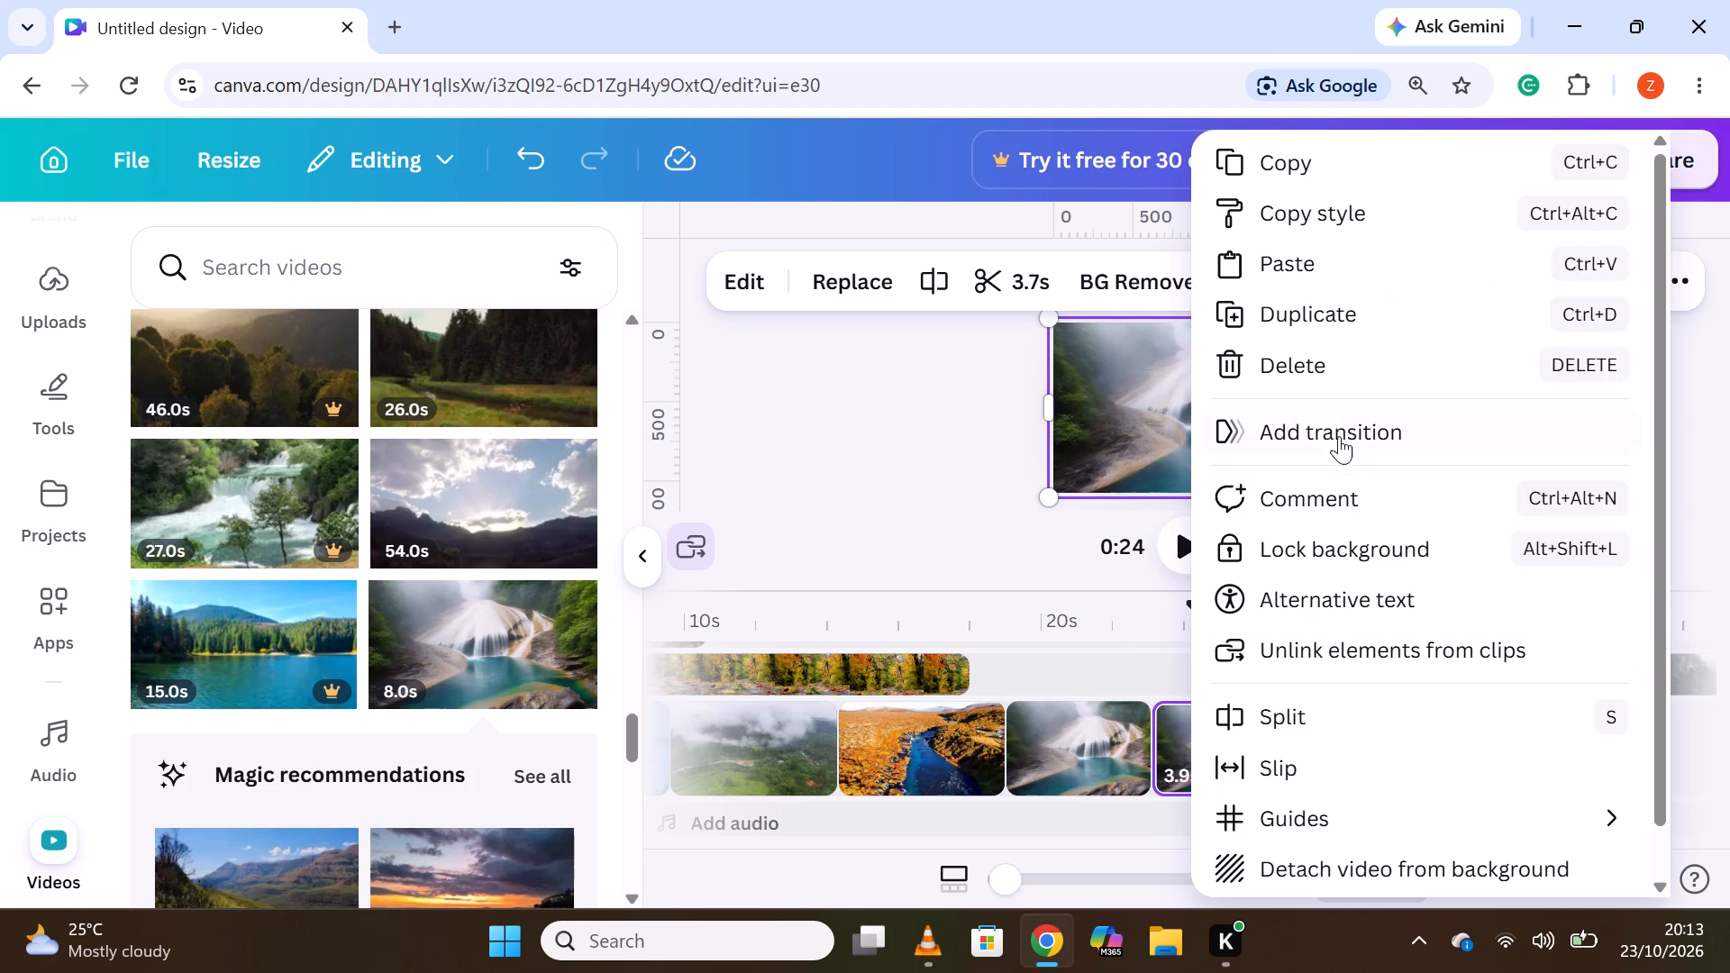
left_click(1308, 380)
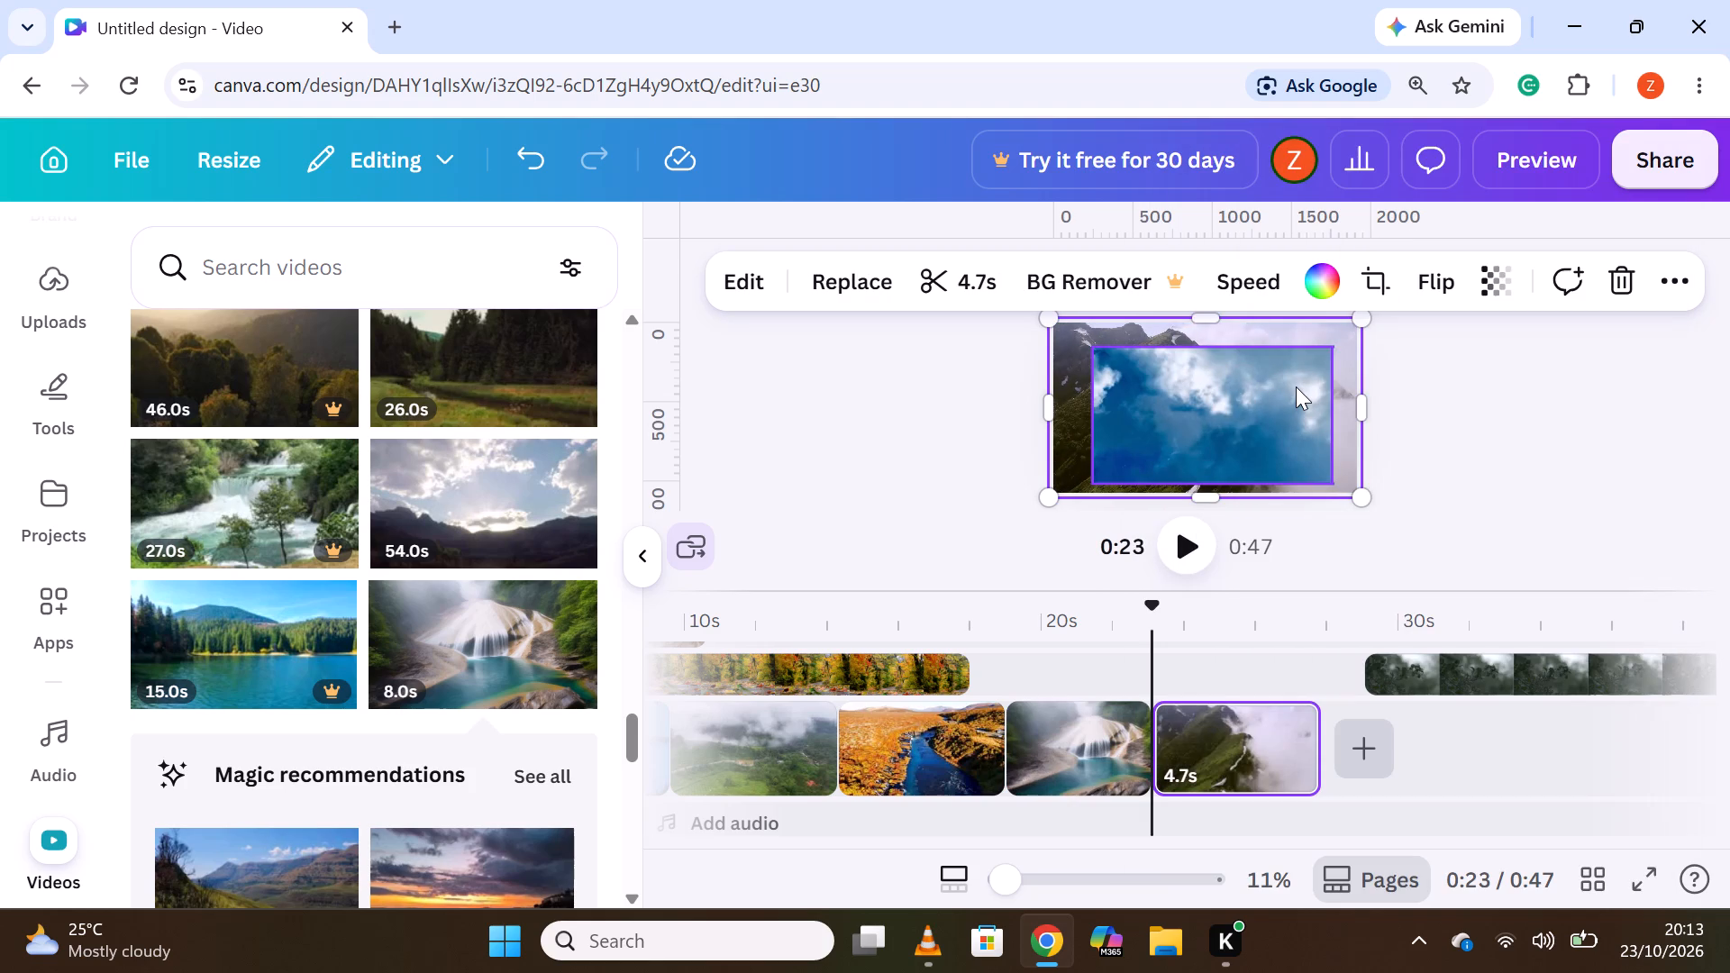
Insert the 21.0s clip of ocean waves along a mountainous coast directly after the waterfall and turquoise pool clip.
scroll(912, 435, "down", 1)
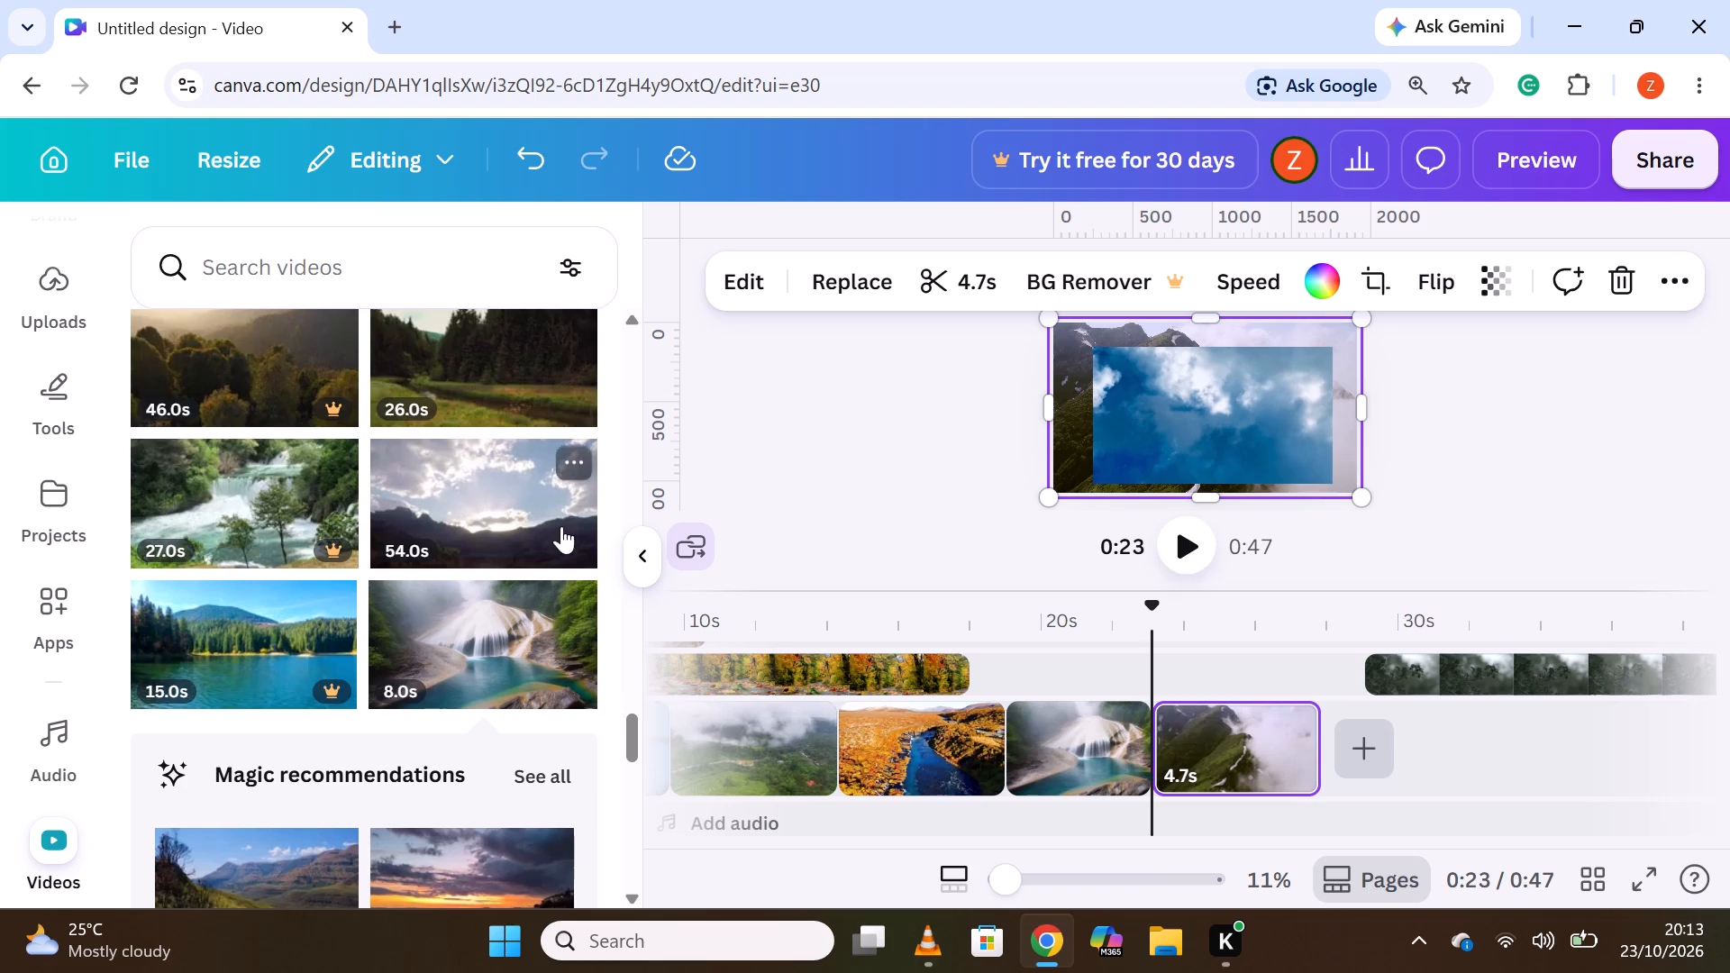
scroll(561, 526, "down", 6)
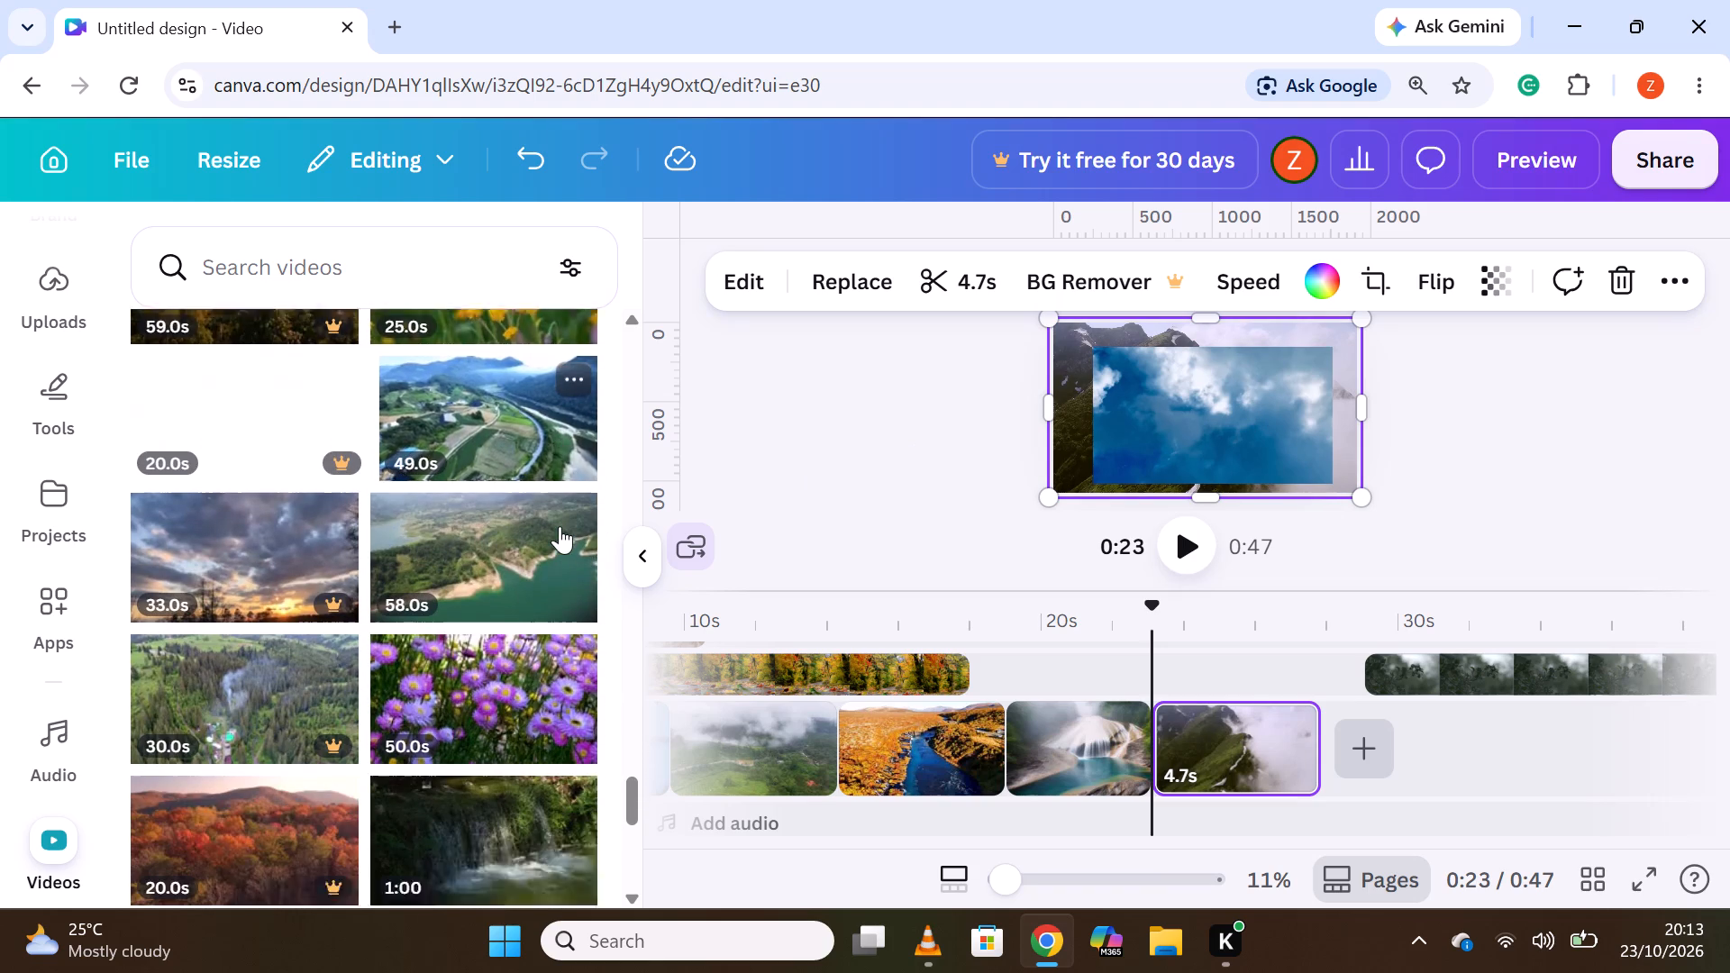
scroll(447, 614, "down", 3)
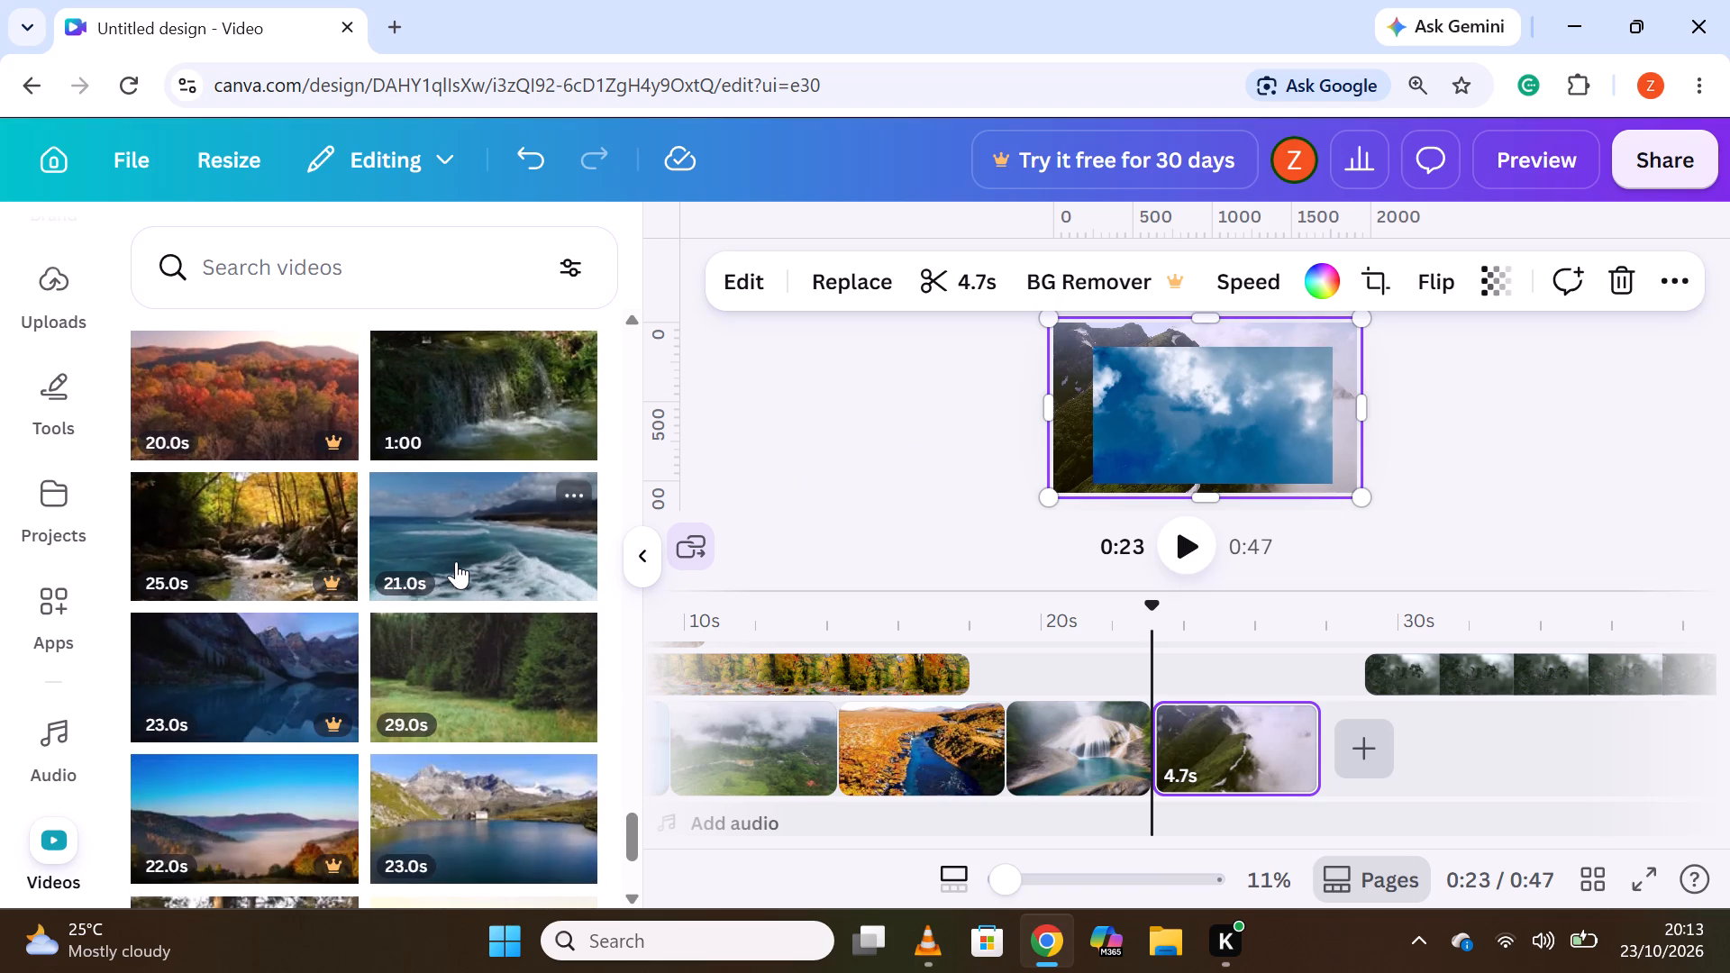
left_click(456, 561)
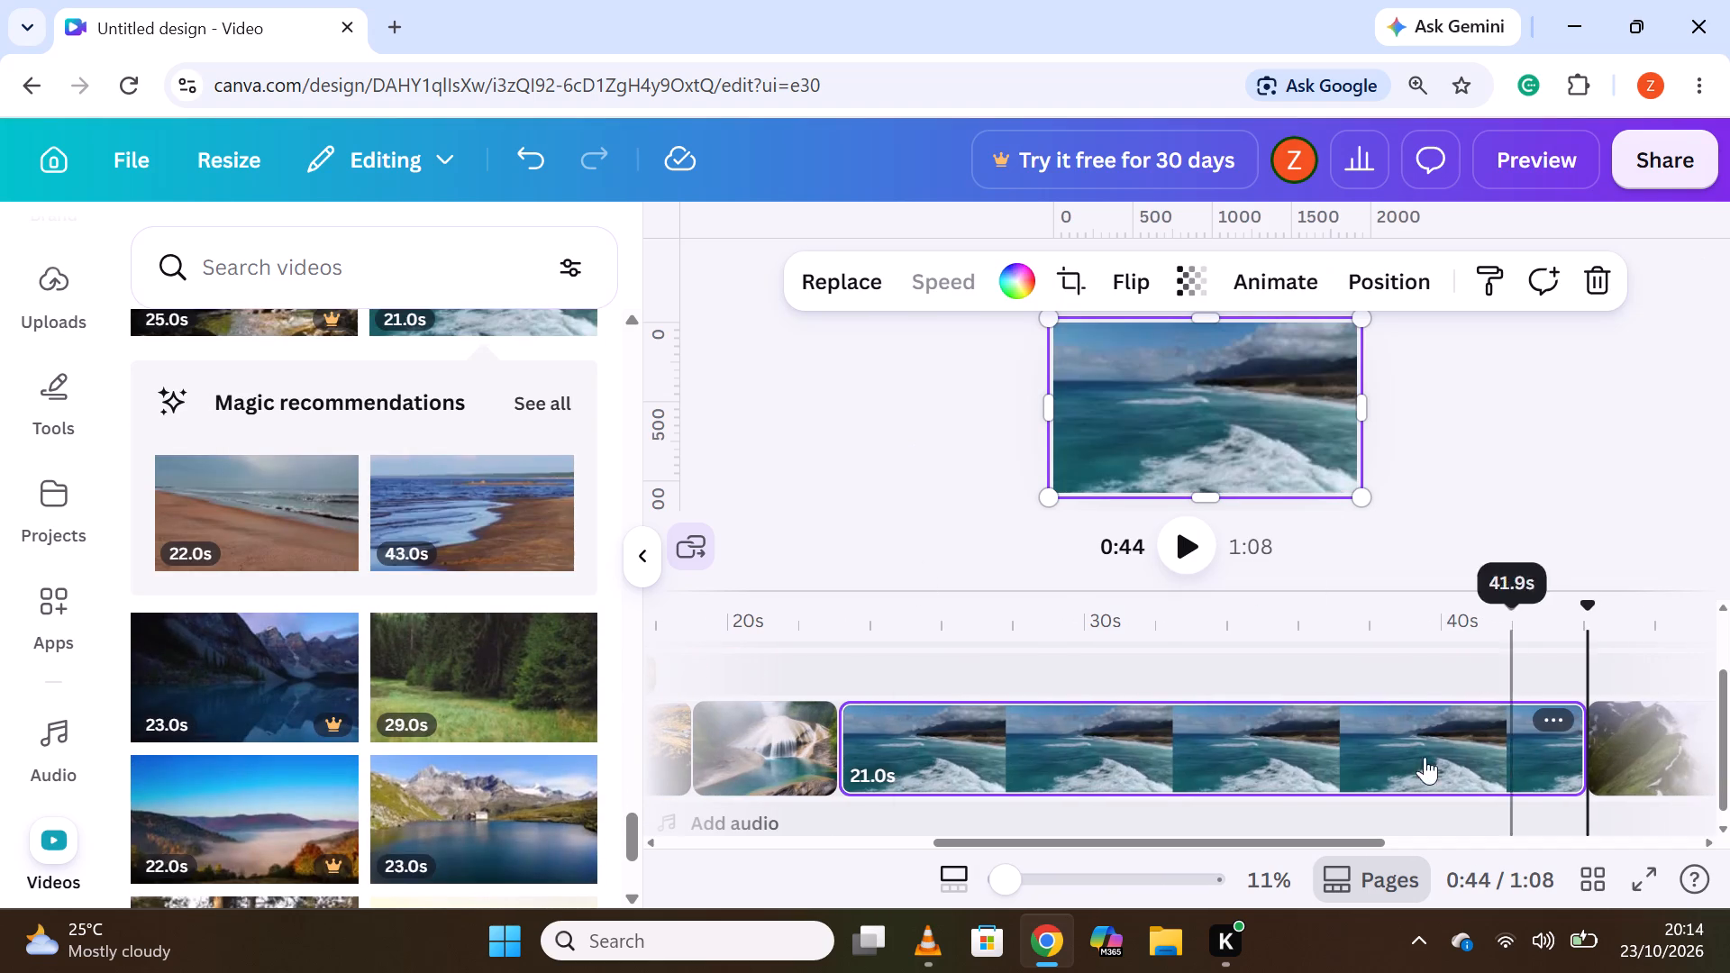
Split the ocean coast clip at about 0:27 and delete its second part.
left_click(1008, 750)
right_click(1008, 750)
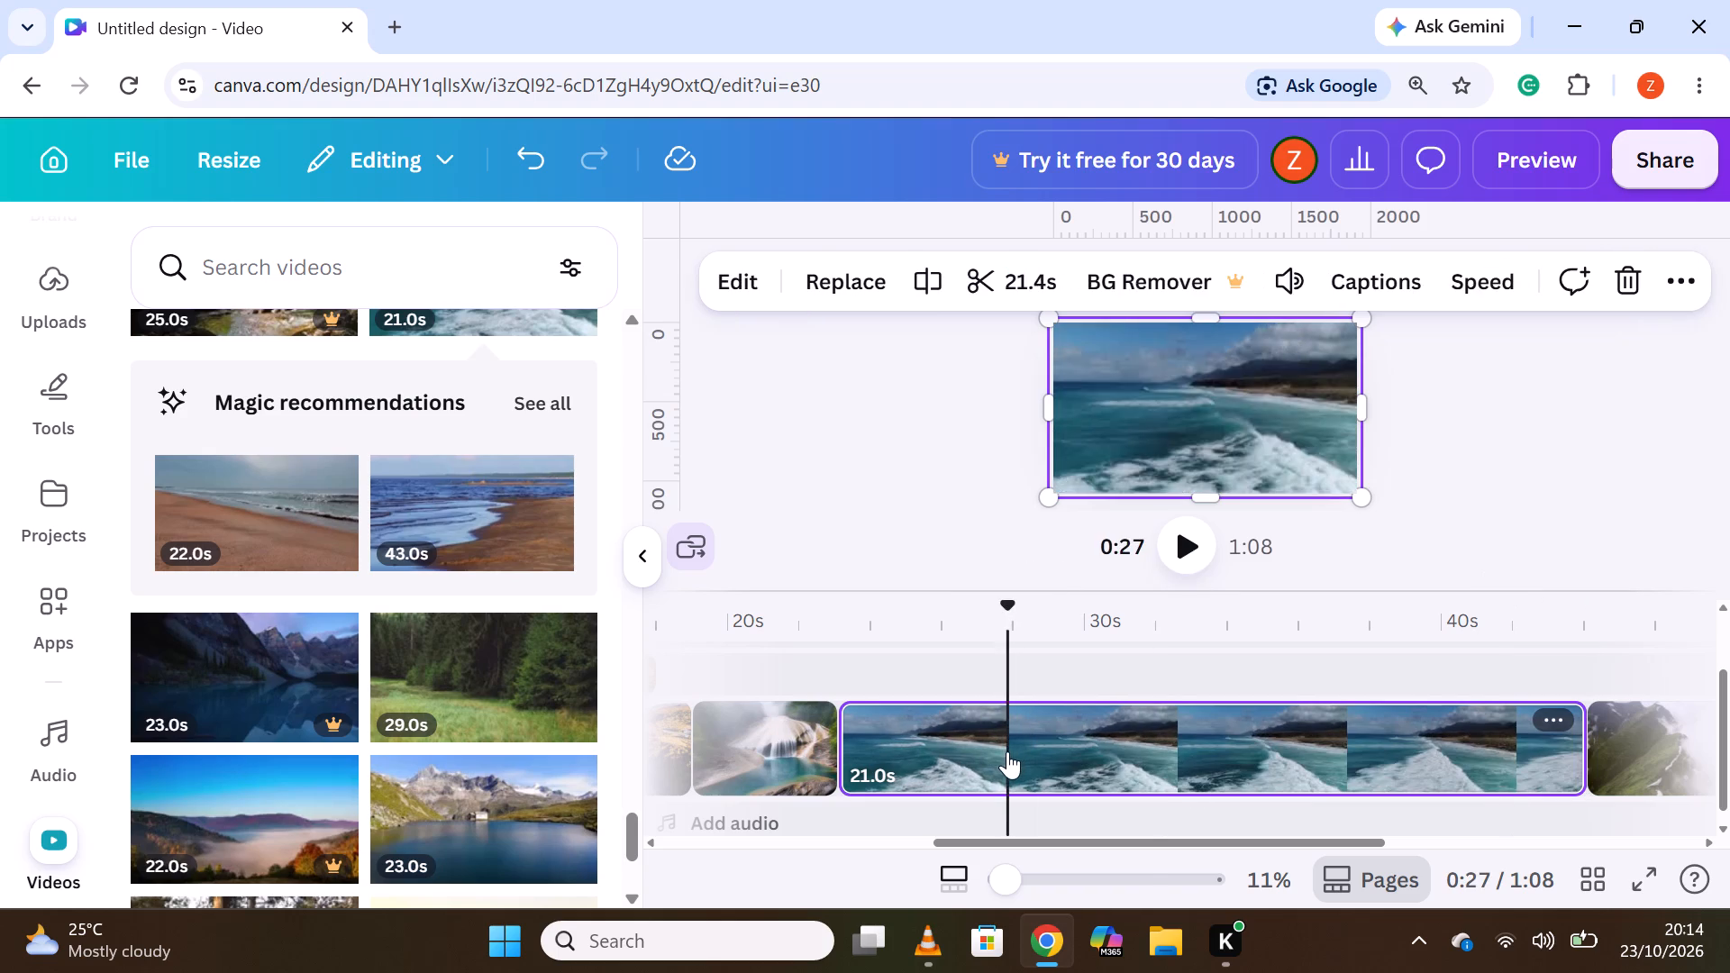
left_click(1111, 714)
right_click(1131, 741)
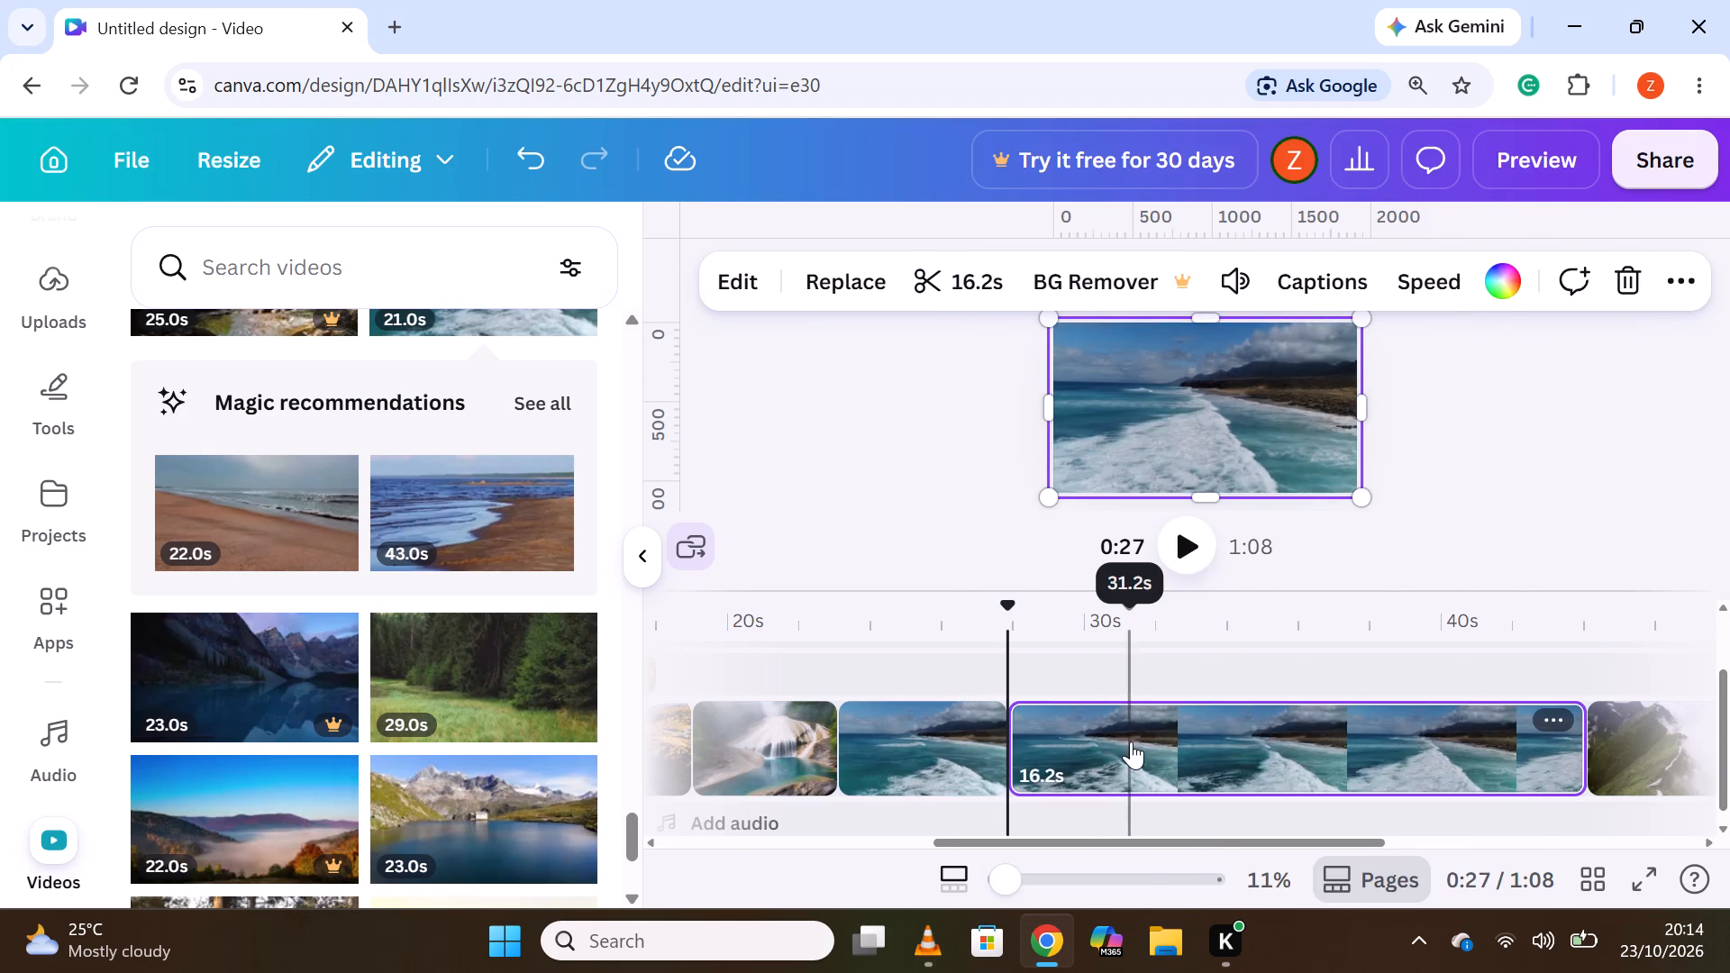
left_click(1270, 373)
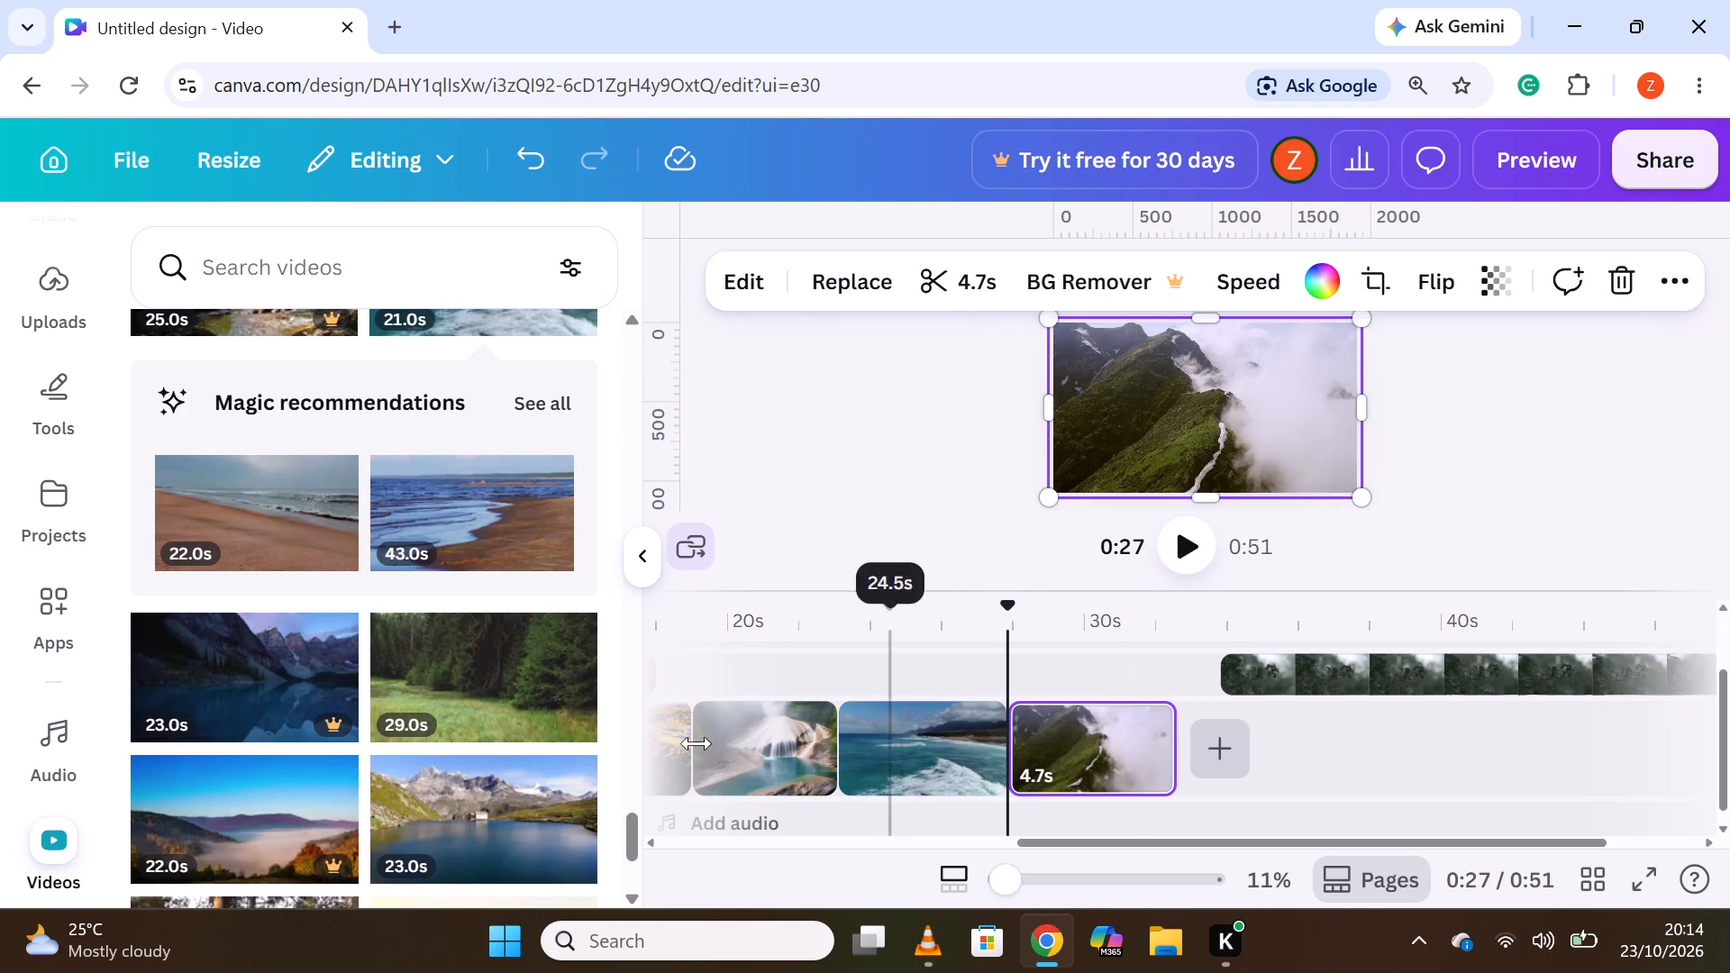
Insert the 15.0s clip of a misty forest with a turquoise pool directly after the ocean coast clip.
scroll(505, 712, "down", 1)
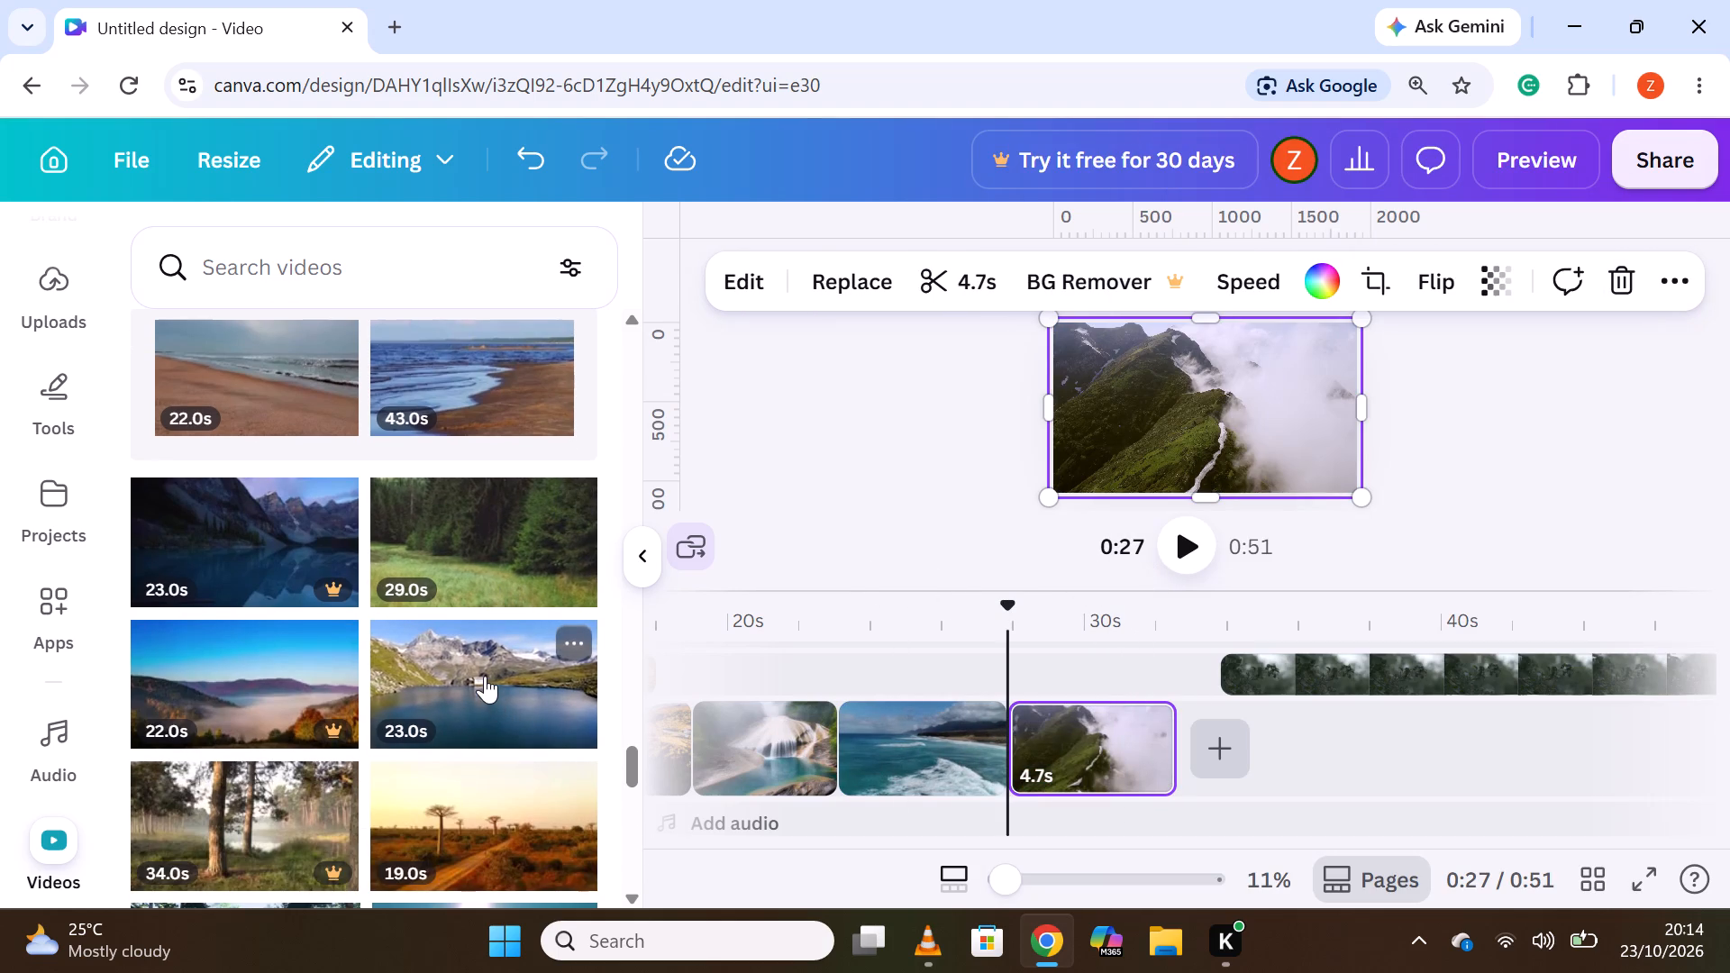
scroll(485, 676, "down", 1)
scroll(485, 676, "up", 1)
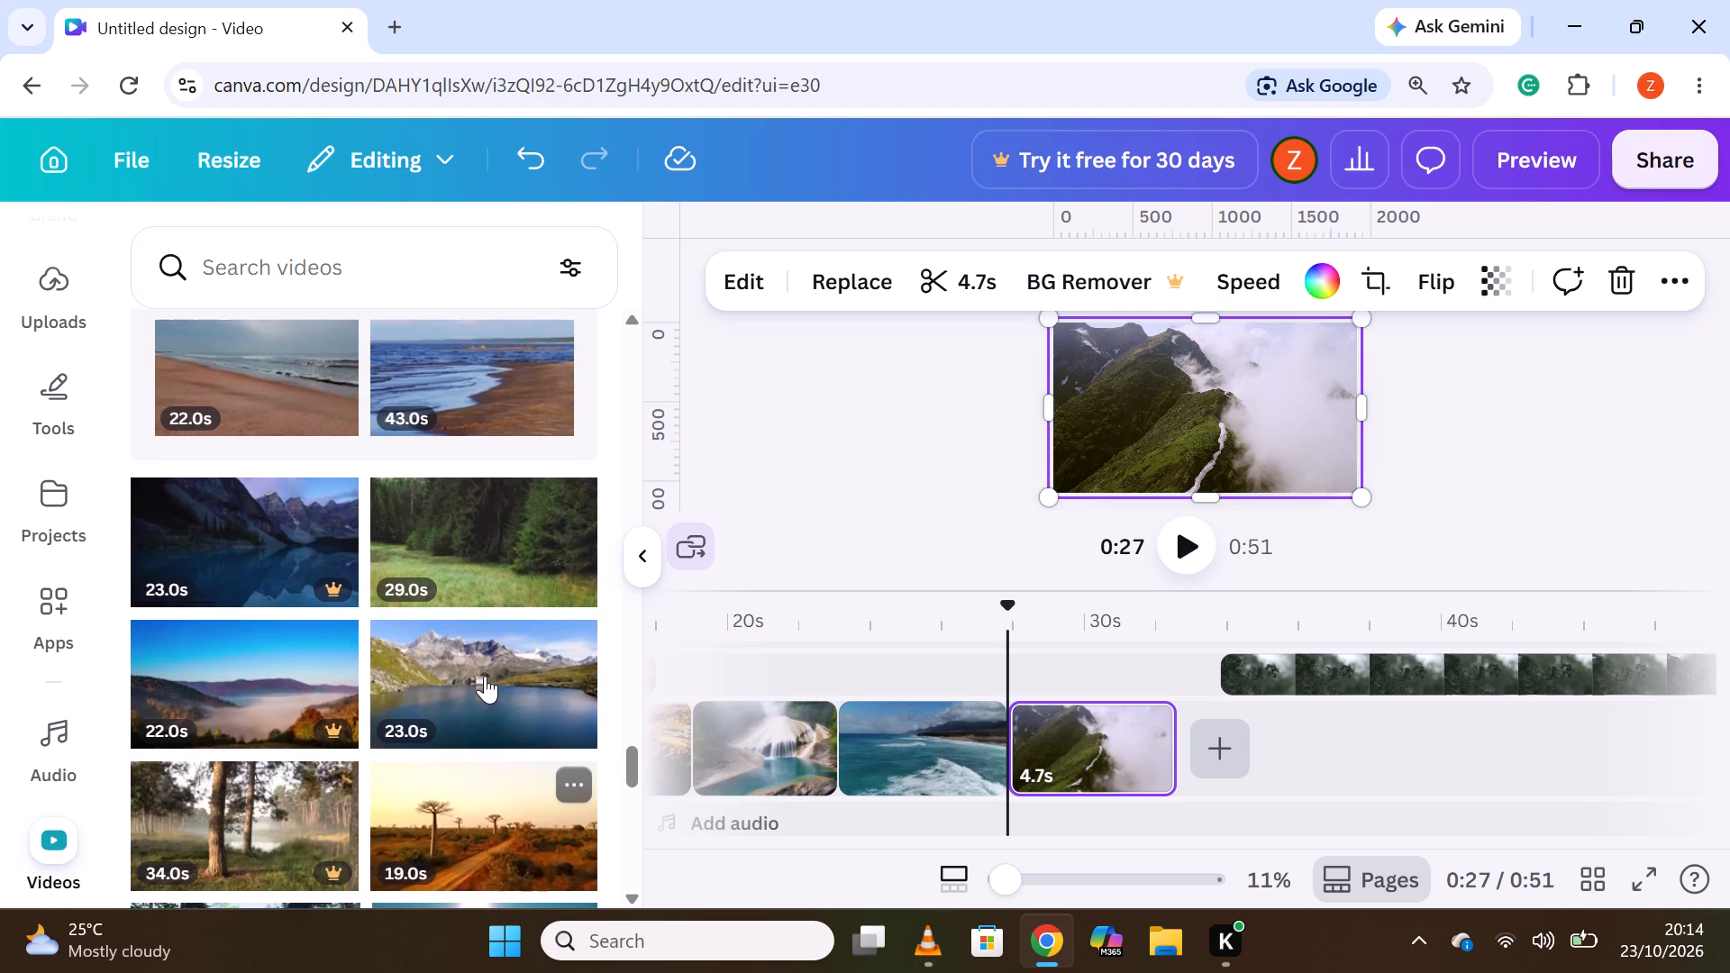
scroll(485, 676, "down", 2)
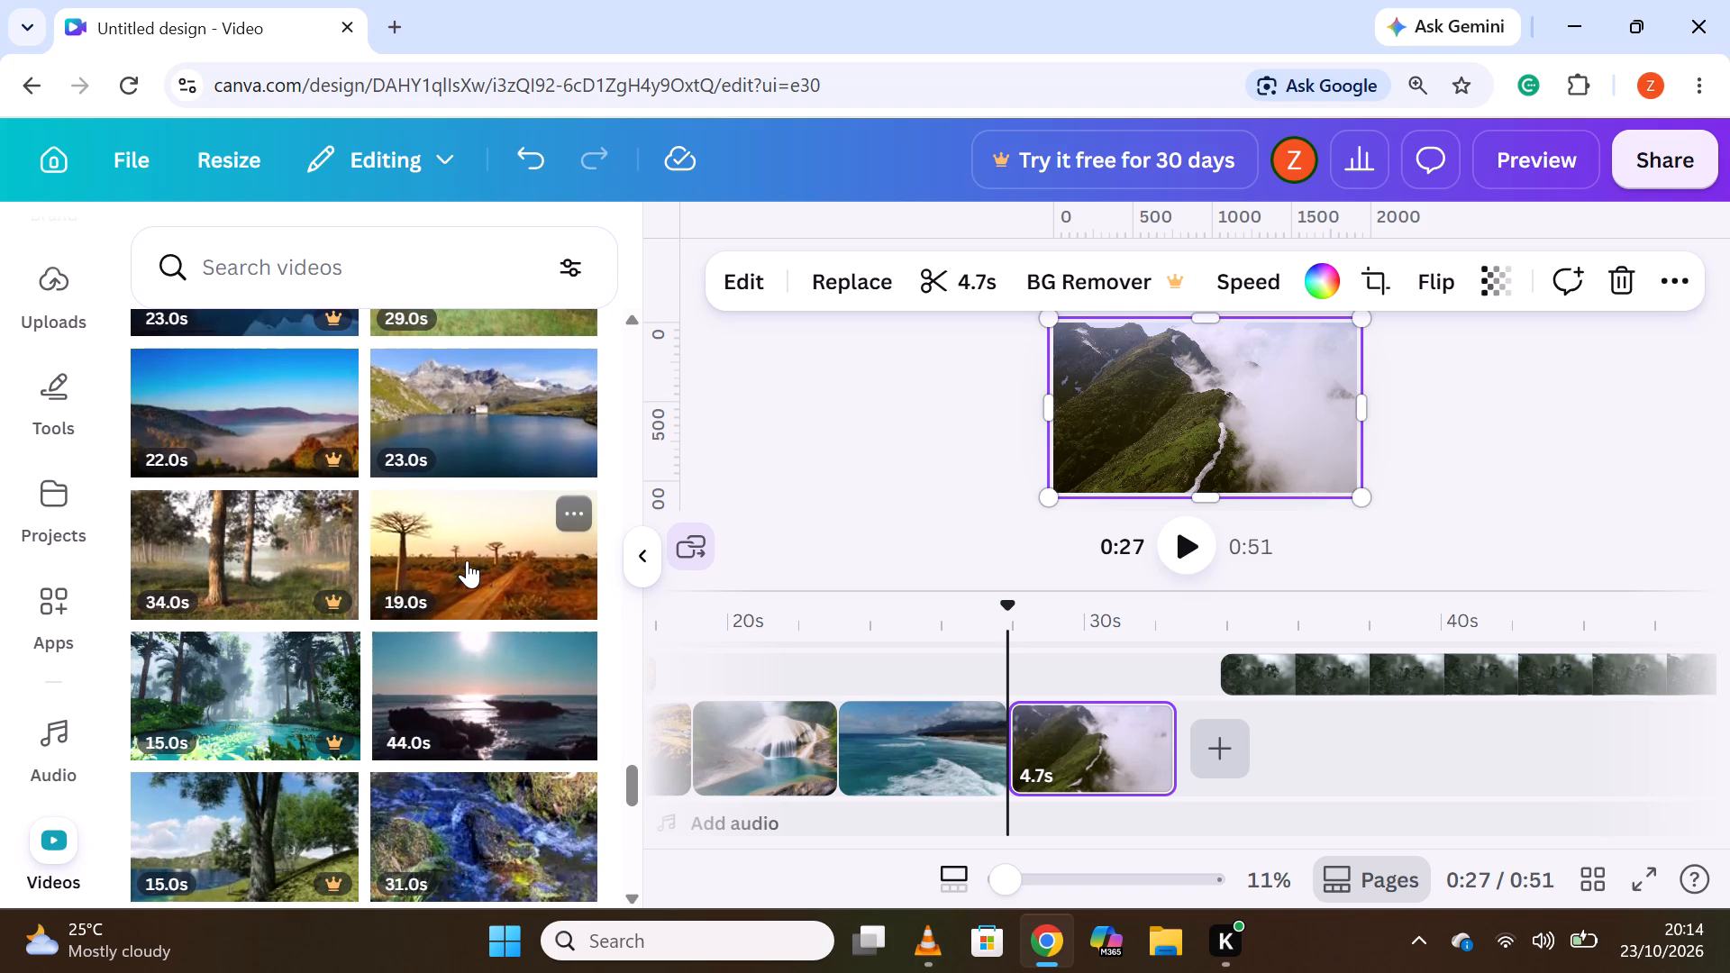
left_click(279, 670)
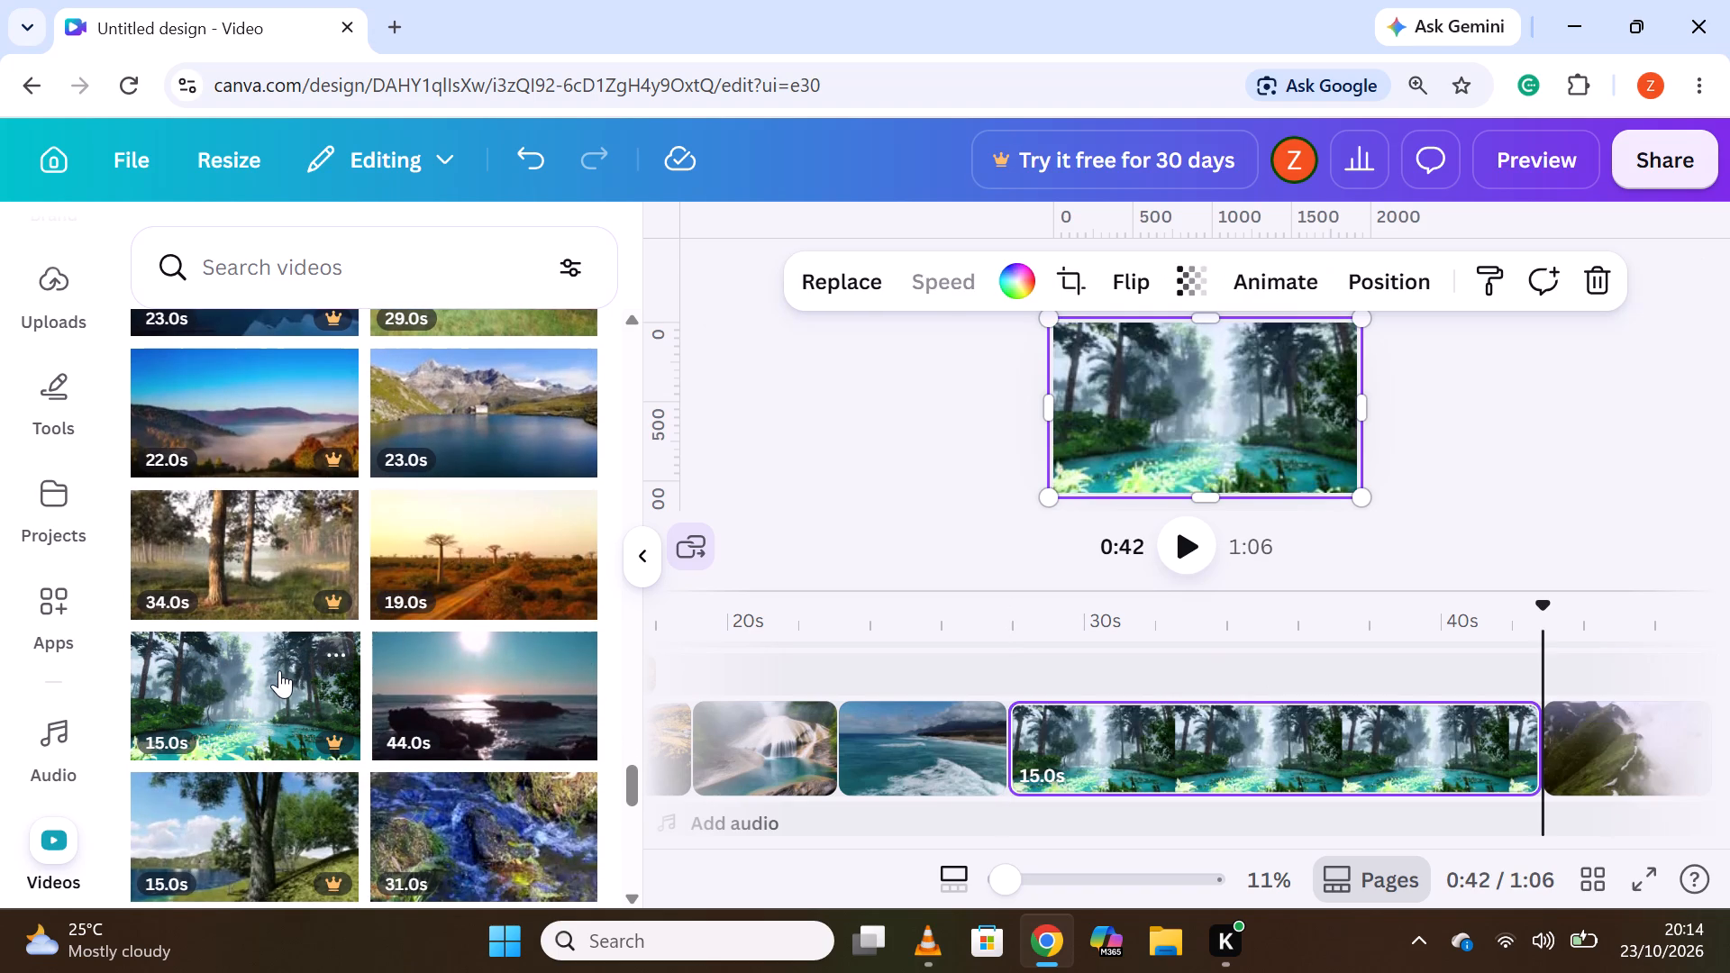
Split the misty forest pool clip at about 32.4s and delete its second part.
left_click(1172, 741)
right_click(1172, 741)
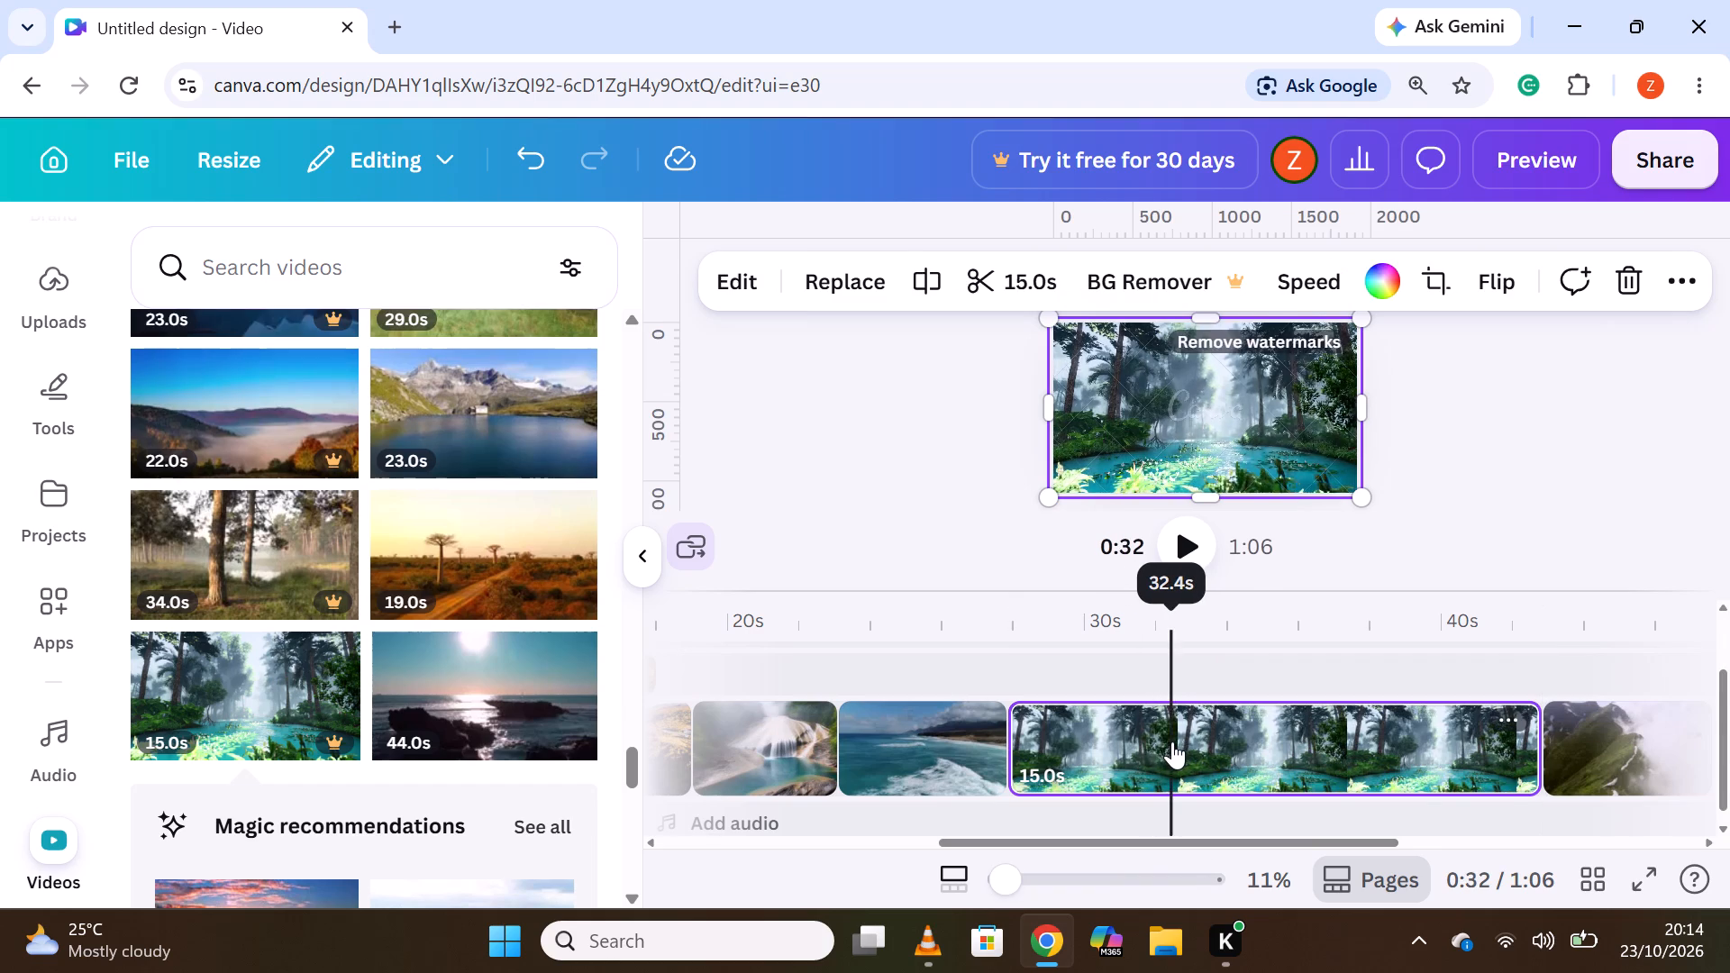
left_click(1213, 714)
right_click(1214, 736)
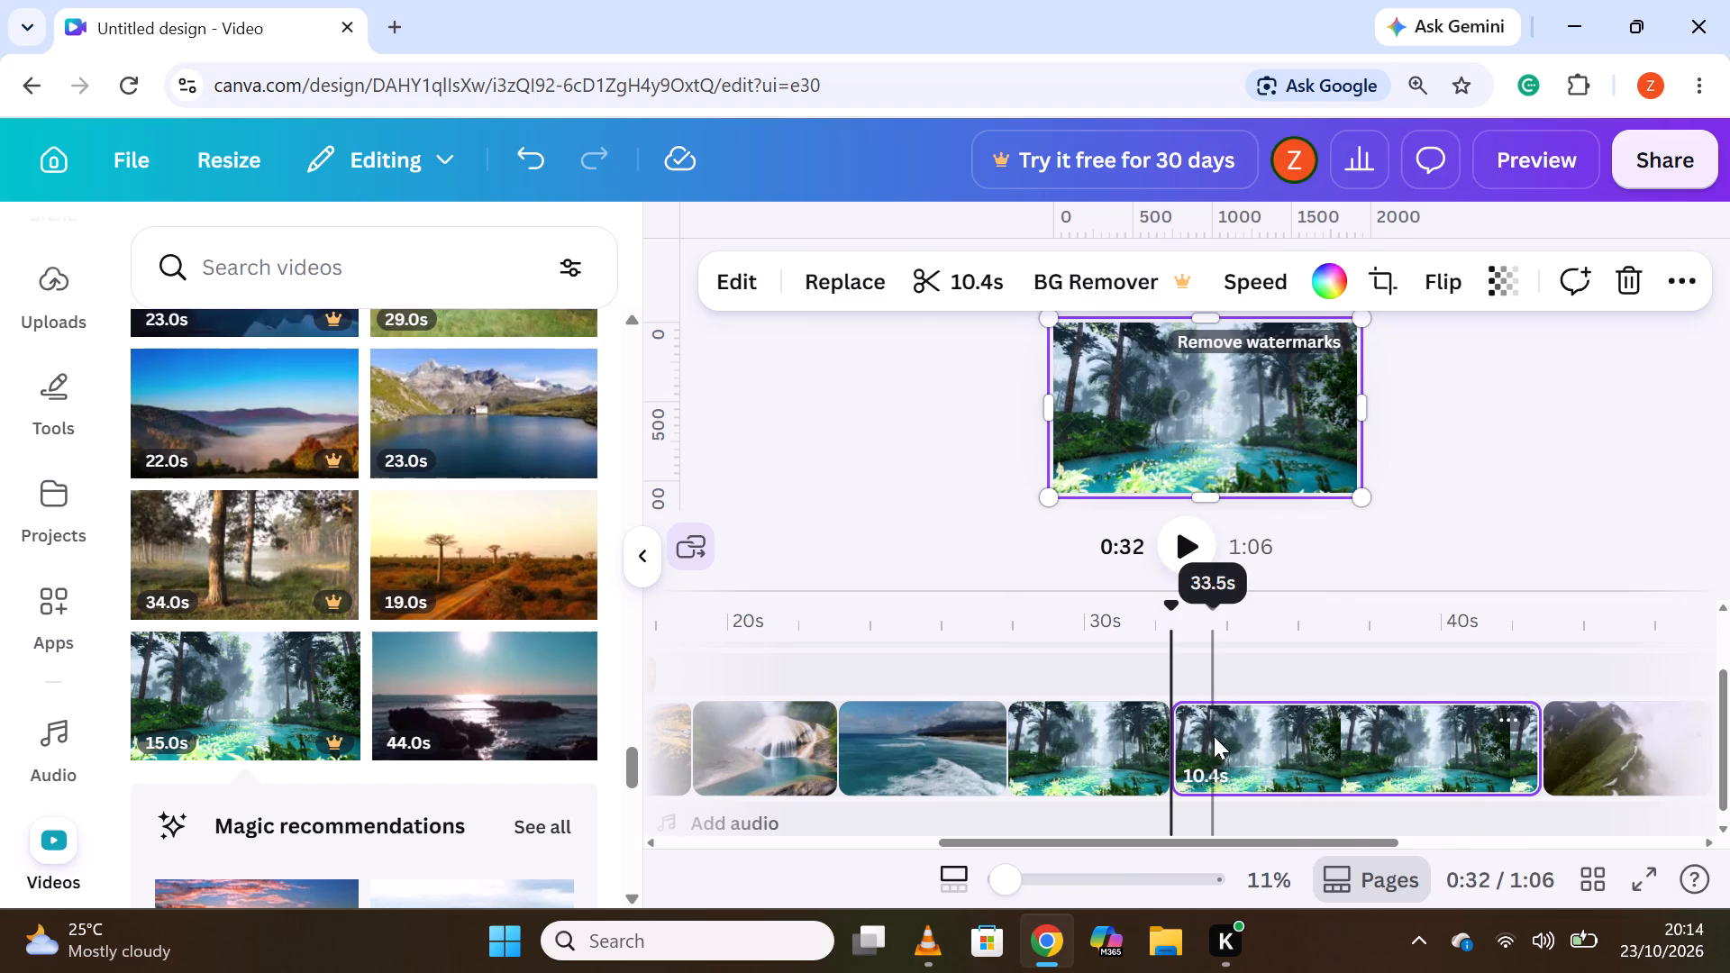
left_click(1292, 365)
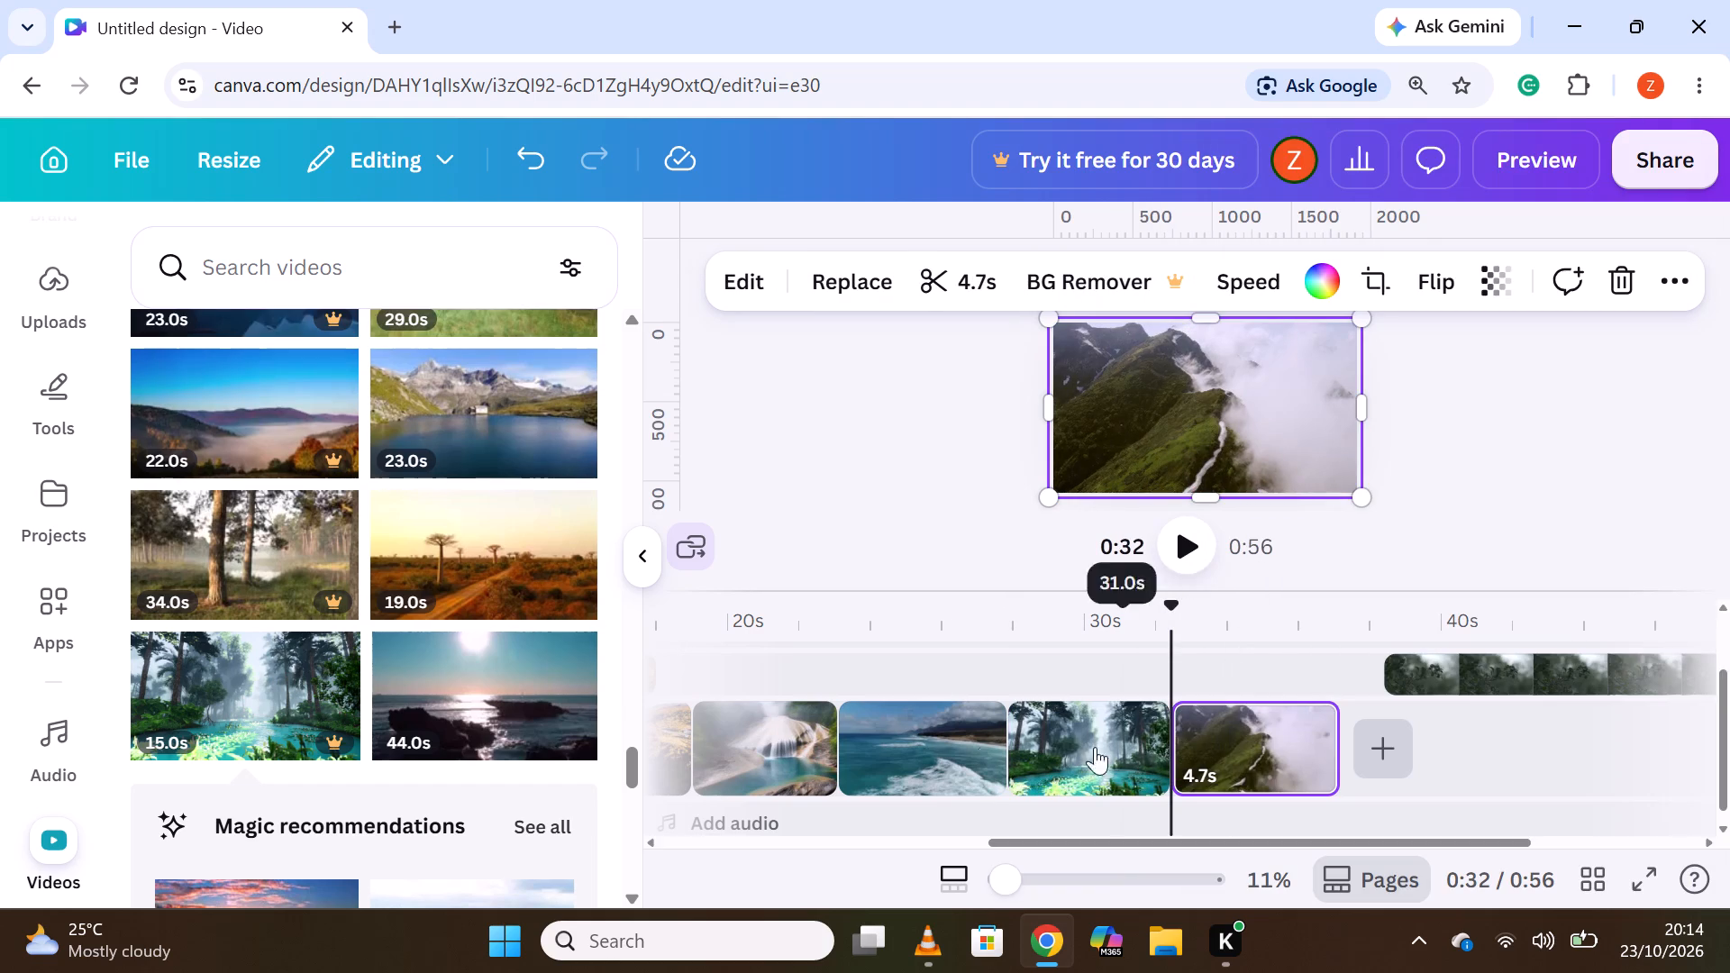
Insert the 18.0s clip of a waterfall over dark rock directly after the misty forest pool clip.
scroll(474, 650, "down", 1)
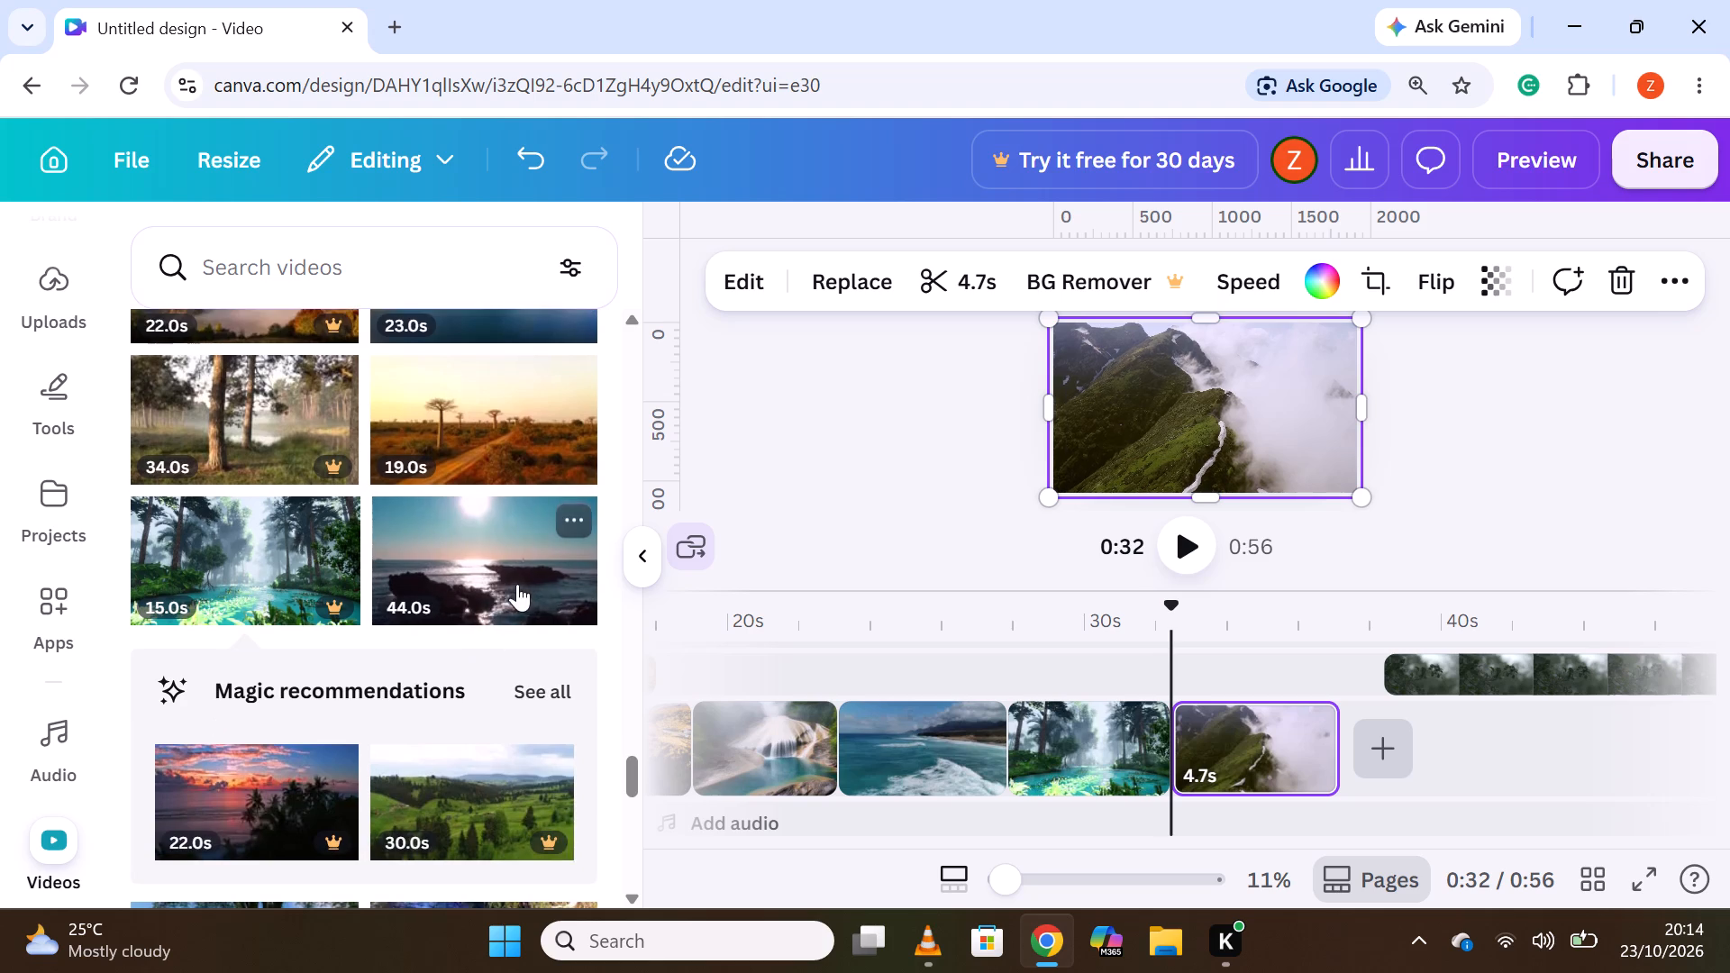
scroll(501, 565, "down", 1)
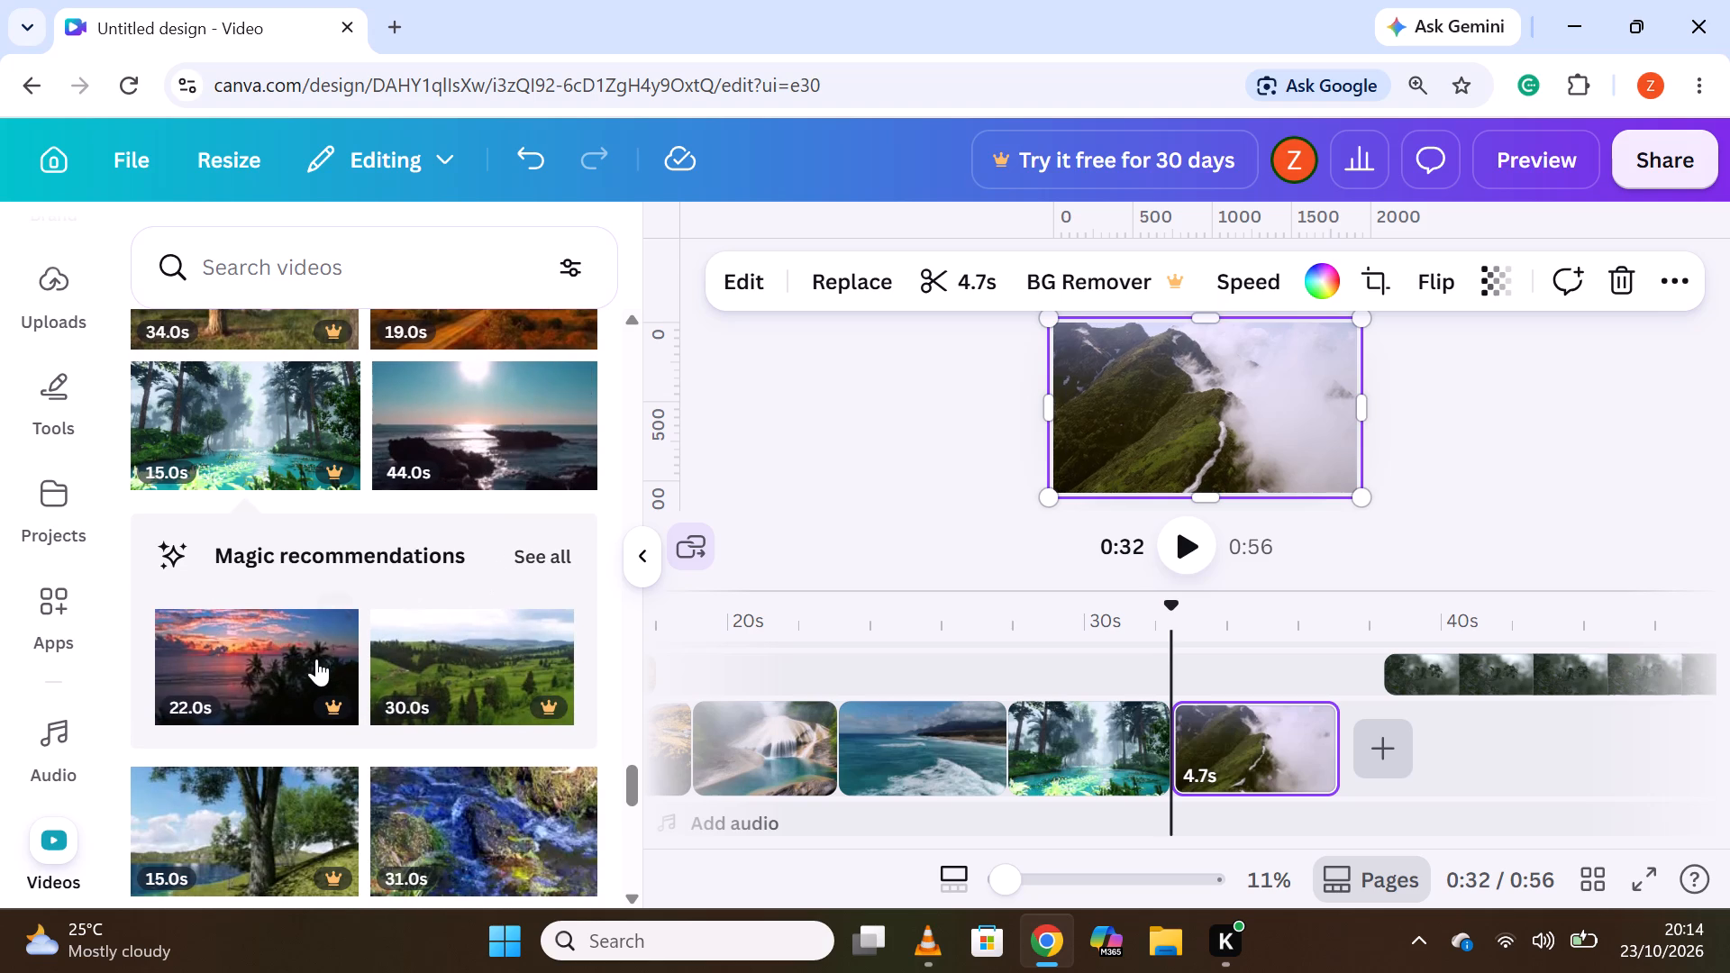
scroll(449, 655, "down", 2)
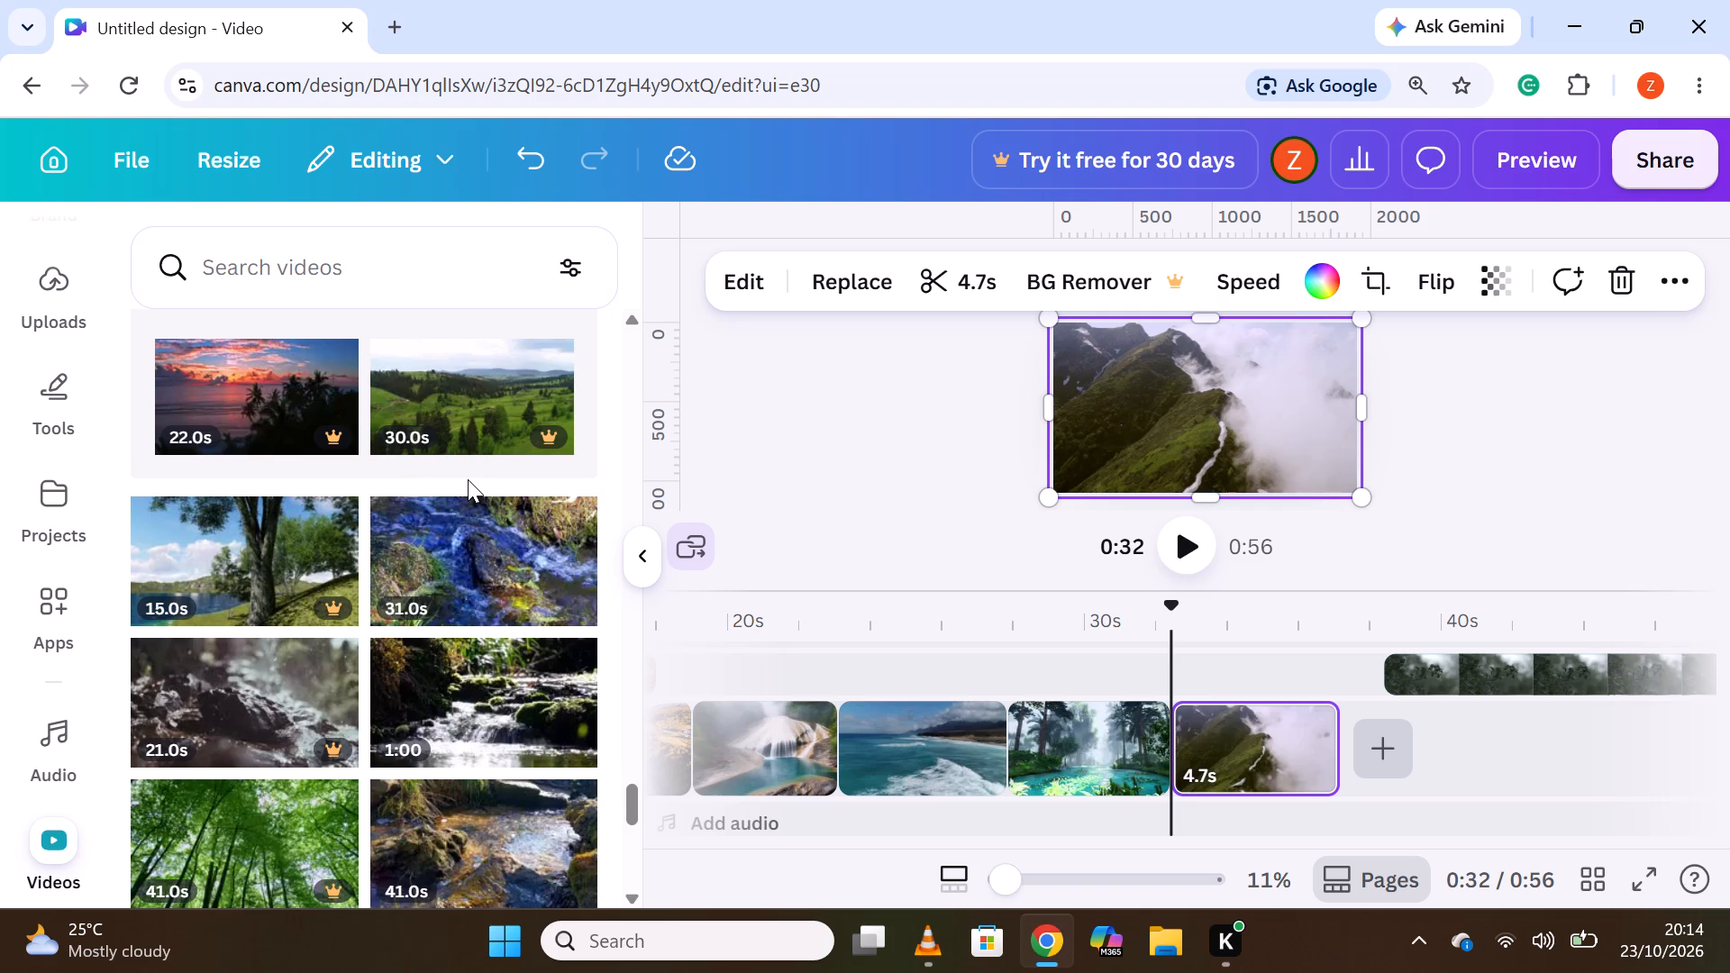
scroll(468, 479, "down", 1)
scroll(468, 479, "up", 4)
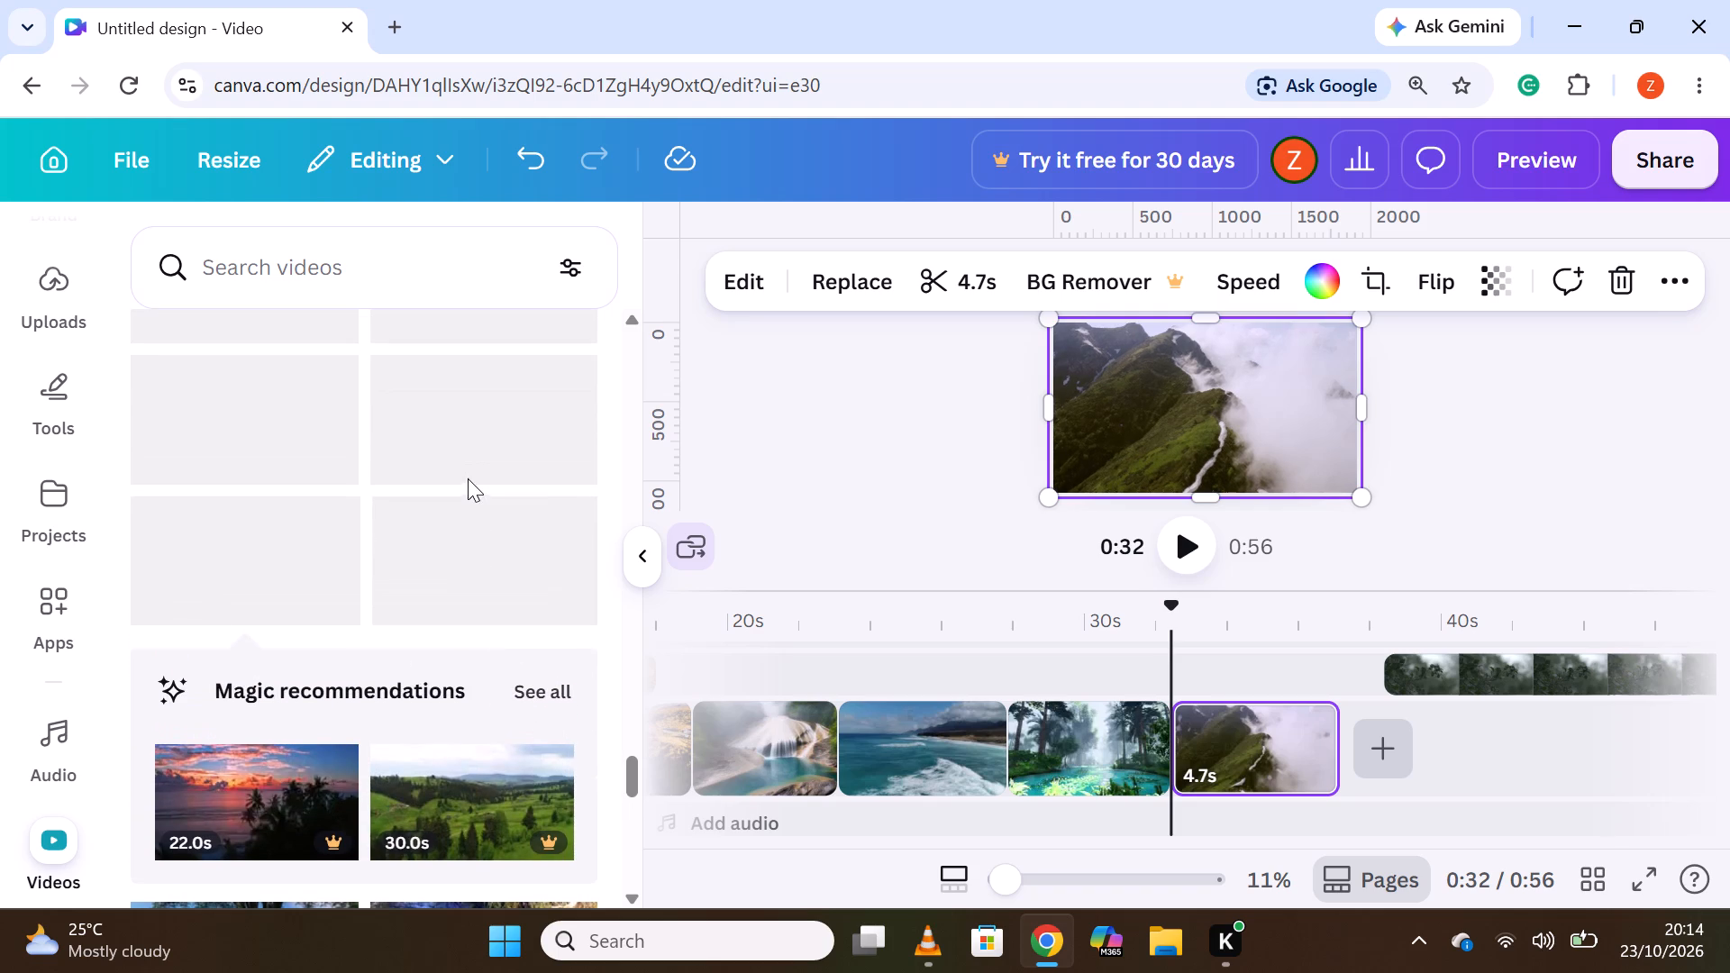
scroll(468, 478, "down", 5)
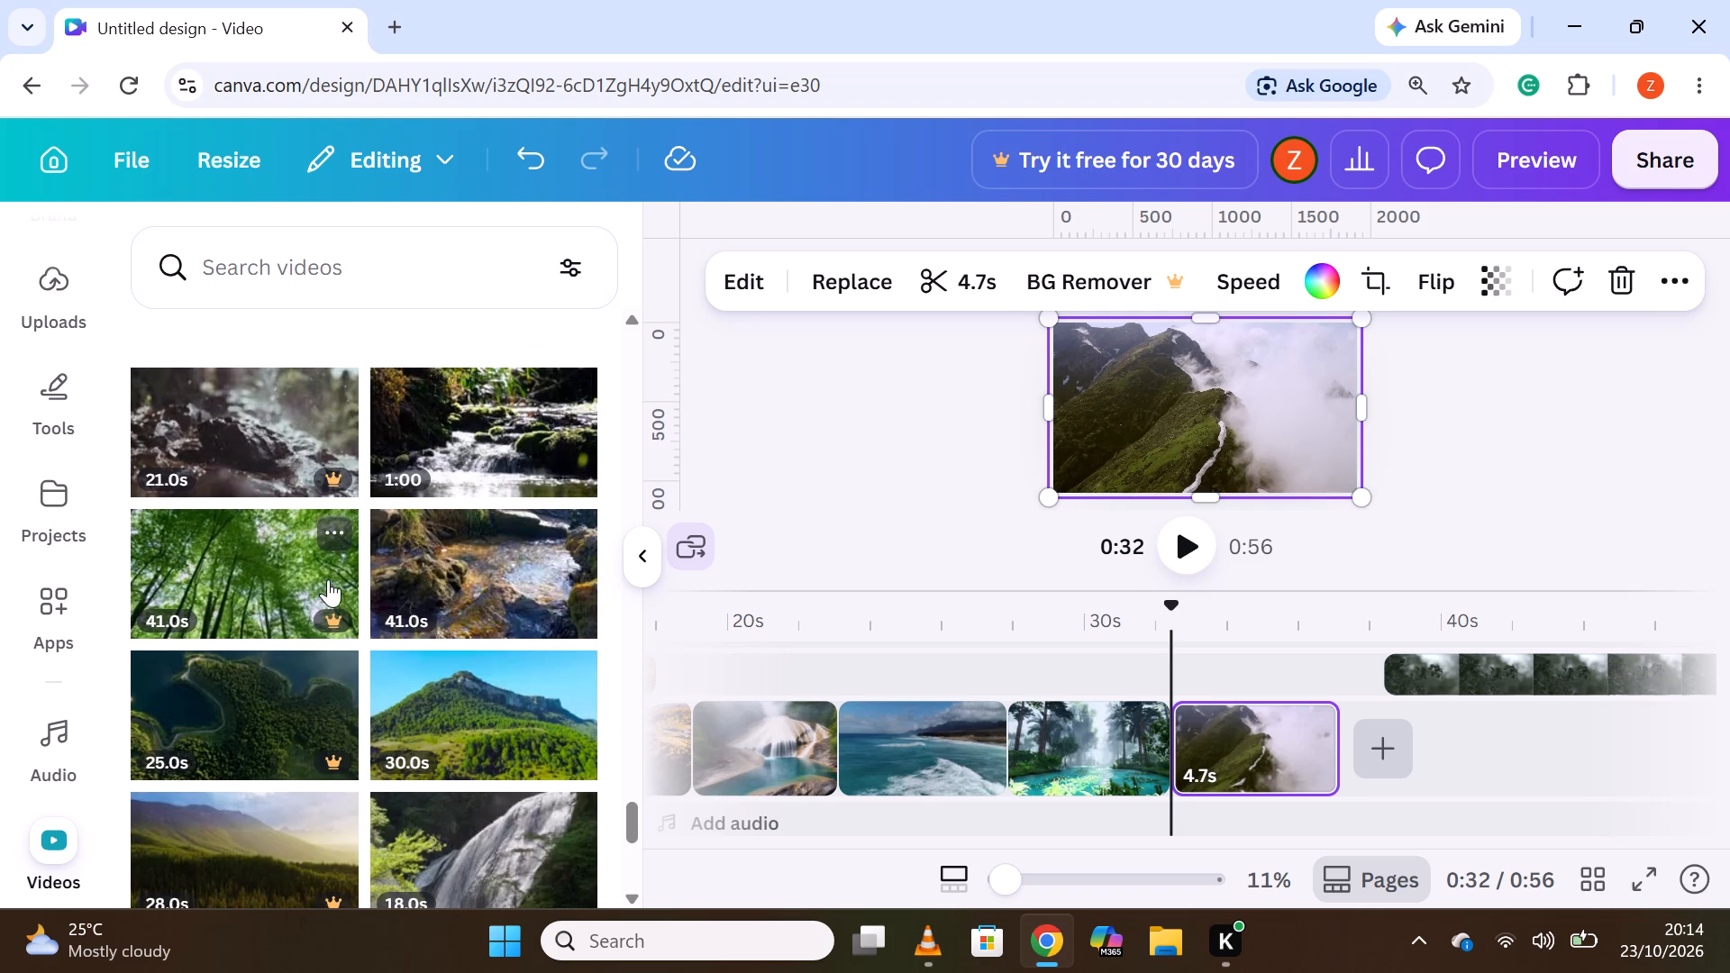
scroll(462, 506, "down", 1)
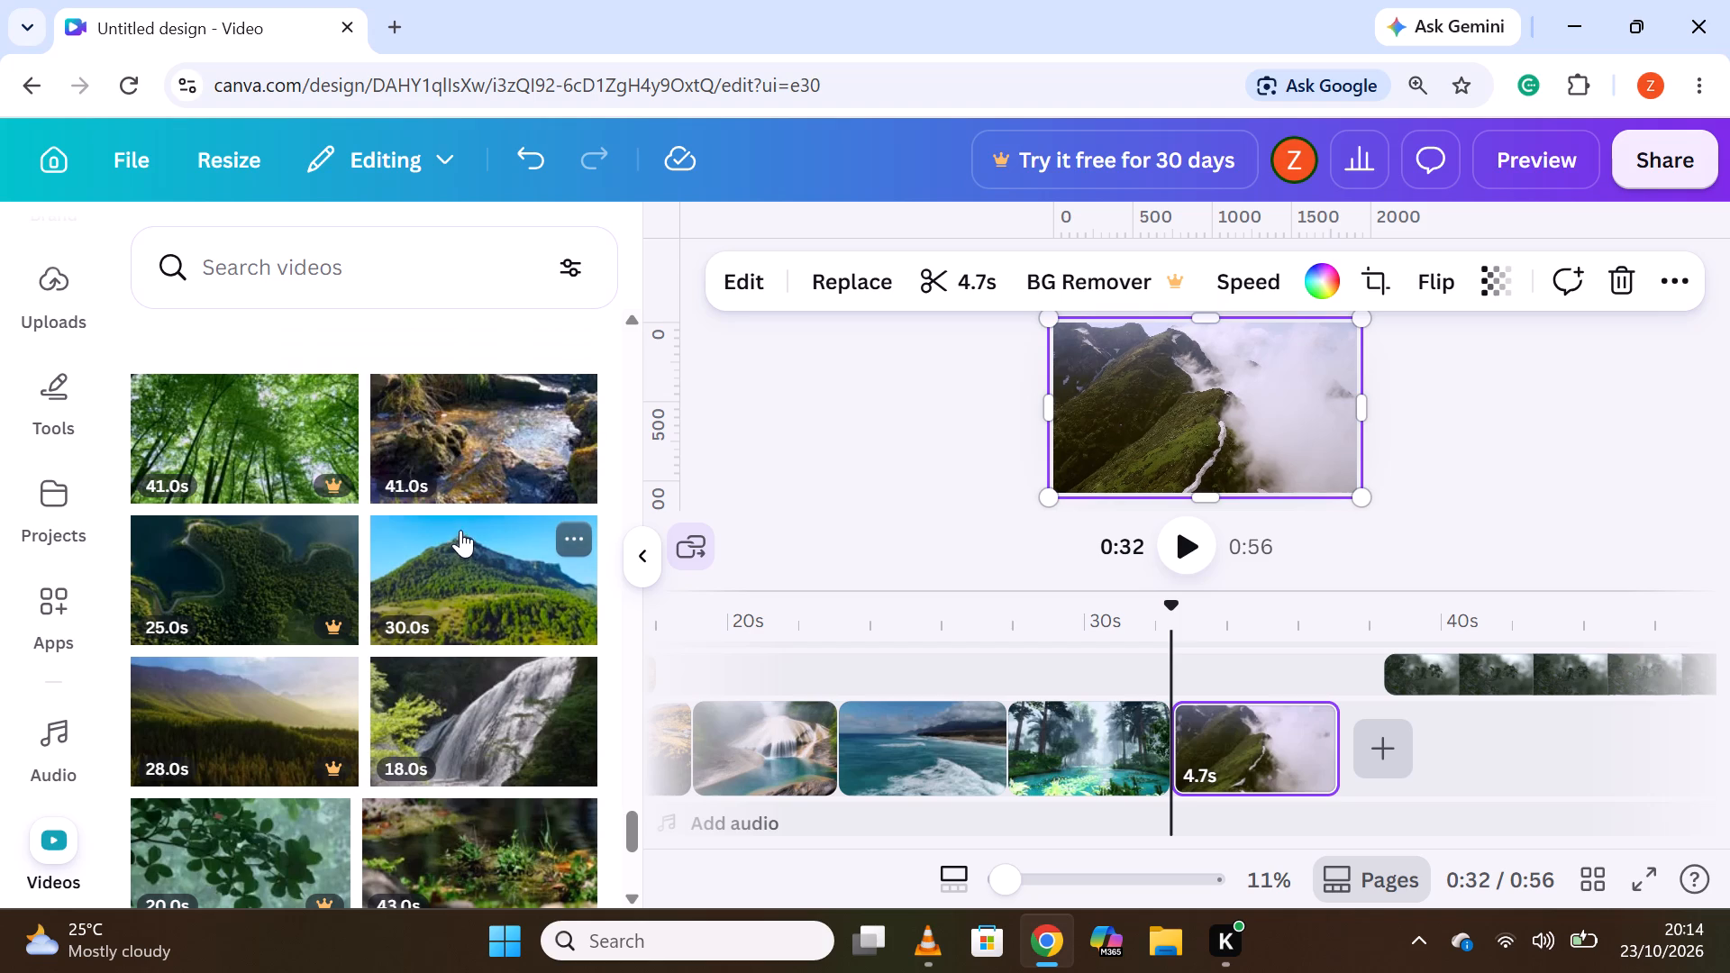
scroll(346, 666, "down", 2)
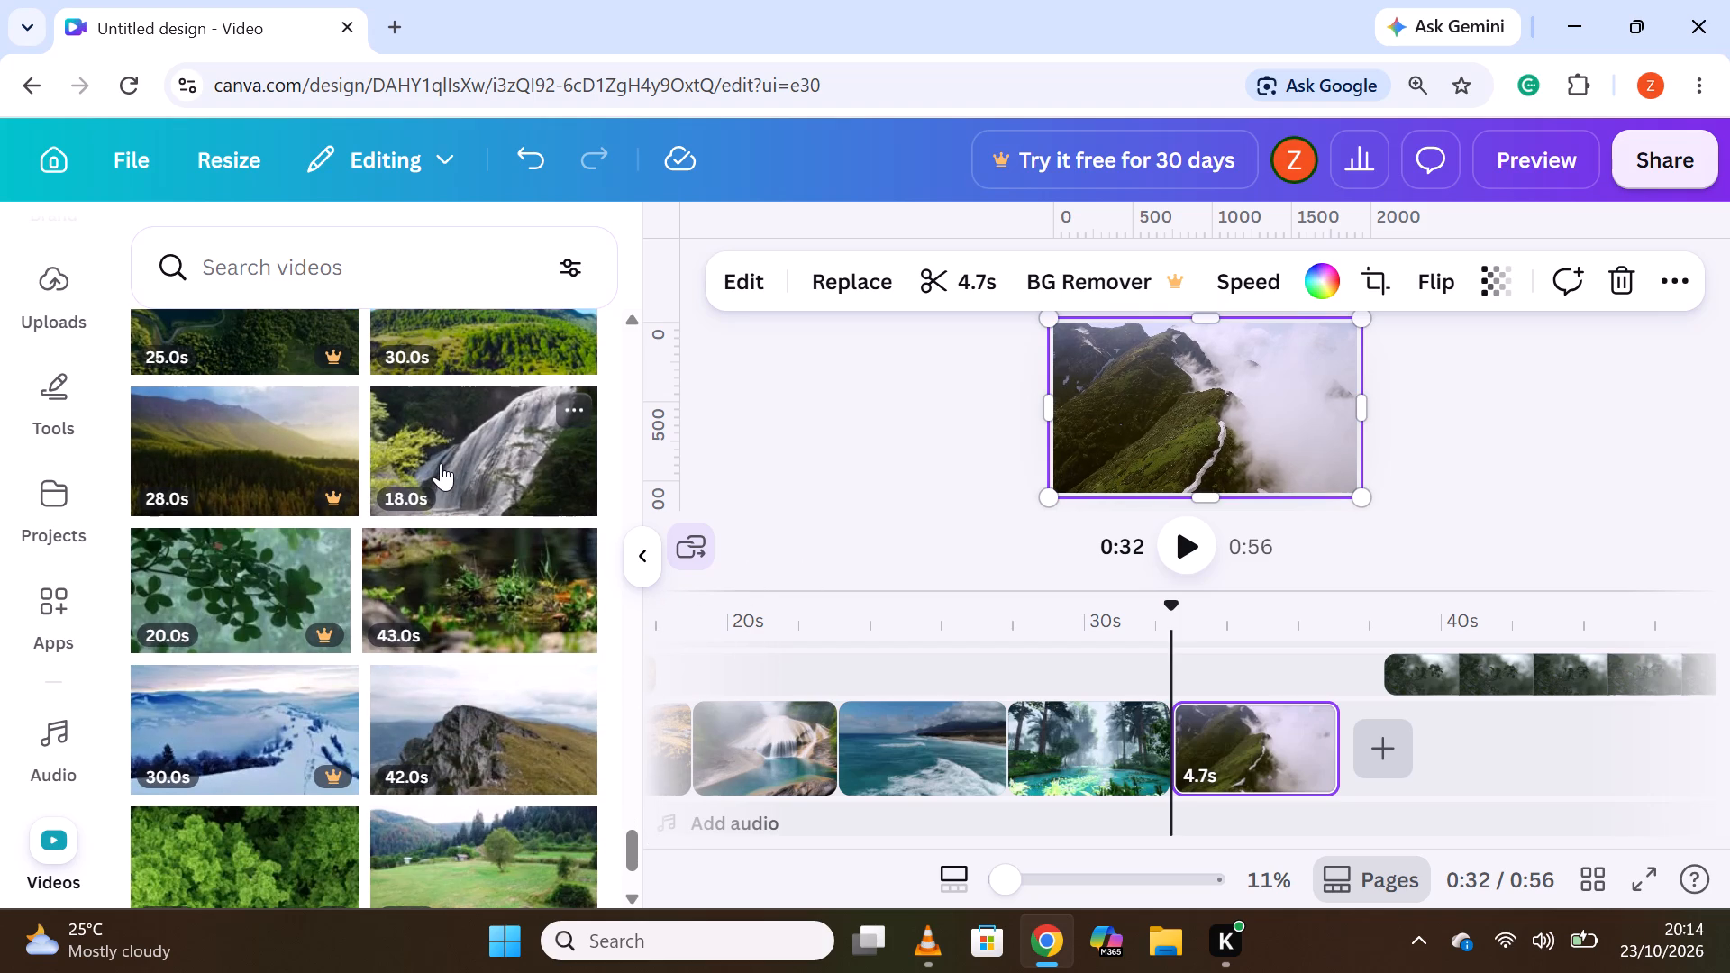
scroll(440, 462, "down", 2)
scroll(440, 462, "up", 2)
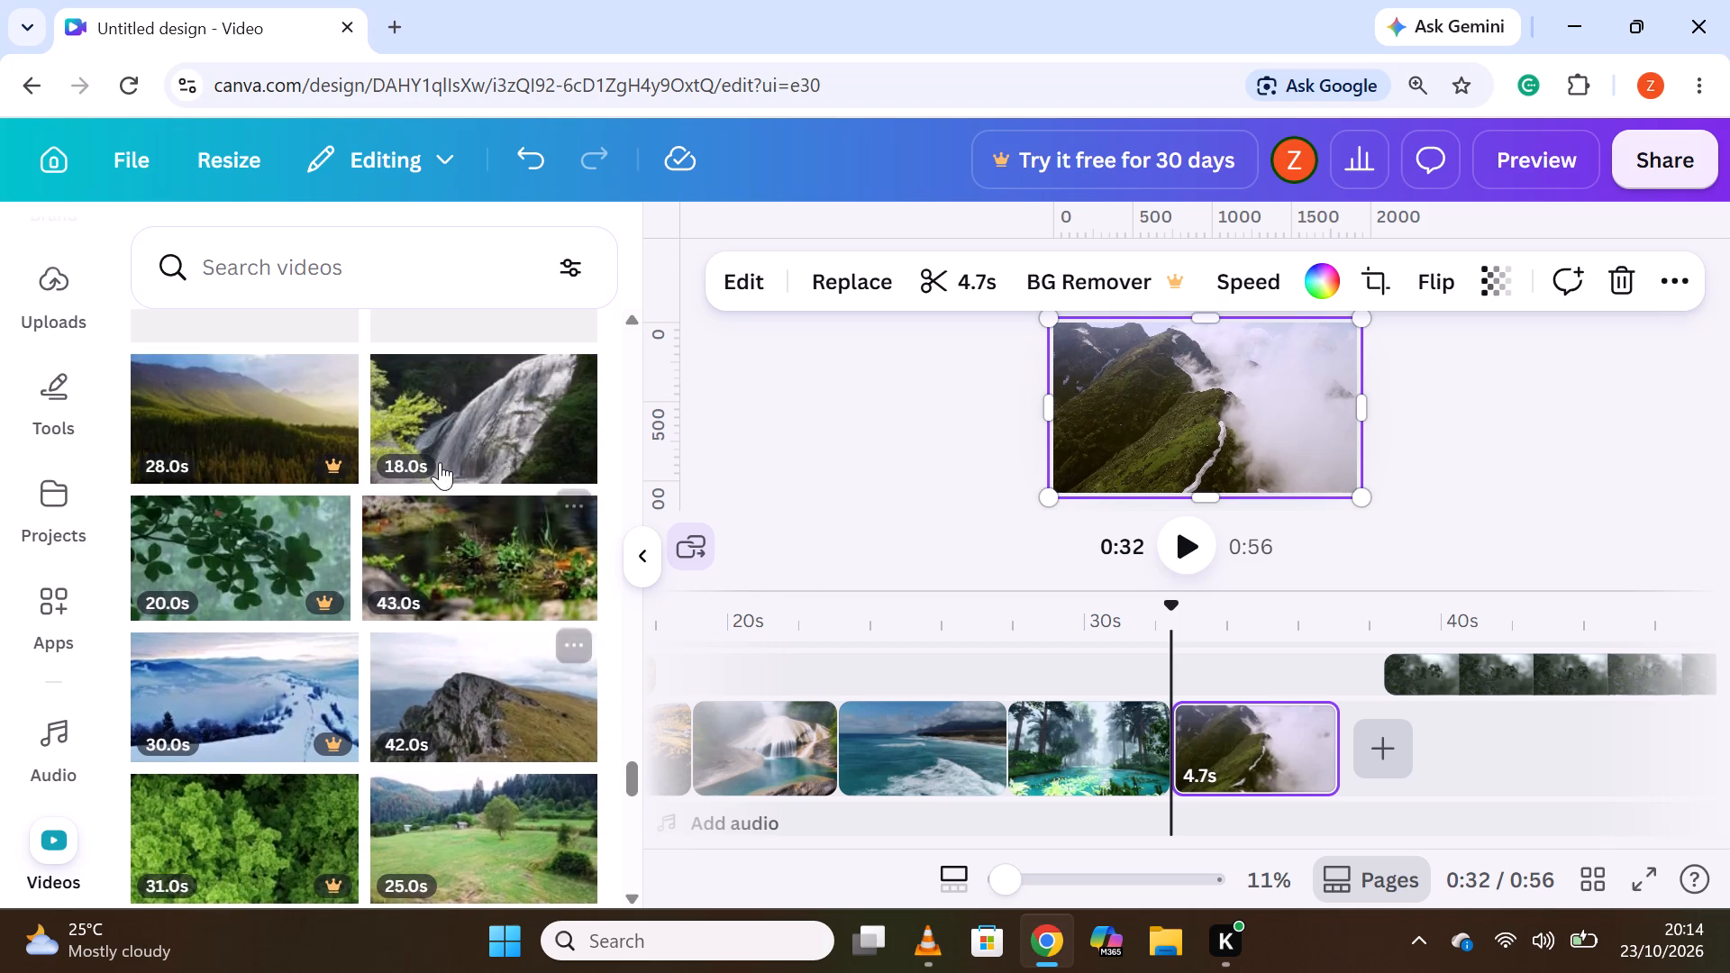
left_click(440, 462)
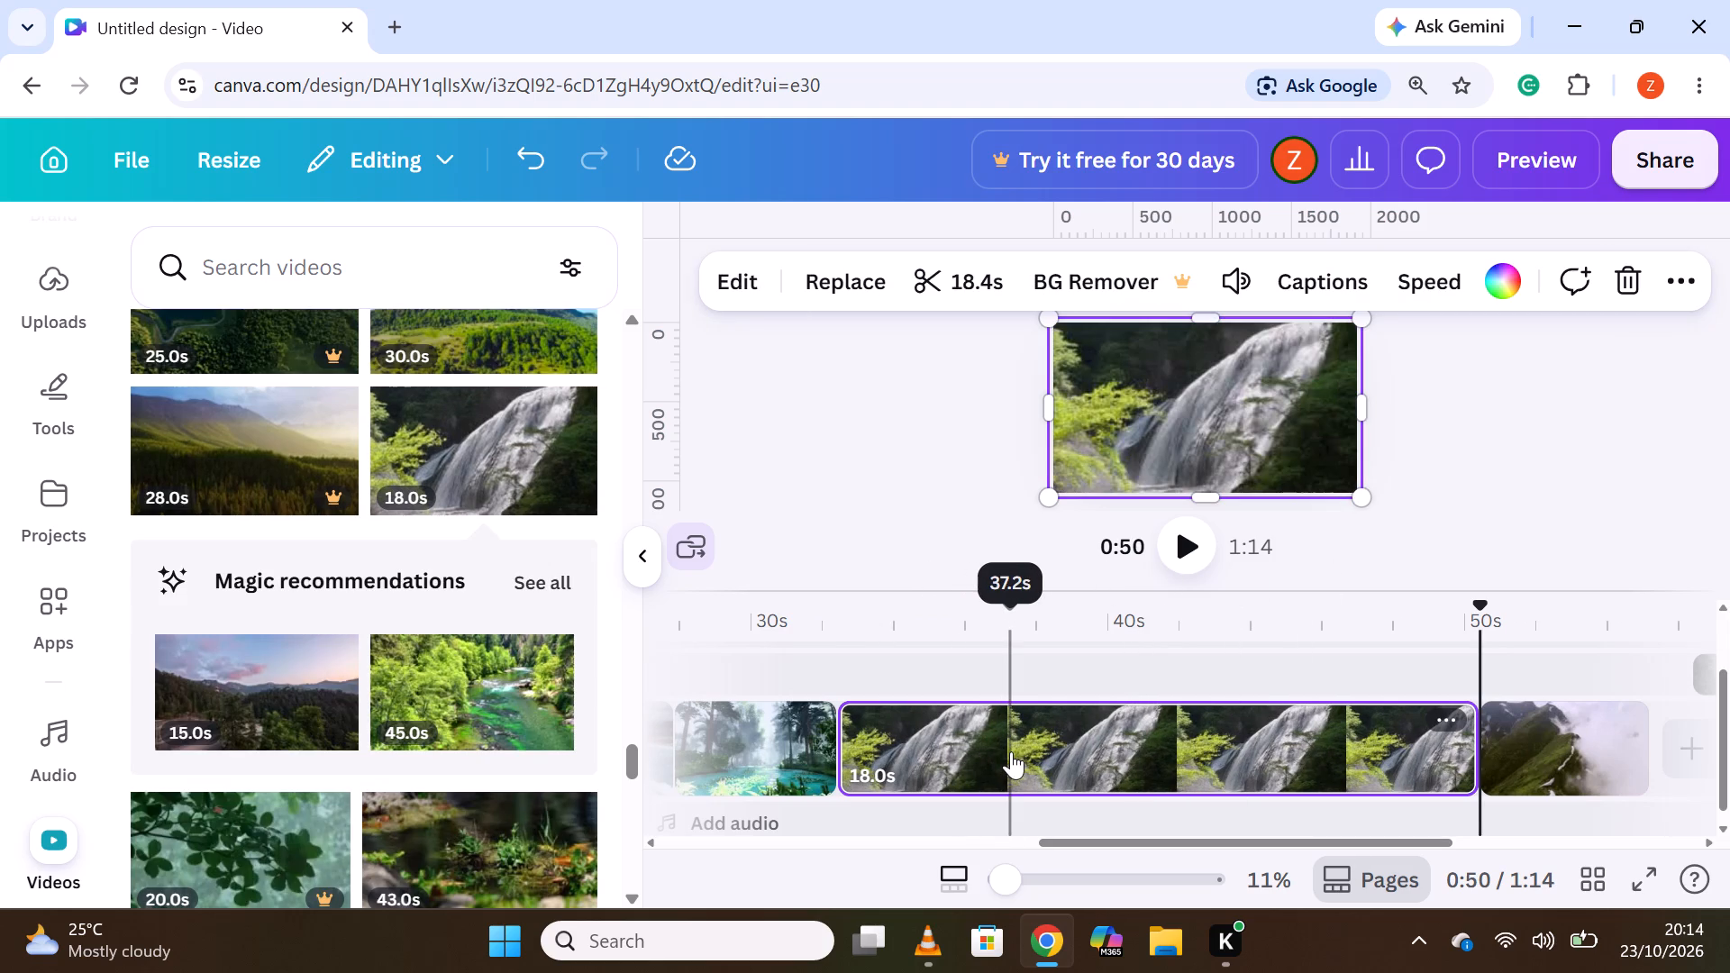
Split the dark rock waterfall clip at about 37.0s and delete its second part.
left_click(1005, 758)
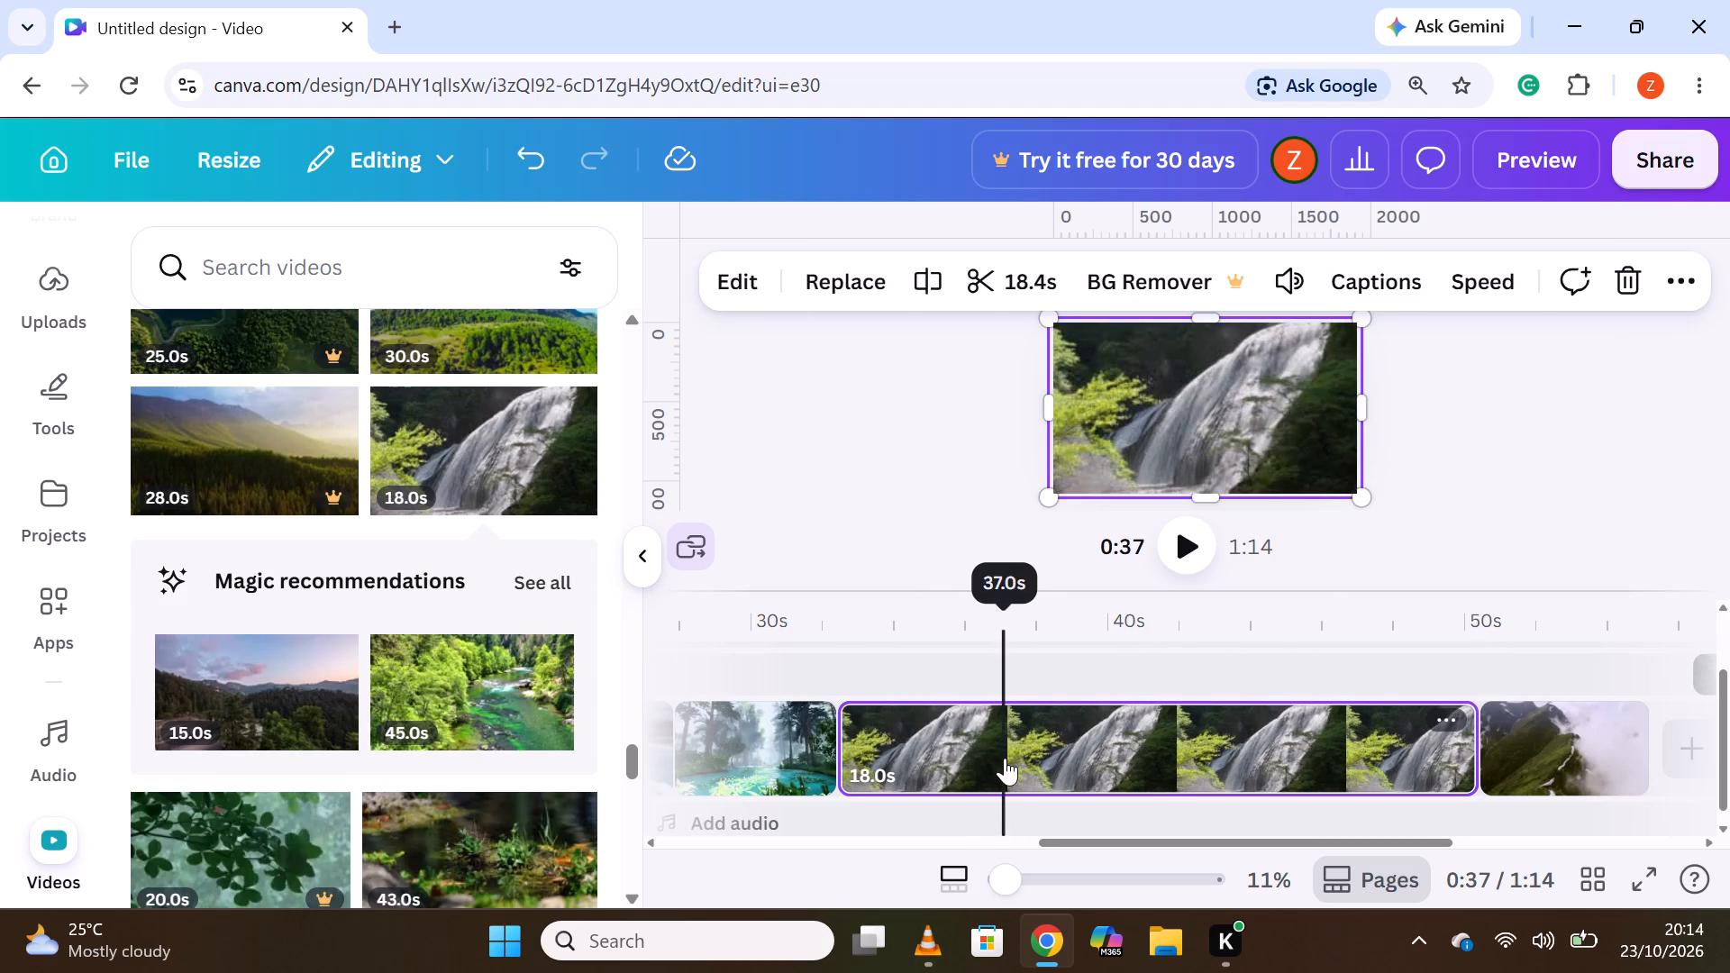
right_click(1005, 759)
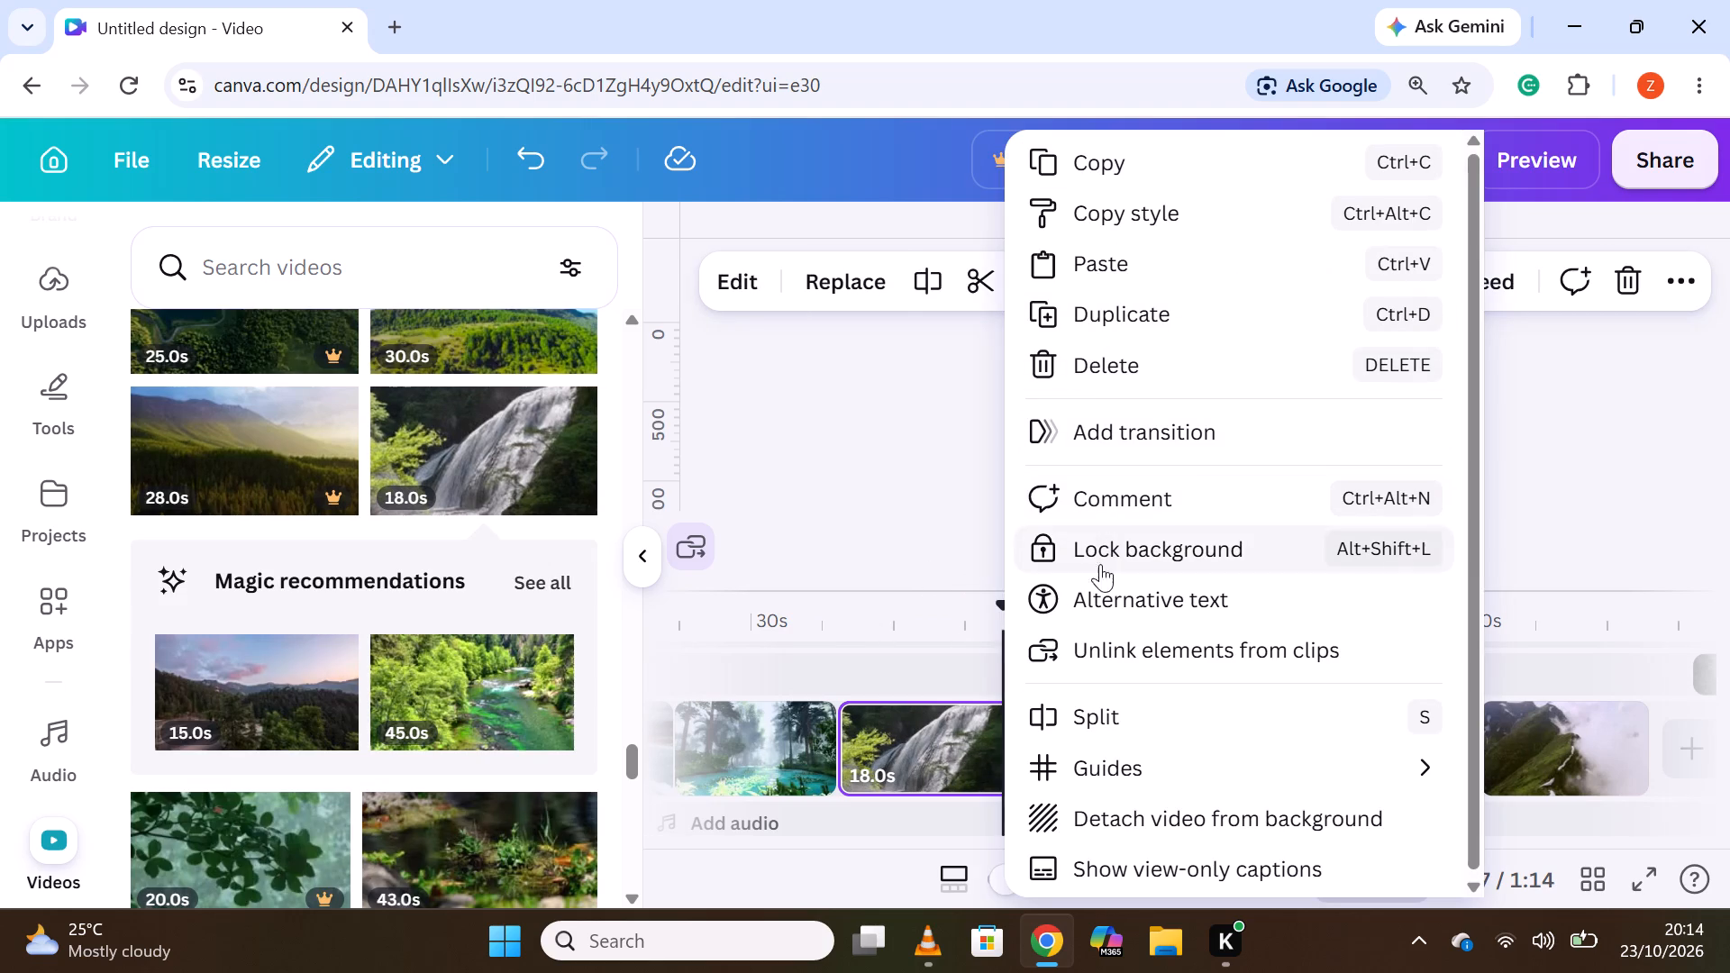
left_click(1079, 715)
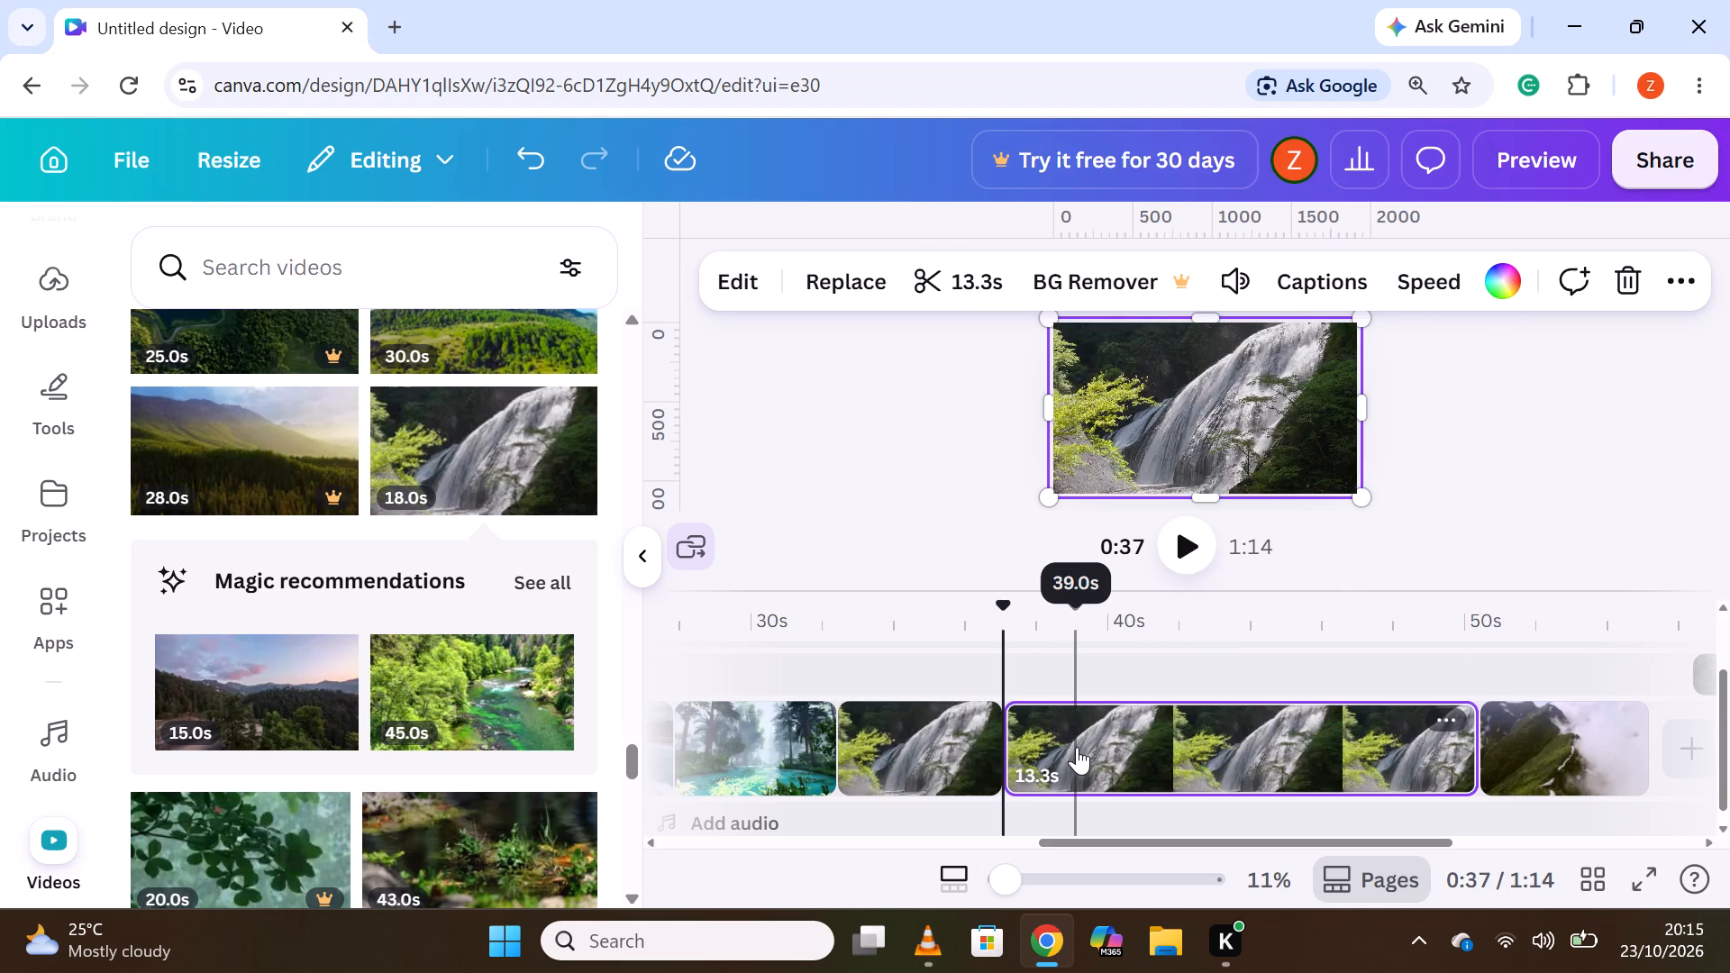
right_click(1075, 749)
left_click(1186, 372)
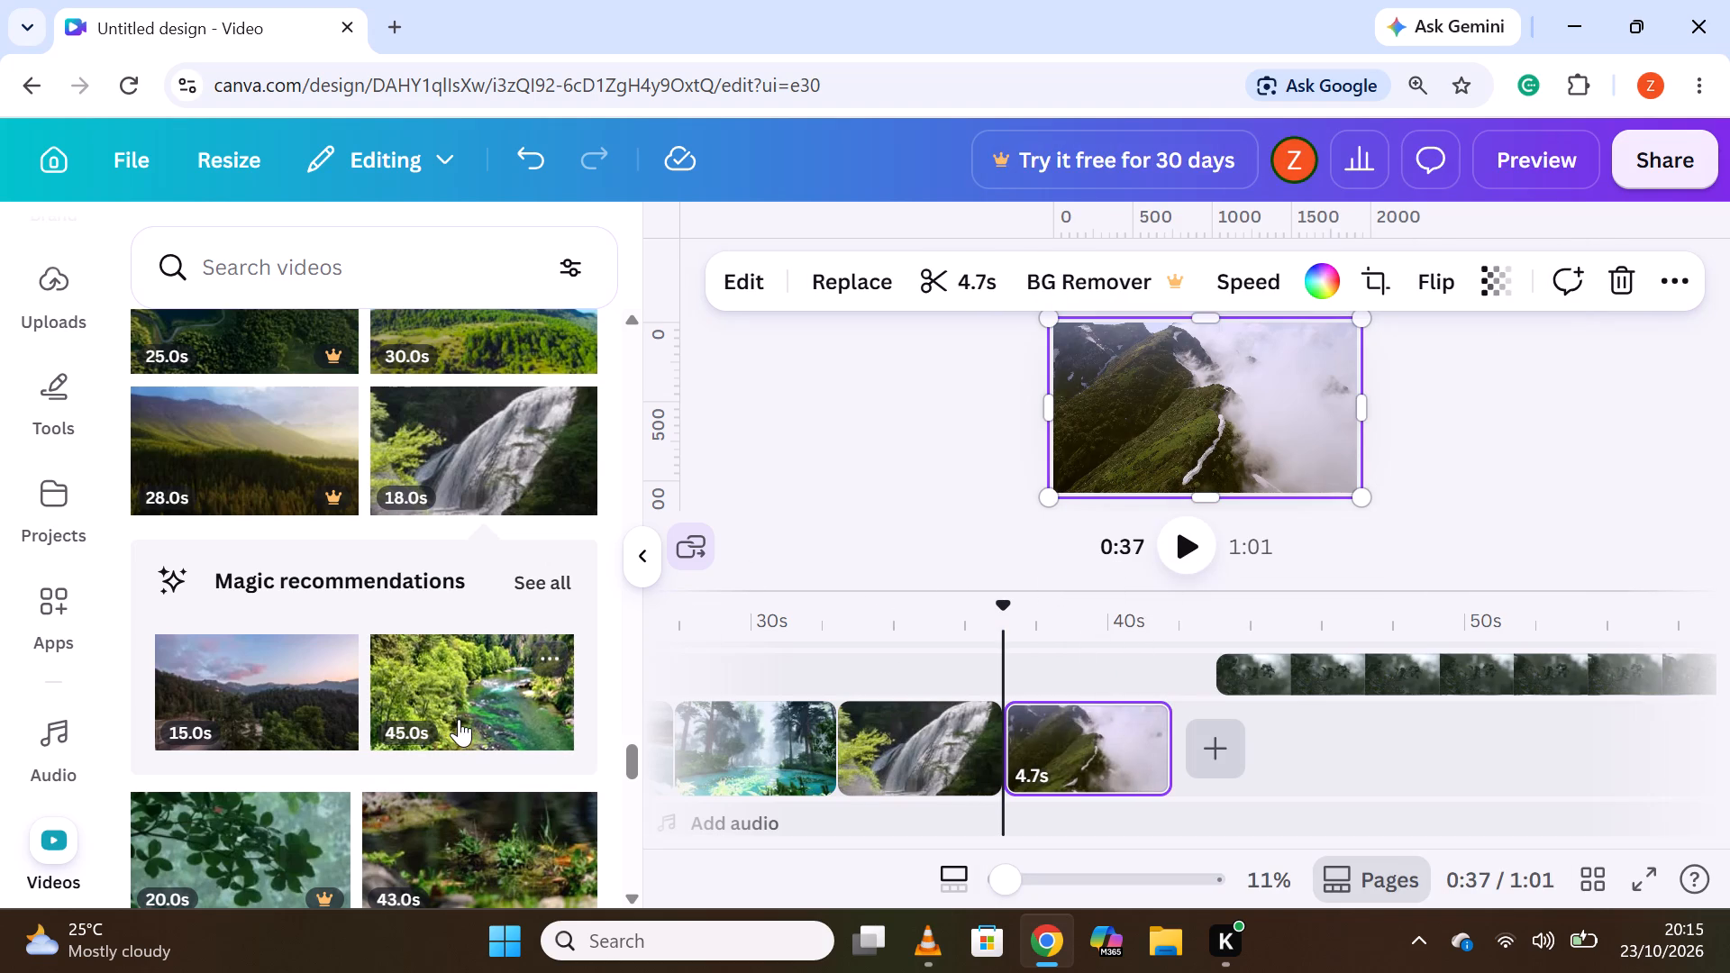
Review the main track from its beginning to its last clip, checking the first five clips one by one.
scroll(452, 720, "down", 1)
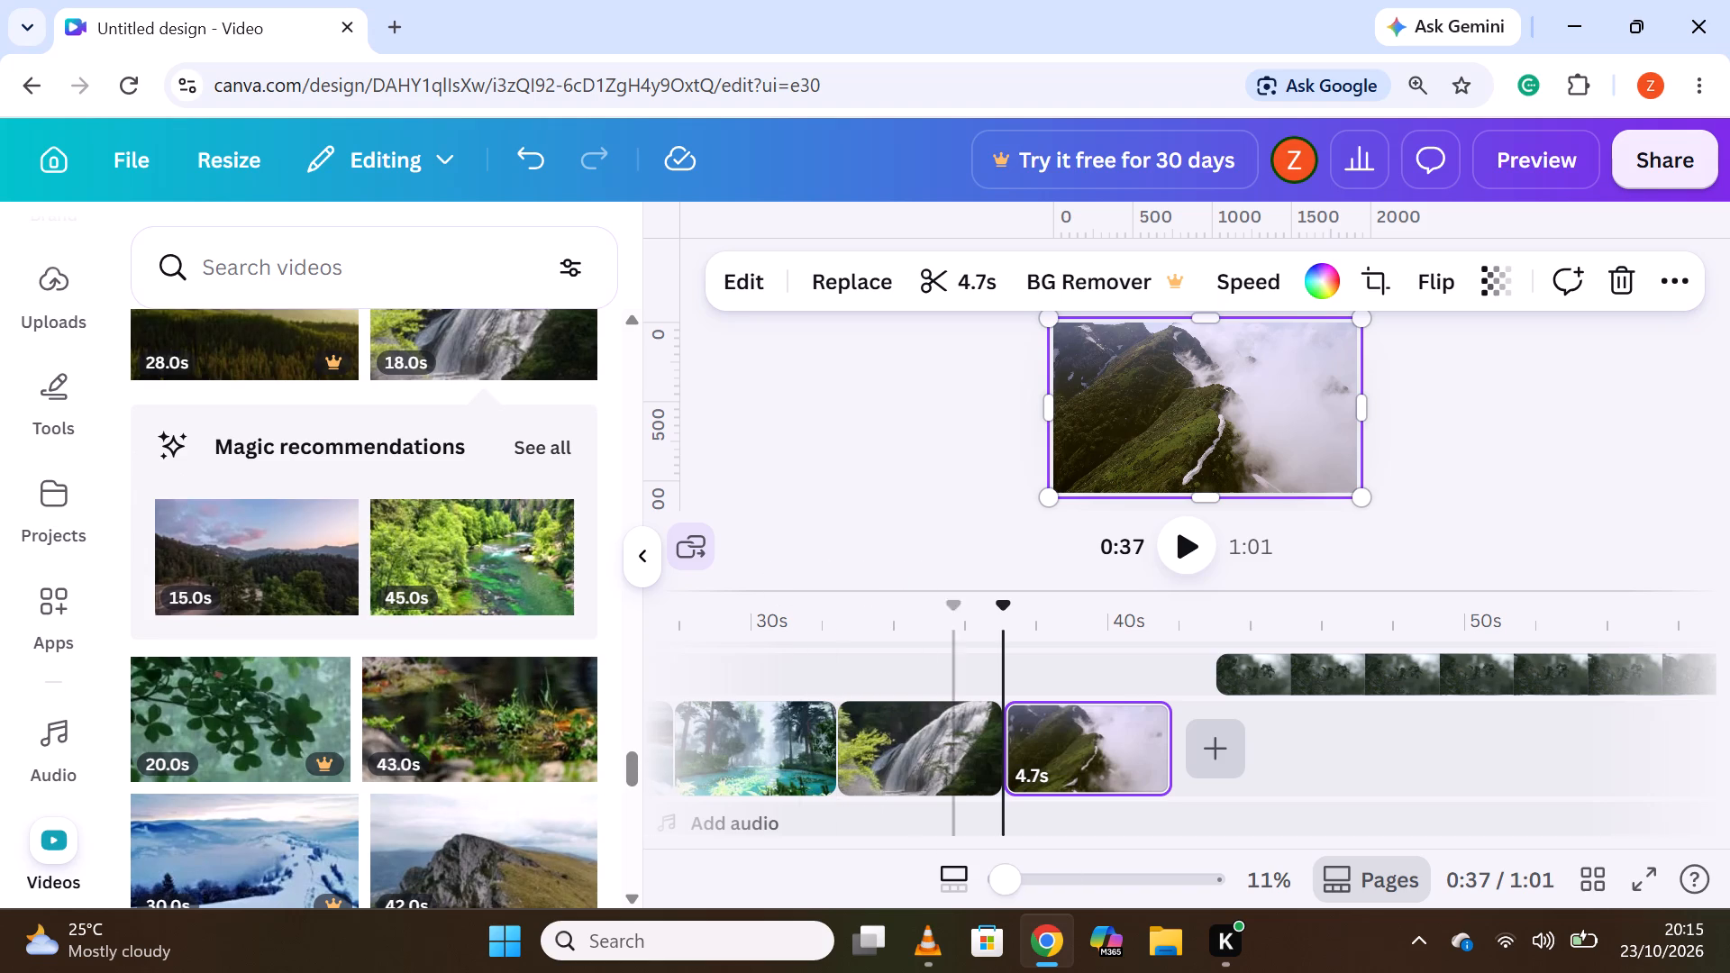
left_click_drag(1134, 839, 827, 842)
left_click(768, 842)
left_click_drag(765, 842, 739, 841)
left_click_drag(724, 841, 690, 845)
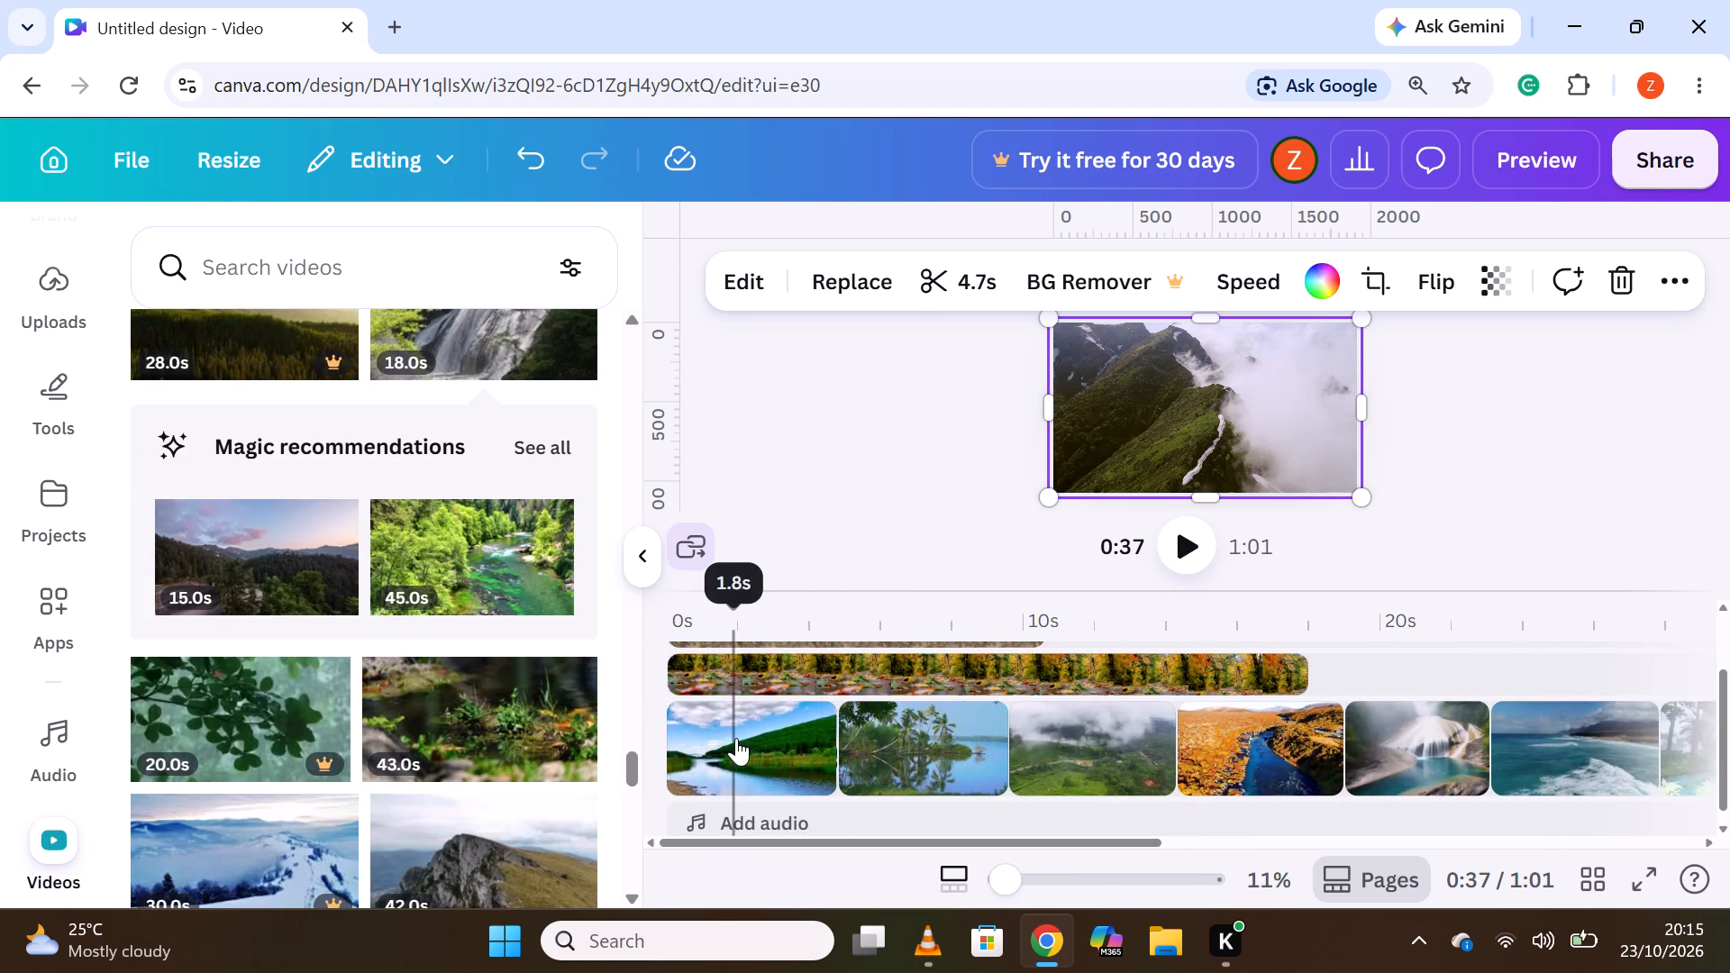
left_click(737, 737)
left_click(878, 750)
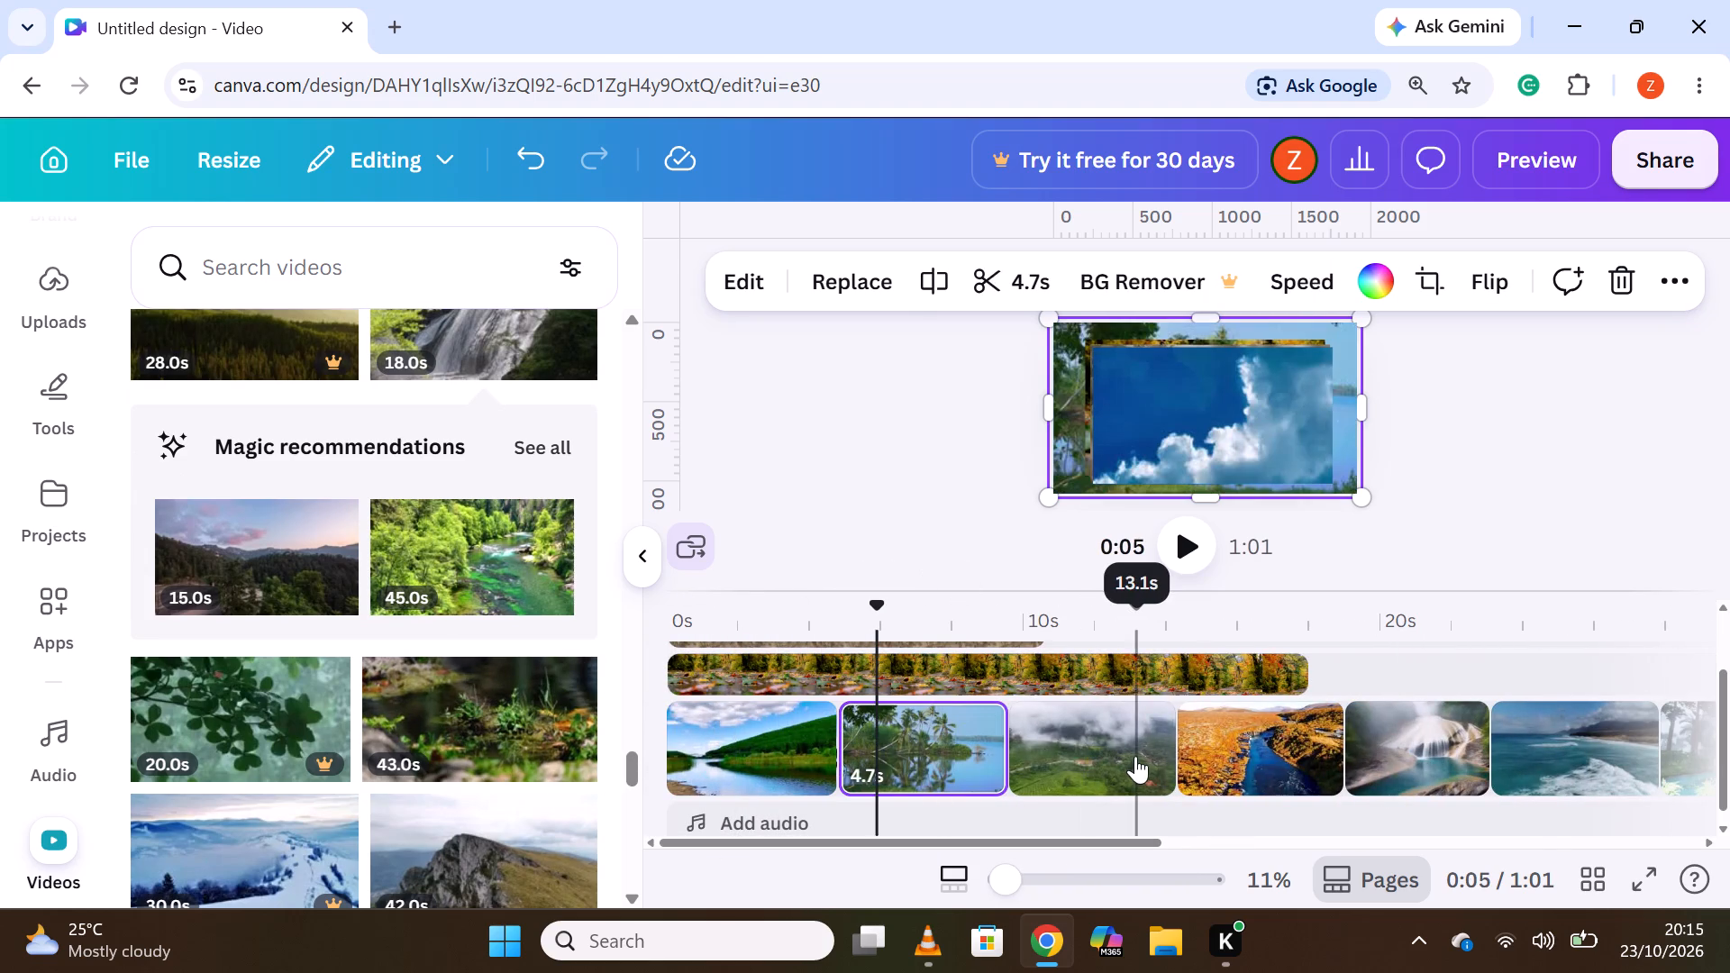
left_click(1134, 755)
left_click(1236, 760)
left_click(1415, 781)
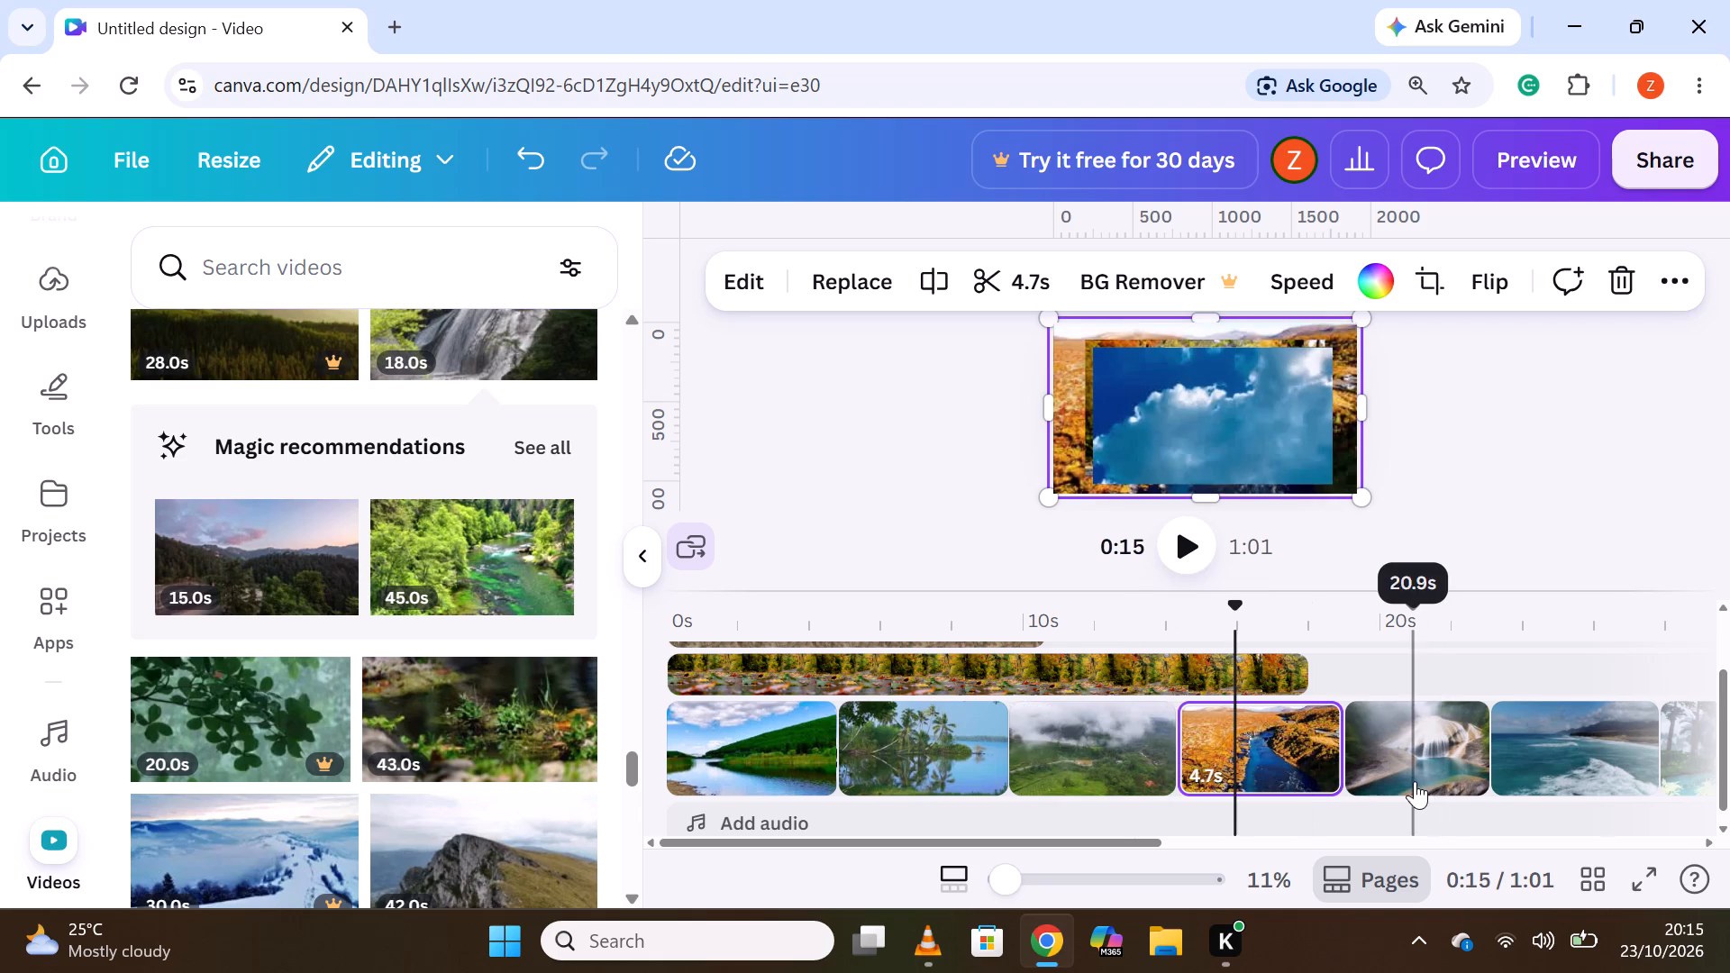
left_click_drag(1110, 842, 1466, 843)
left_click_drag(1471, 843, 1483, 843)
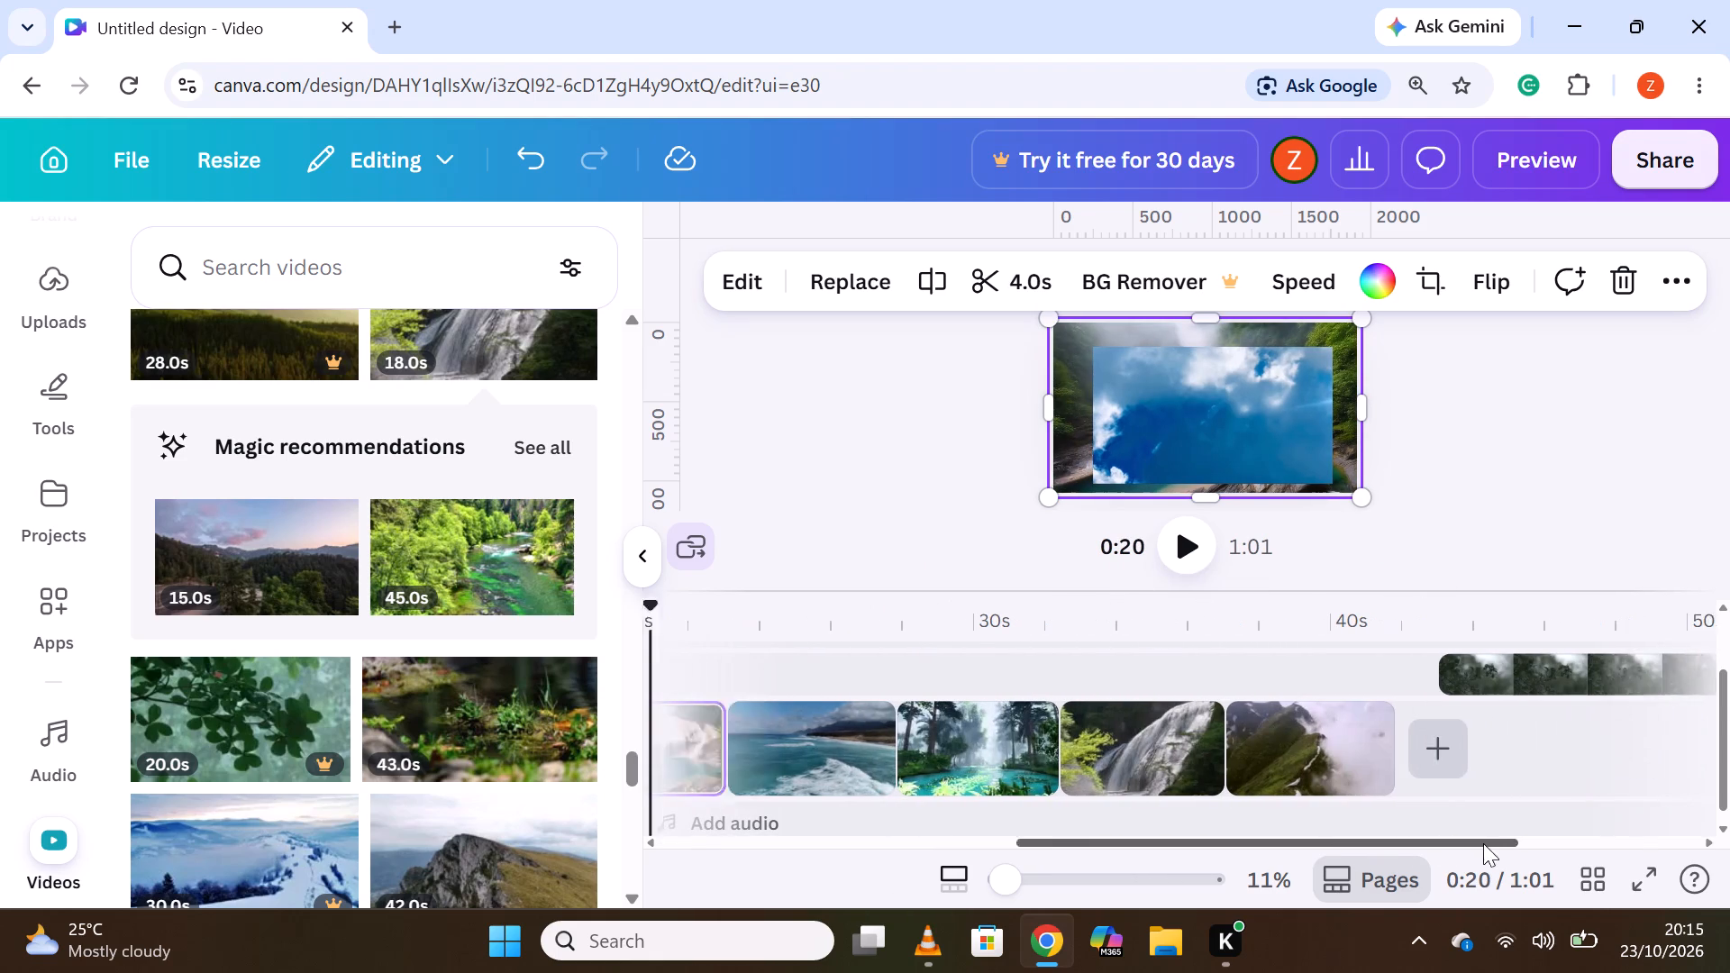
Insert the 25.0s clip of a green meadow with a lone tree directly after the misty mountain ridge clip.
left_click_drag(1483, 843, 1480, 843)
left_click(1490, 843)
left_click(1225, 827)
left_click_drag(1213, 841, 1153, 843)
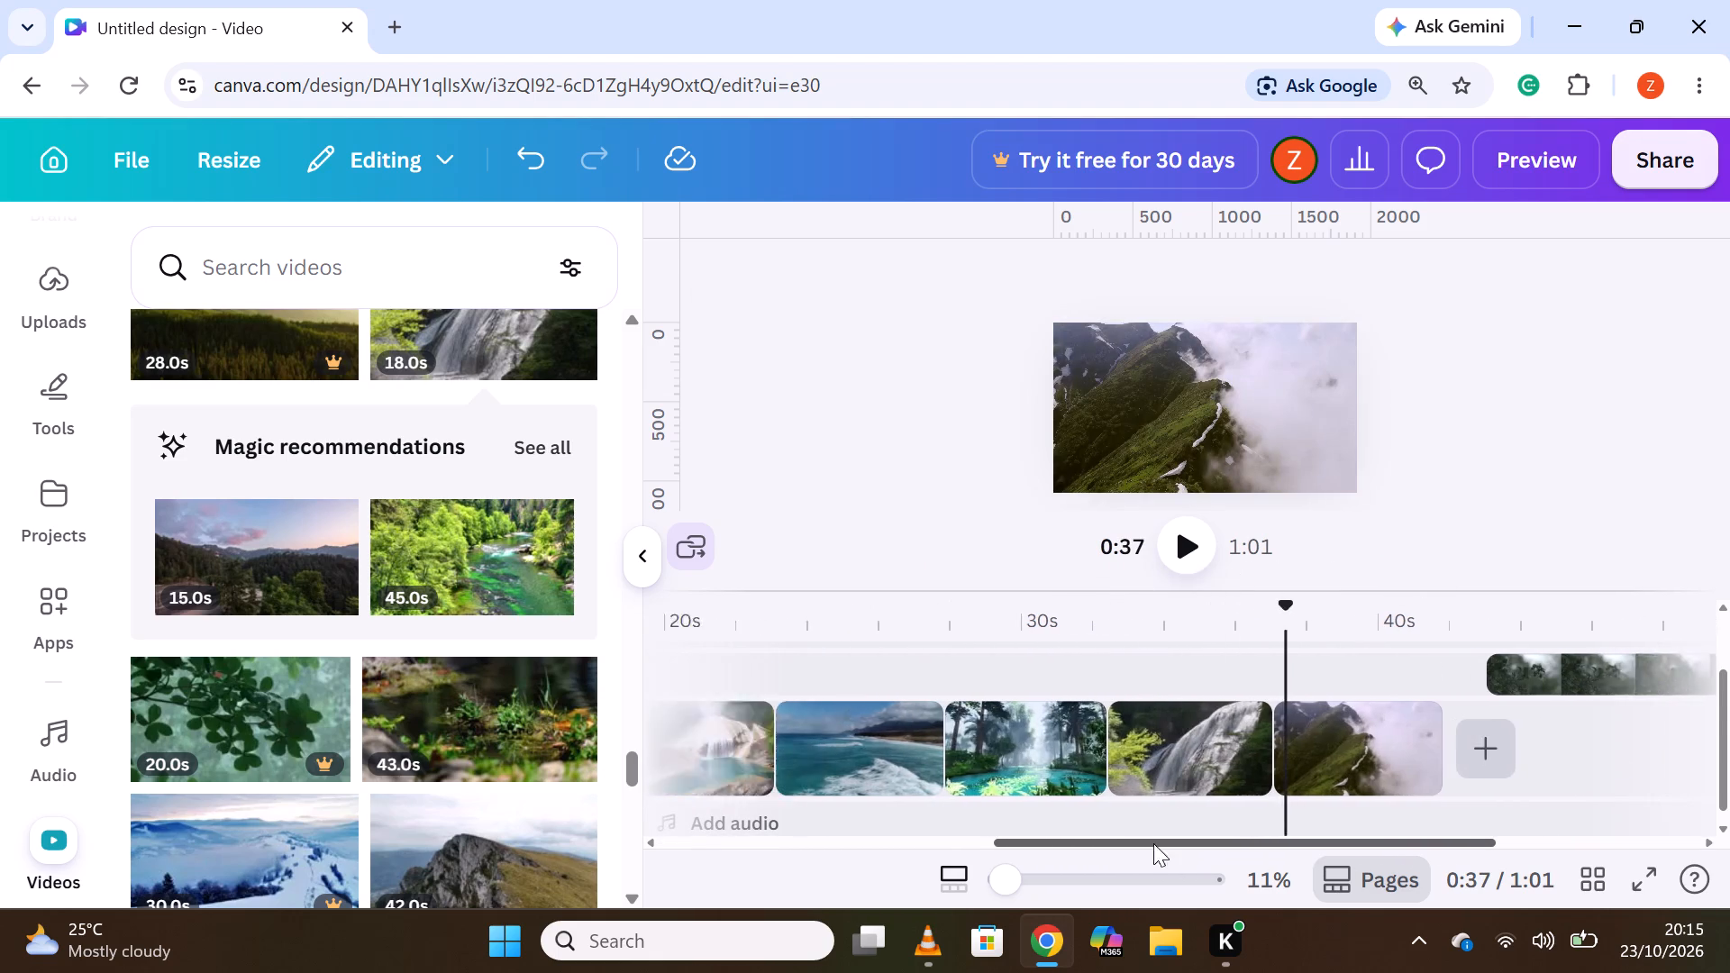
left_click_drag(1153, 843, 772, 859)
scroll(363, 680, "down", 3)
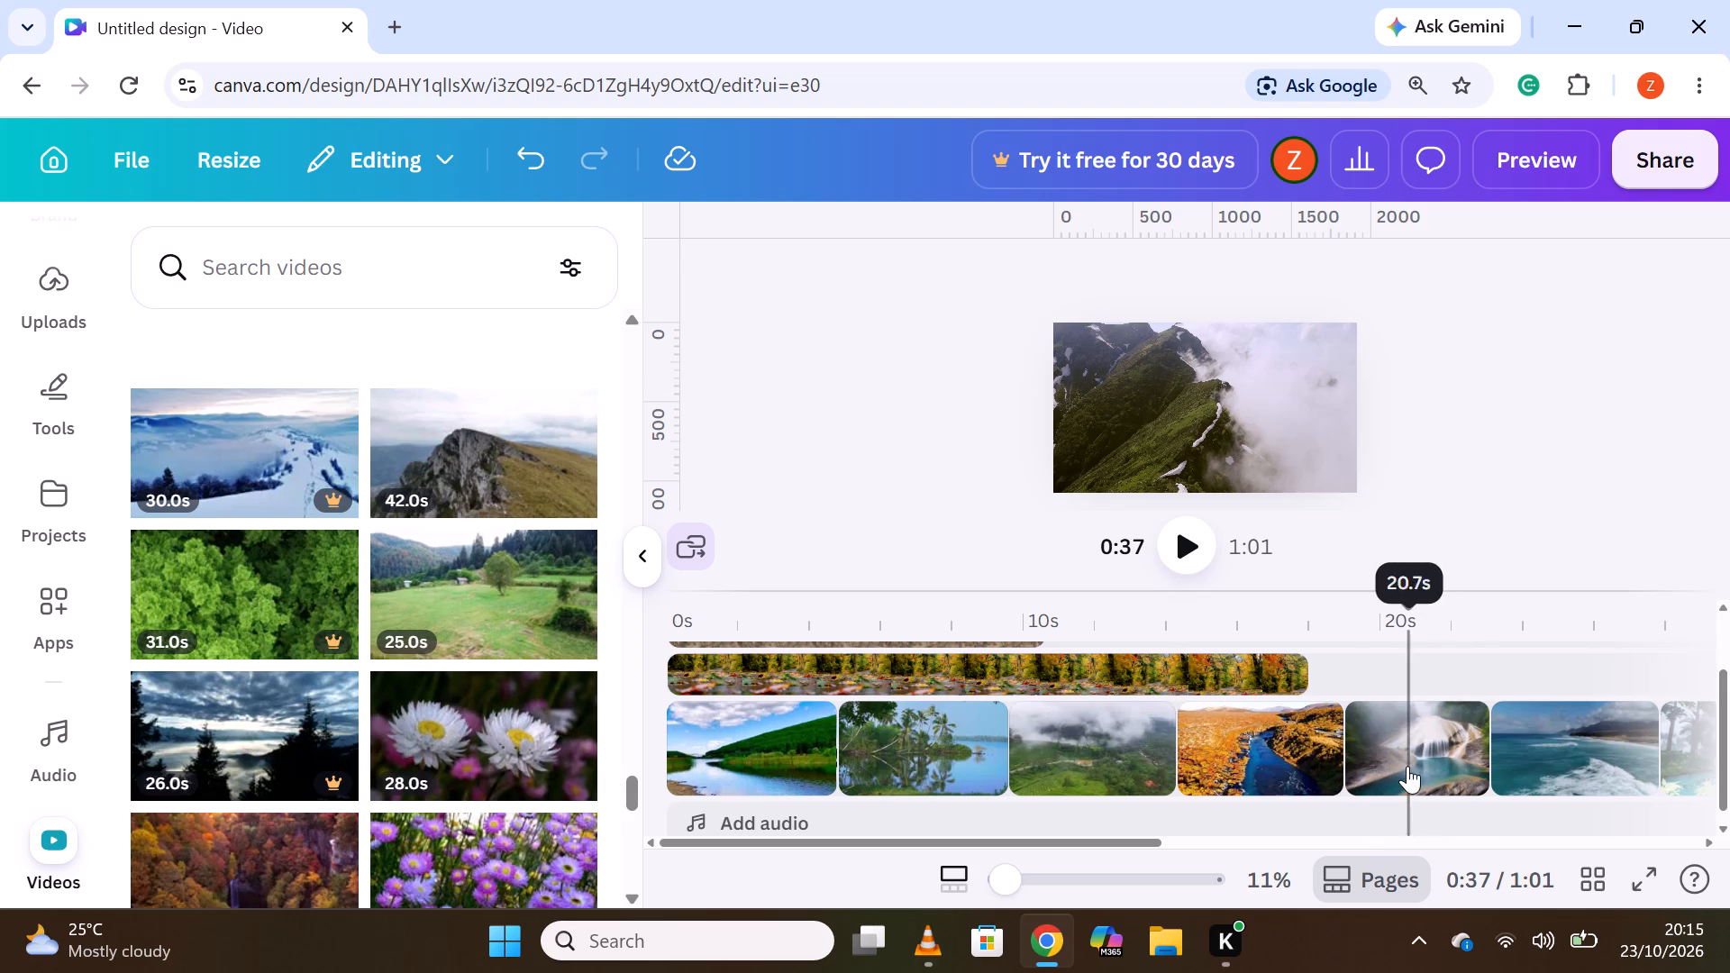
left_click_drag(985, 839, 1465, 834)
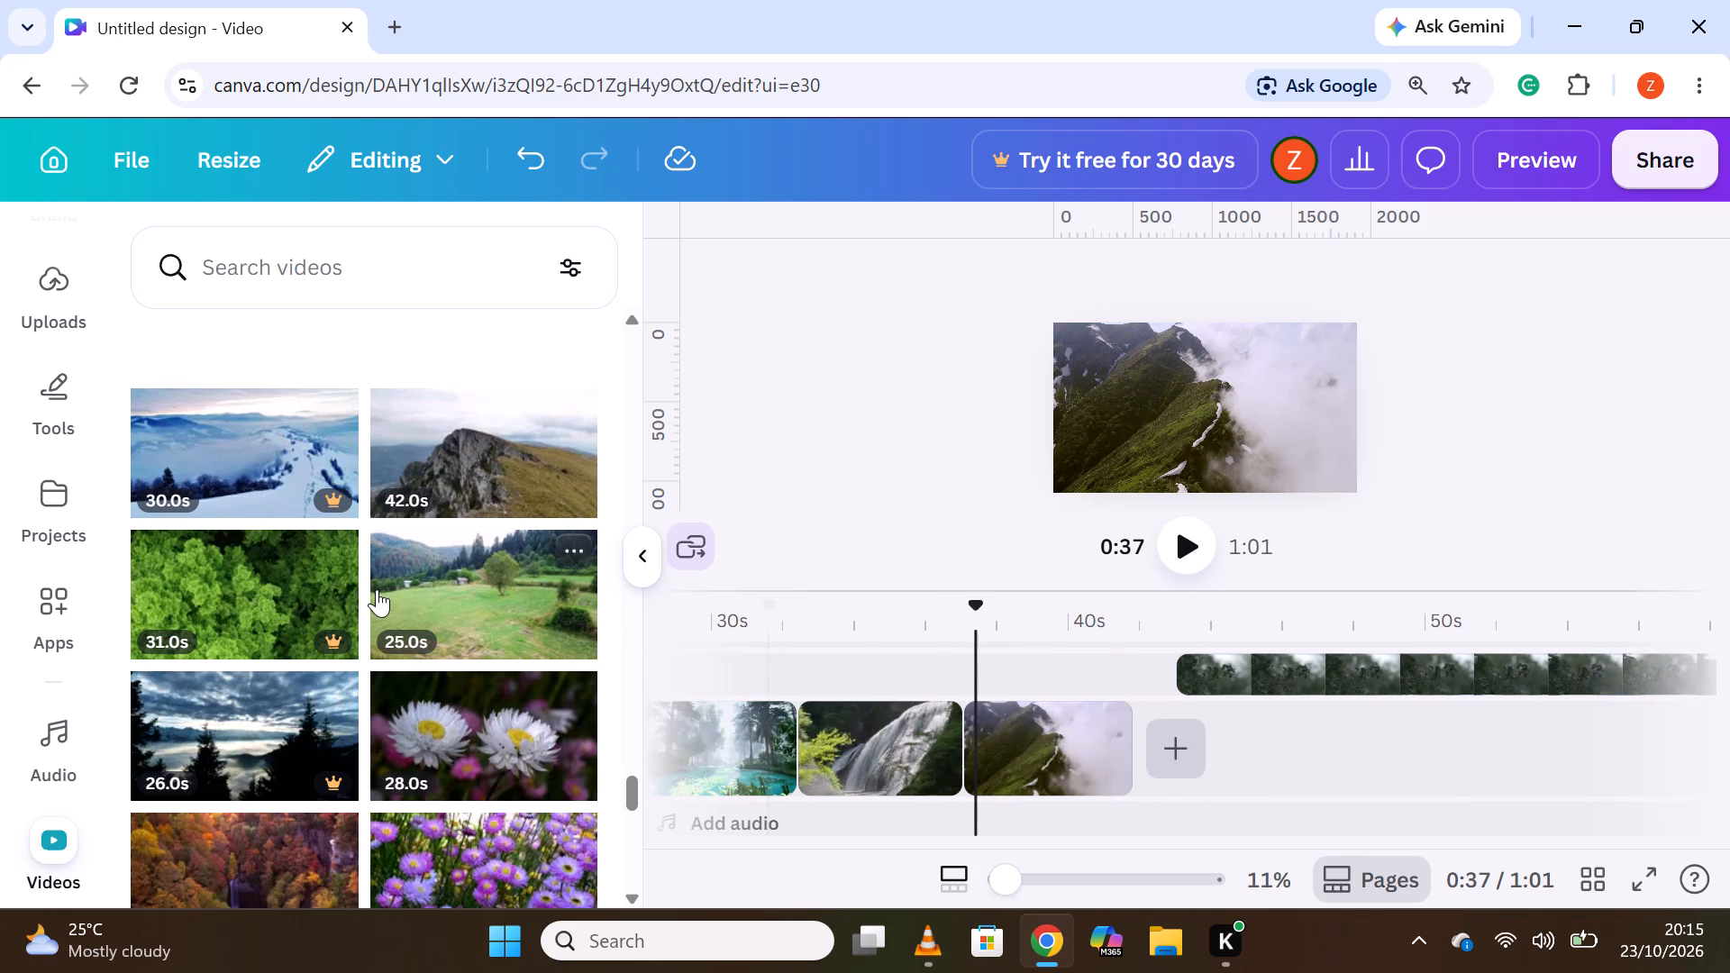
left_click(1137, 773)
left_click(470, 627)
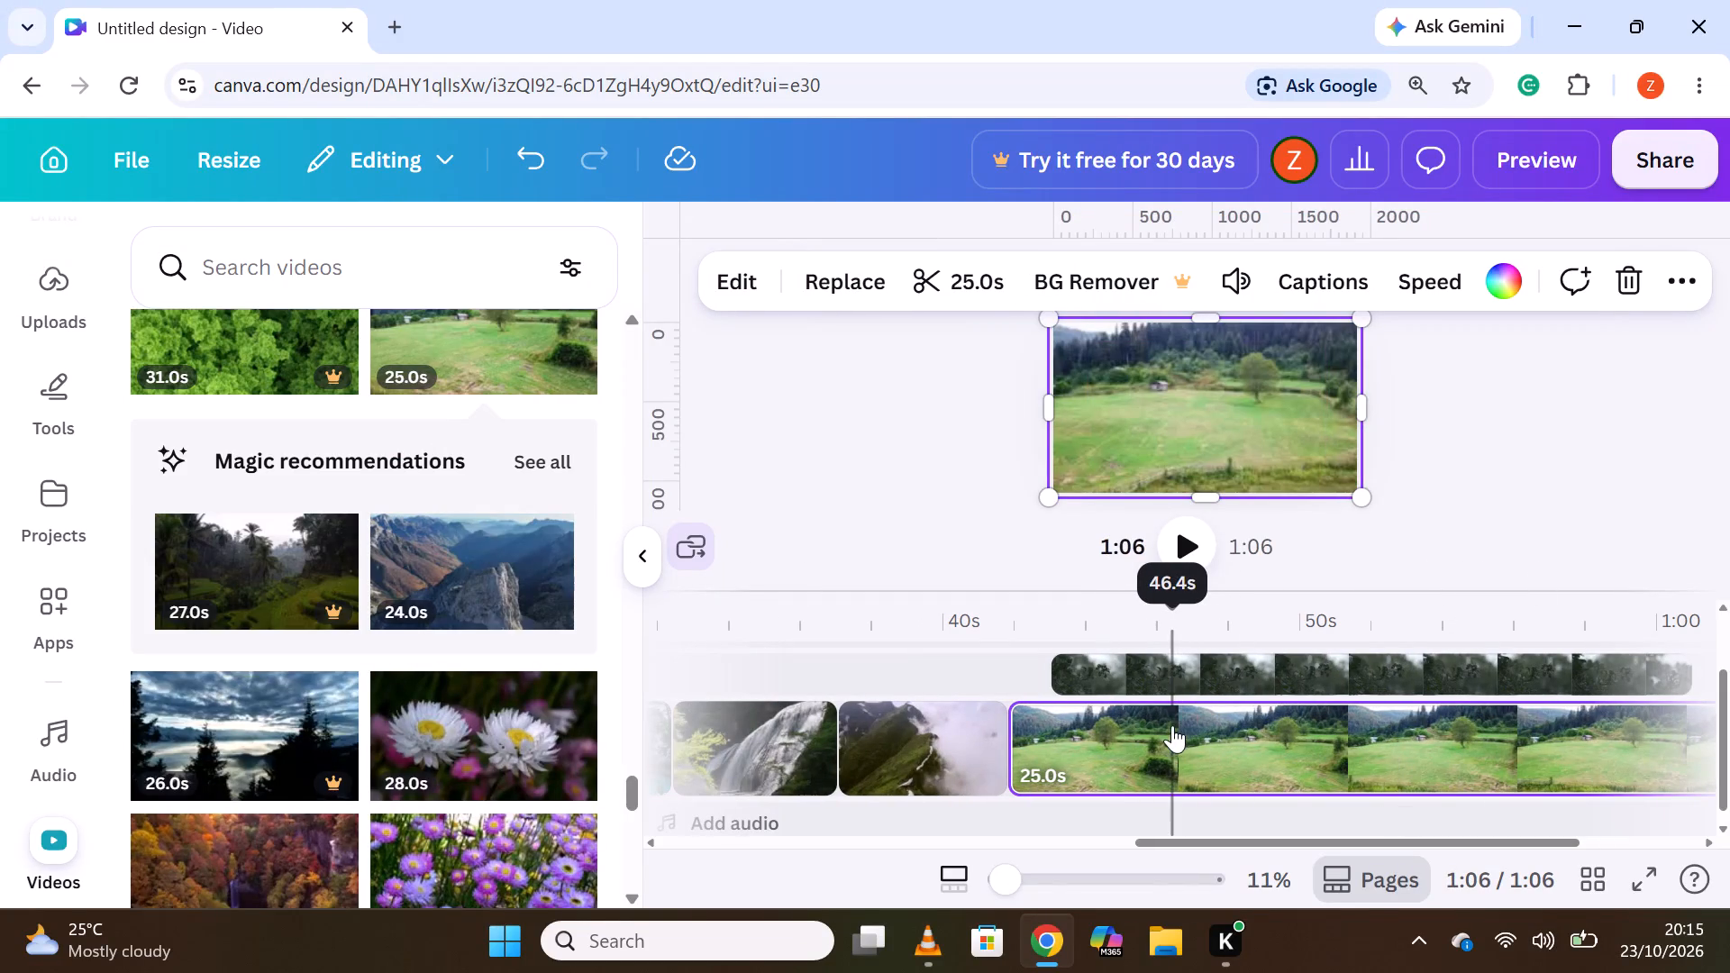
Split the green meadow clip at about 46.5s and delete its second part.
left_click(1176, 728)
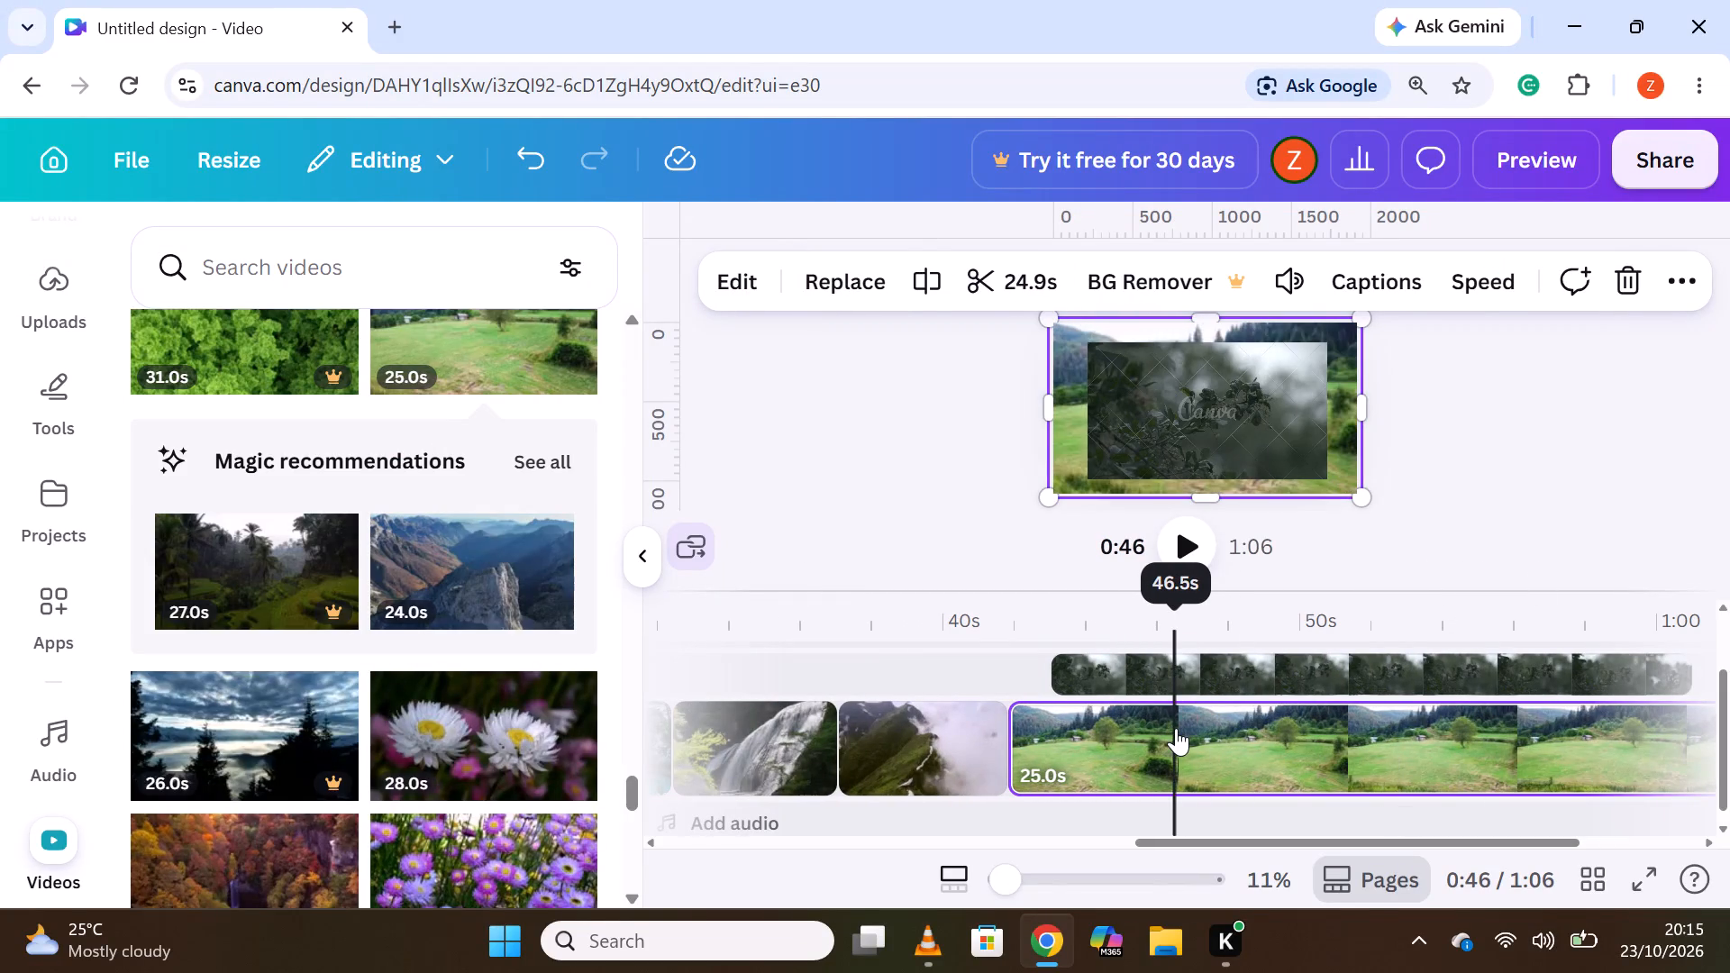
right_click(1176, 728)
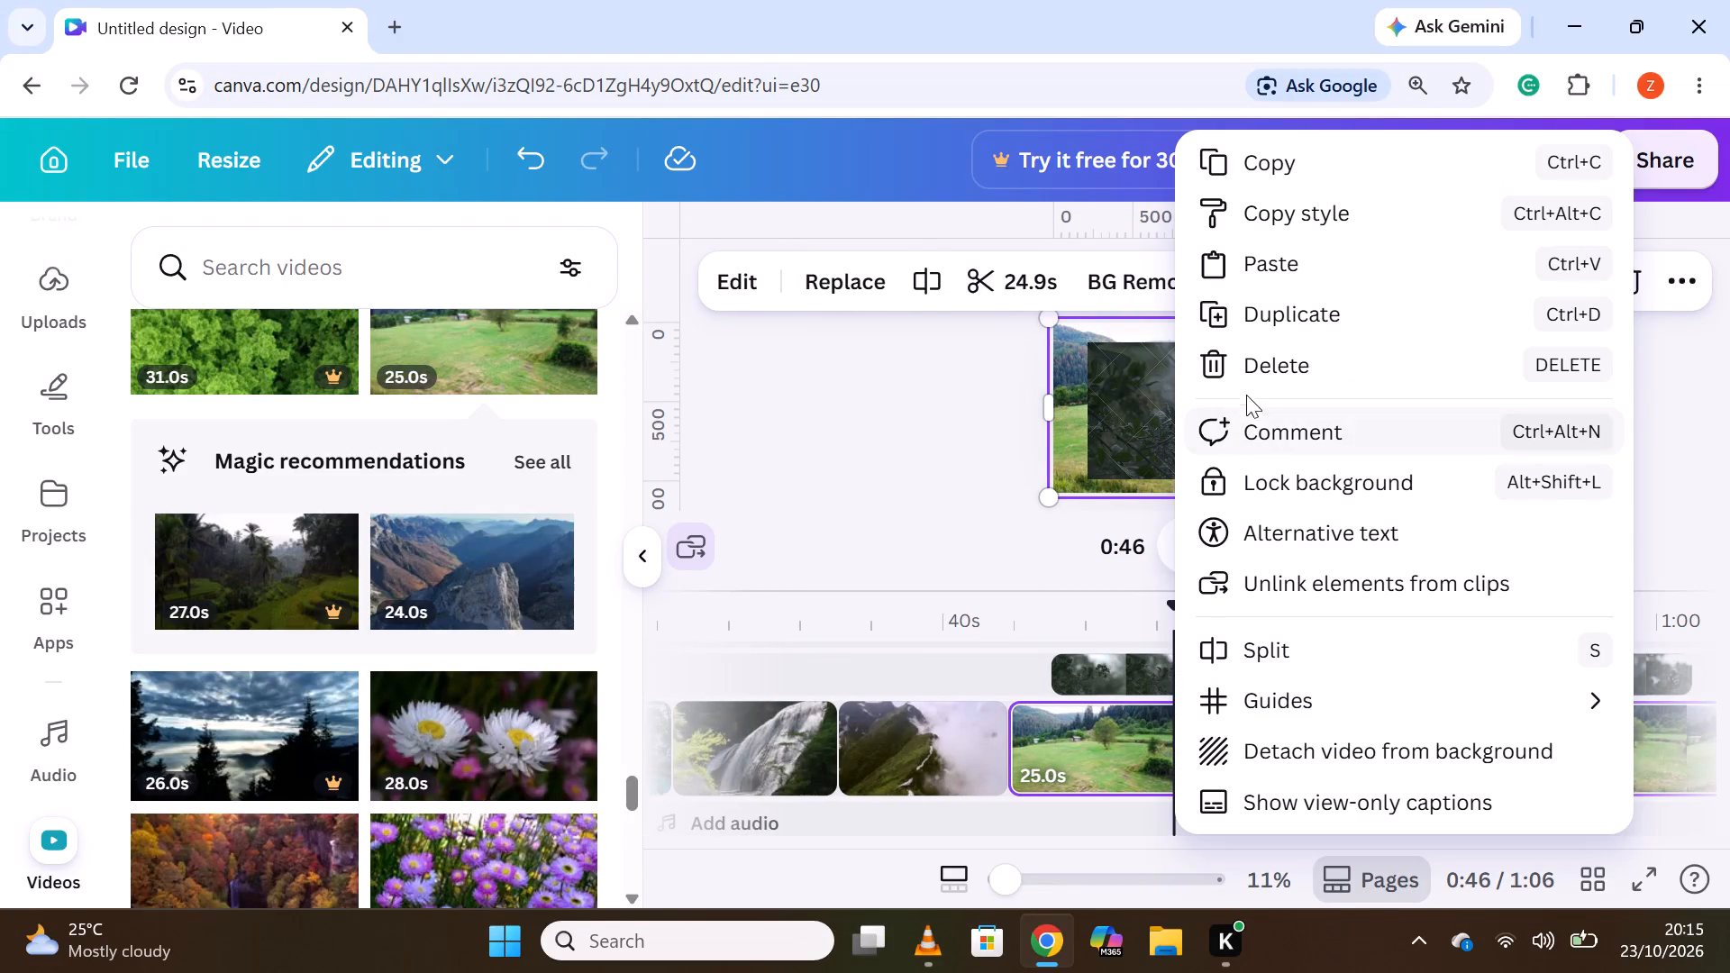
left_click(1305, 662)
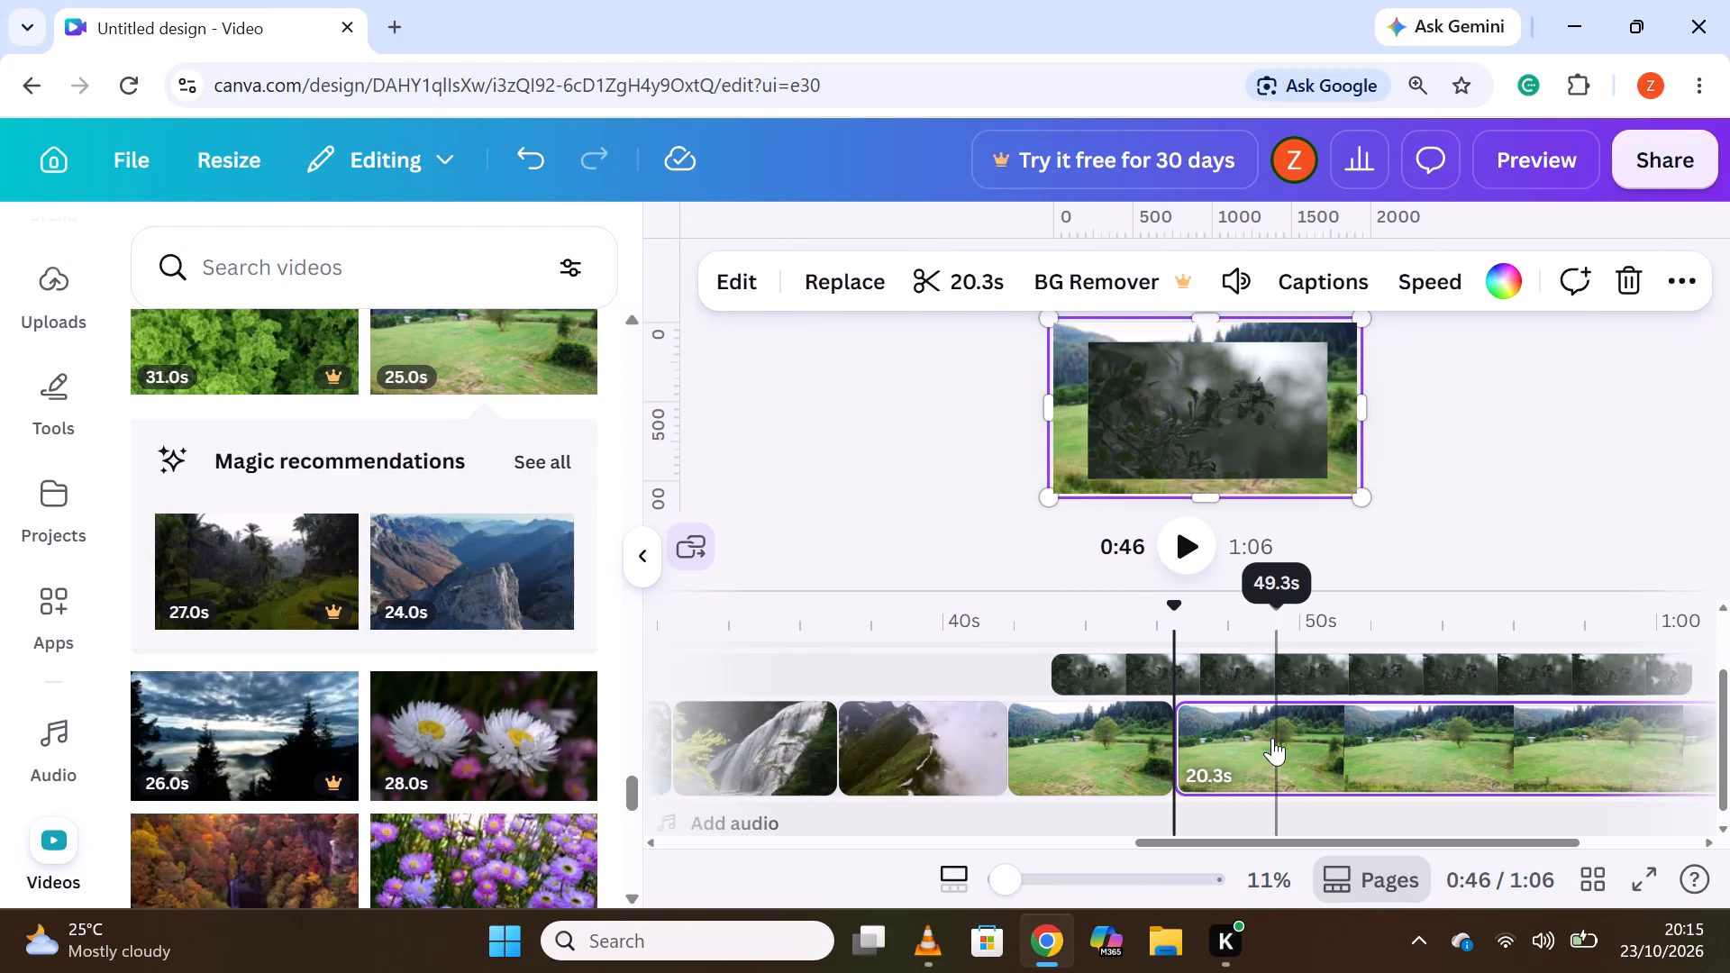
left_click(1272, 738)
right_click(1270, 738)
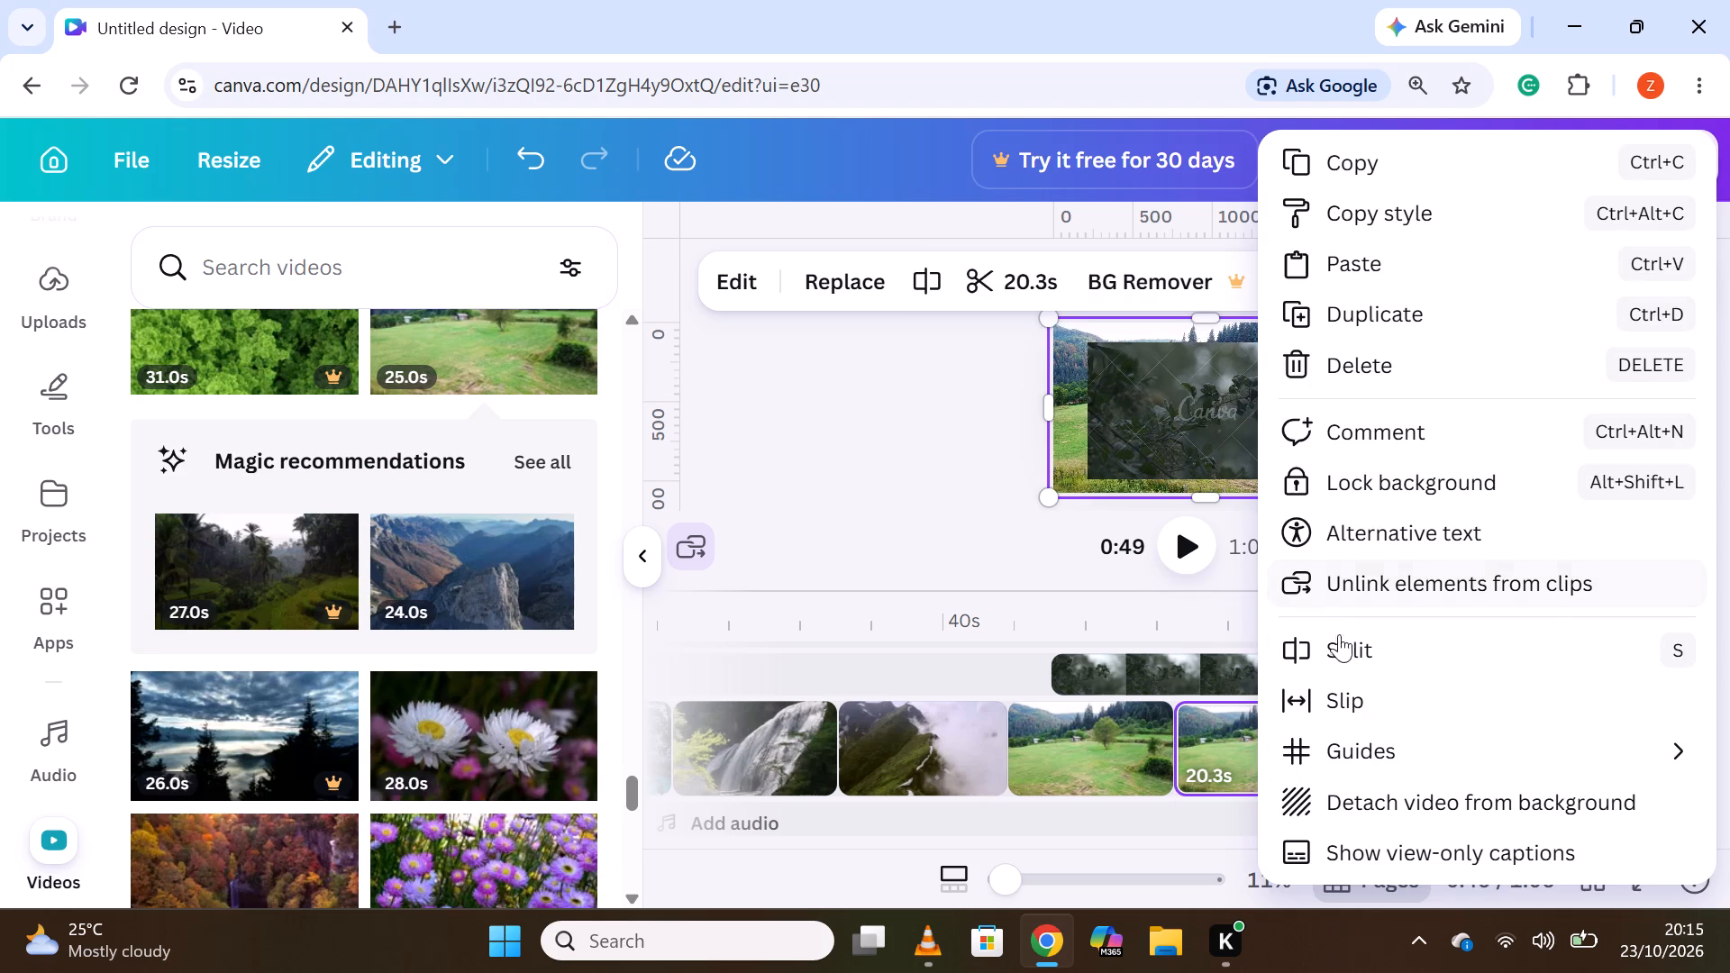
left_click(1352, 357)
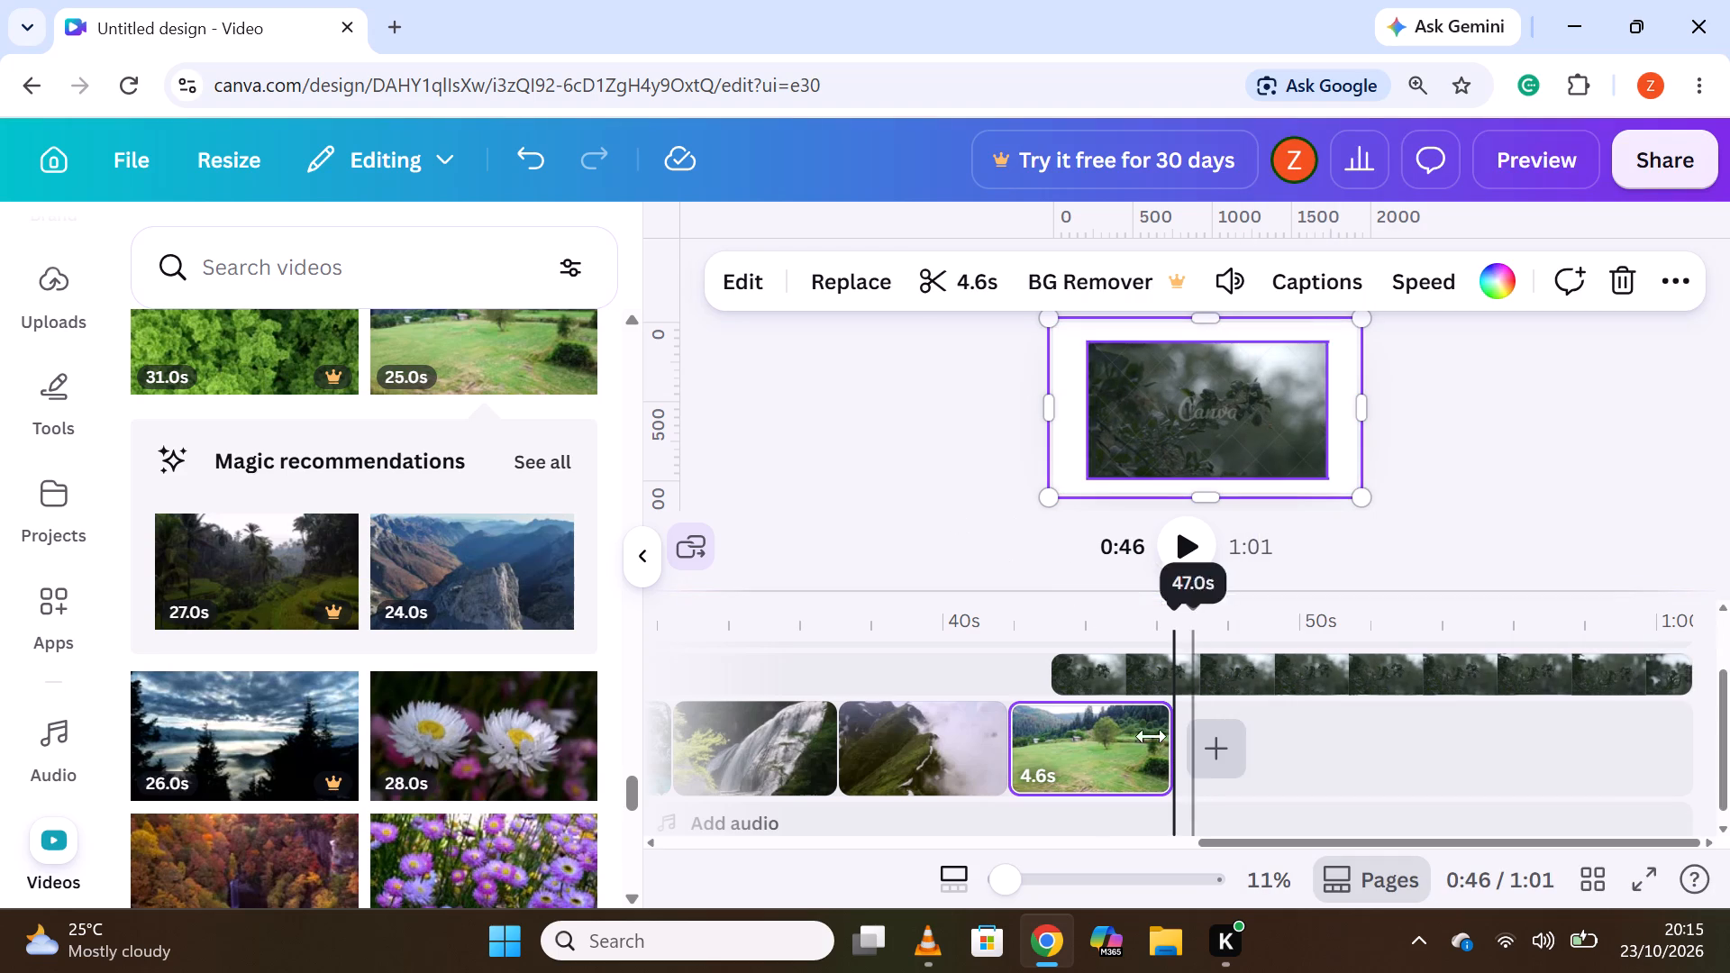
Insert the 15.0s clip of an autumn forest with a waterfall directly after the green meadow clip.
scroll(374, 697, "down", 2)
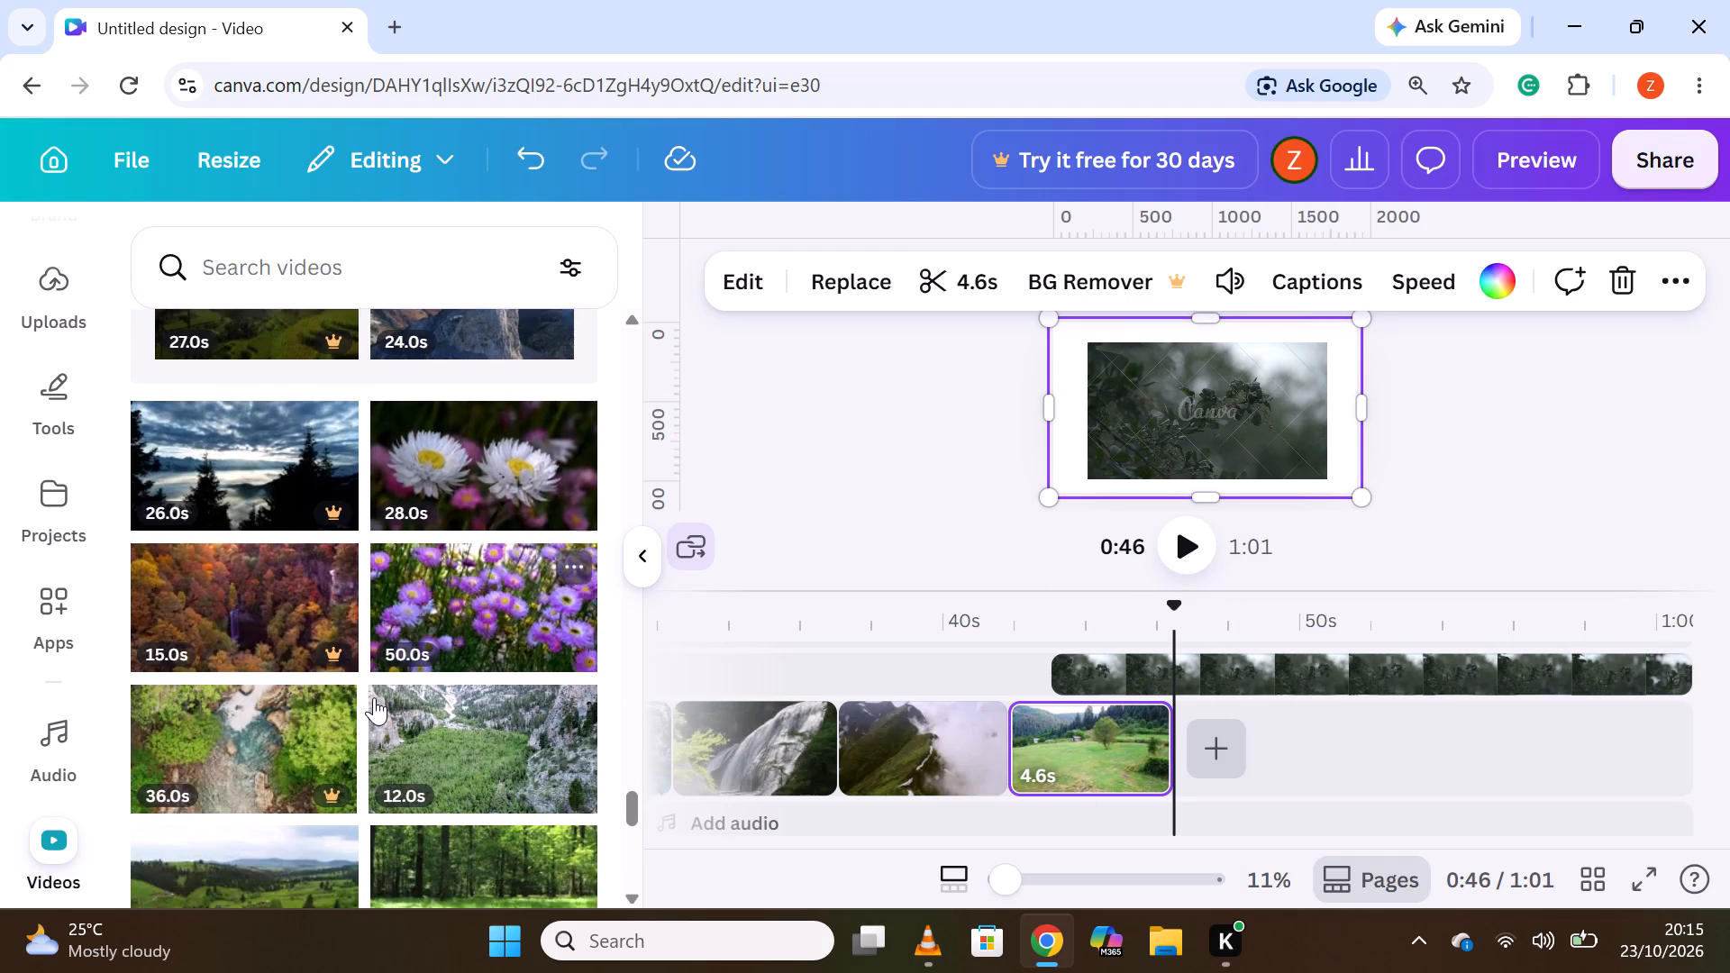
scroll(374, 697, "down", 2)
scroll(374, 697, "up", 2)
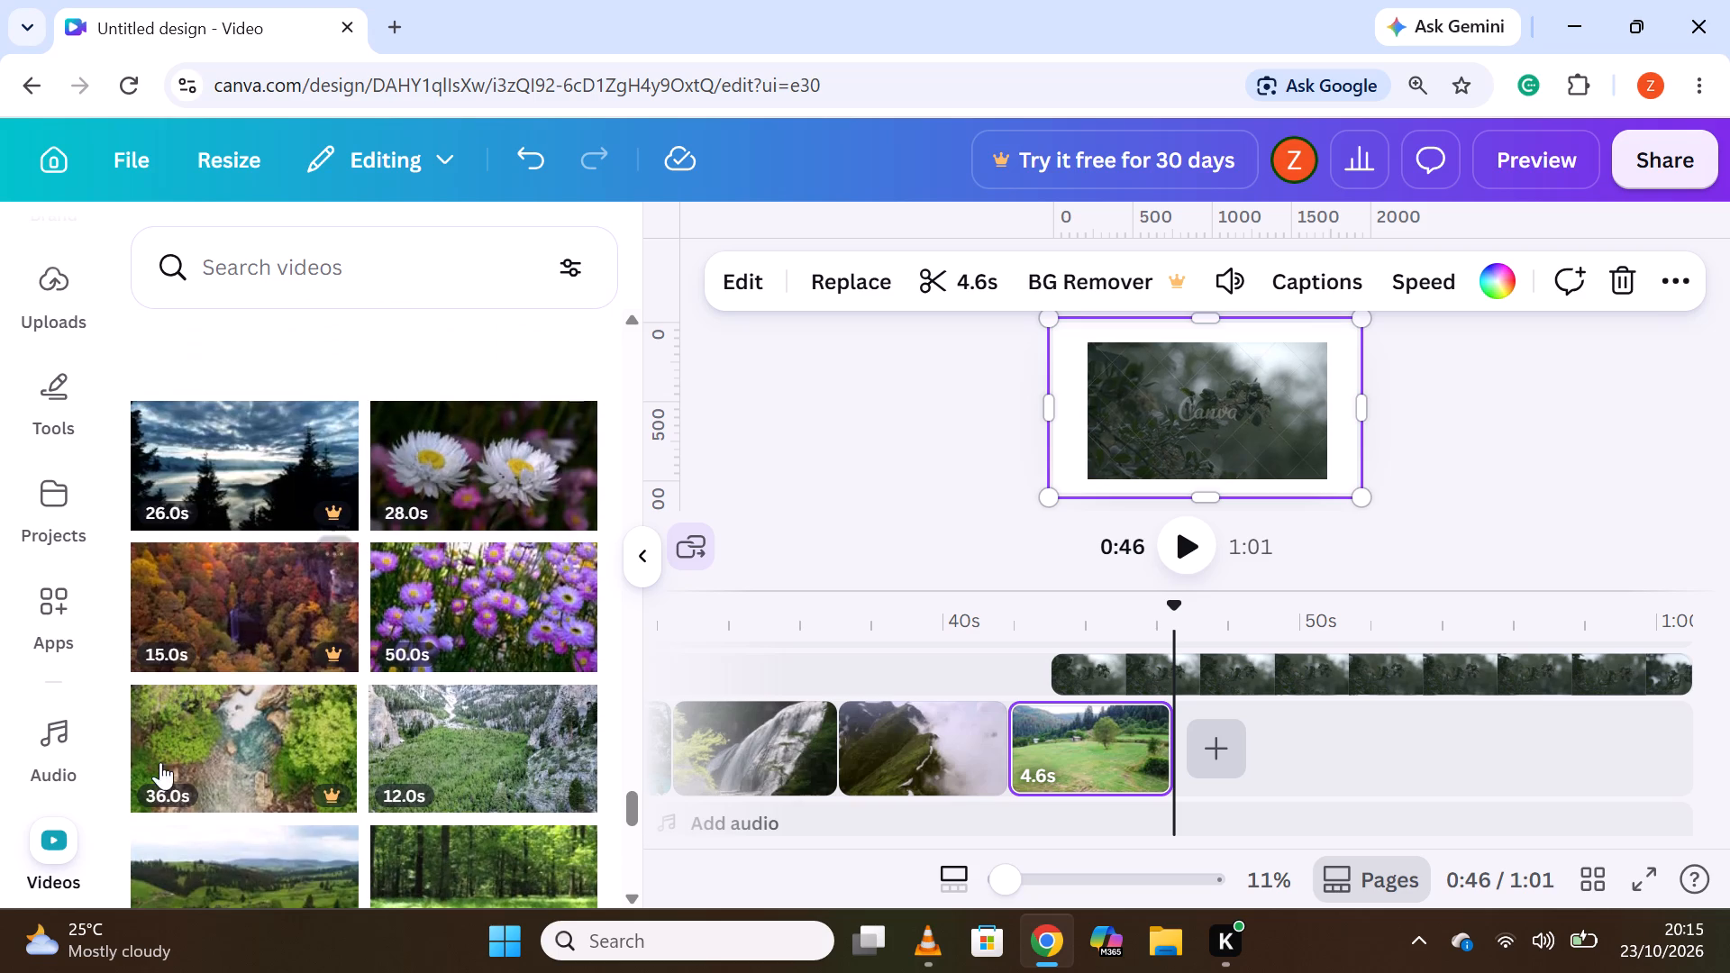
scroll(224, 608, "down", 1)
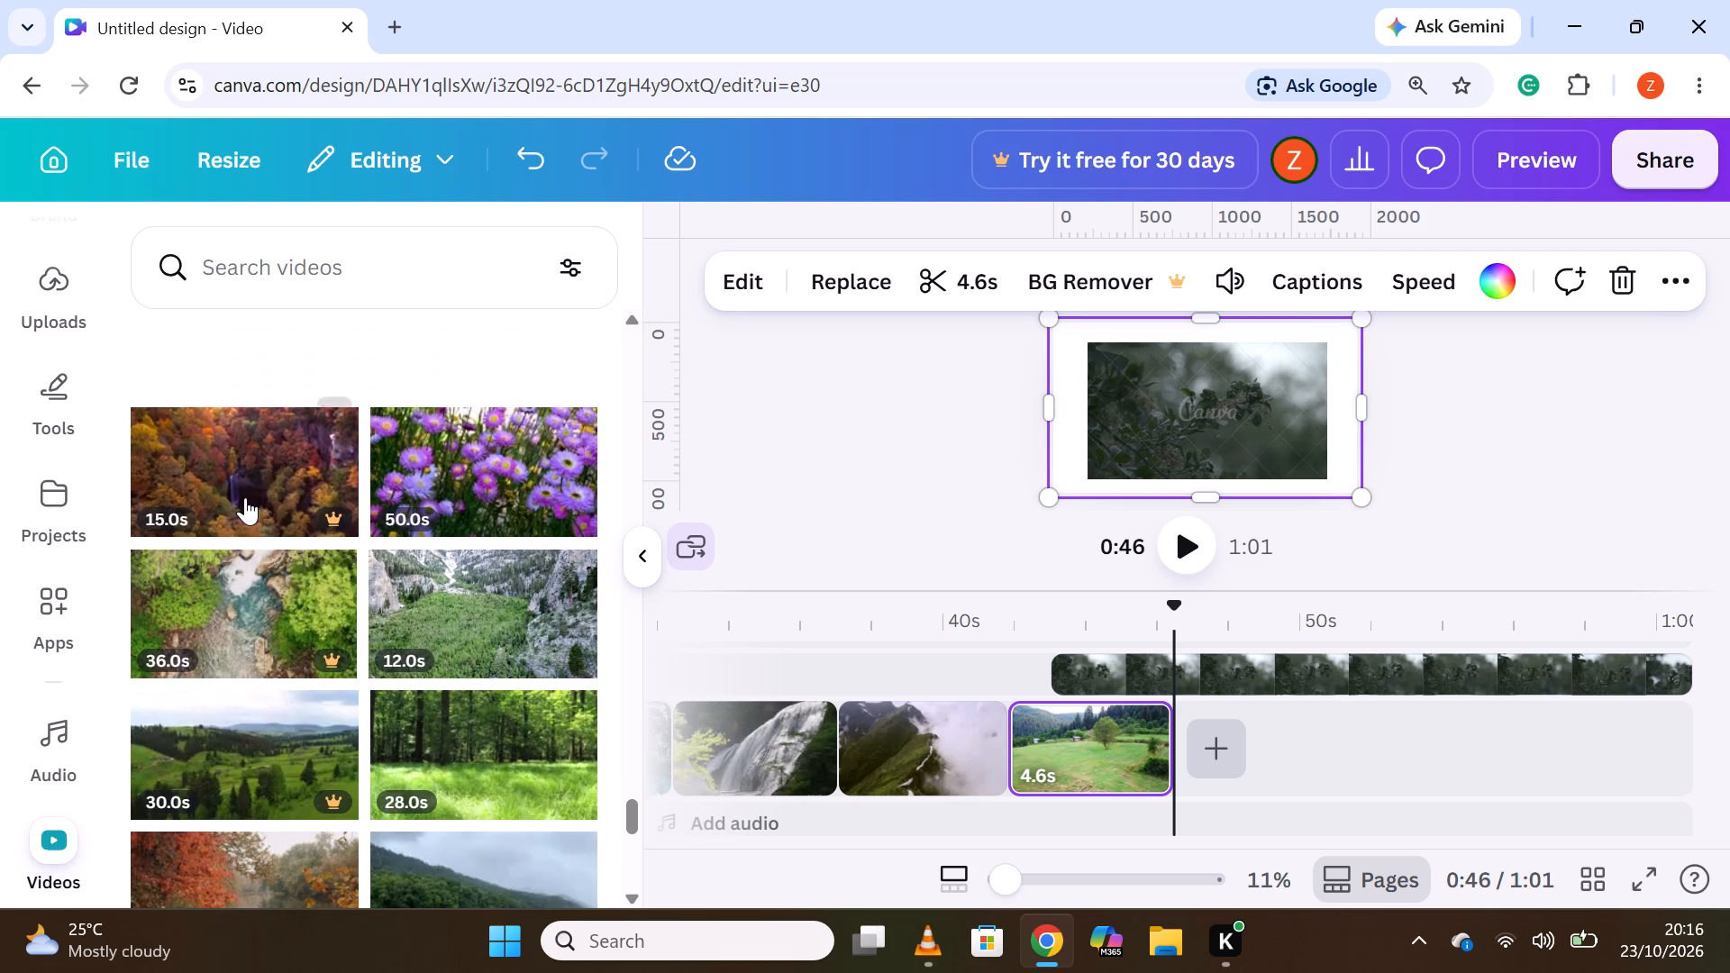
left_click(244, 496)
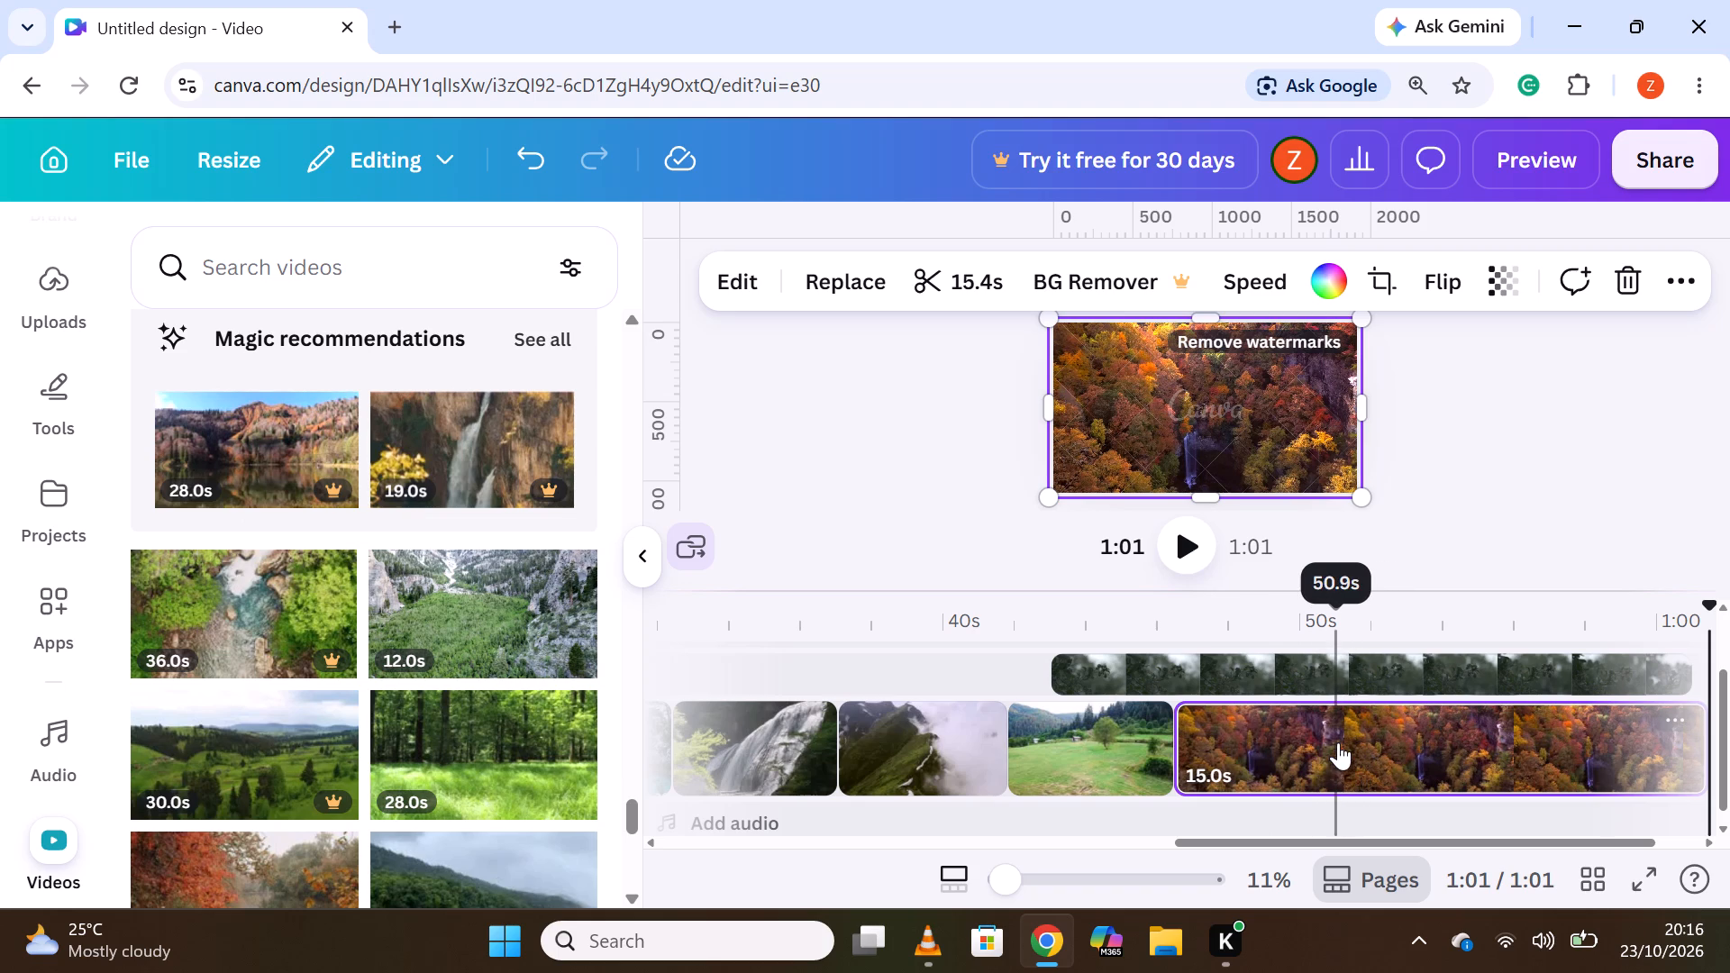
Split the autumn forest waterfall clip at about 50.9s and delete its second part.
left_click(1339, 740)
right_click(1339, 740)
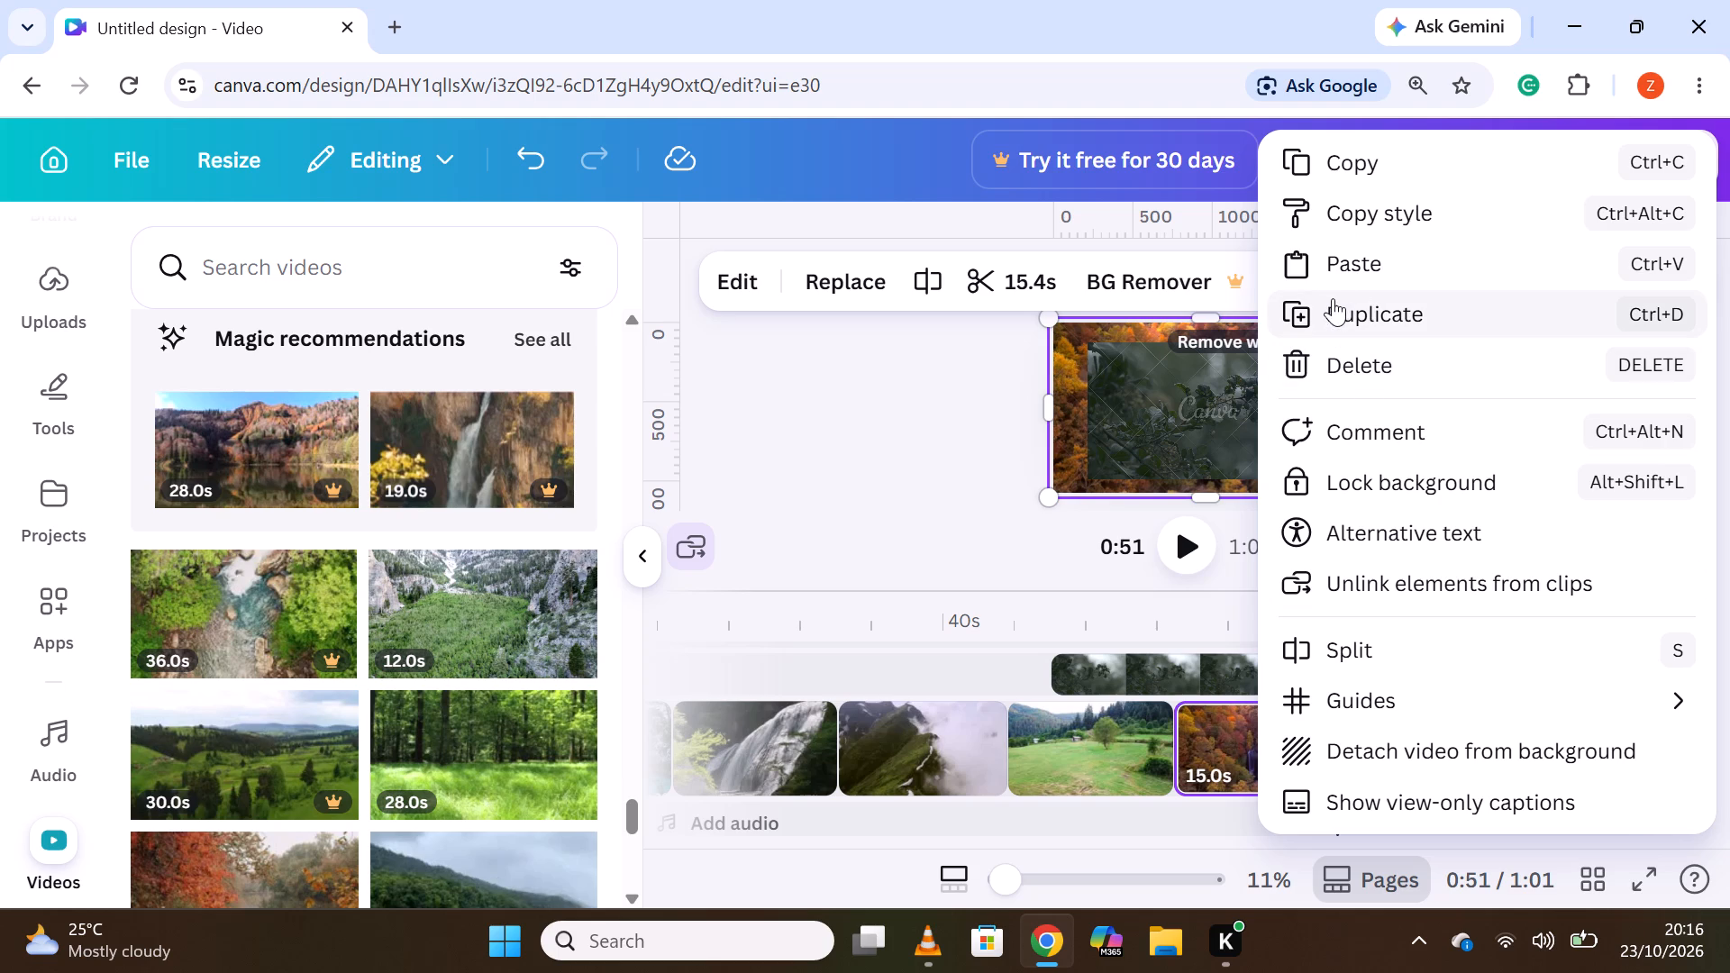
left_click(1365, 650)
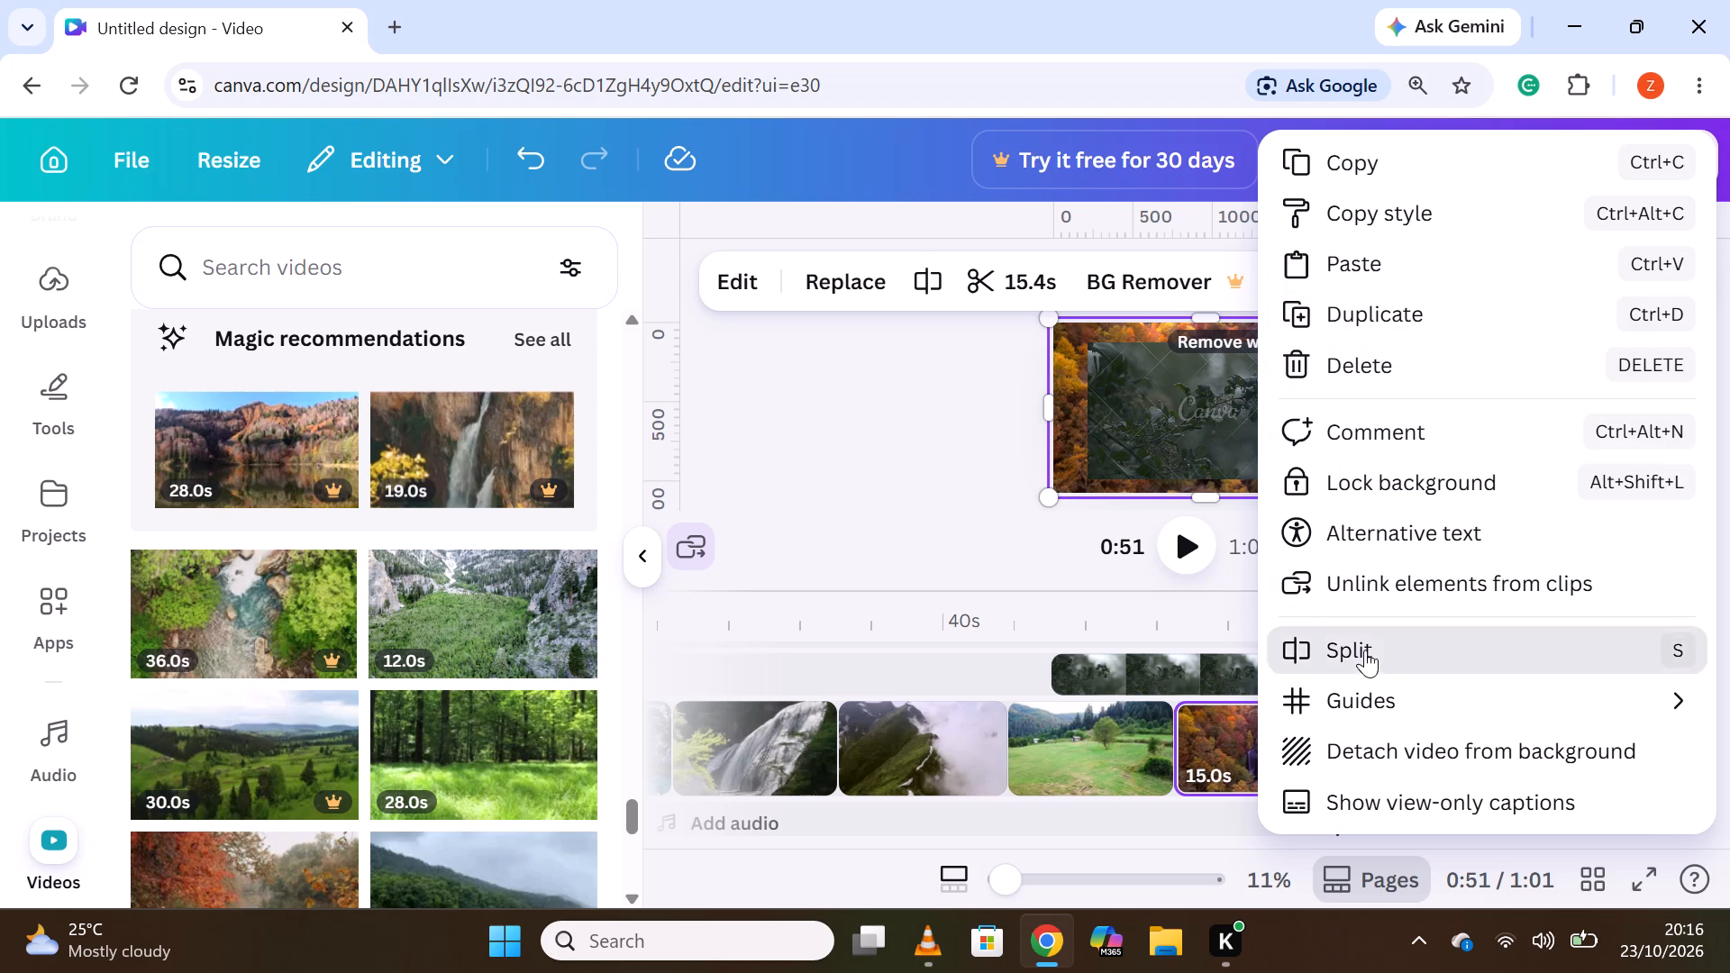
right_click(1429, 744)
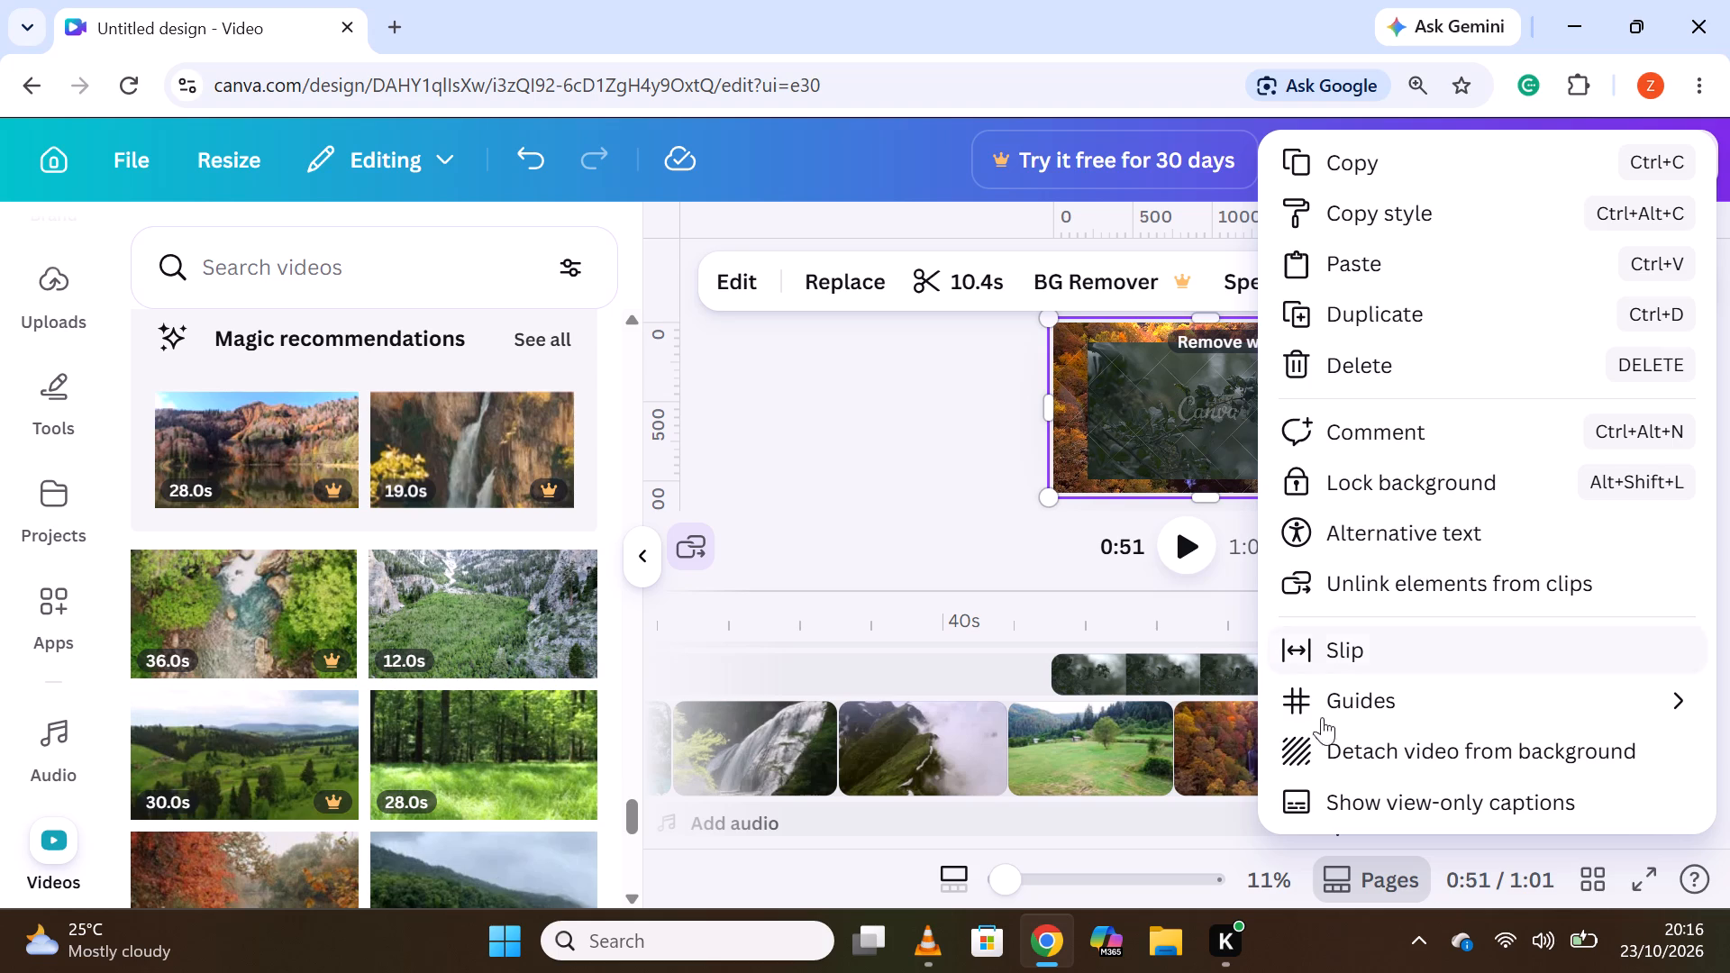
left_click(922, 668)
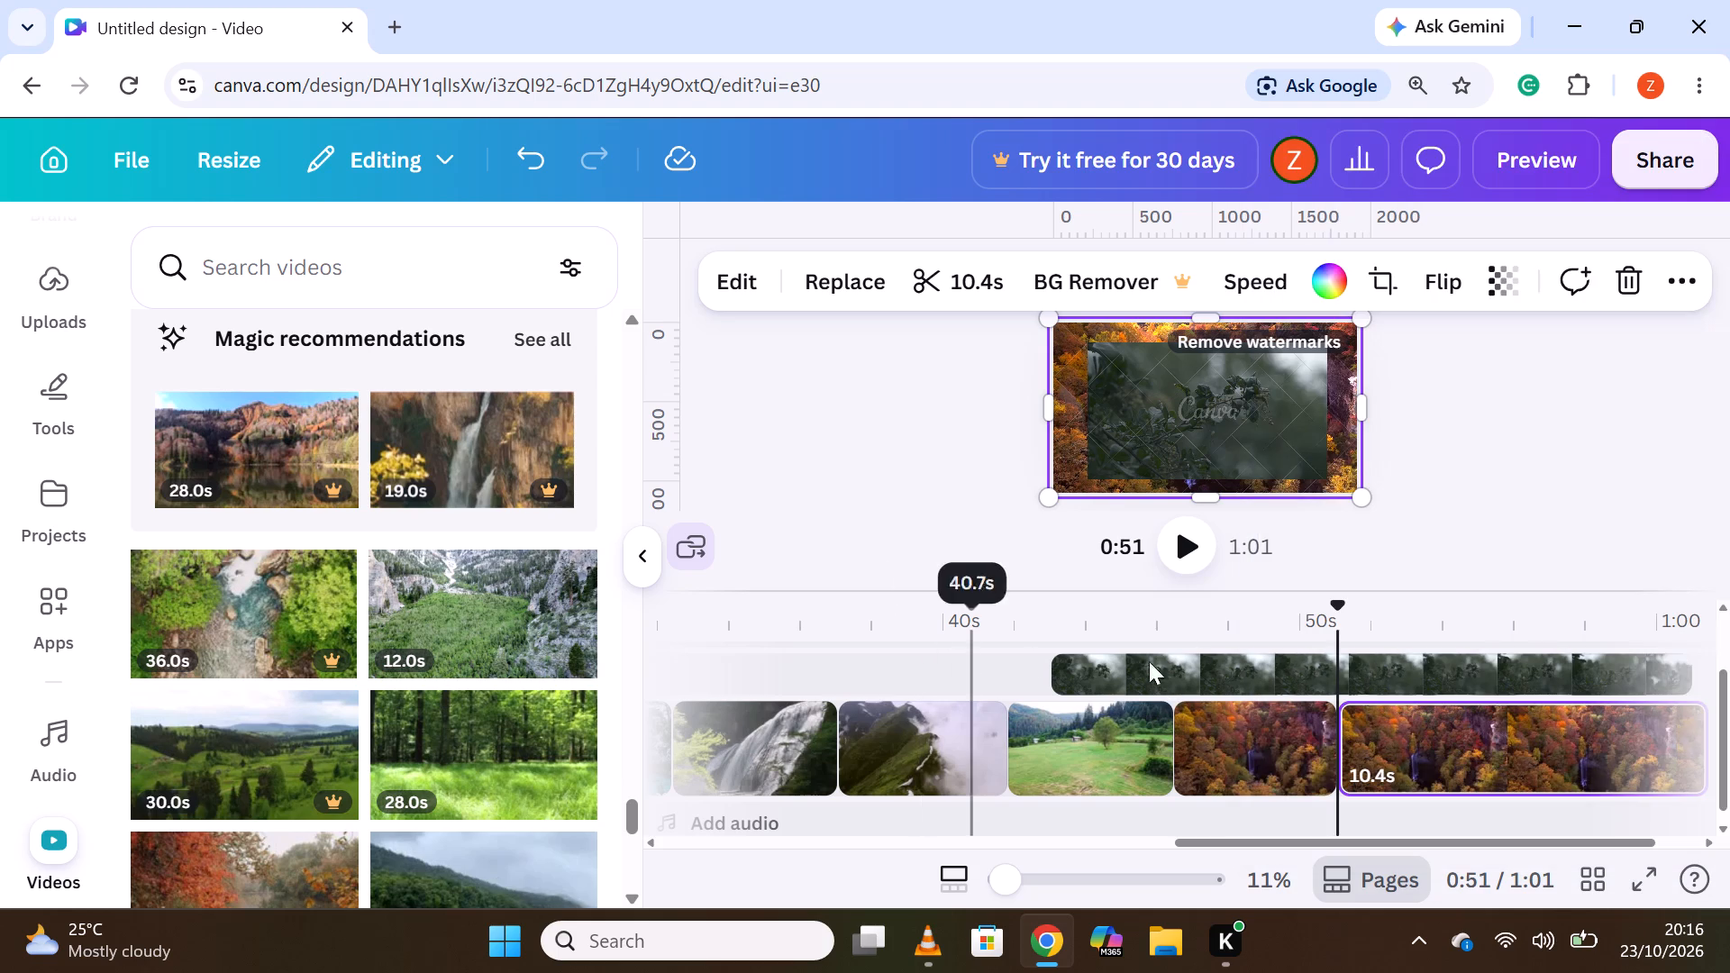
right_click(1444, 728)
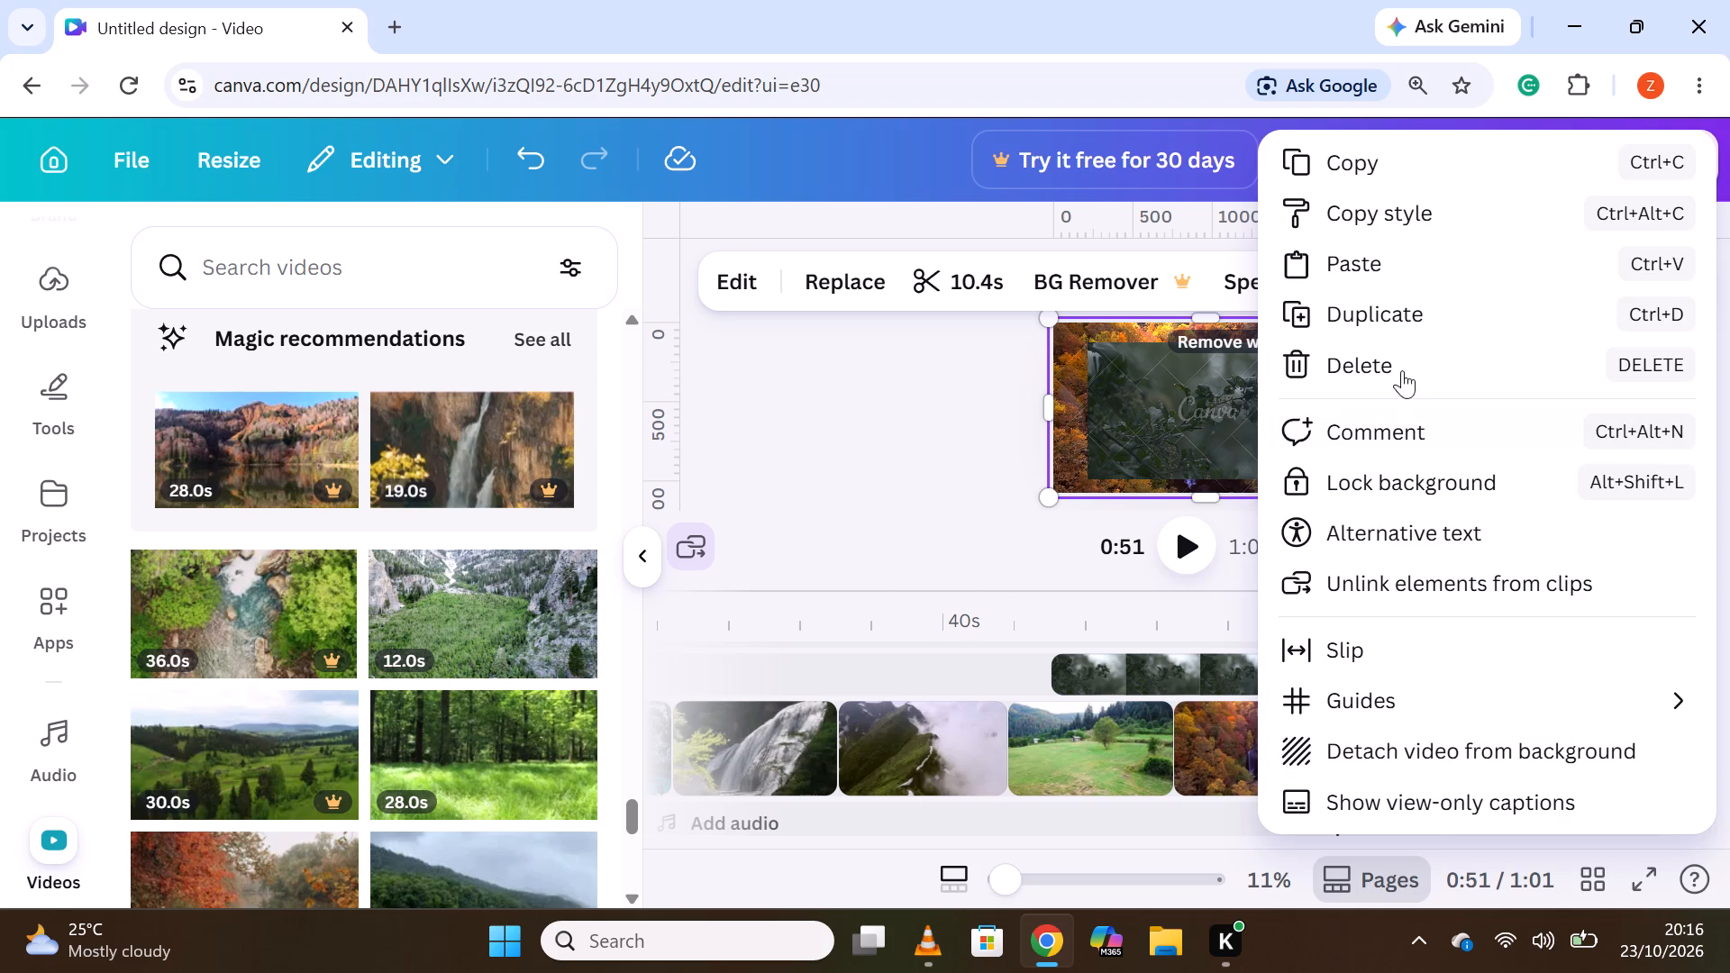
left_click(1408, 373)
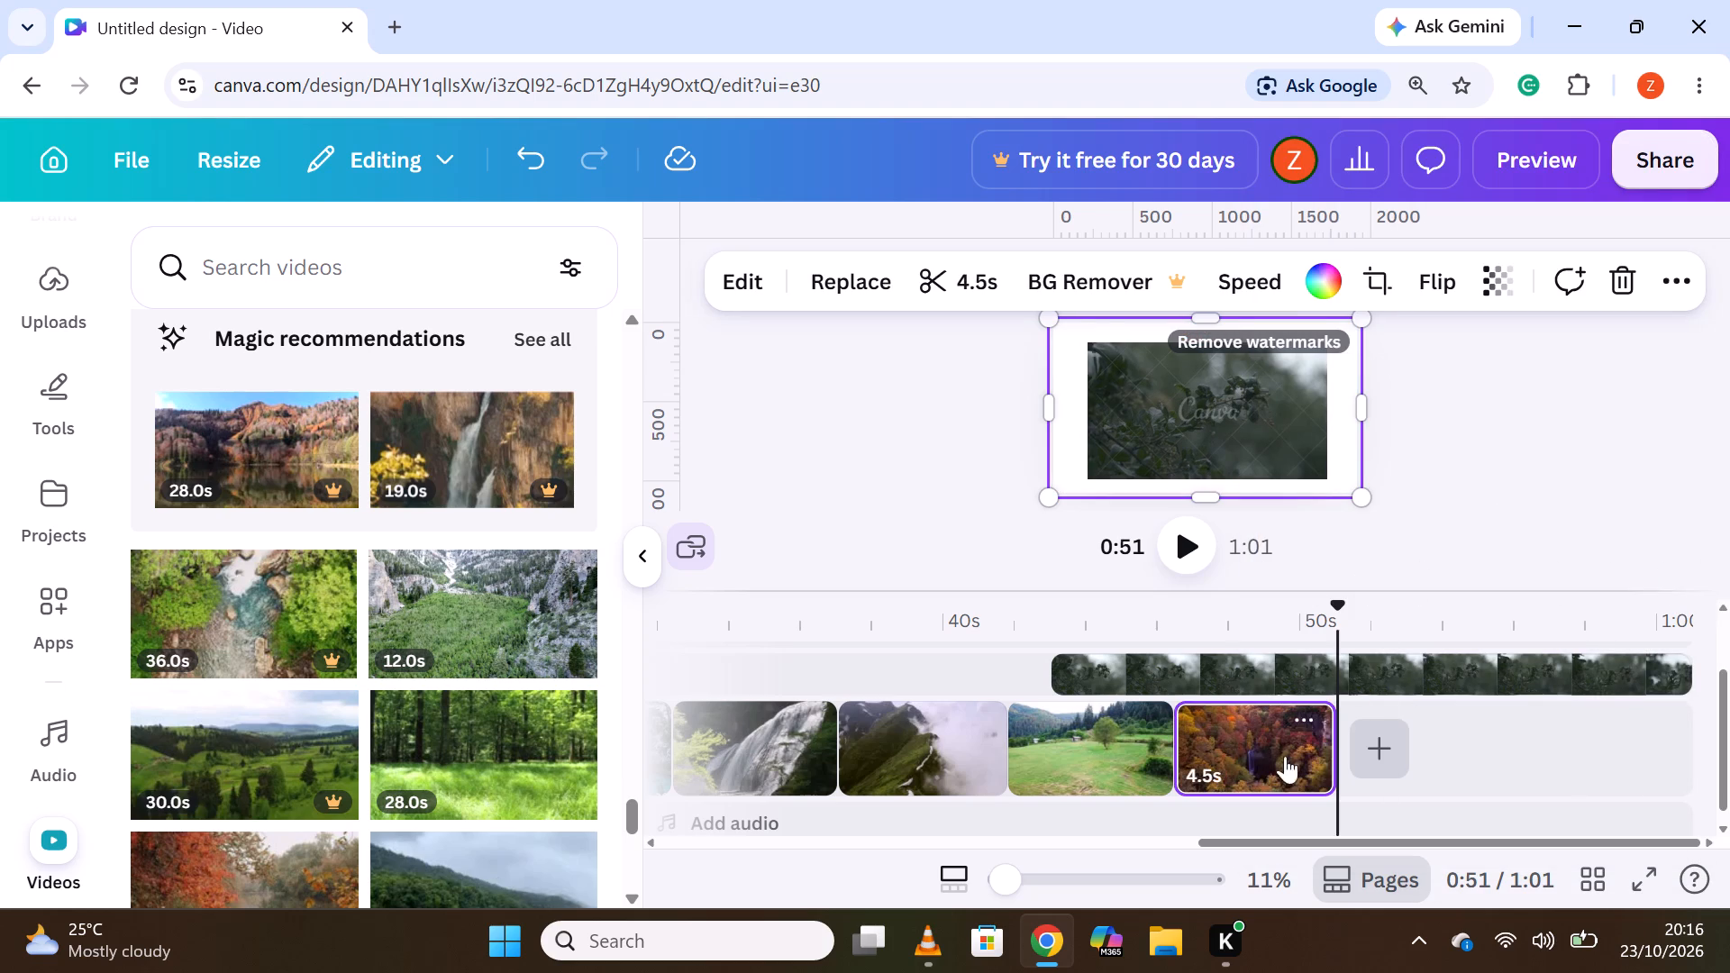
Insert the 13.0s clip of an autumn-coloured island in a lake directly after the autumn forest clip.
scroll(396, 636, "down", 5)
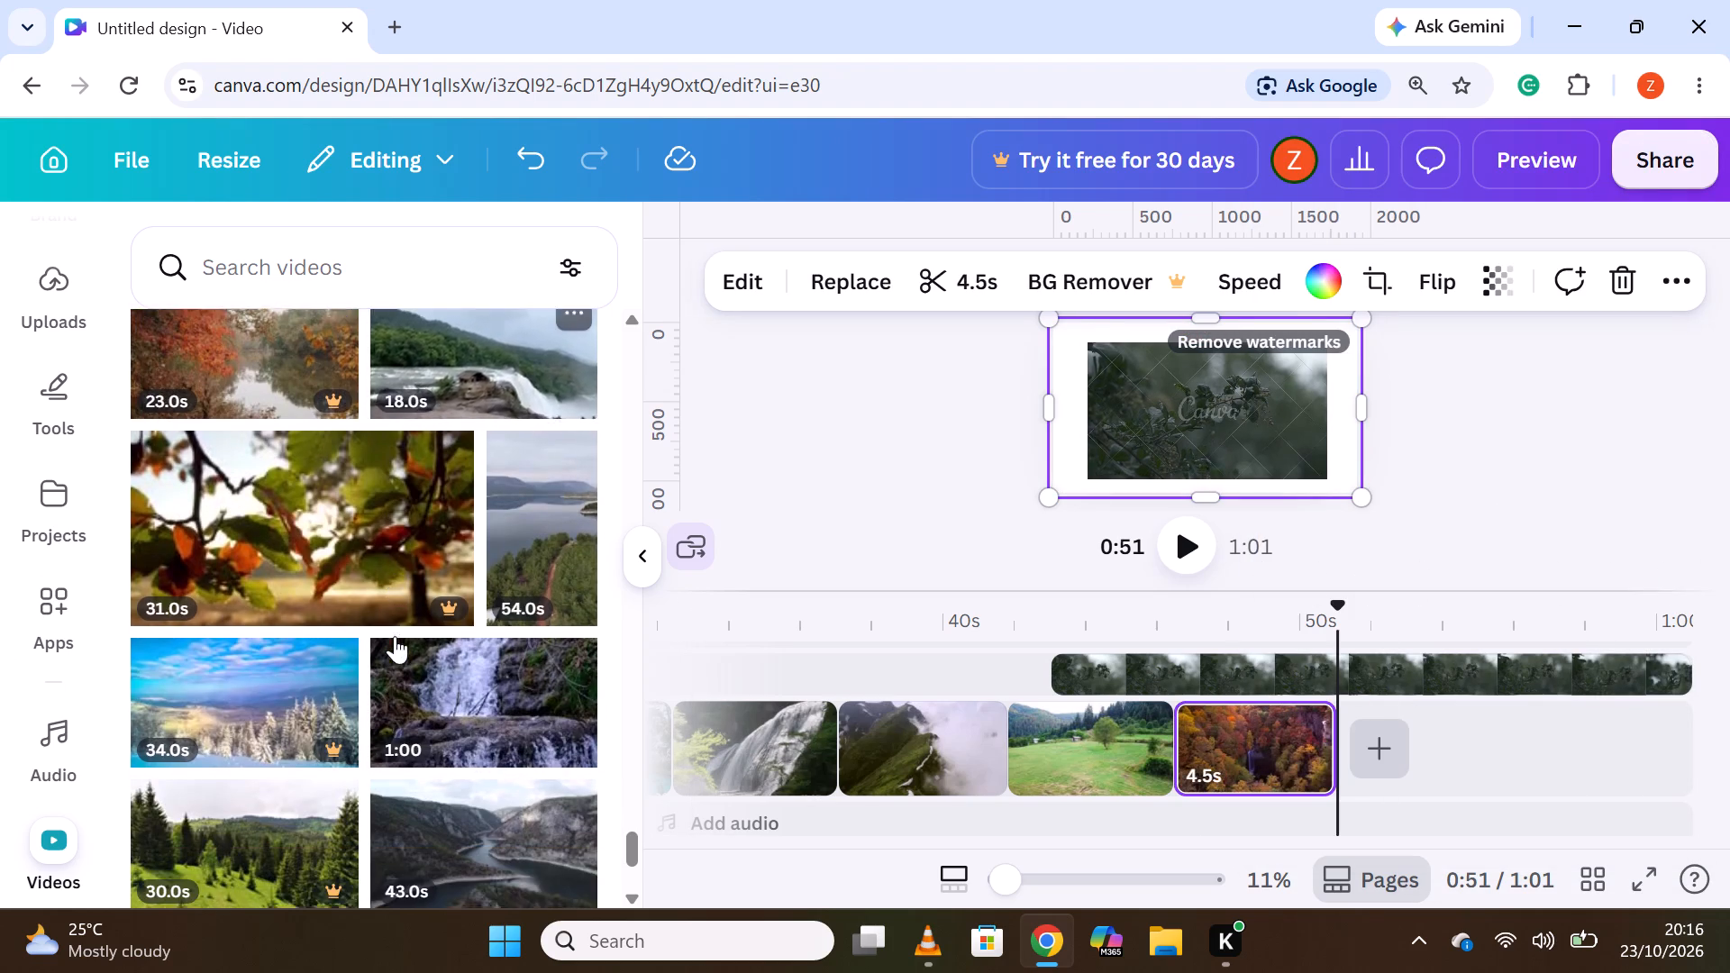
scroll(417, 588, "down", 3)
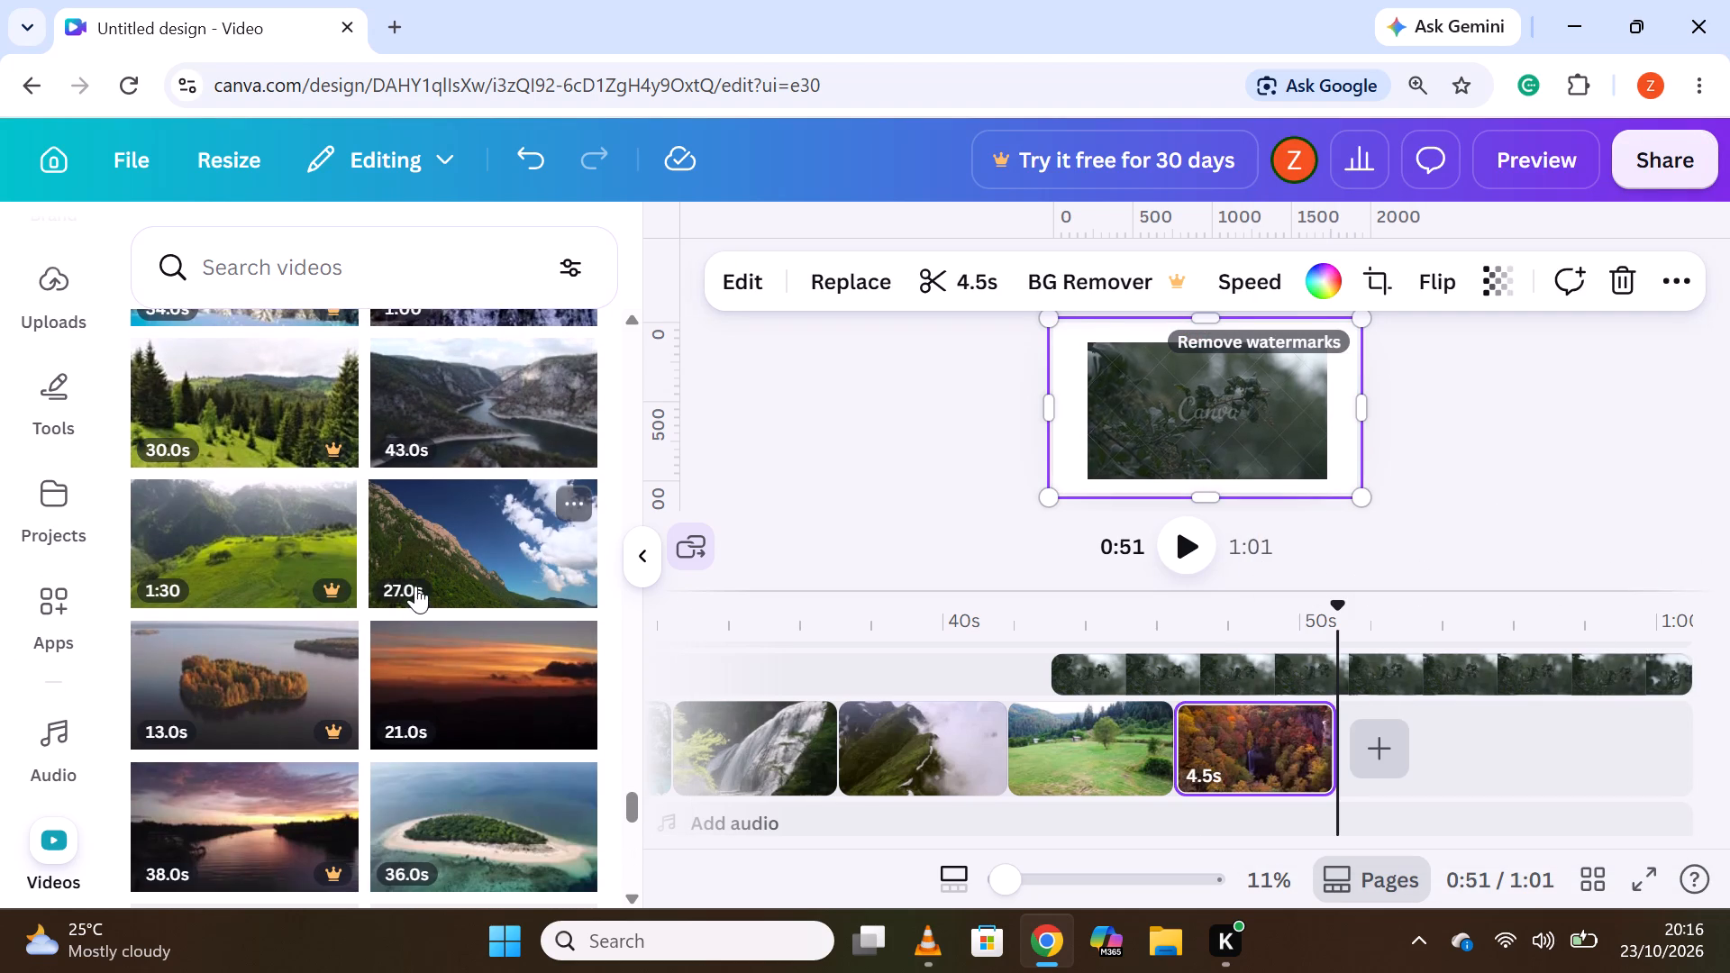
left_click(262, 672)
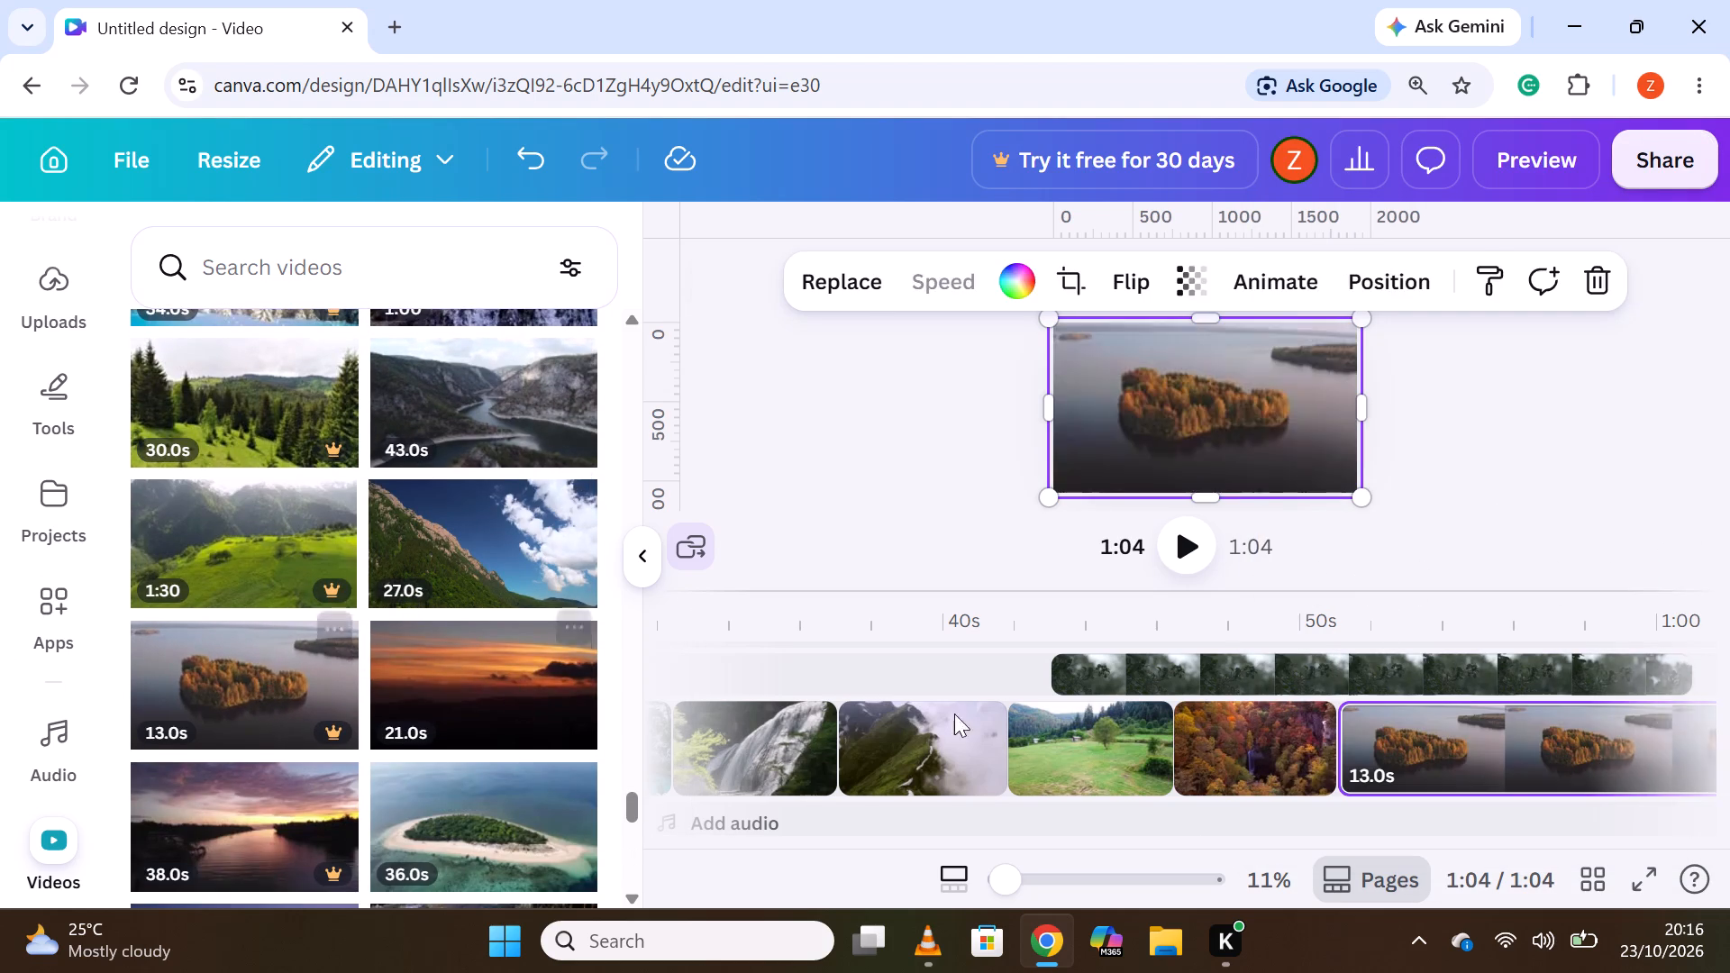
Split the autumn island clip at about 55.7s and delete its second part.
left_click(1508, 711)
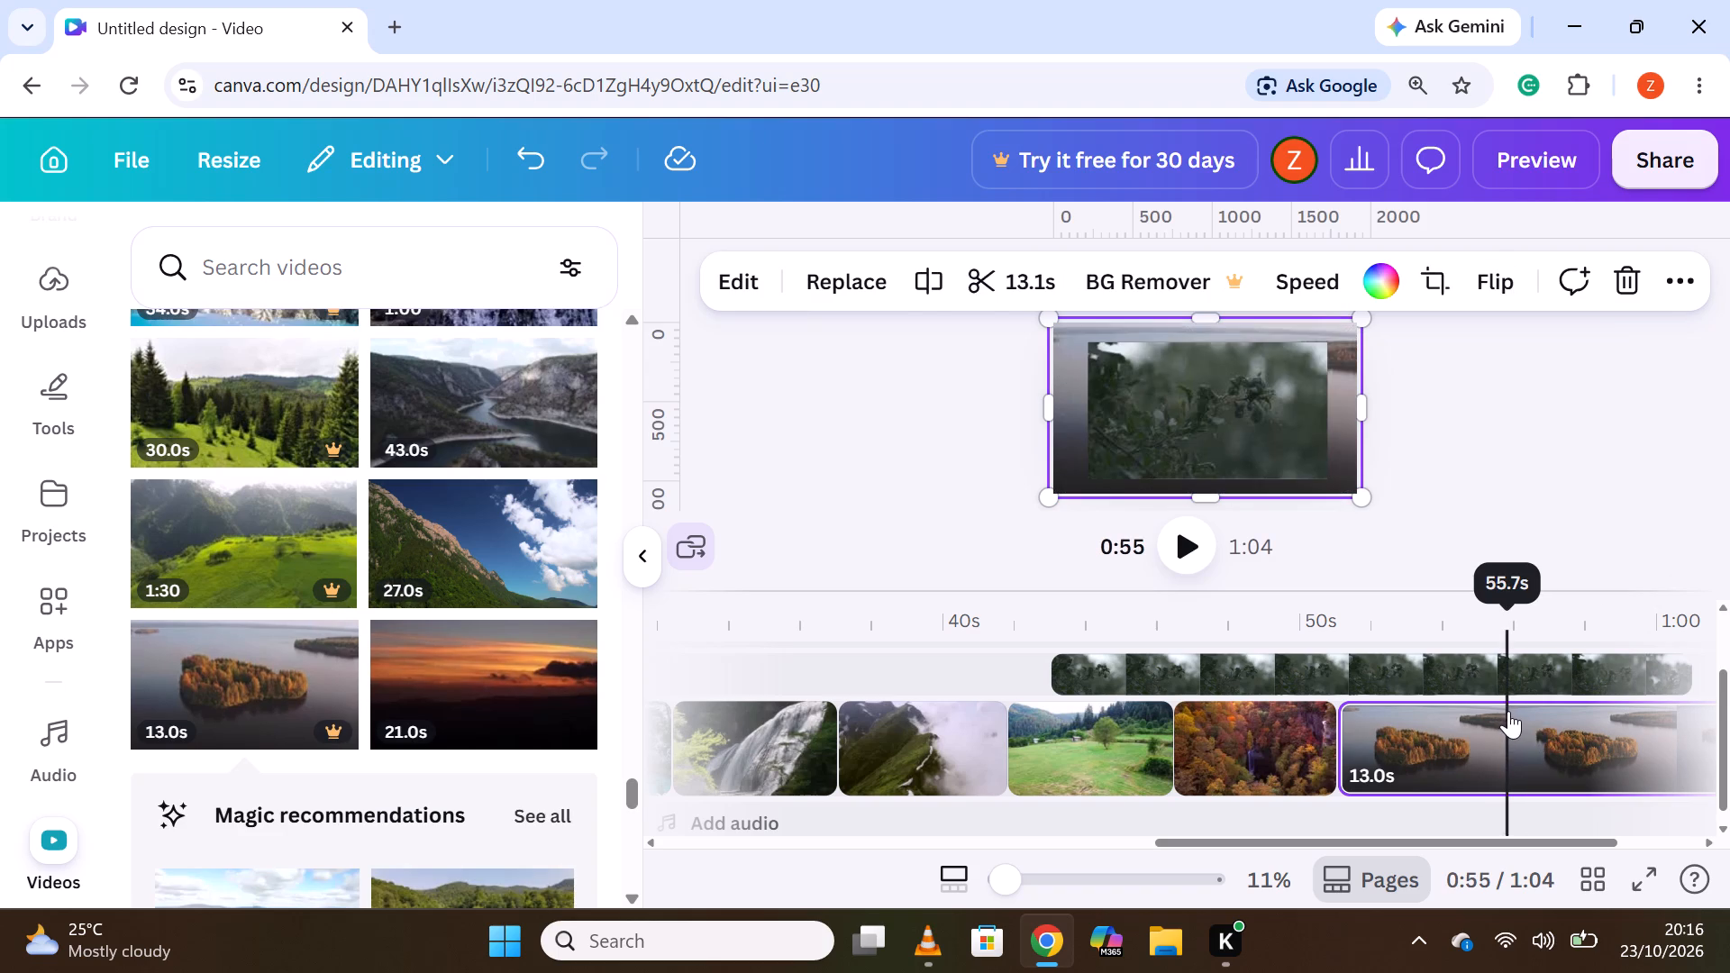
right_click(1508, 711)
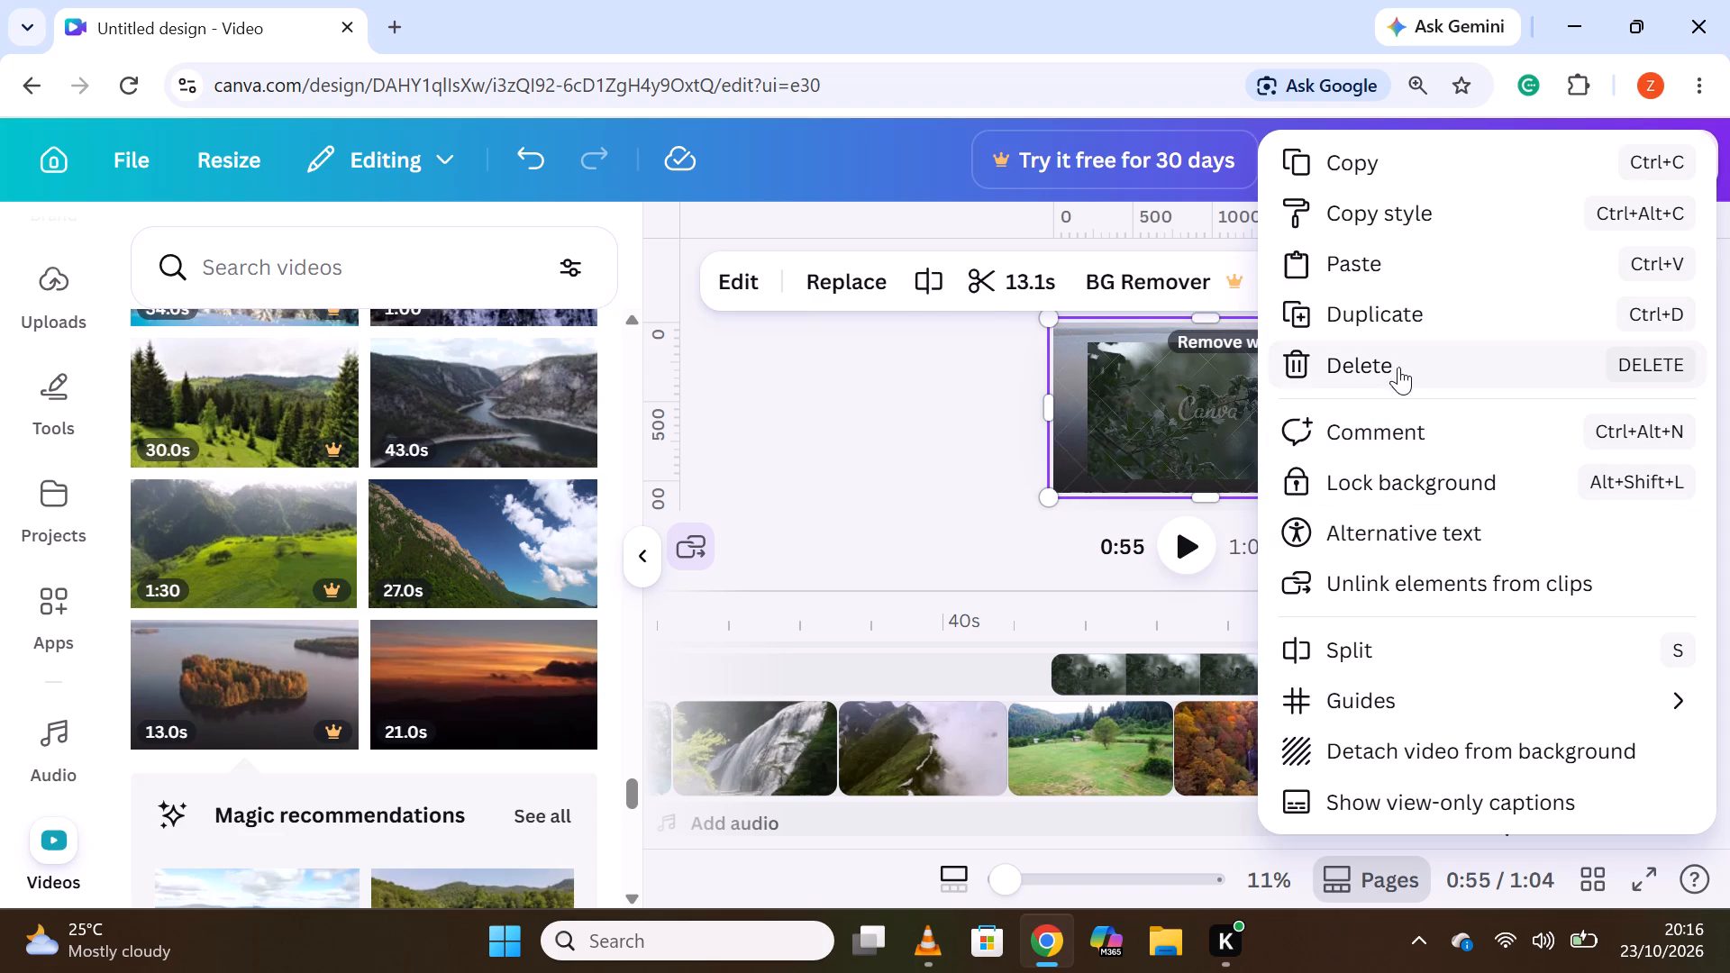
left_click(1344, 656)
right_click(1580, 732)
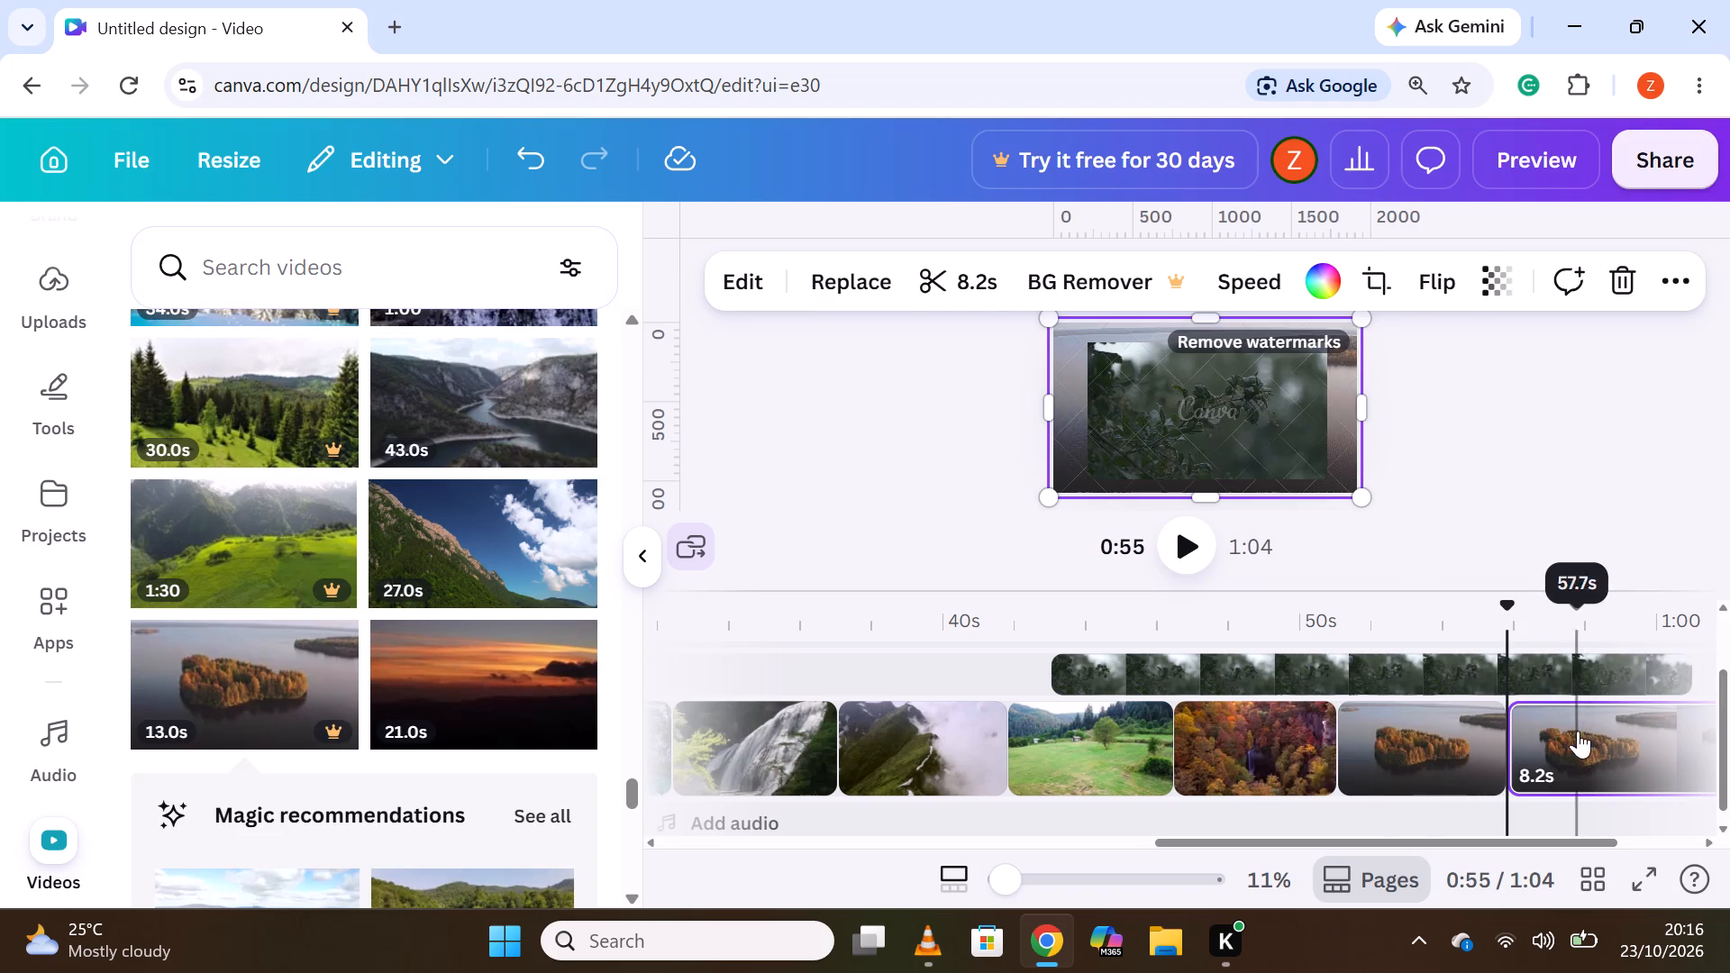
left_click(1407, 365)
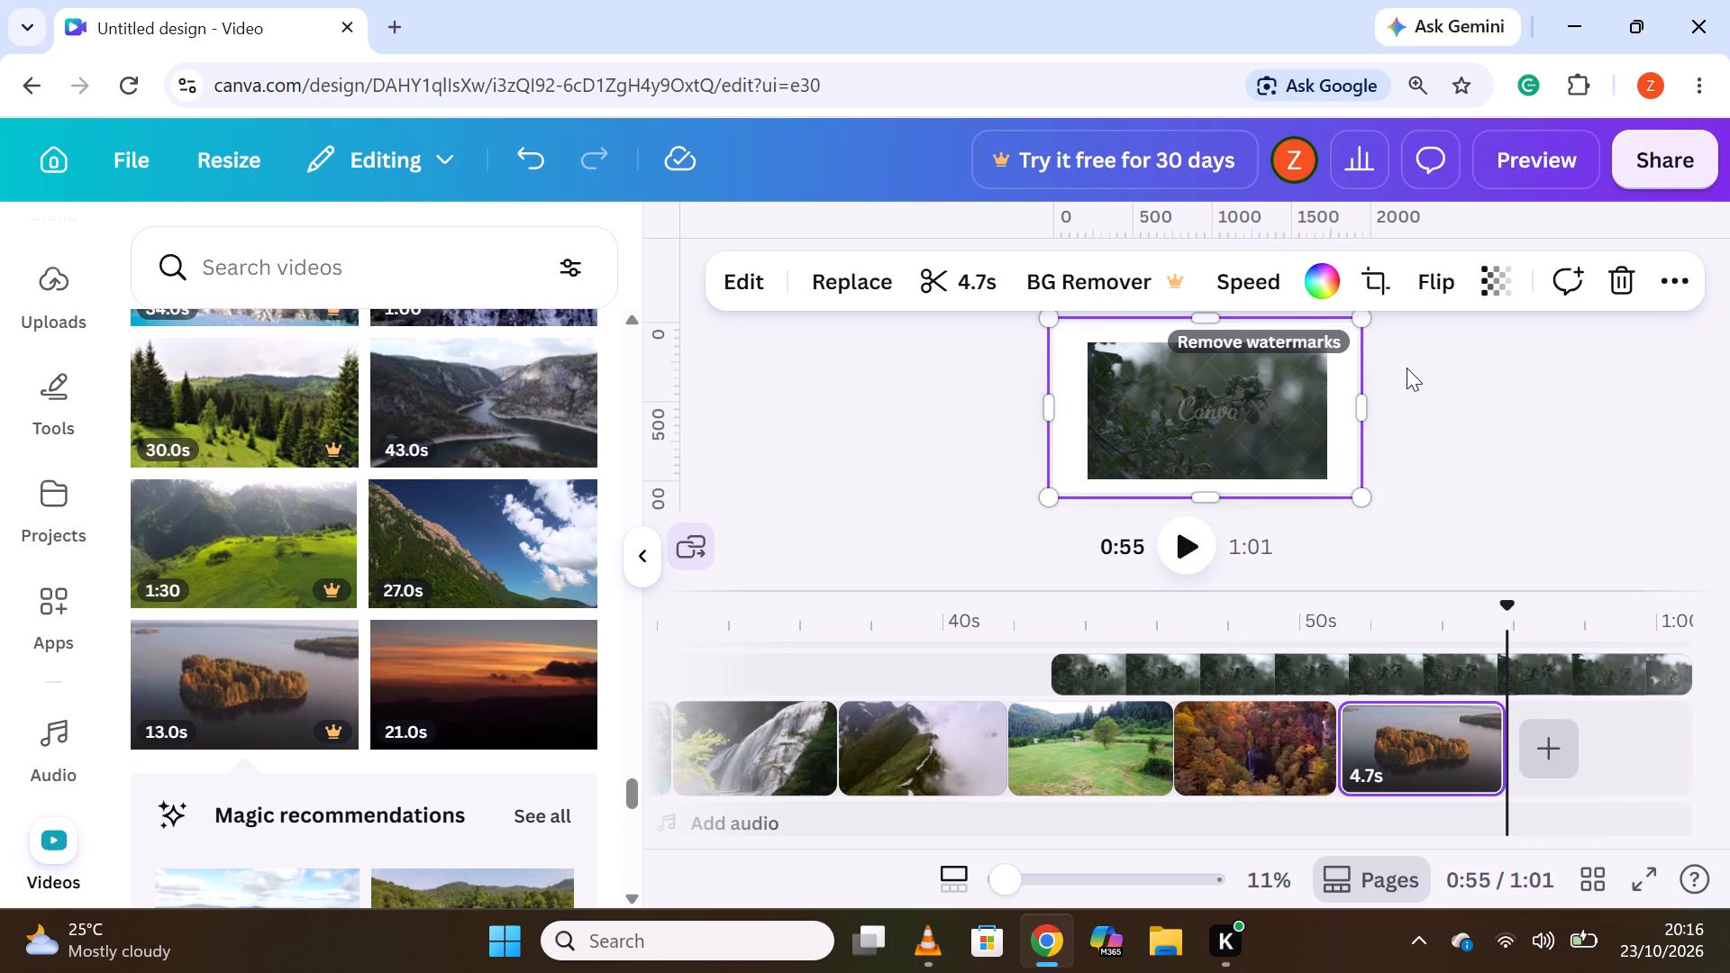
Insert the 15.0s clip of green fern leaves directly after the autumn island clip.
scroll(269, 508, "down", 2)
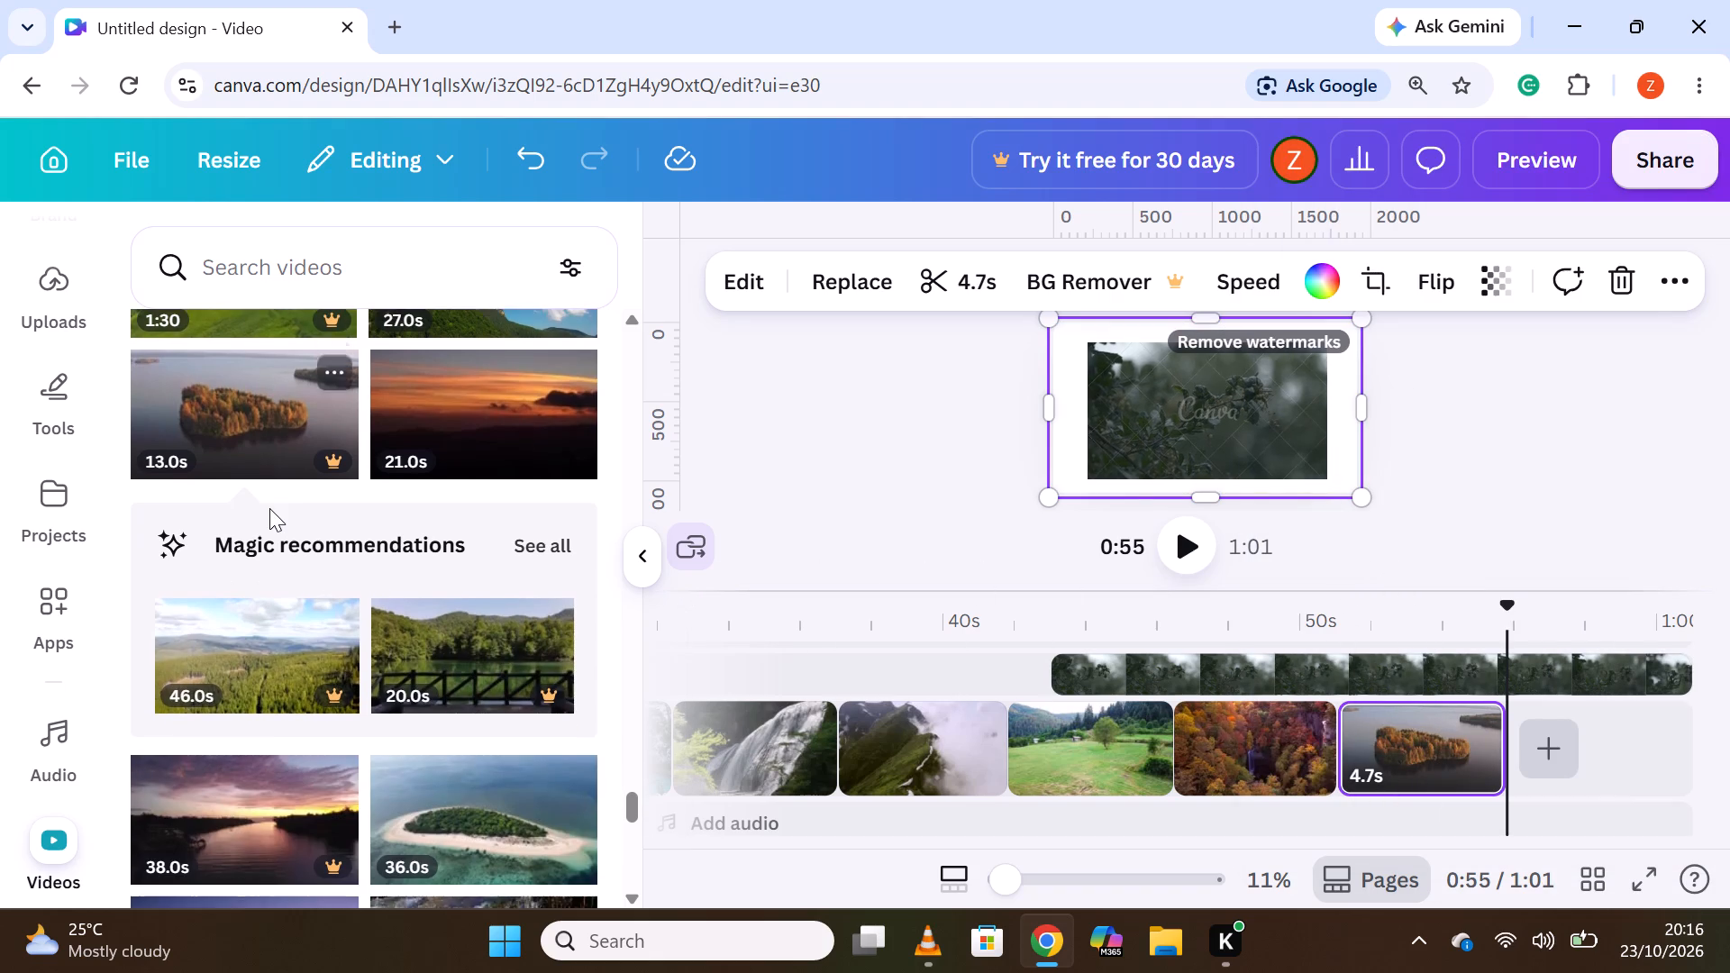
scroll(269, 508, "down", 1)
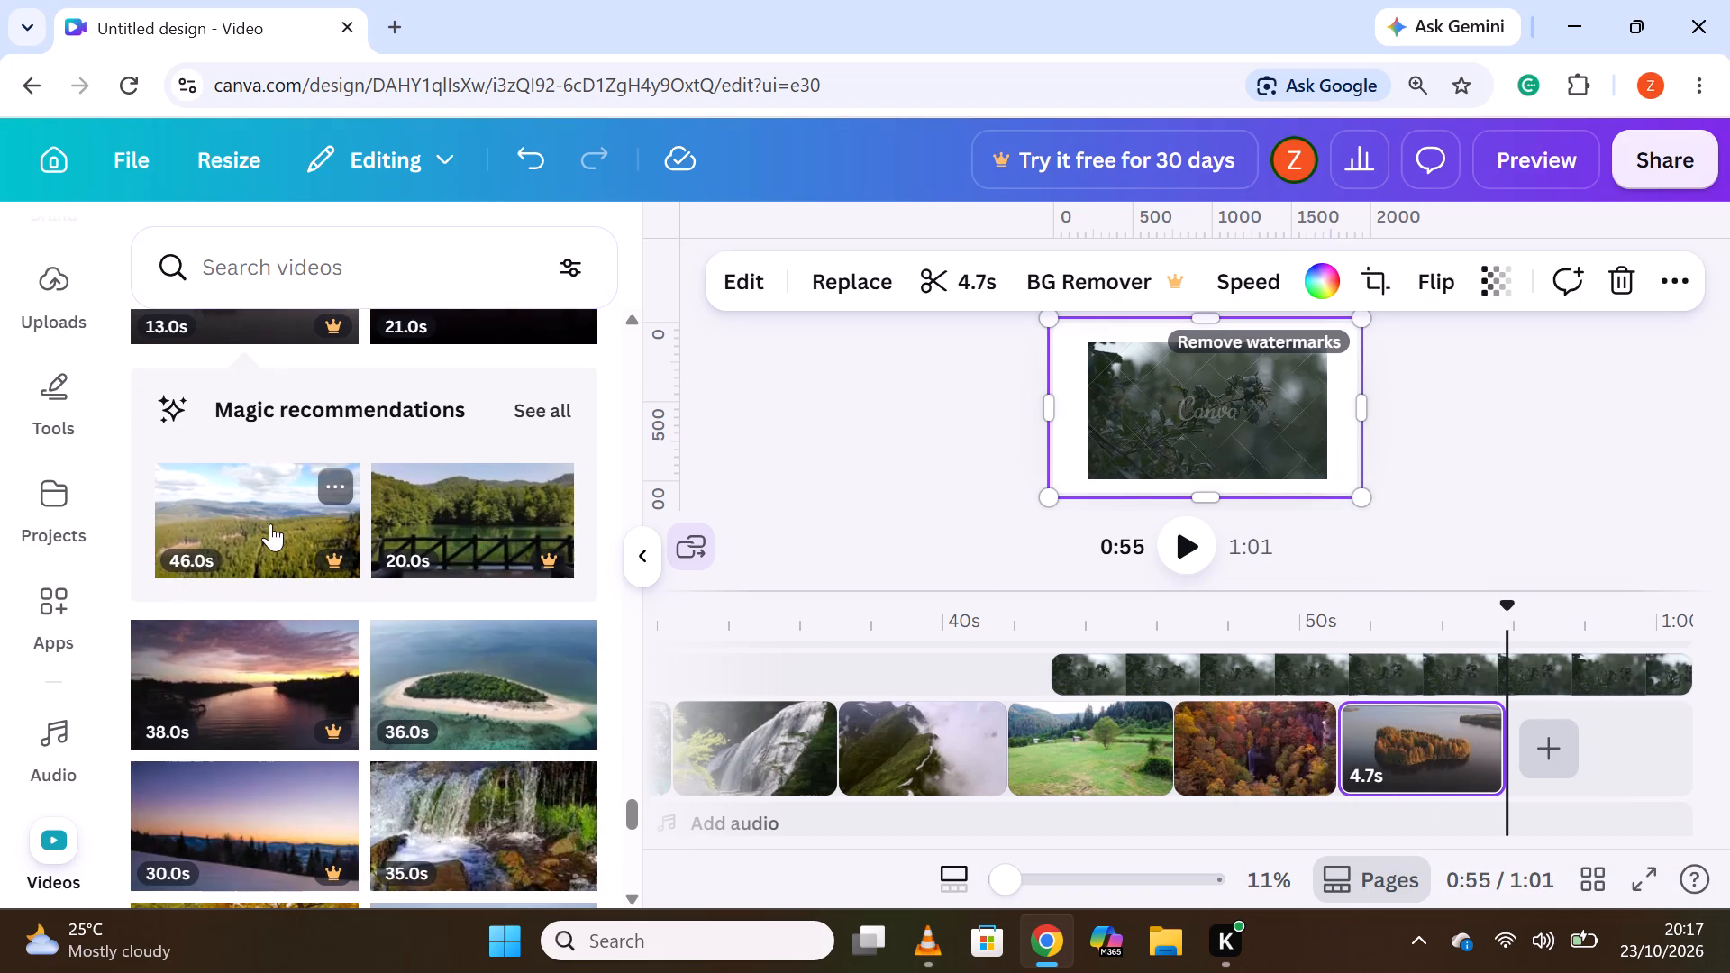
scroll(254, 528, "down", 2)
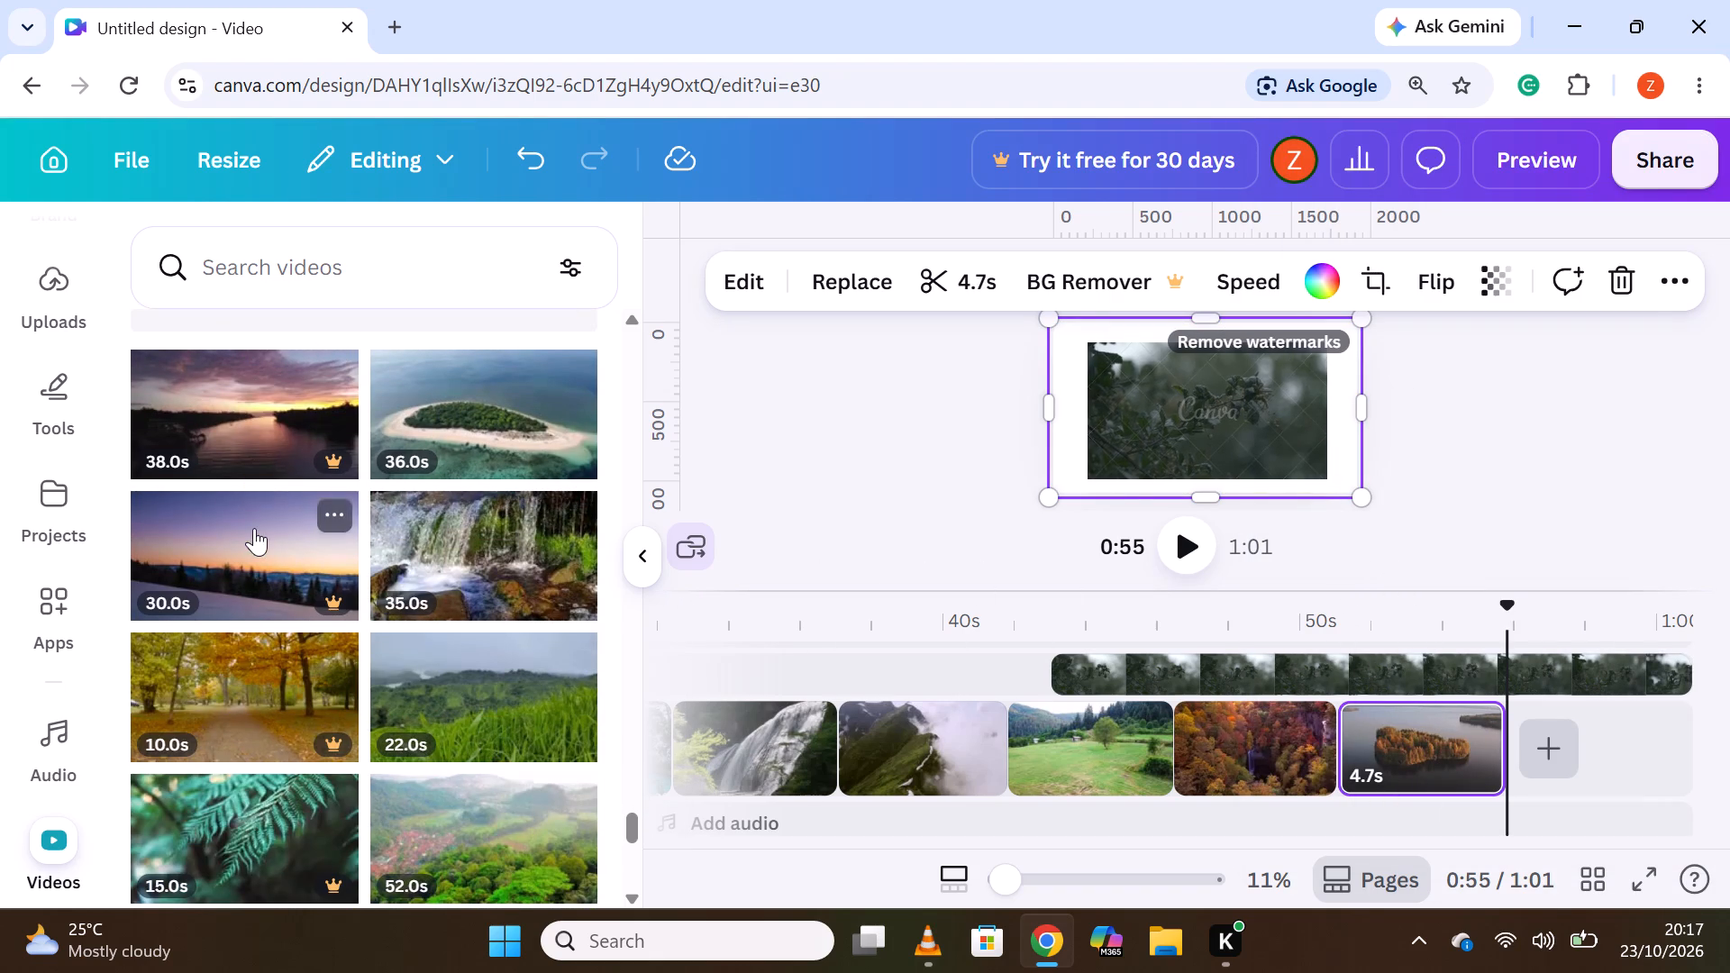
scroll(323, 681, "down", 1)
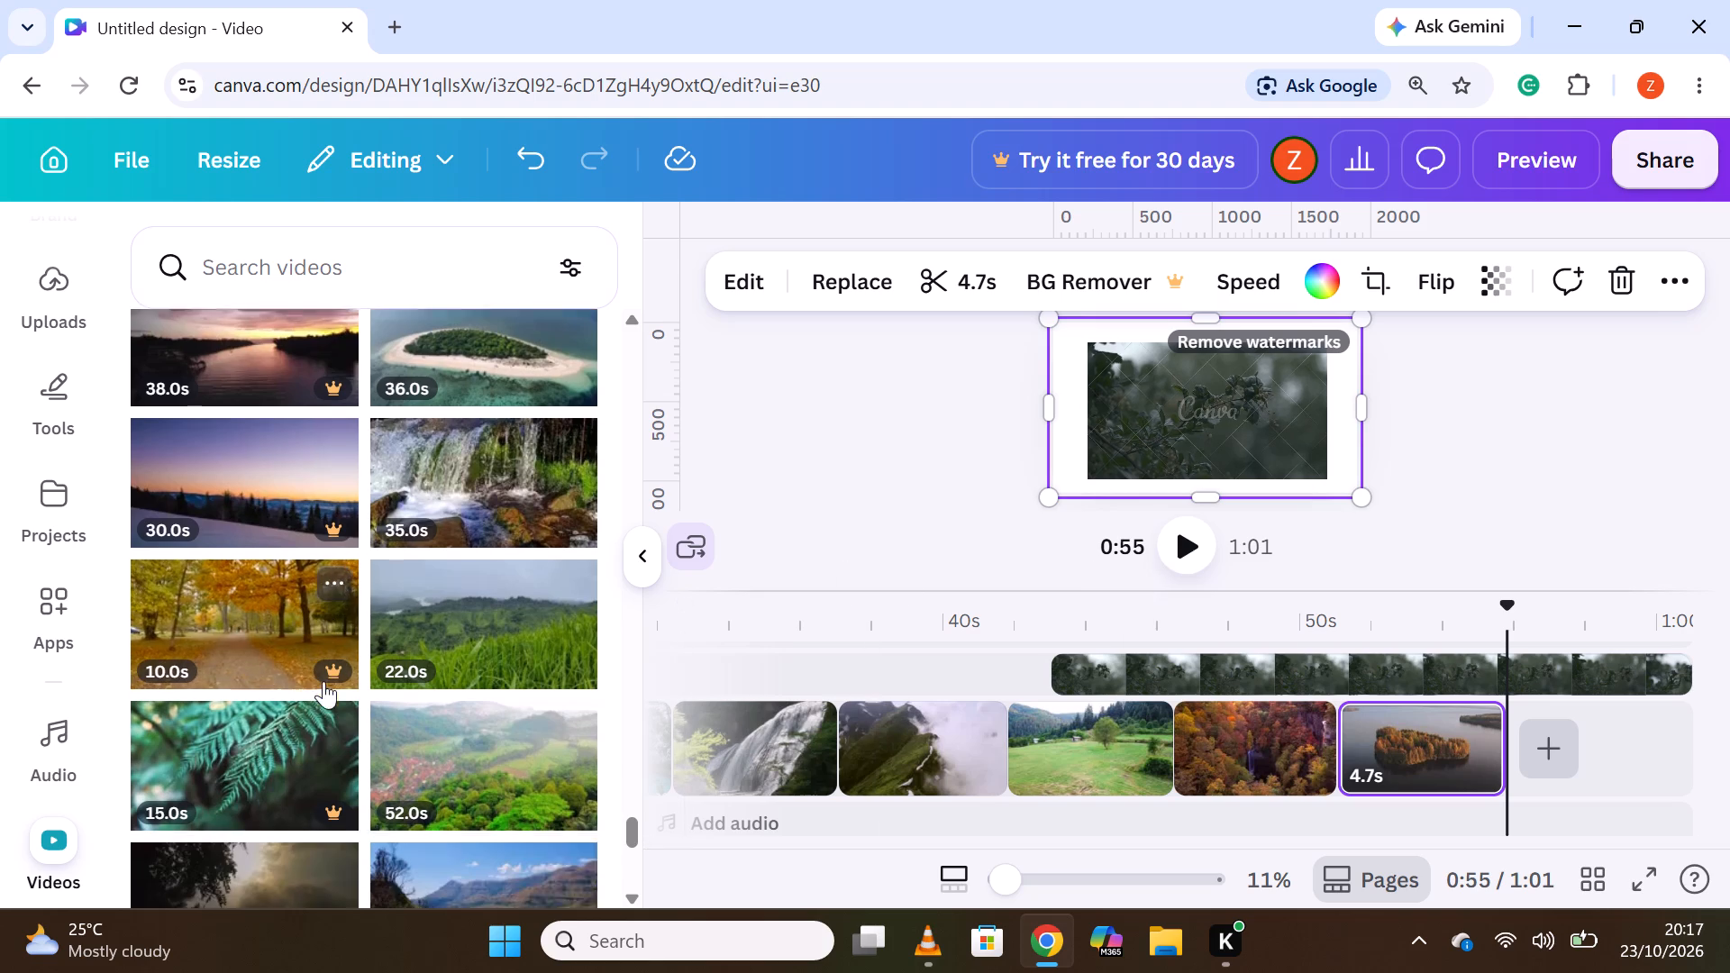
scroll(242, 592, "down", 1)
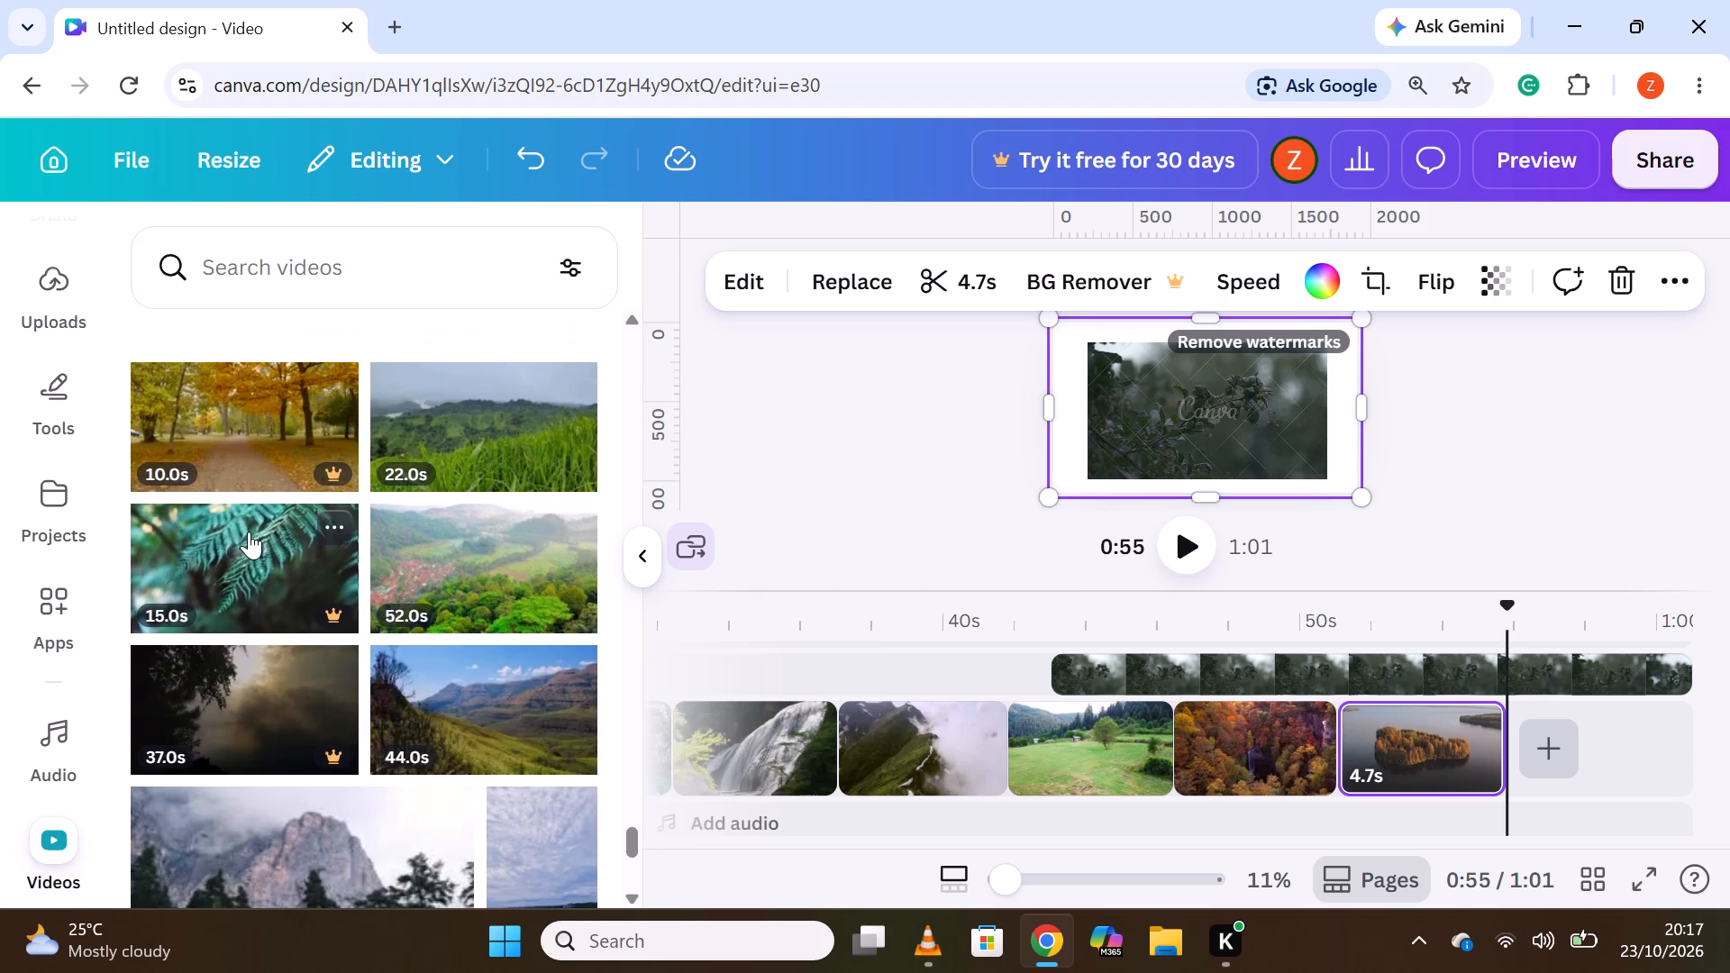
left_click(291, 577)
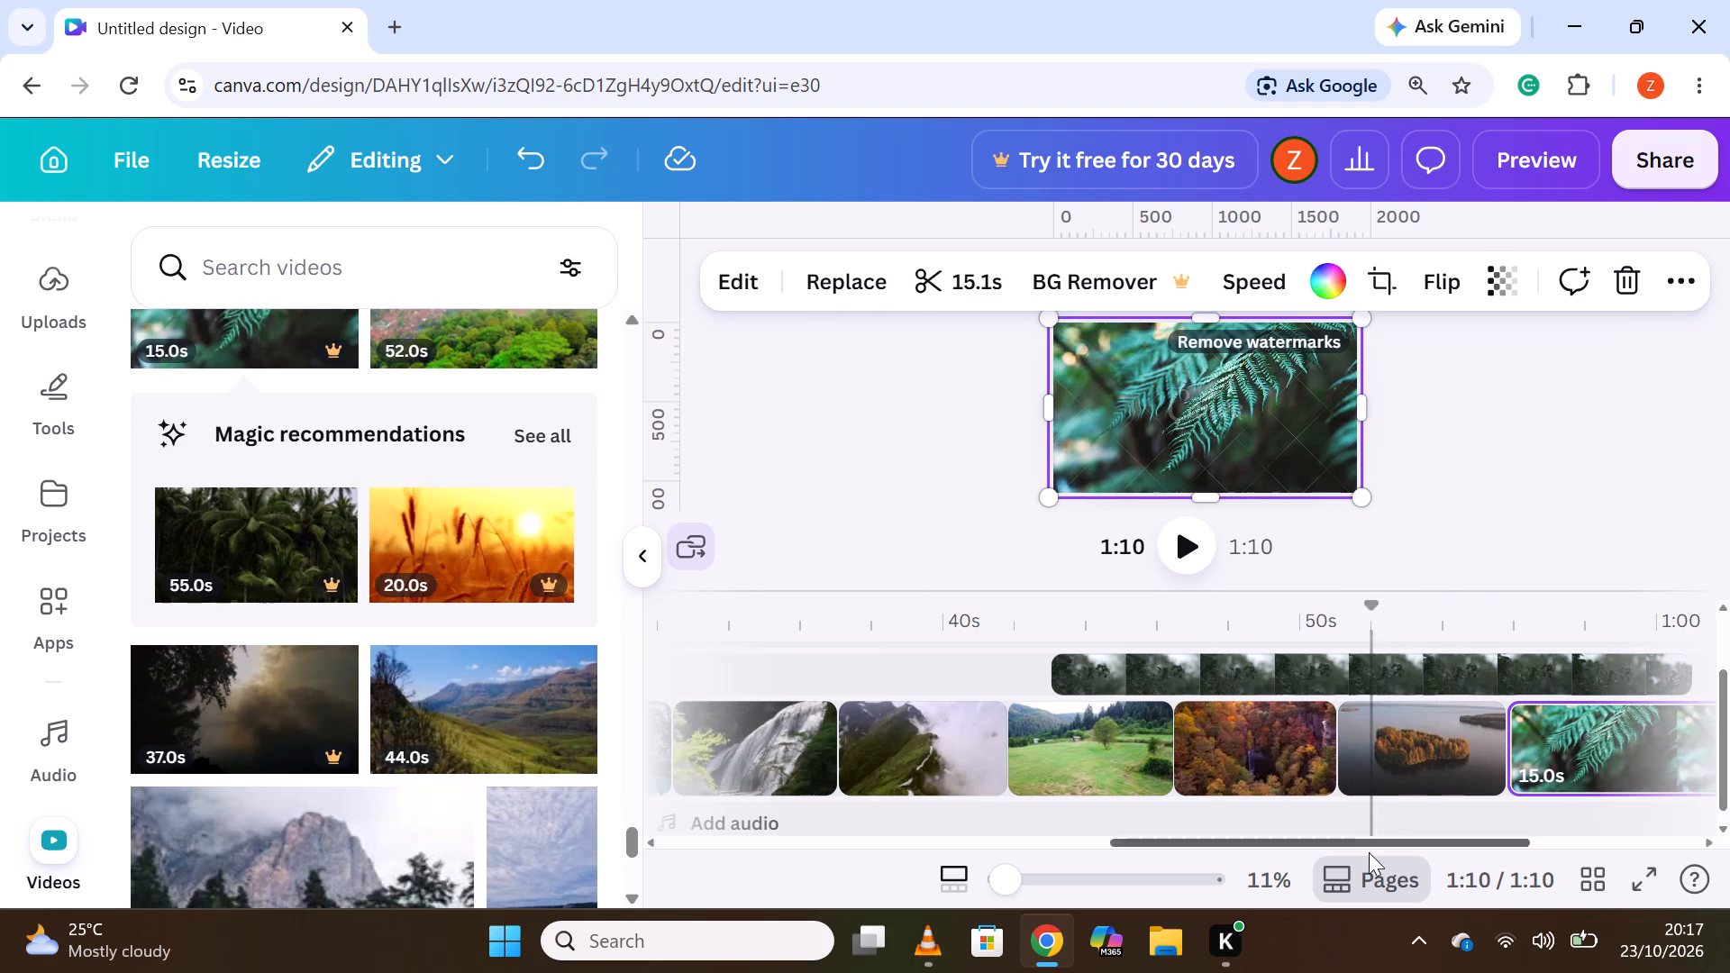
Split the green fern clip at about 1:00.5 and delete its second part.
left_click_drag(1362, 841, 1395, 831)
left_click_drag(1397, 831, 1423, 829)
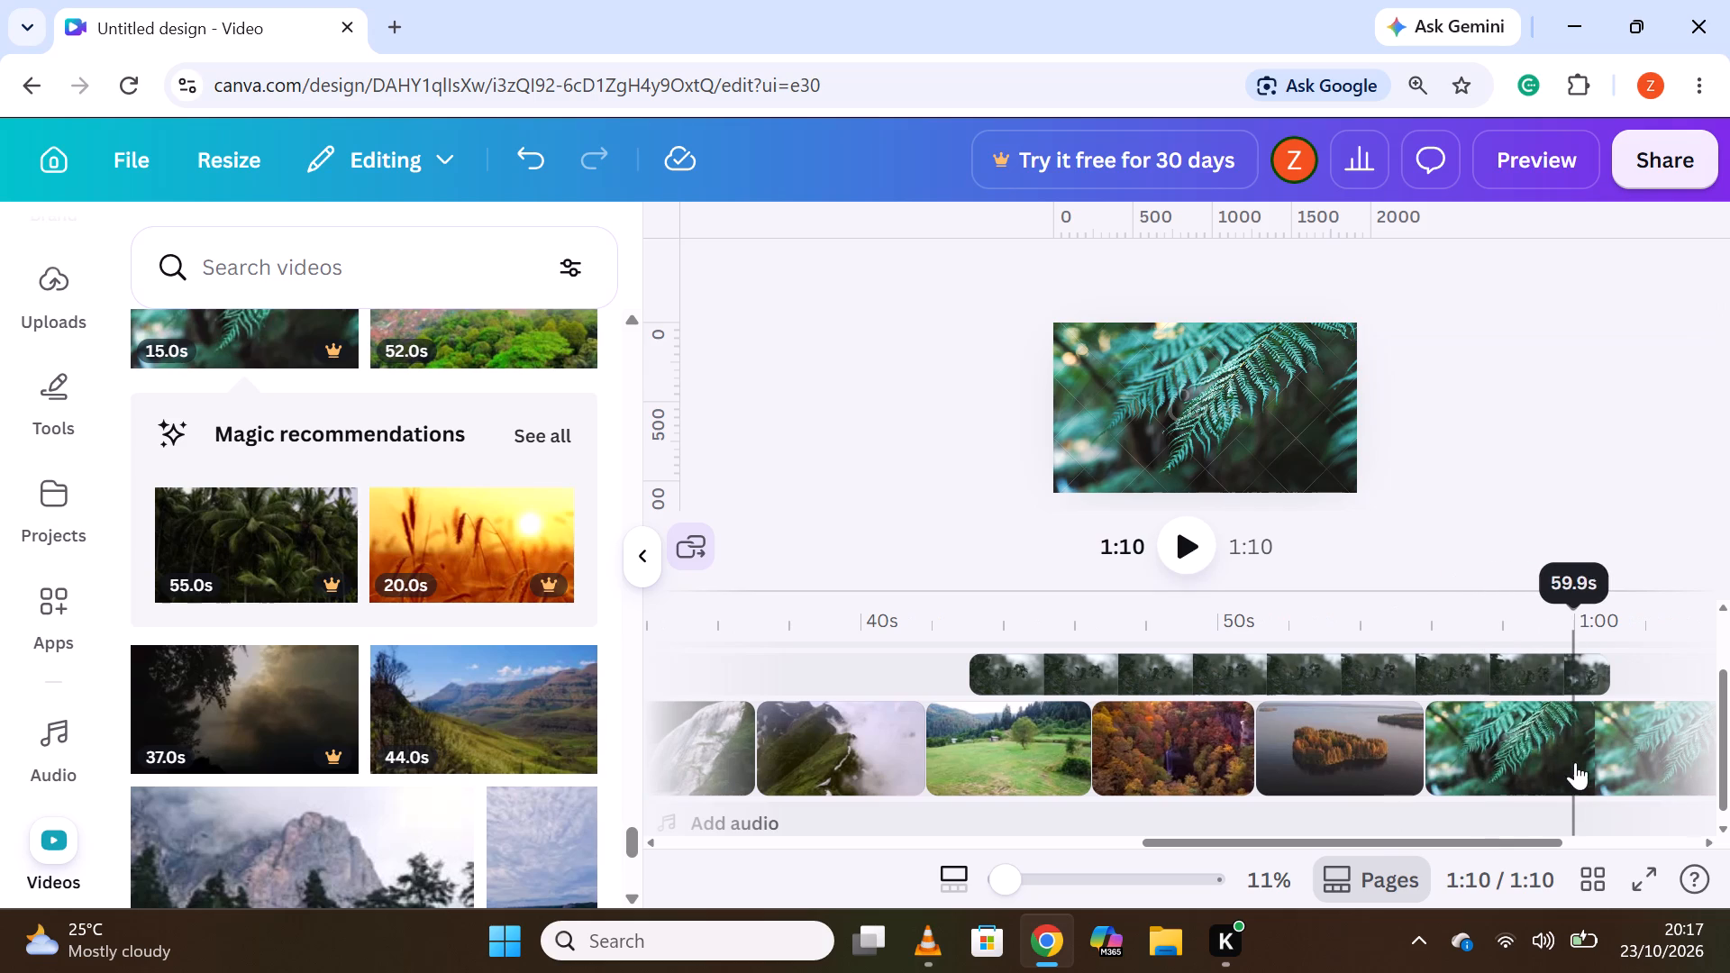
left_click(1593, 740)
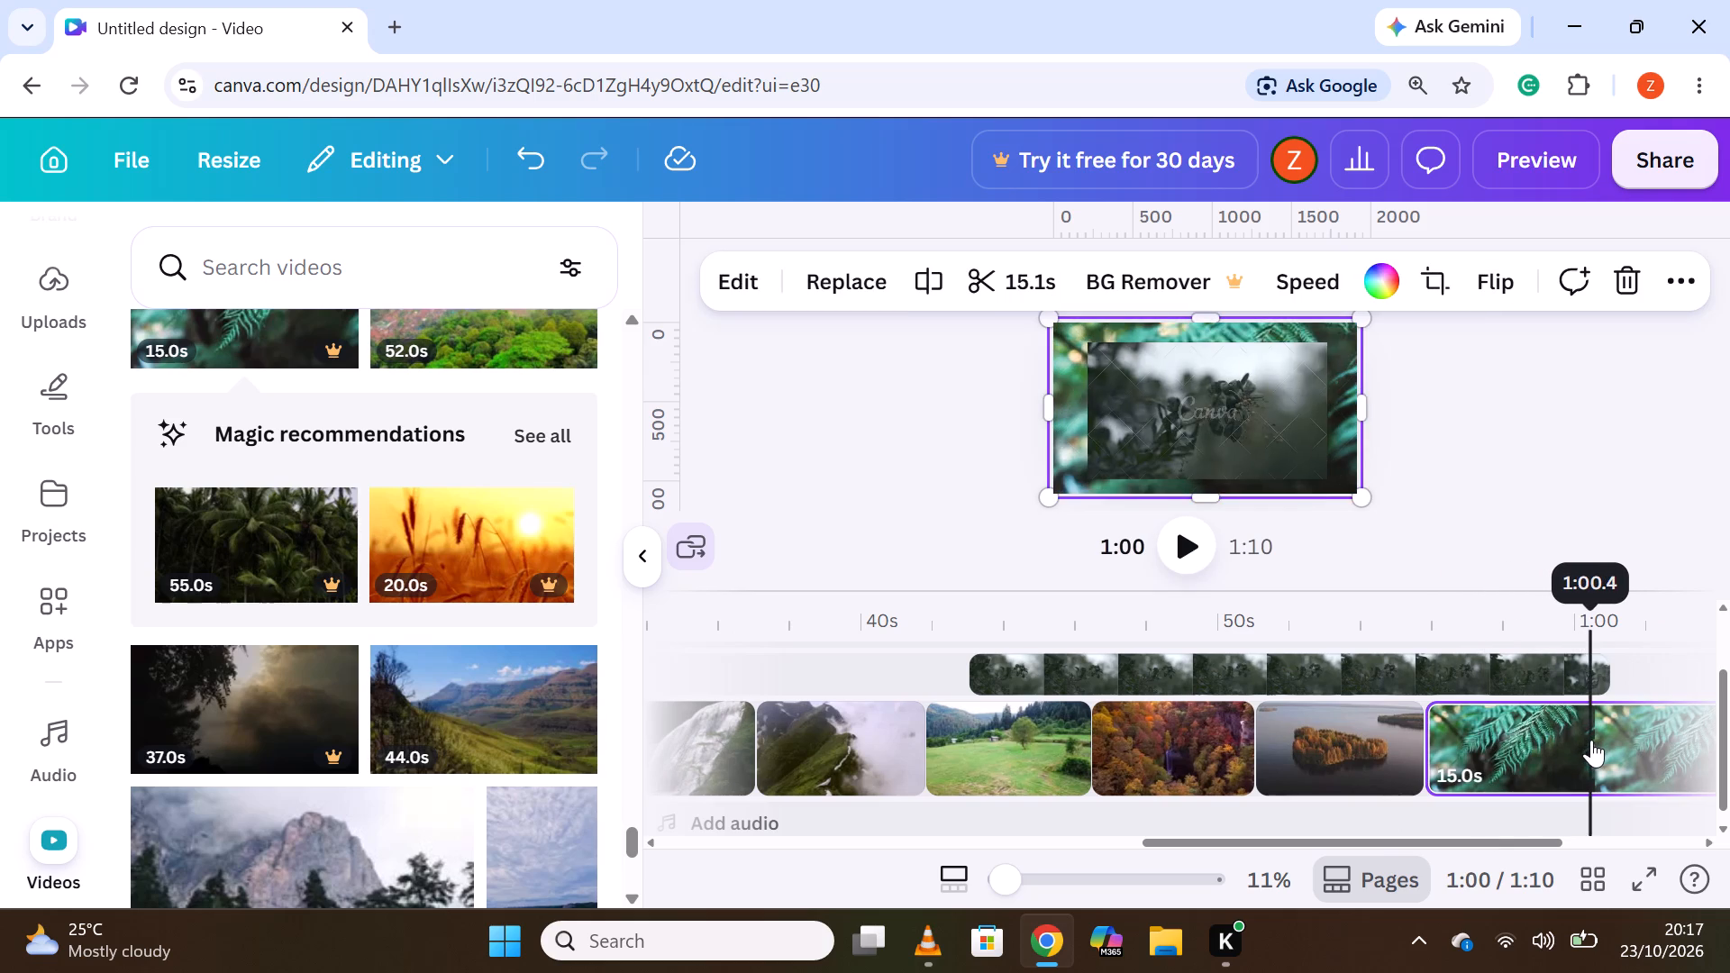
left_click(1598, 741)
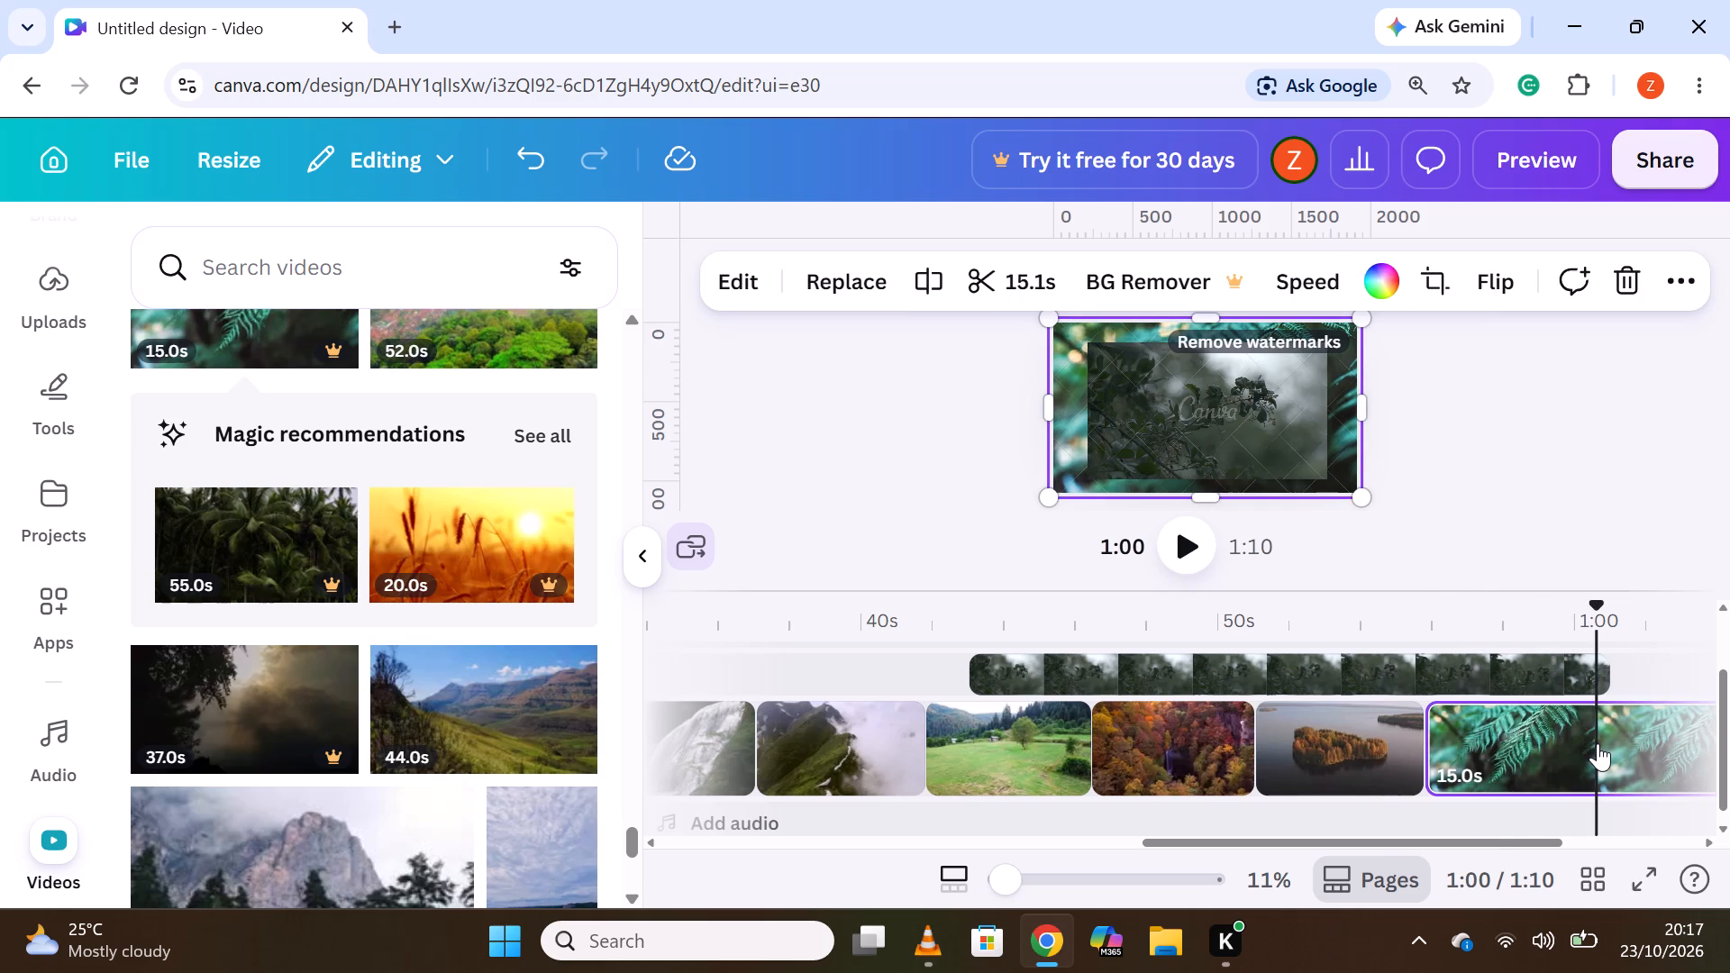
right_click(1598, 743)
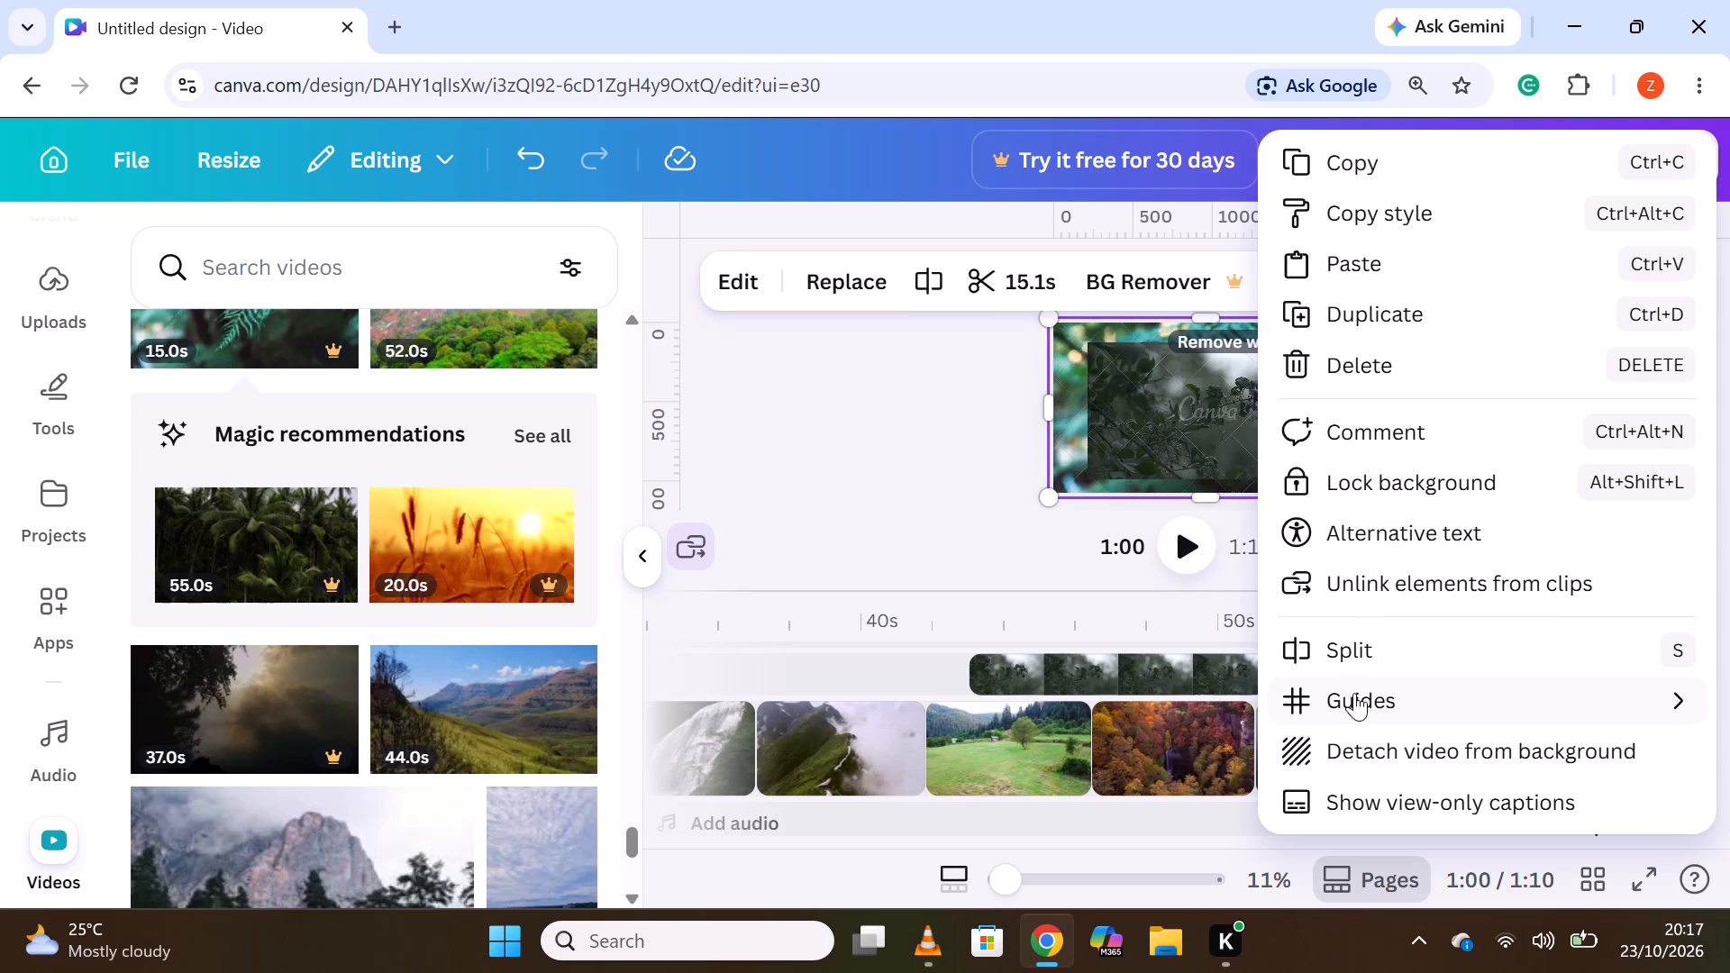
left_click(1351, 658)
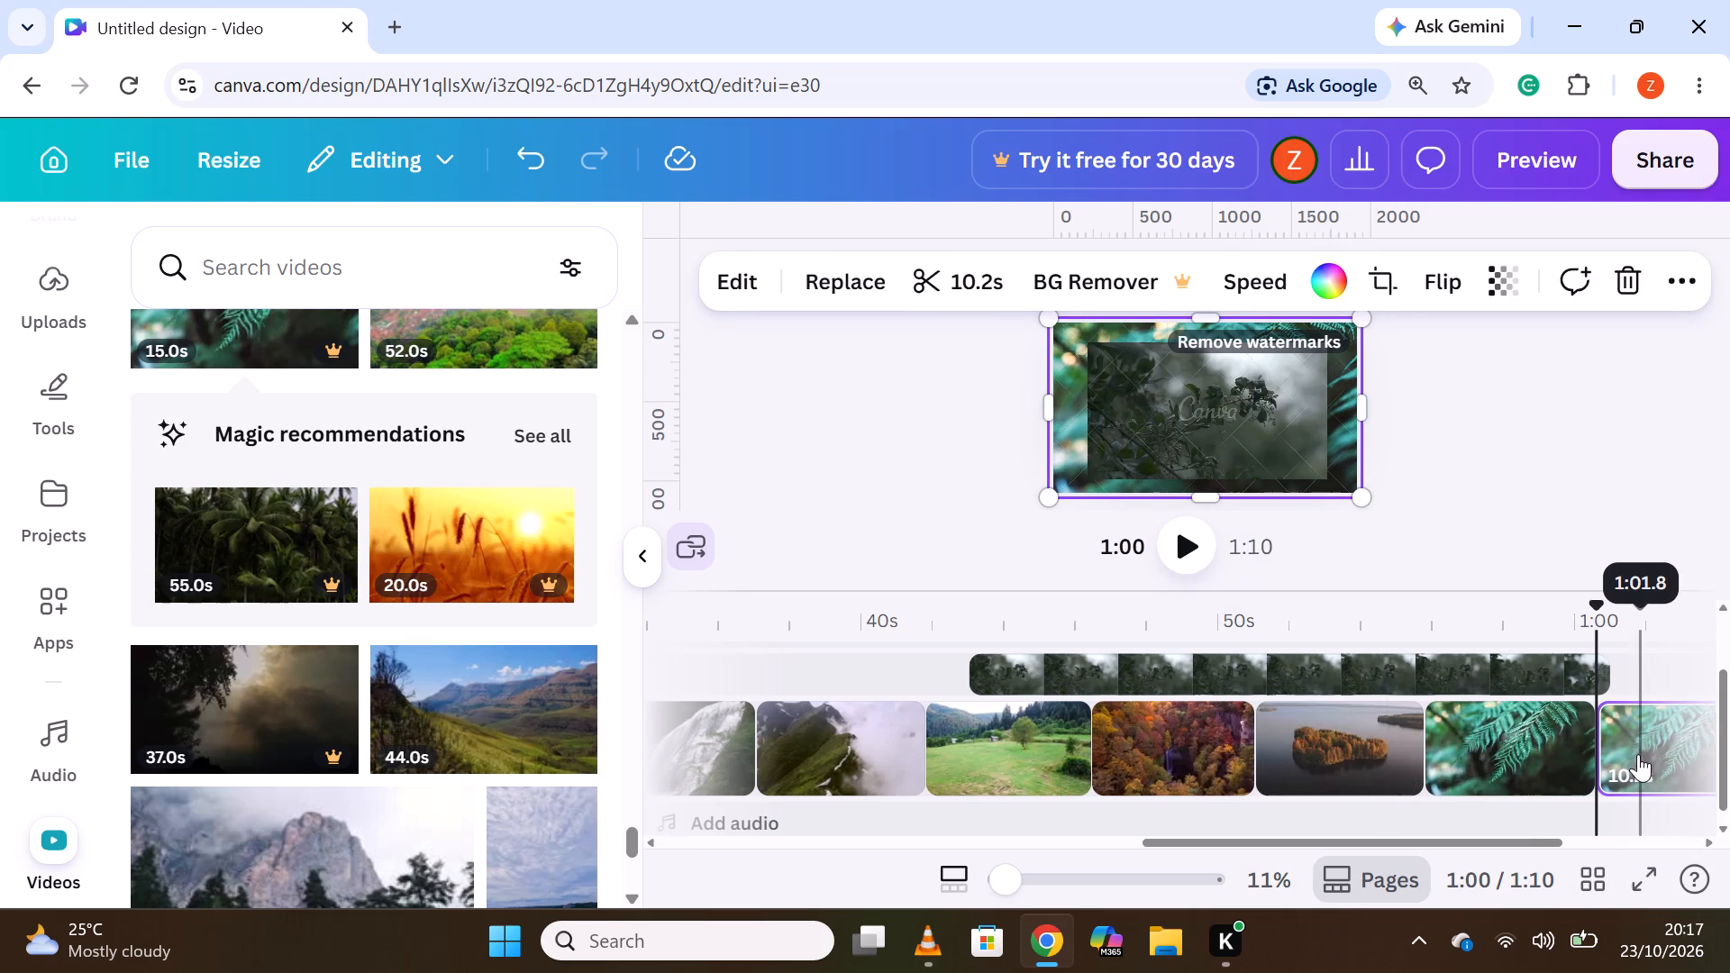
right_click(1638, 754)
left_click(1420, 377)
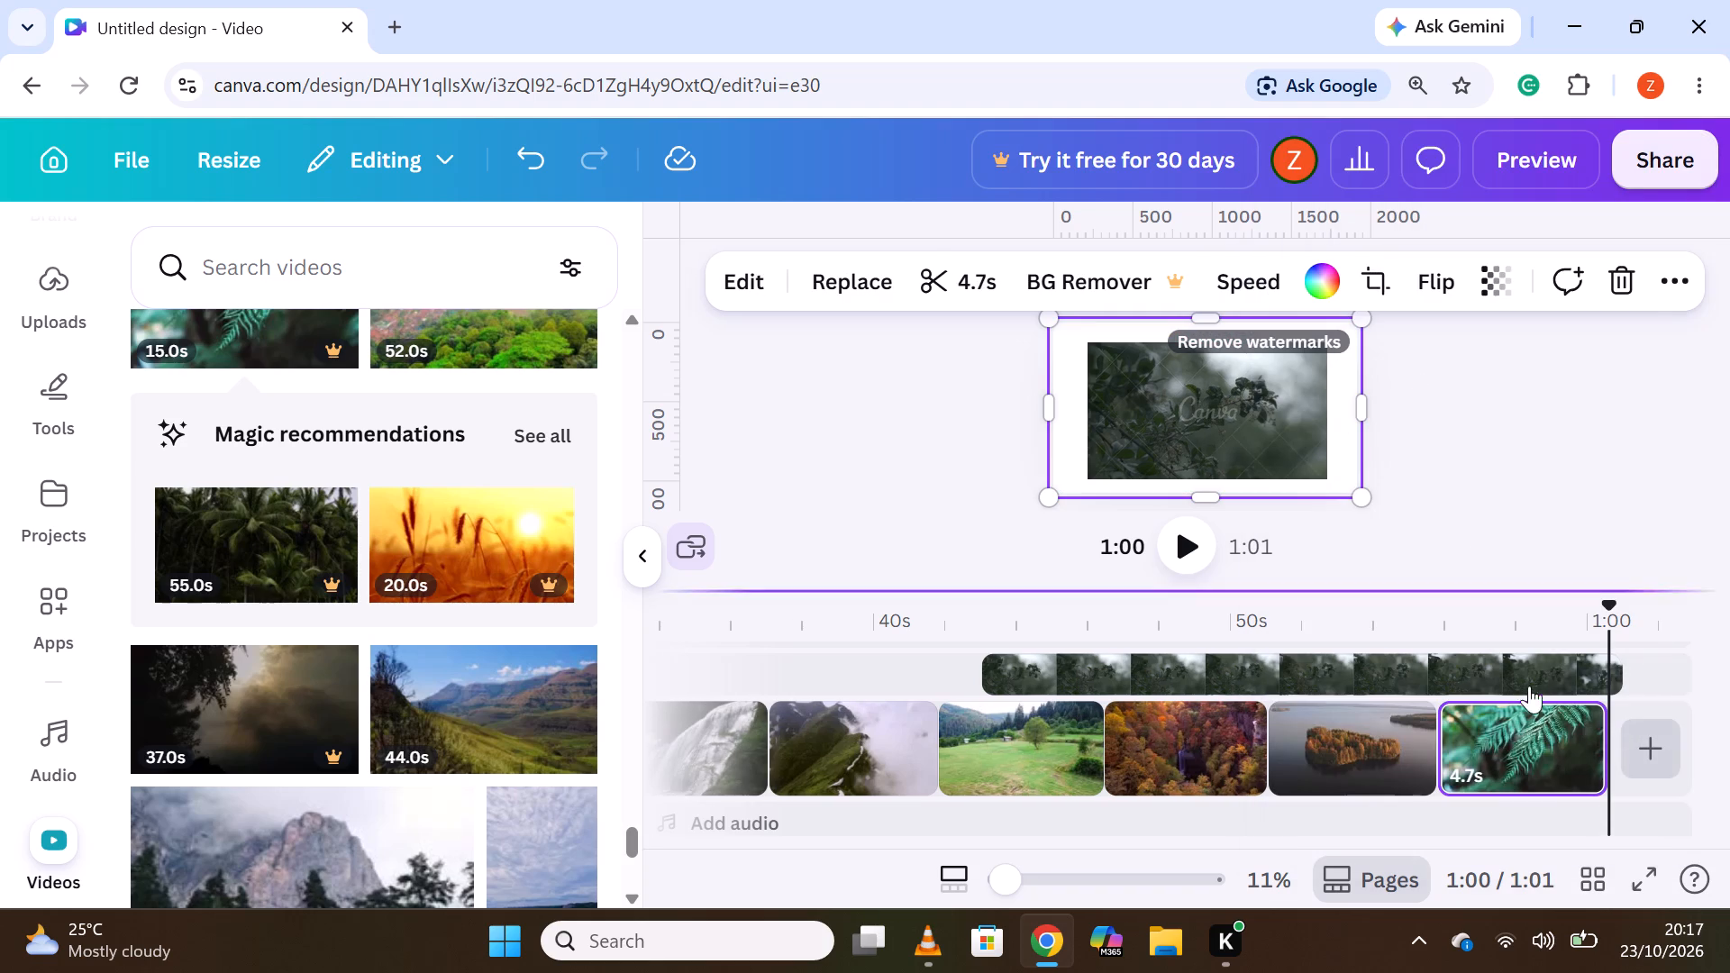
Insert the 22.0s aerial clip of waves on a sandy beach directly after the fern clip.
scroll(376, 555, "down", 1)
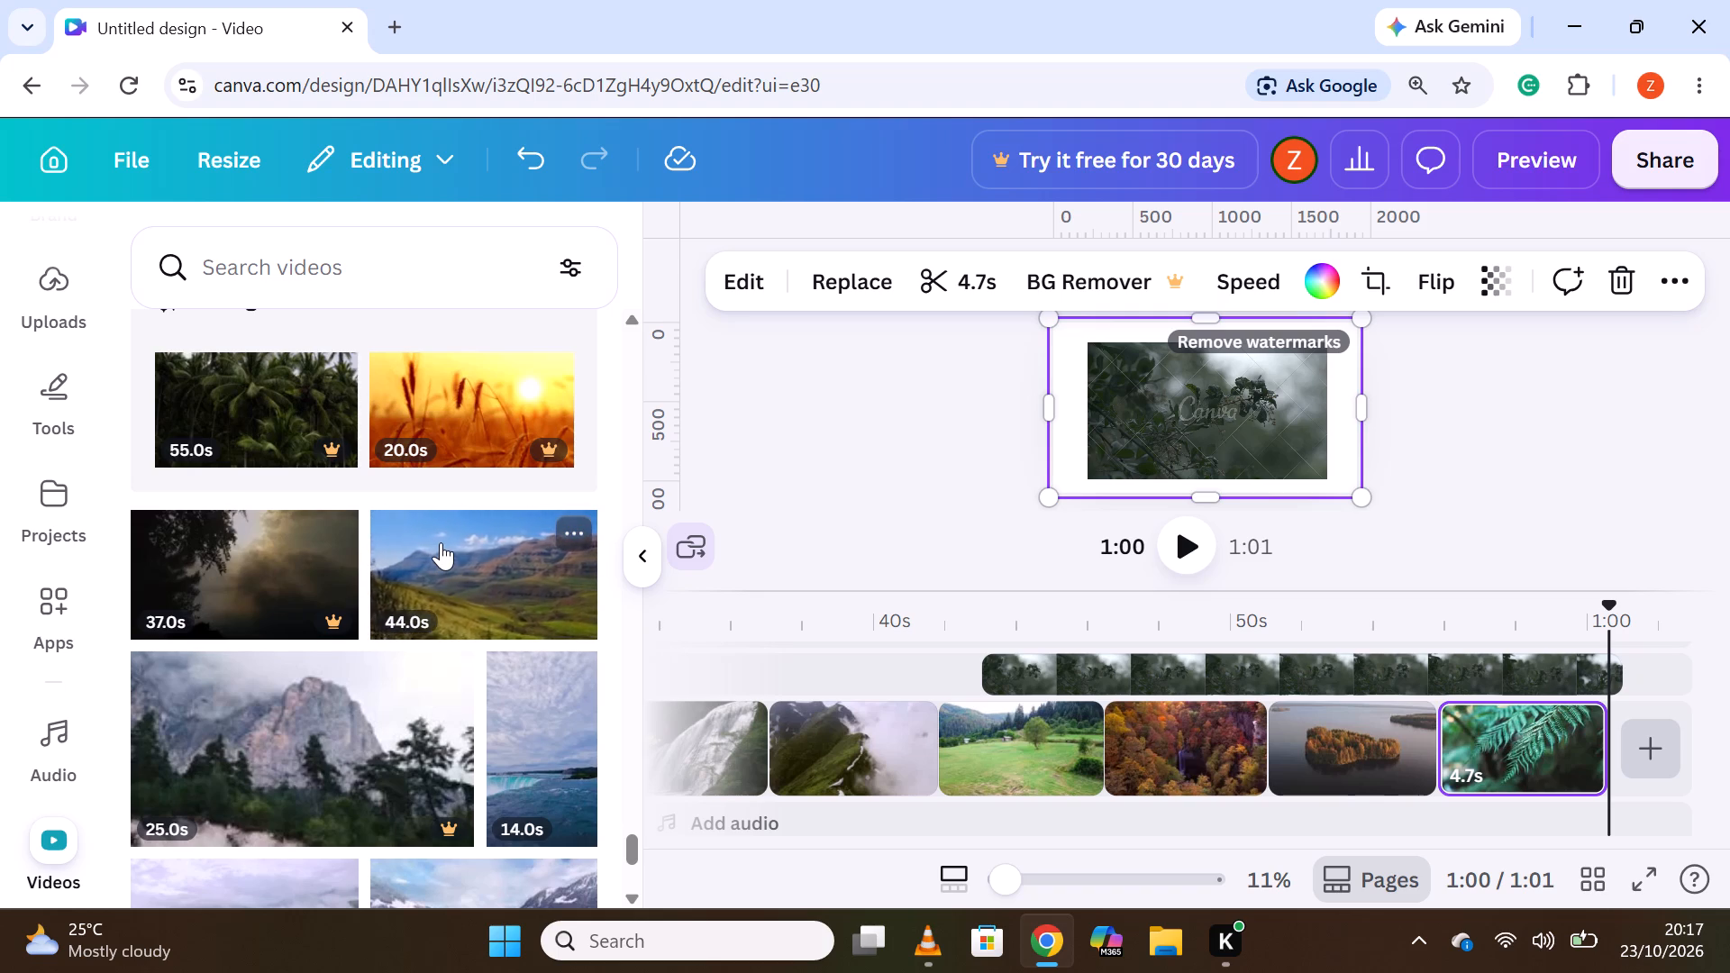
scroll(441, 542, "down", 1)
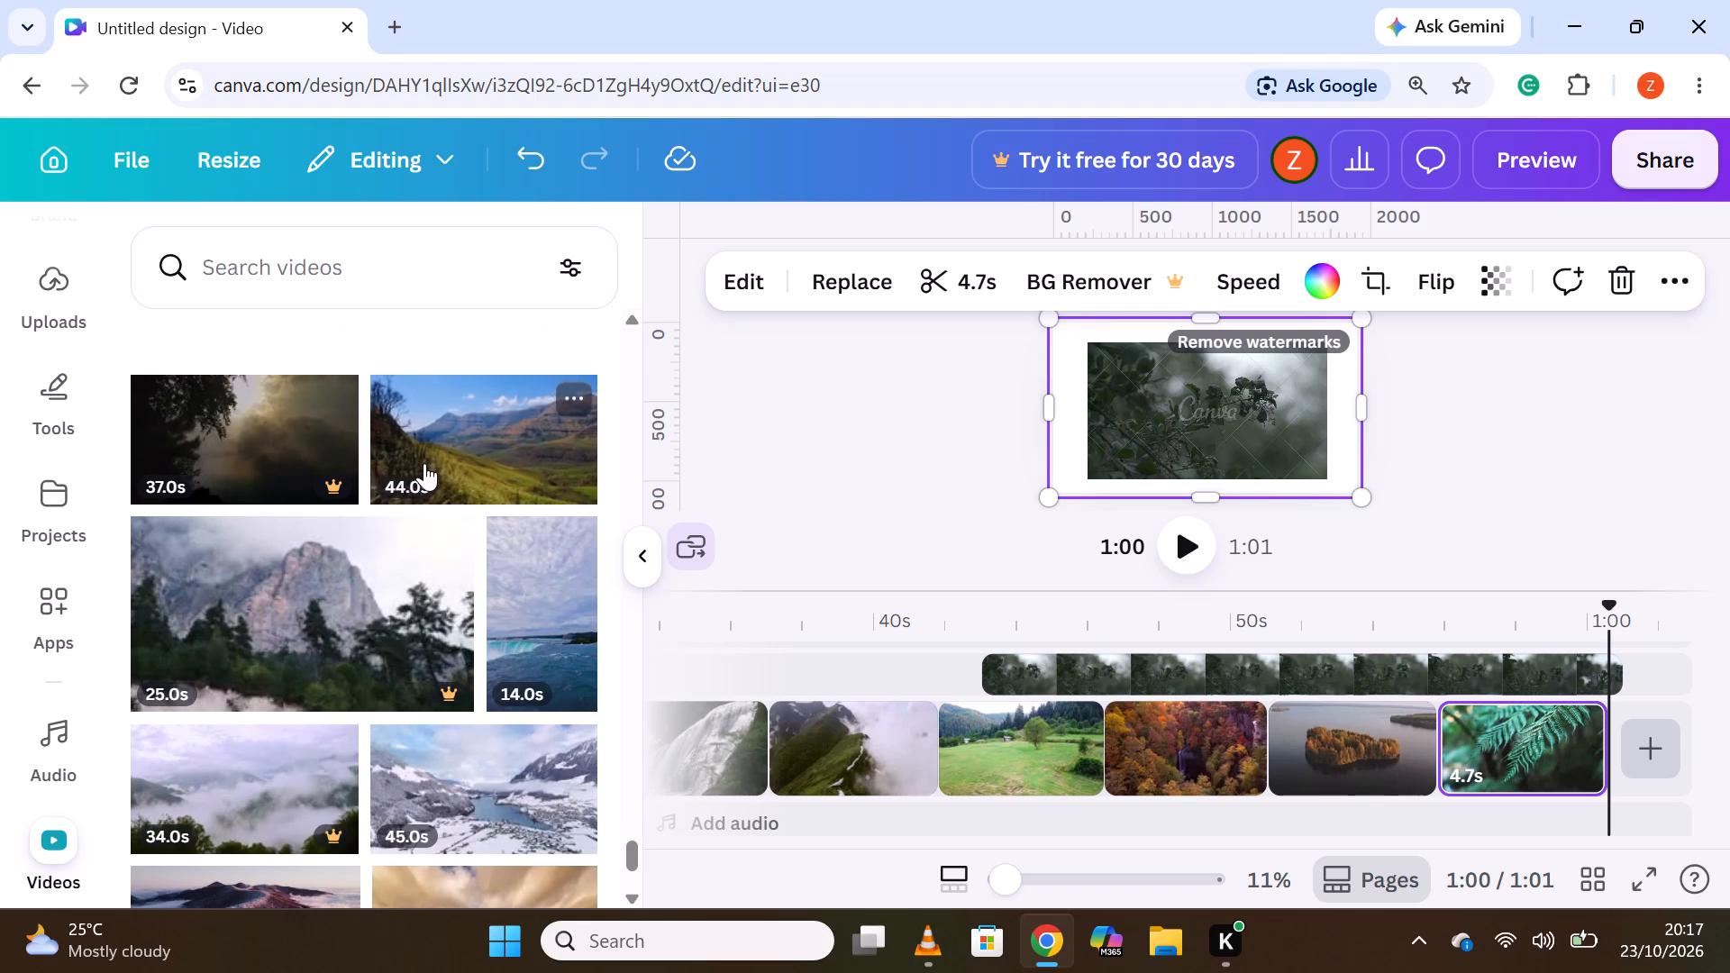
scroll(424, 463, "down", 1)
scroll(424, 463, "up", 1)
scroll(424, 463, "down", 4)
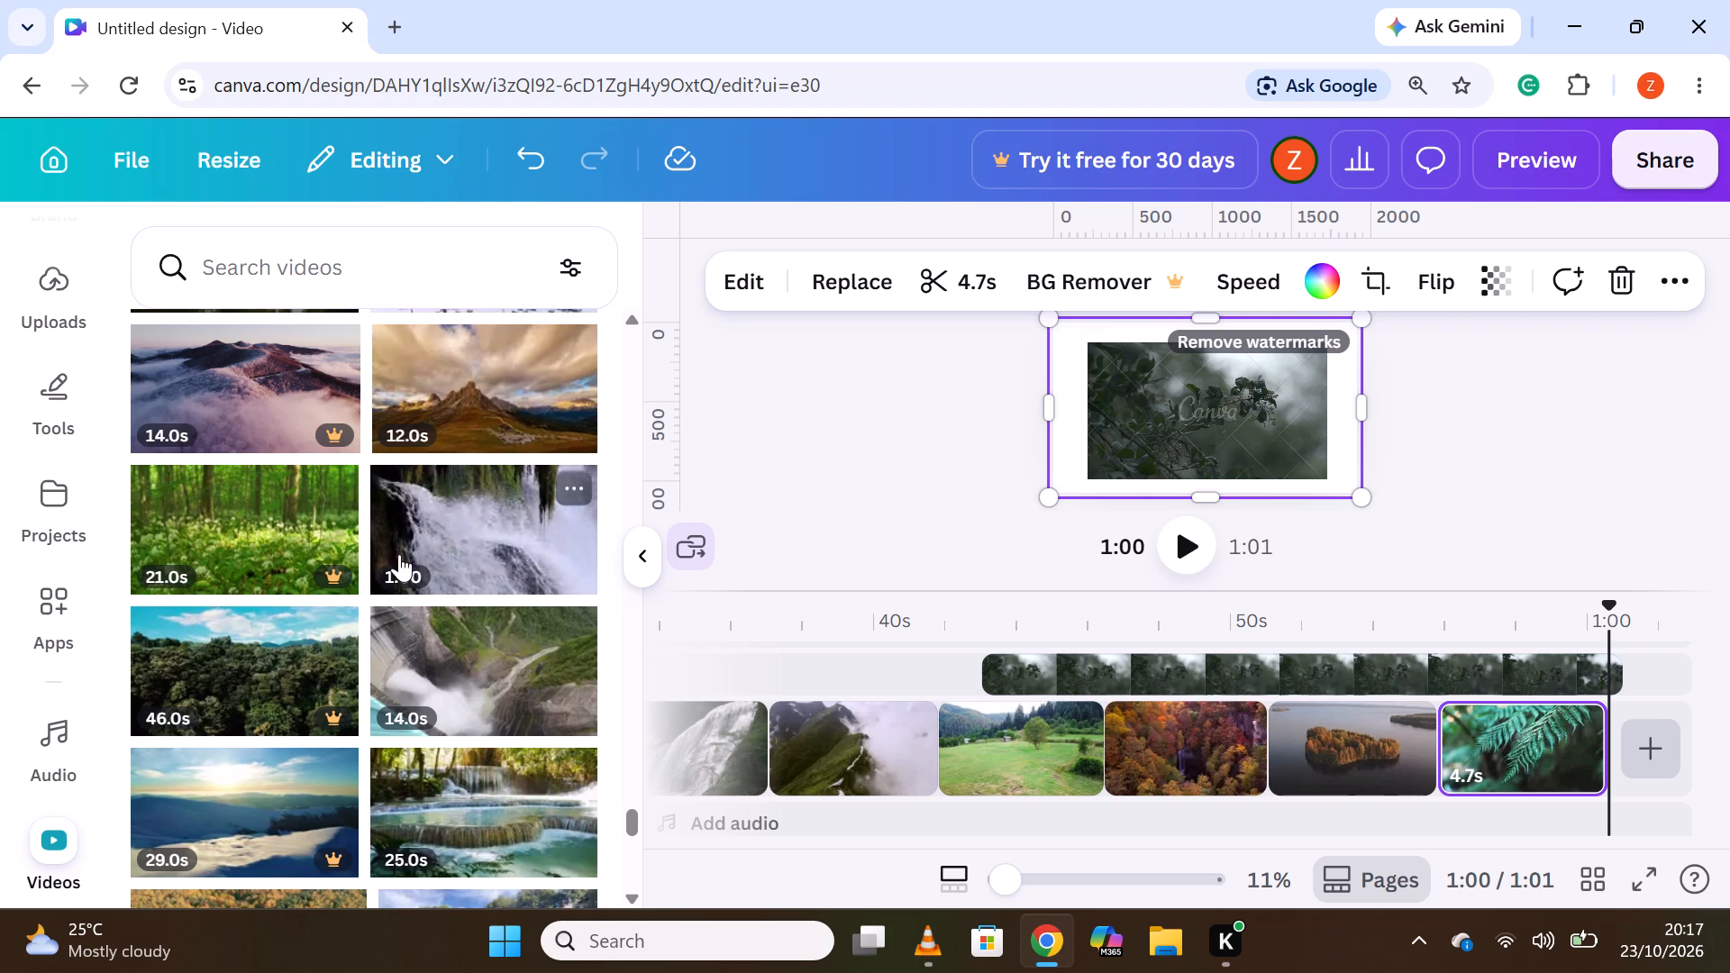
scroll(399, 554, "down", 2)
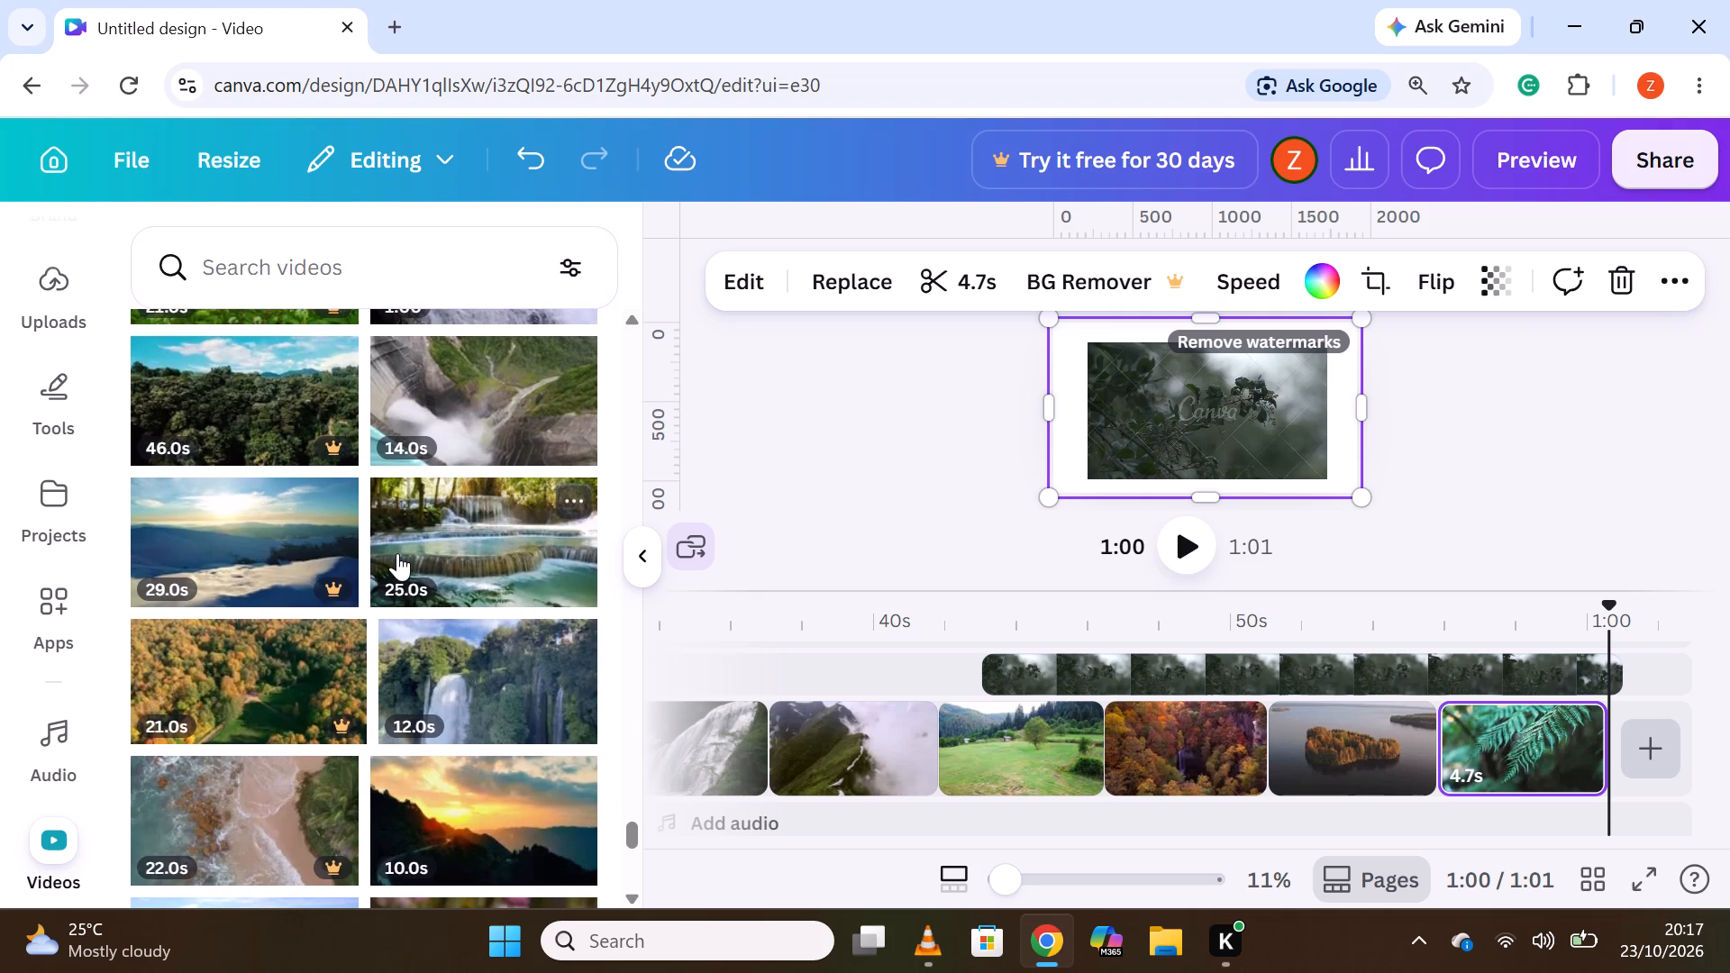
scroll(397, 553, "down", 2)
scroll(397, 543, "up", 1)
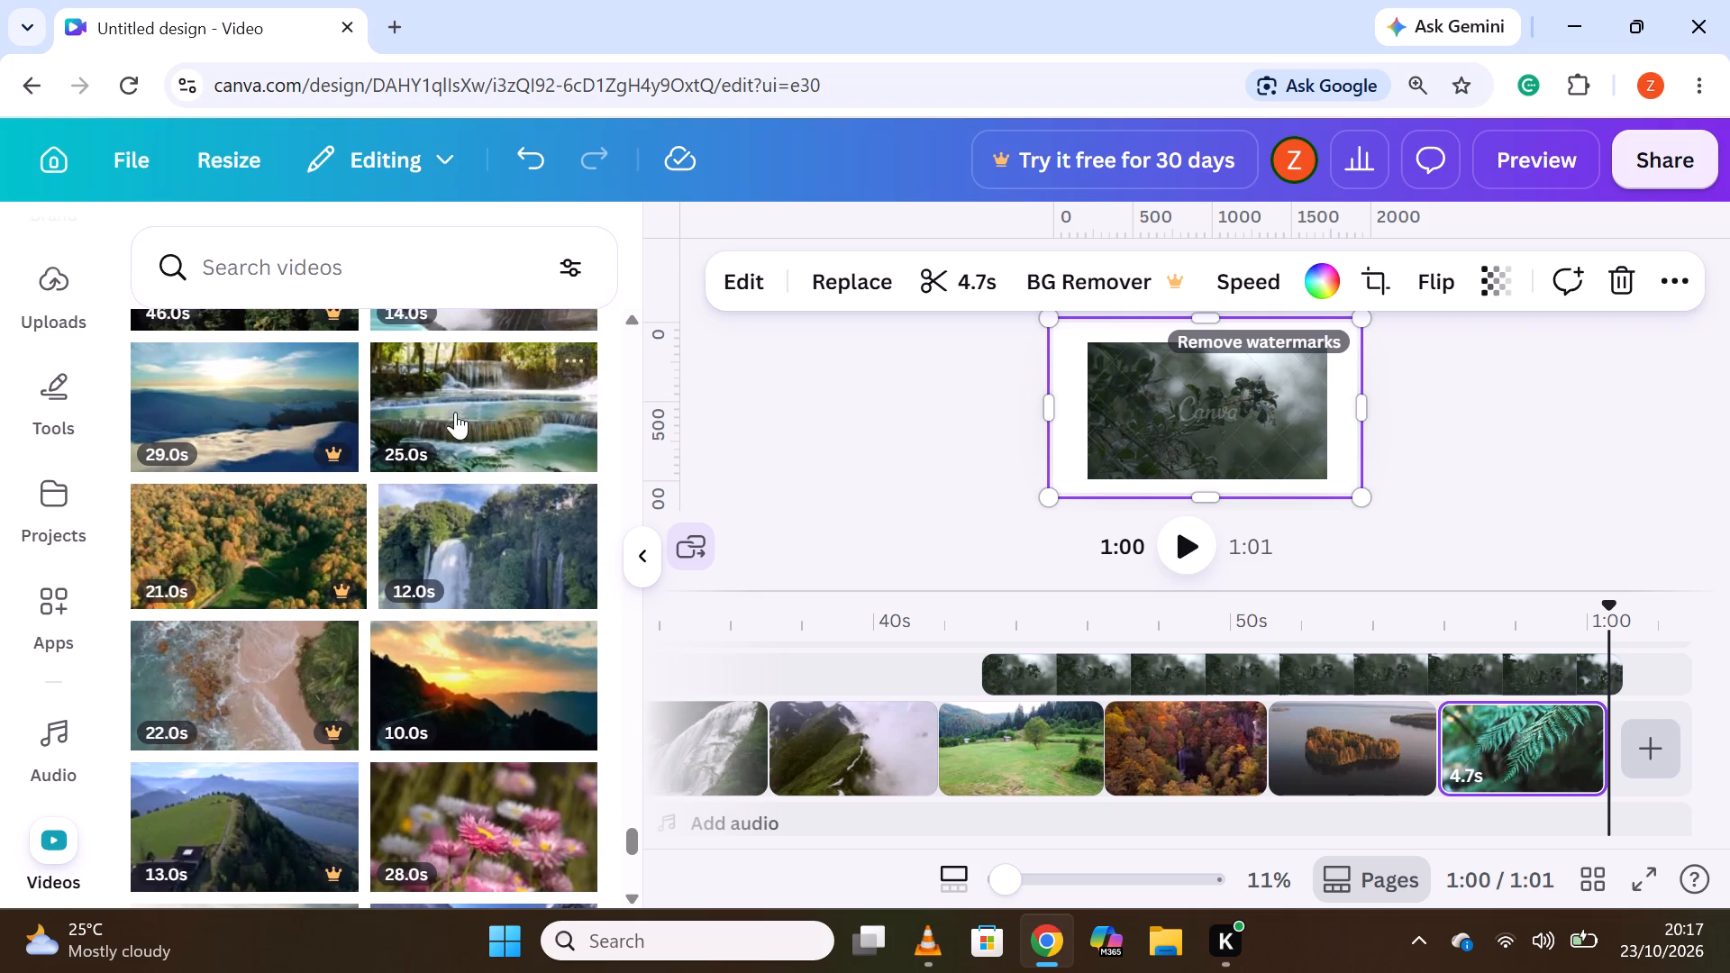
left_click(204, 672)
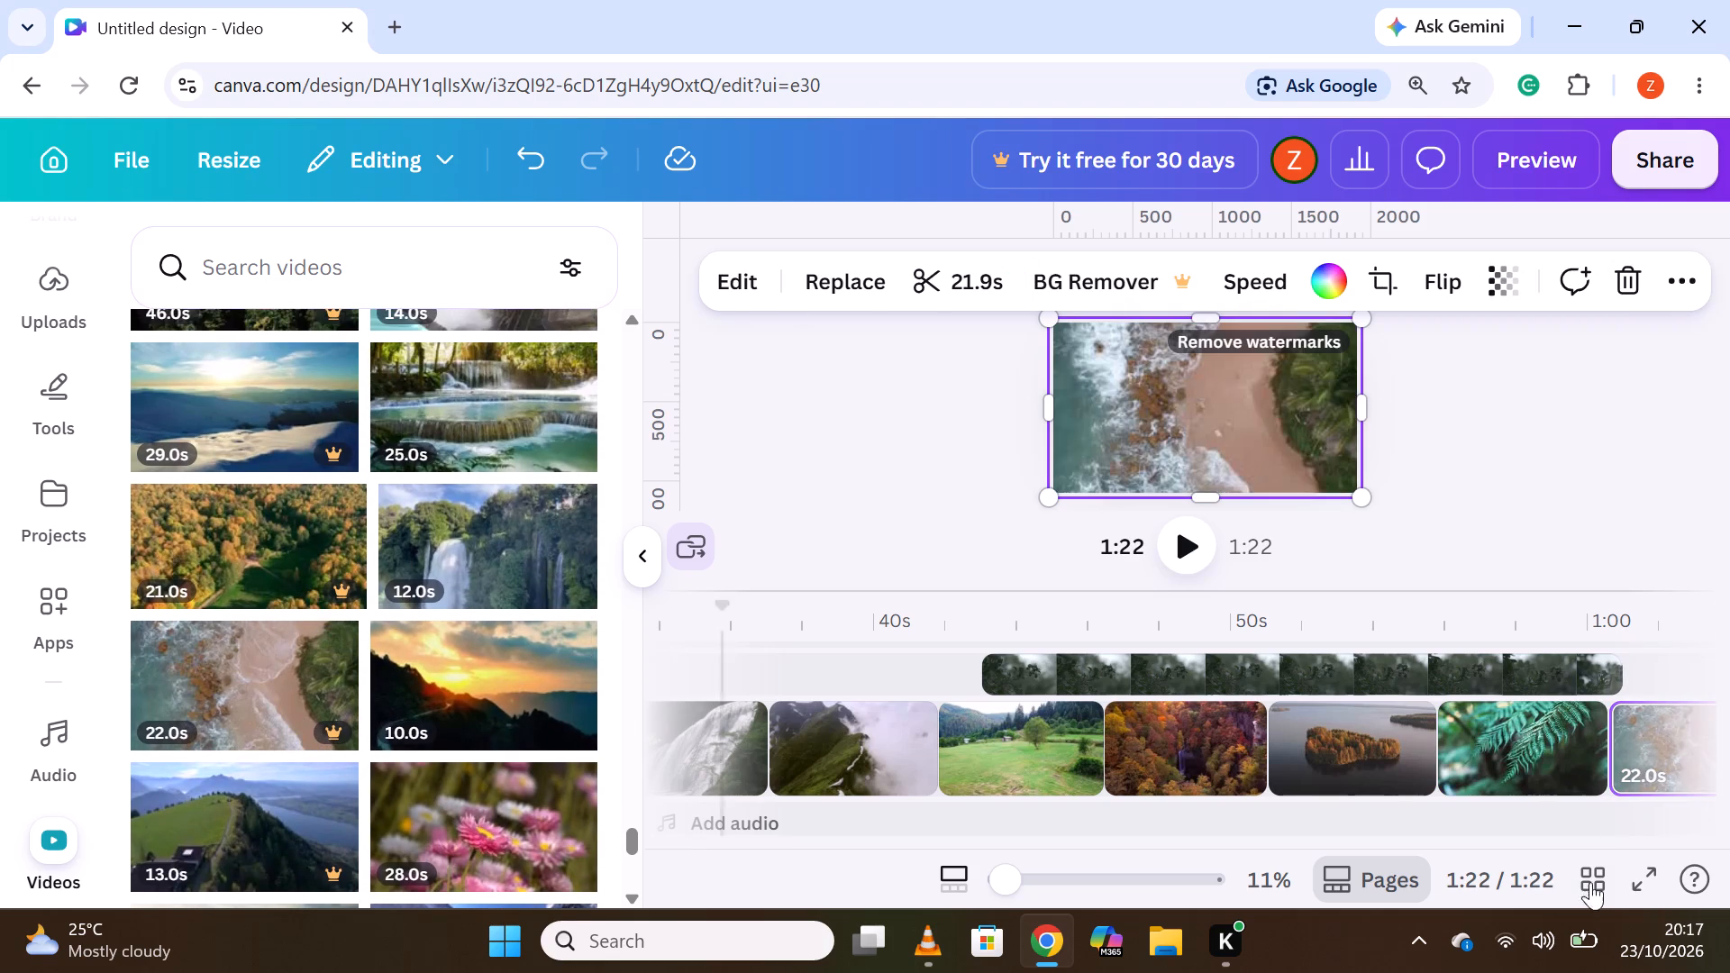
Split the aerial beach clip at about 1:05.3 and delete its second part.
left_click_drag(1265, 837, 1448, 821)
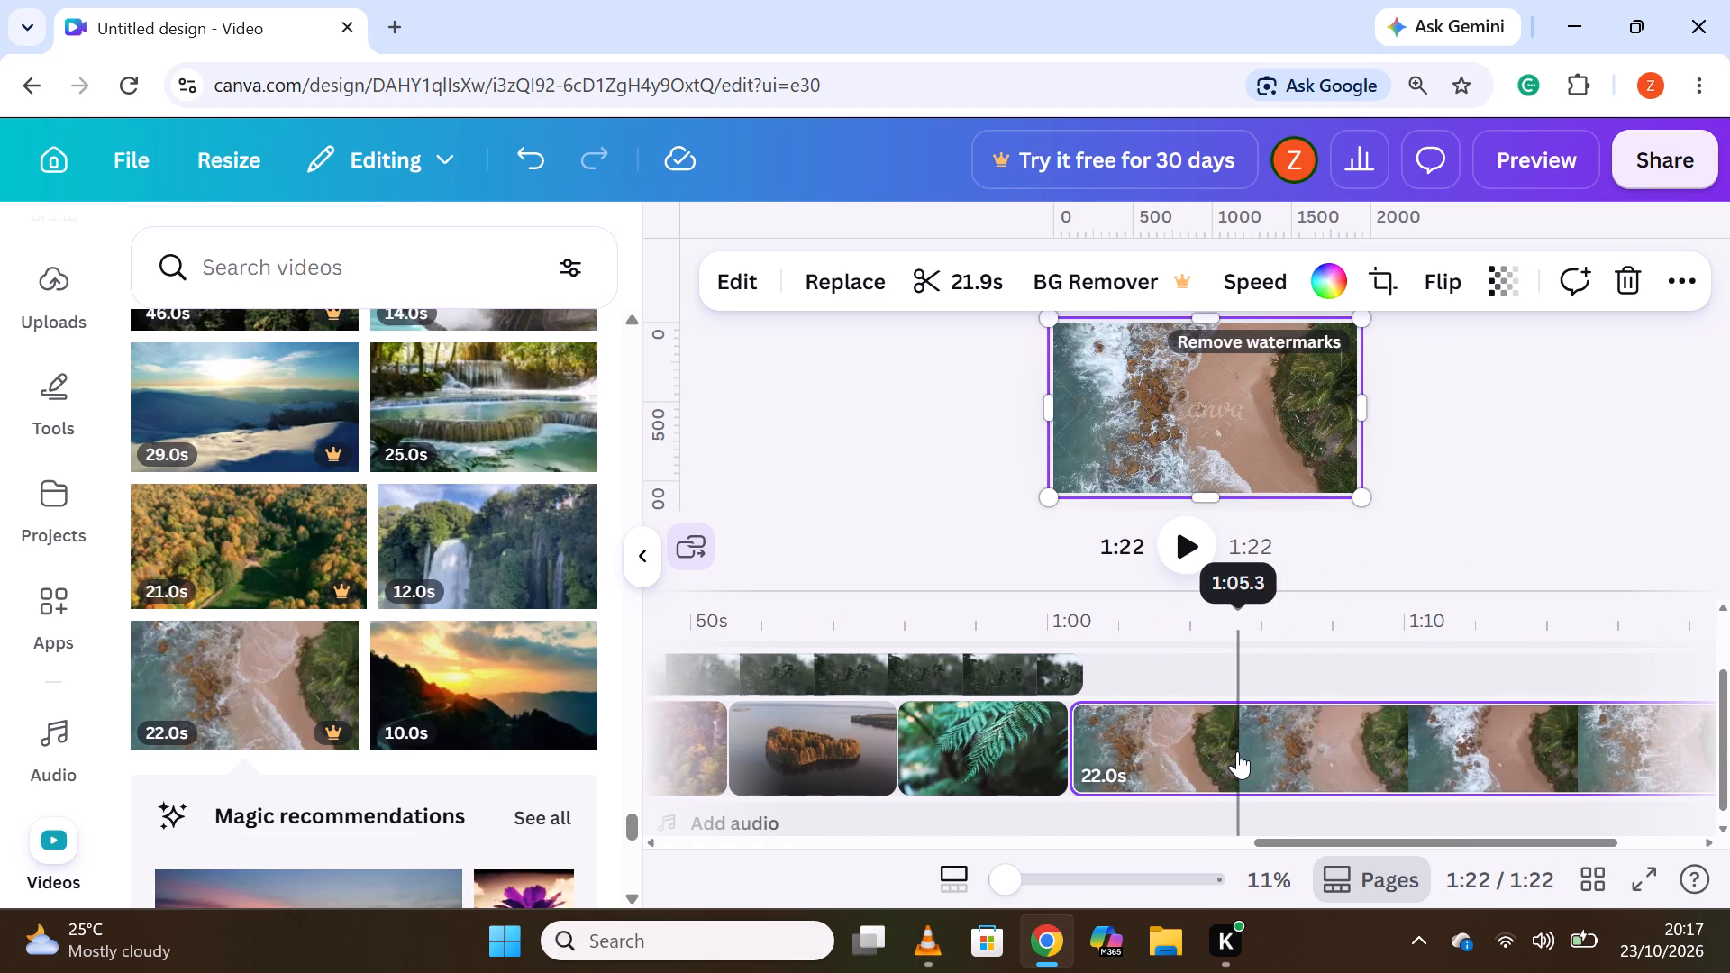
left_click(1240, 752)
right_click(1240, 752)
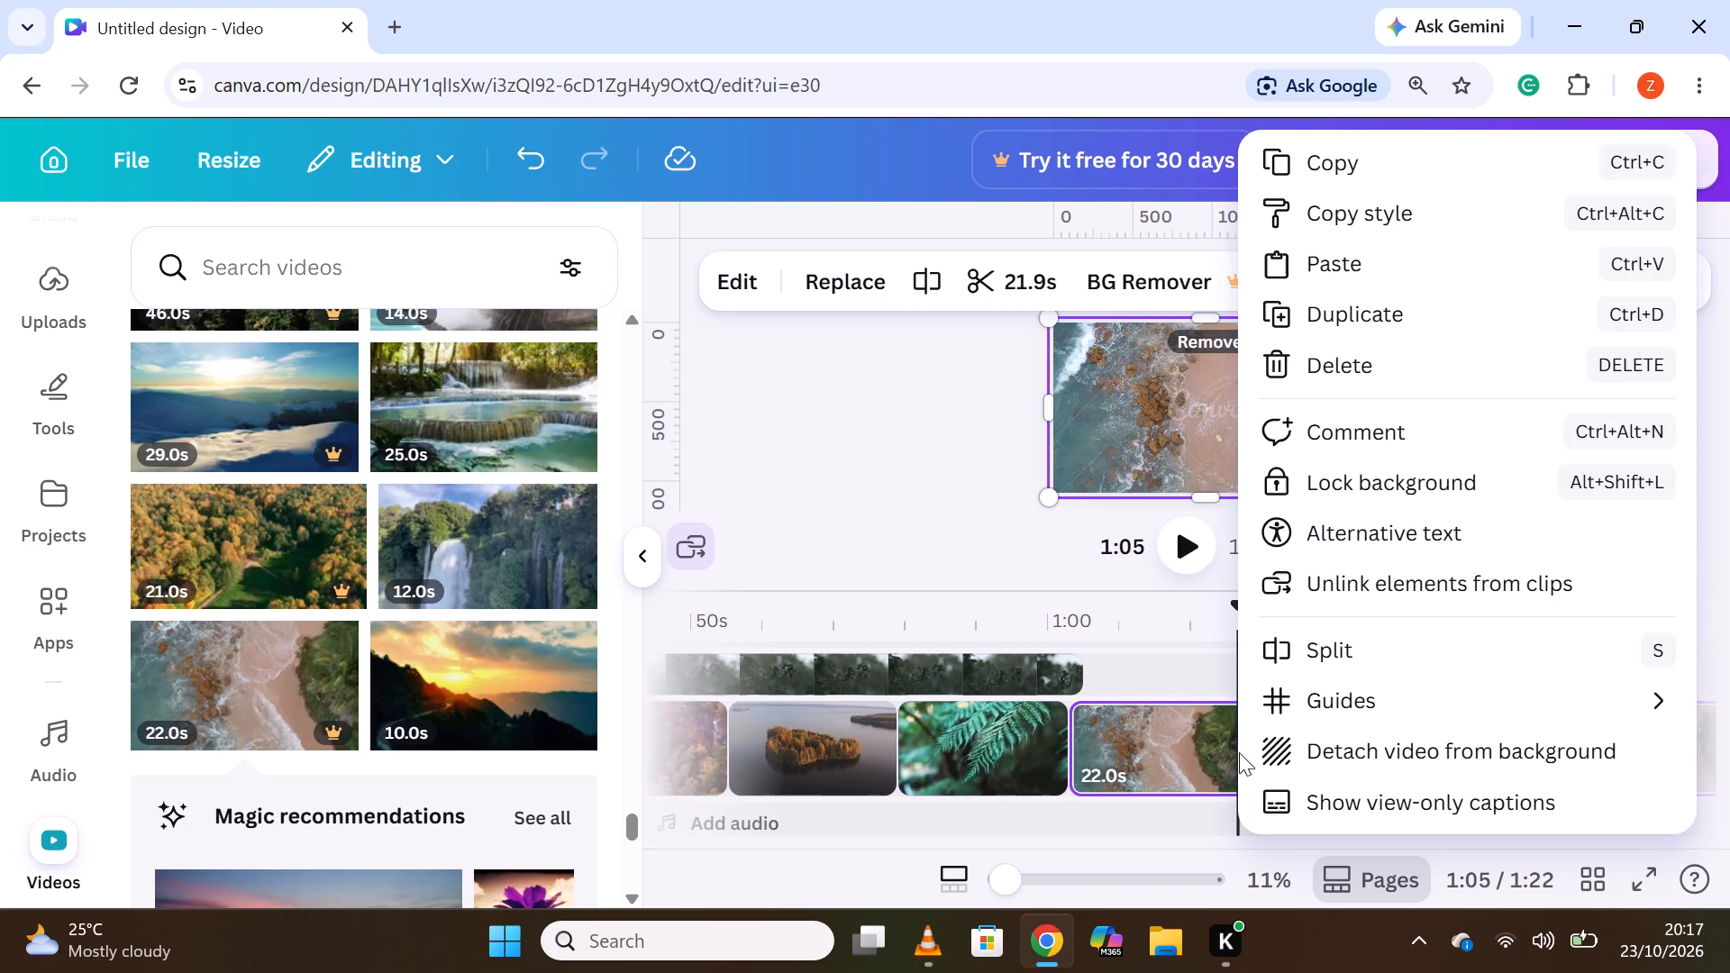
left_click(1367, 655)
right_click(1362, 727)
left_click(1389, 368)
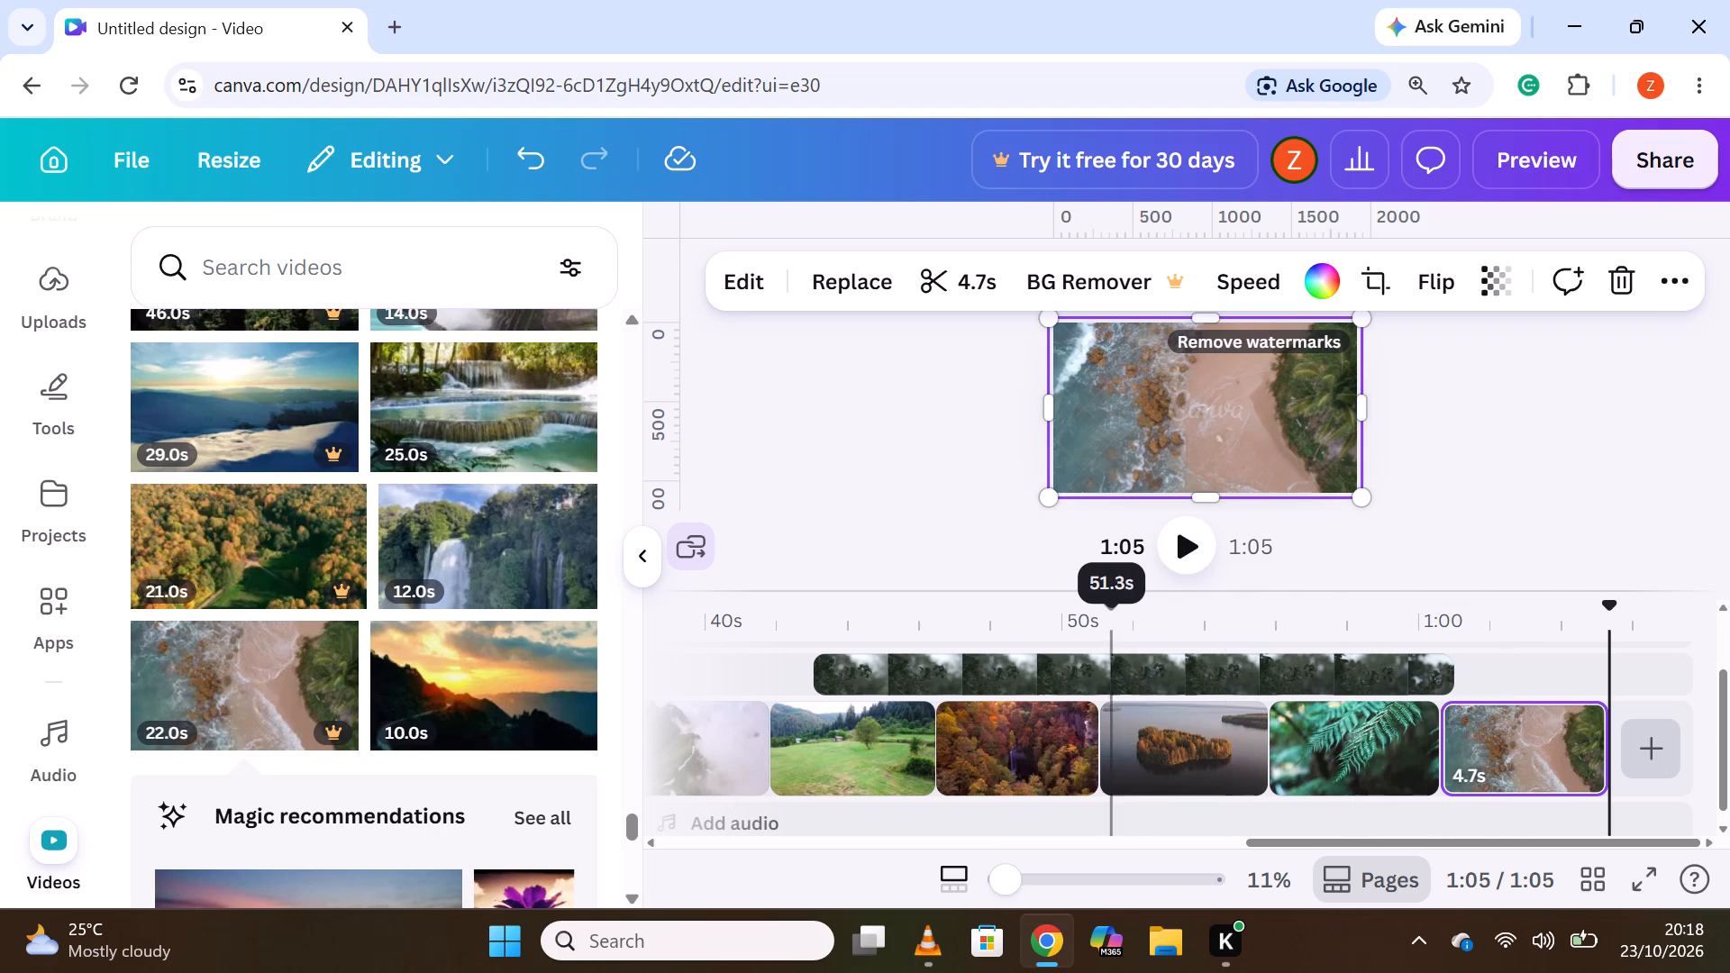
Move the dark foggy foliage clip on the upper track about 5 seconds earlier, starting at about 38 s.
left_click_drag(1096, 669, 960, 666)
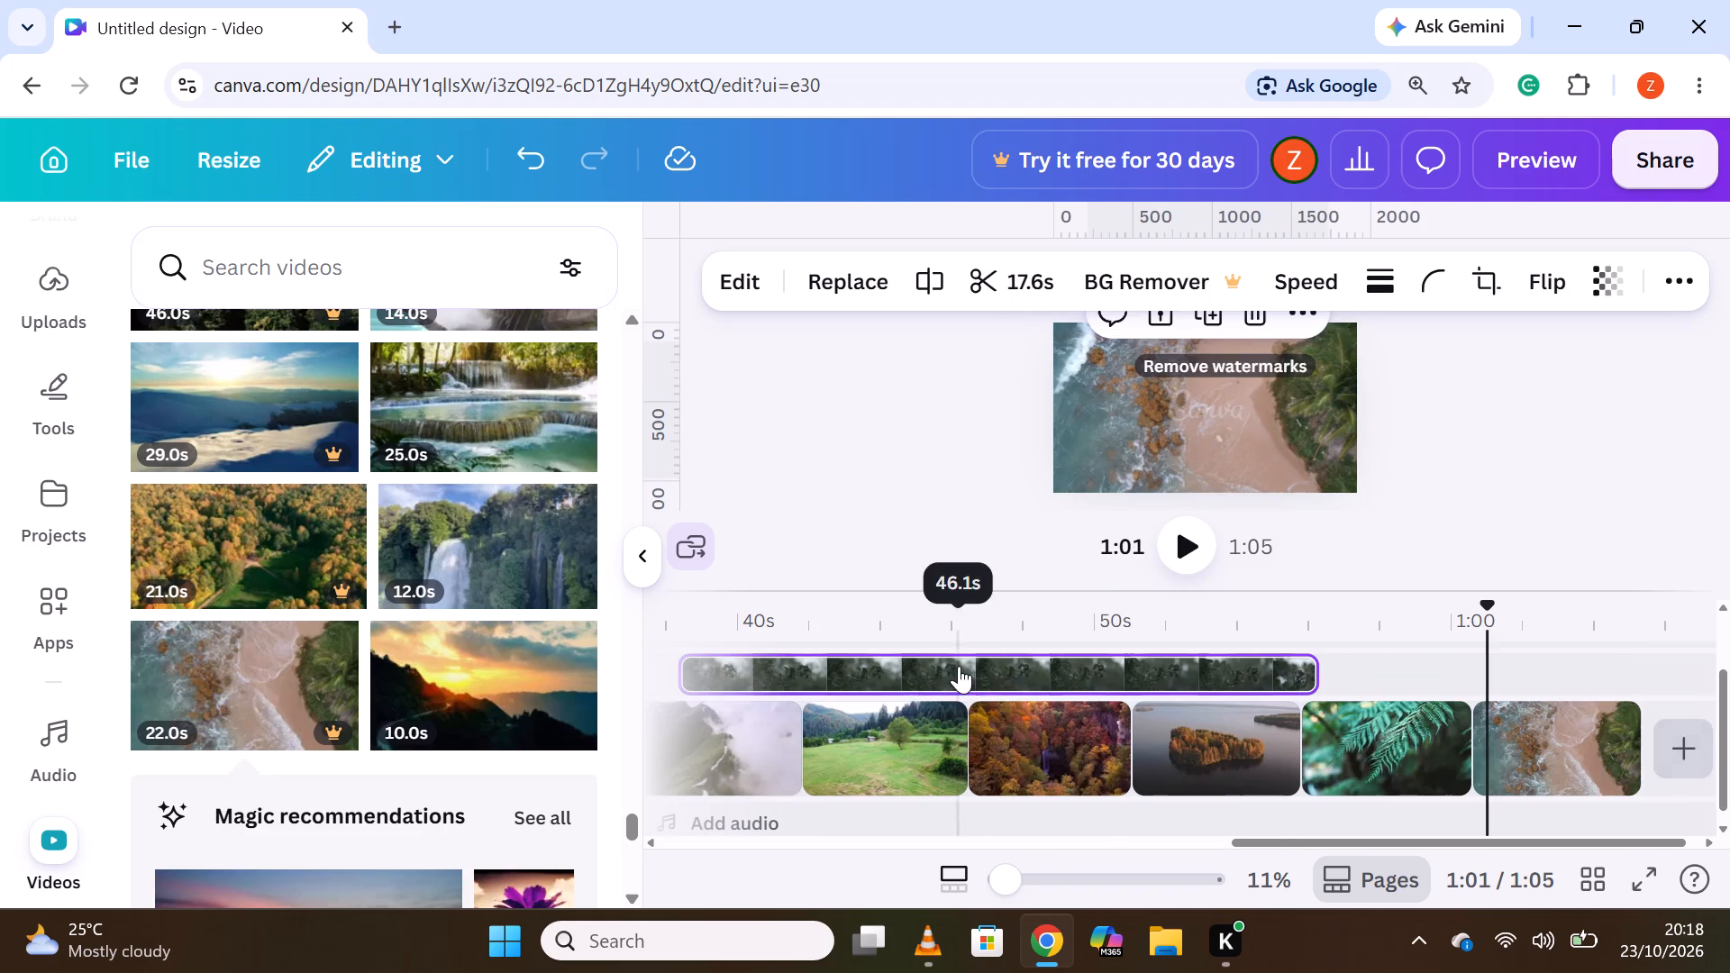
Check the durations of the main-track clips from the green meadow through the aerial beach.
left_click(1586, 738)
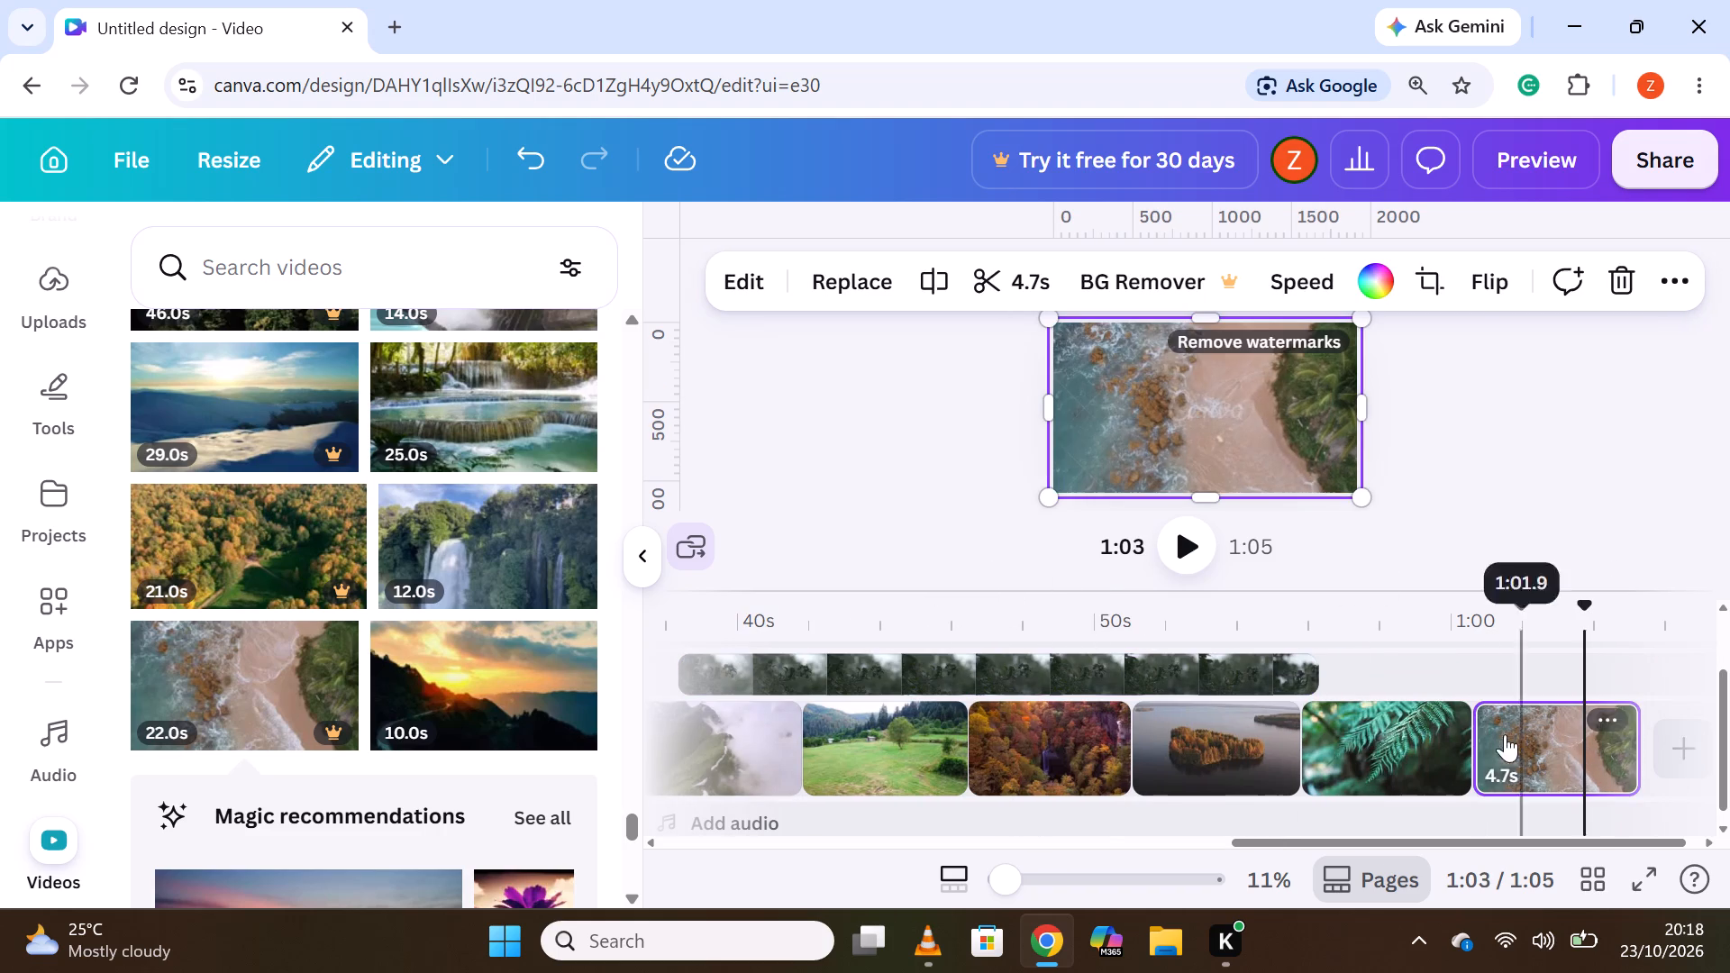
left_click(1307, 728)
left_click(1357, 730)
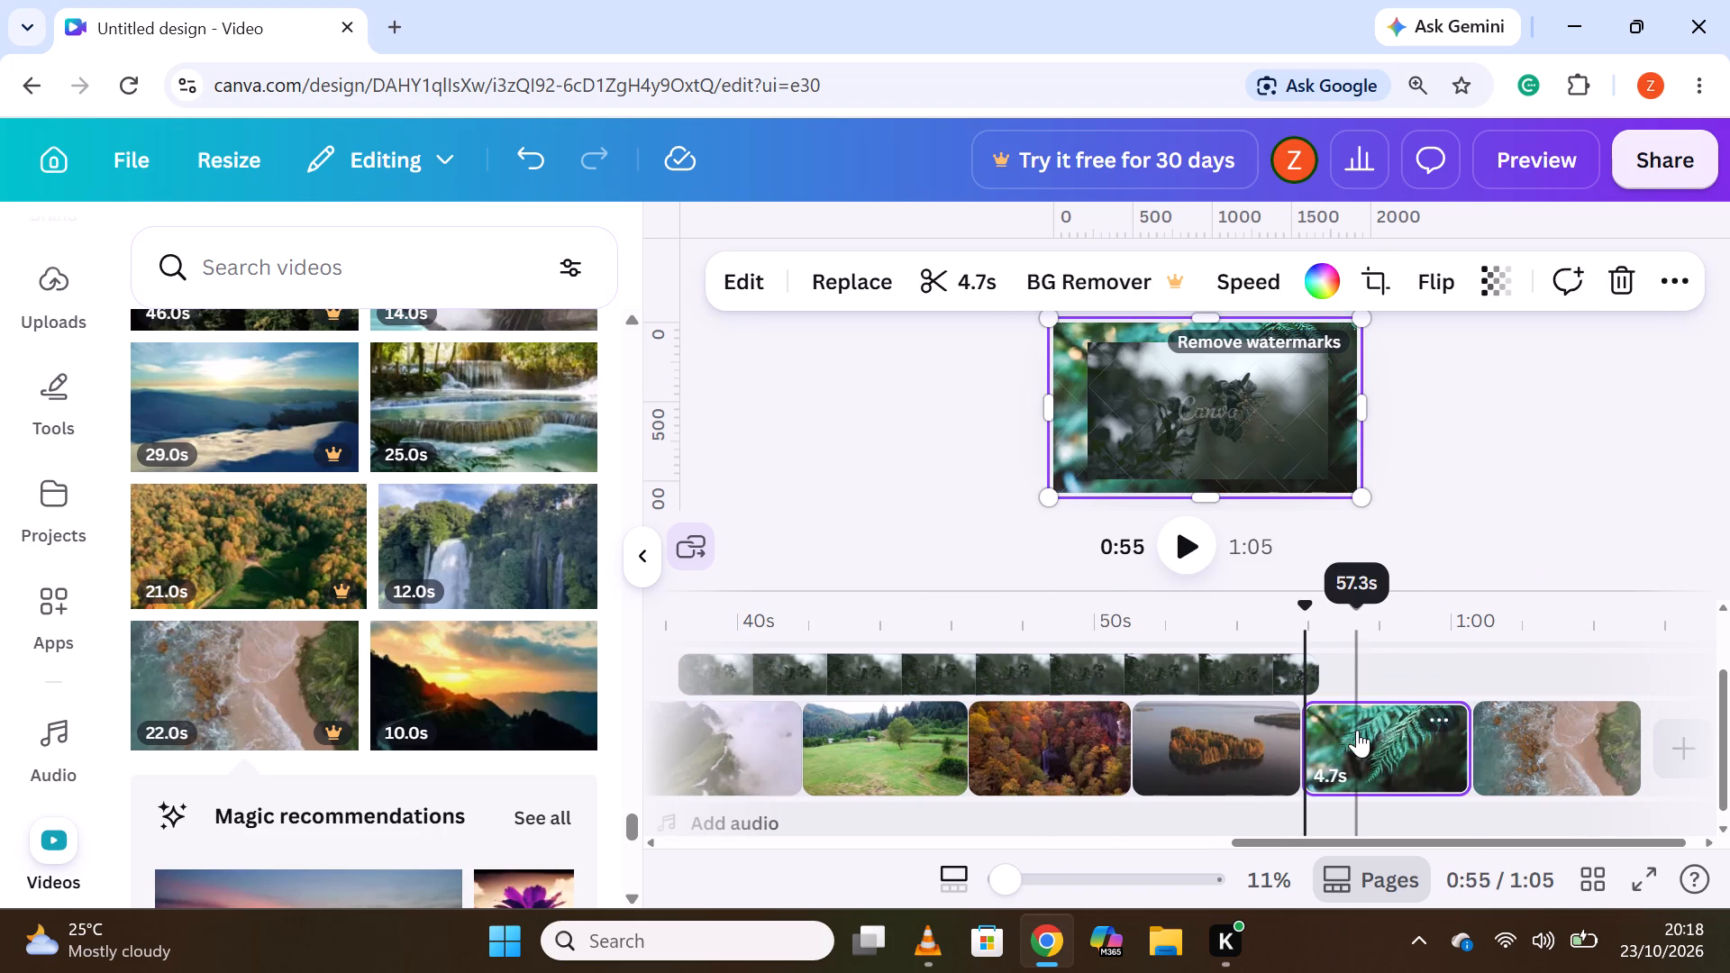
left_click(1577, 768)
left_click(1372, 744)
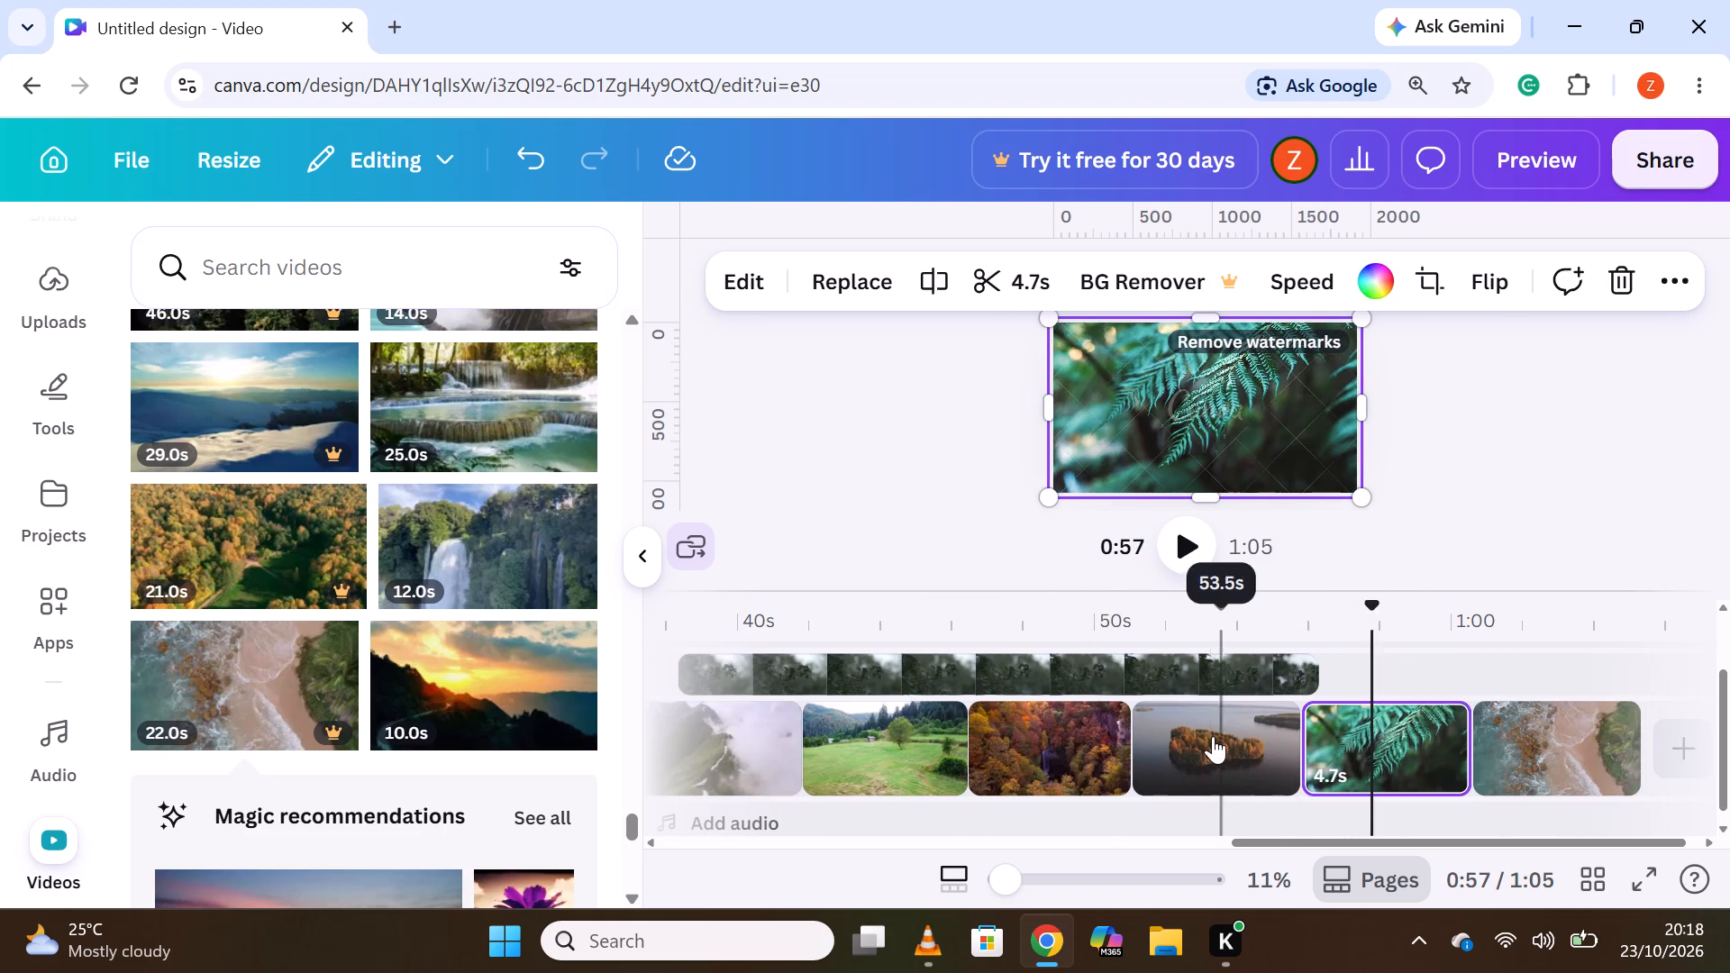
left_click(1210, 735)
left_click(1363, 732)
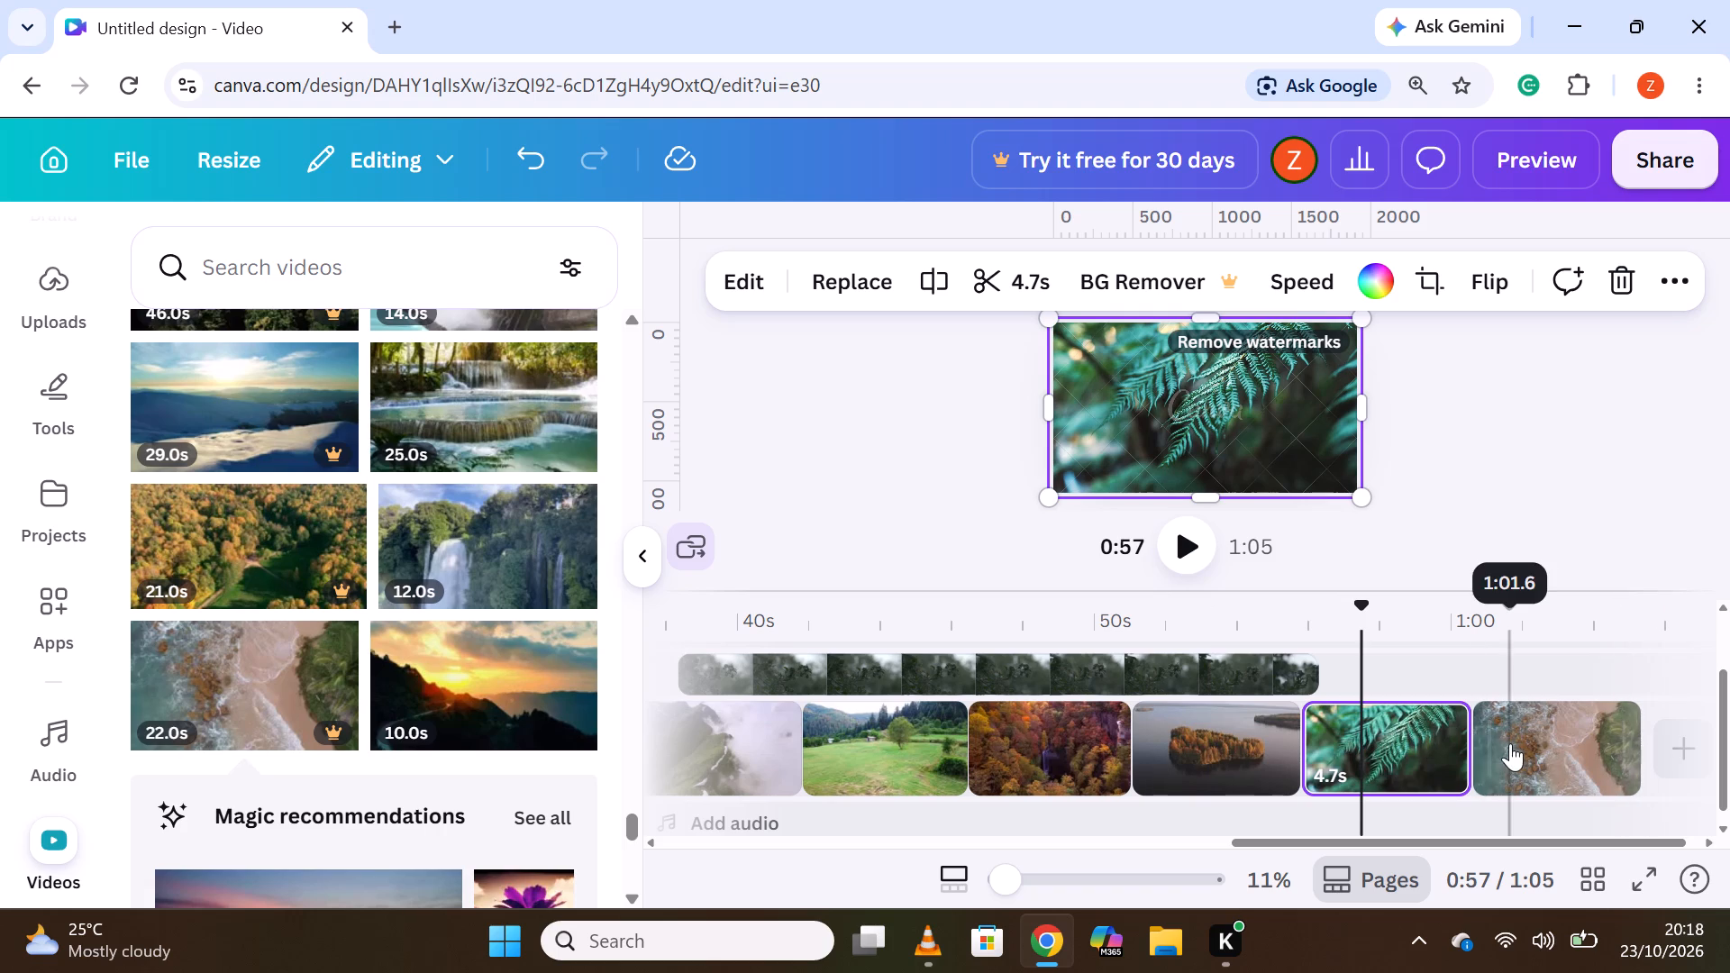
left_click(1511, 743)
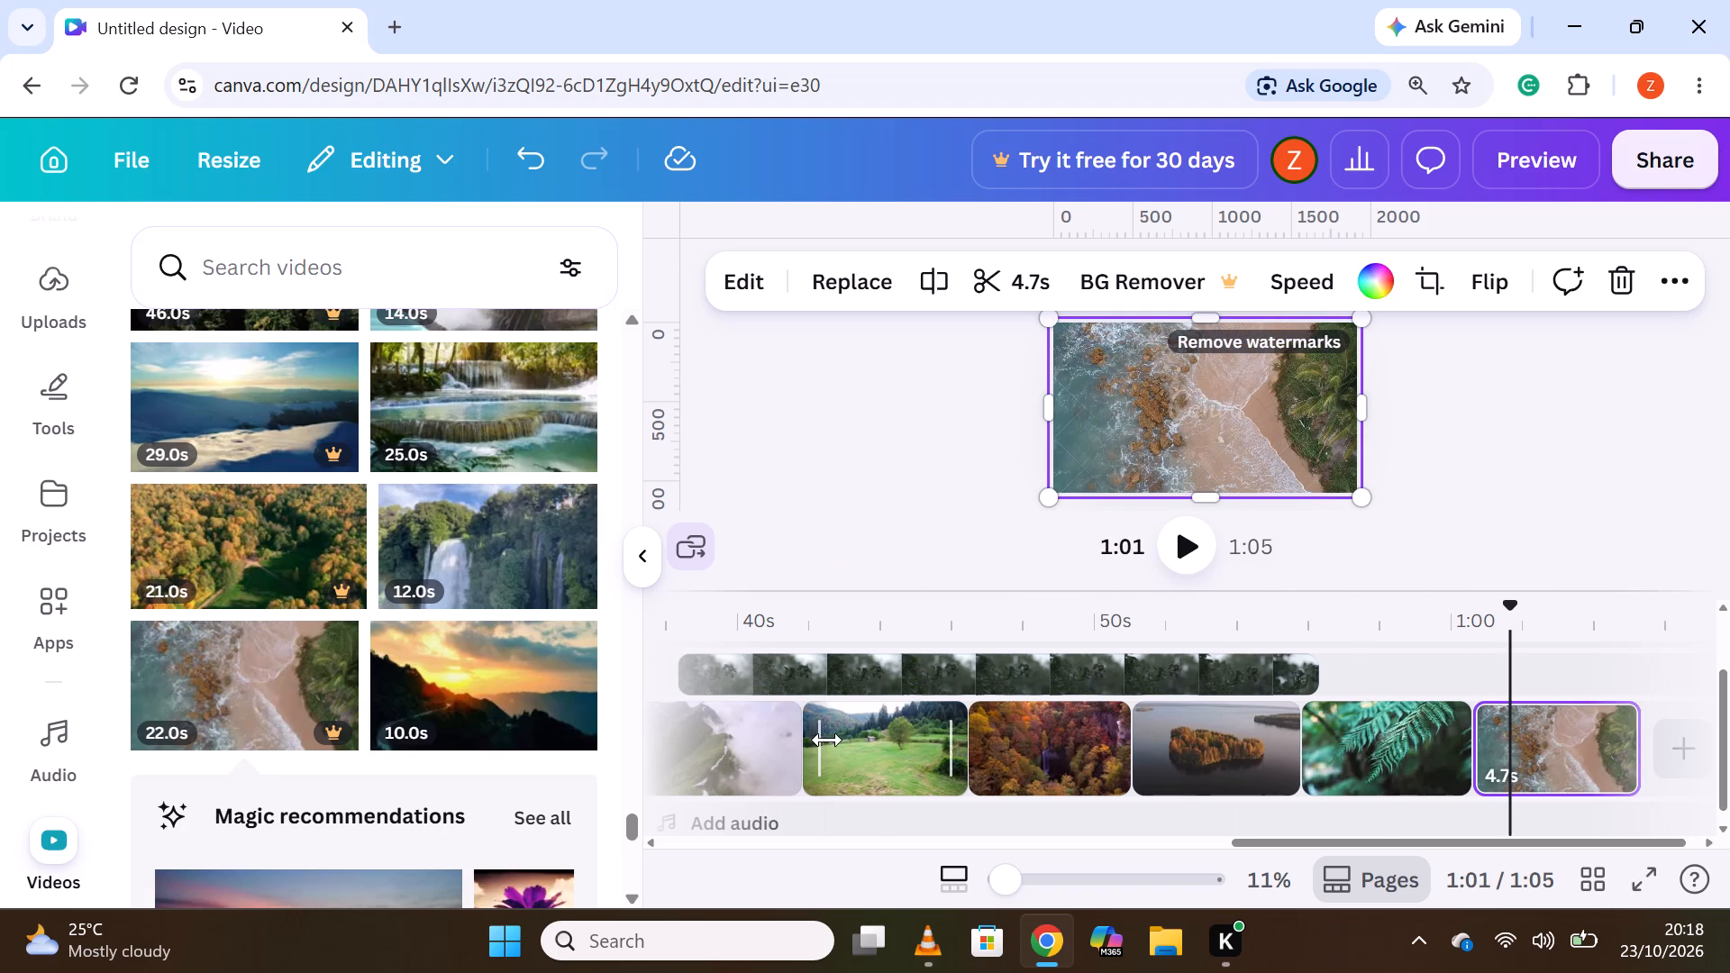
left_click(879, 741)
left_click(1054, 735)
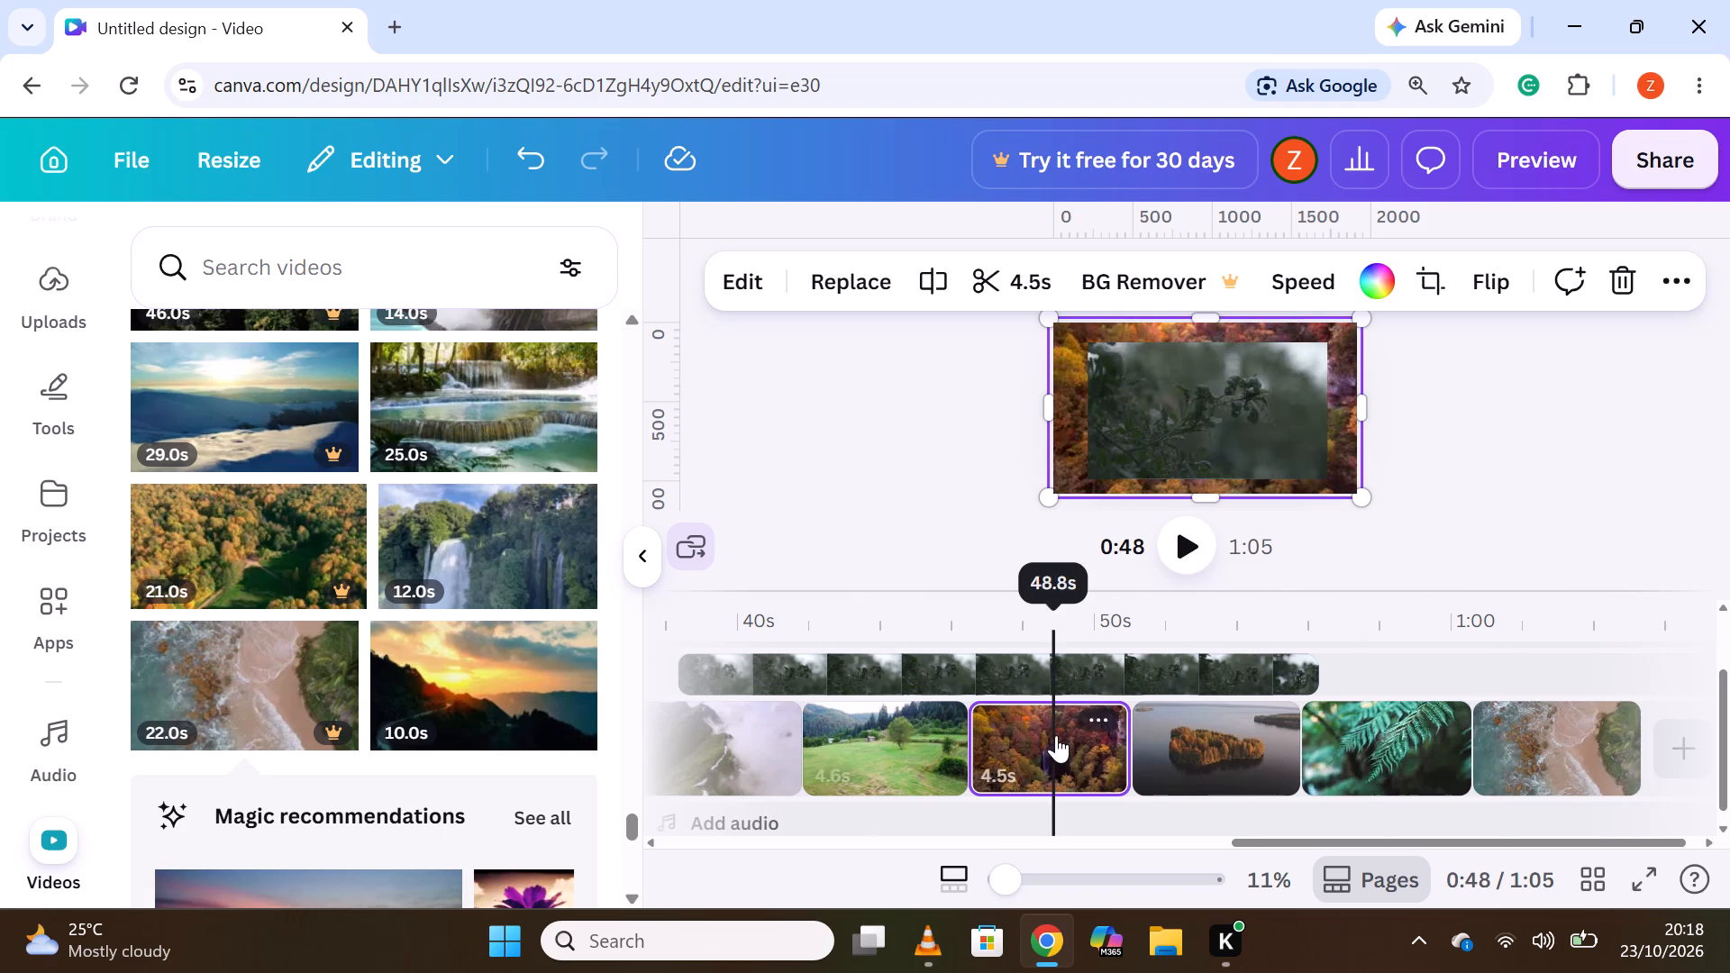
left_click(1221, 735)
left_click(1408, 749)
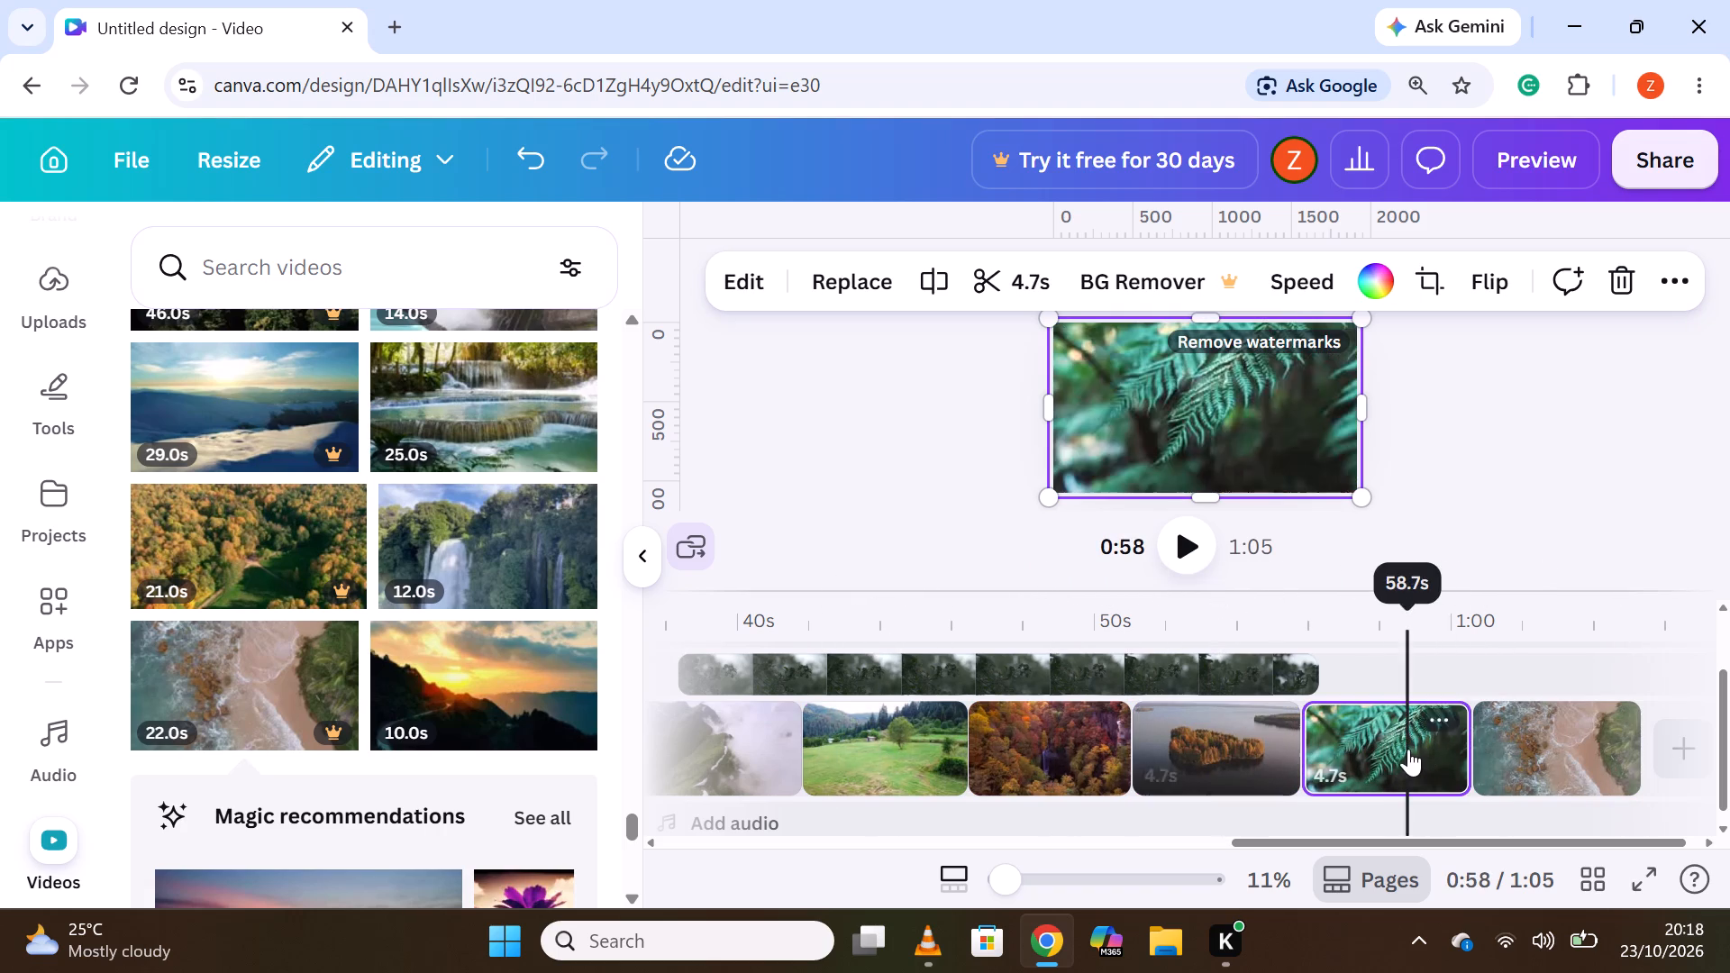
left_click(1588, 764)
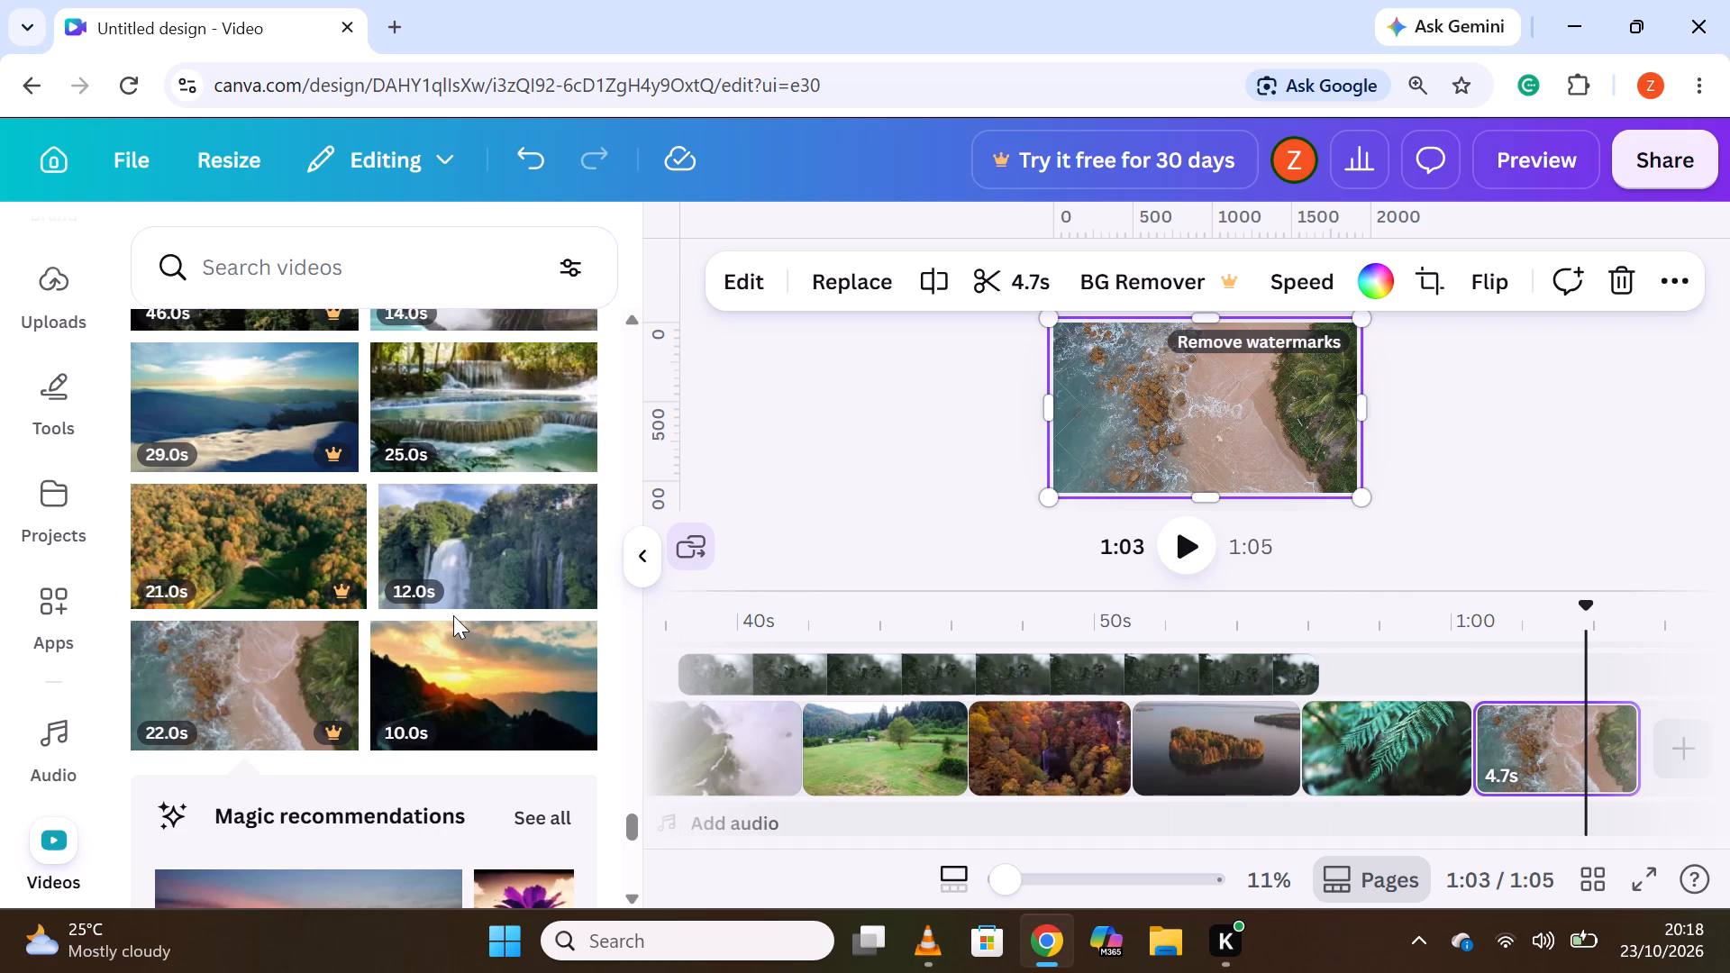
Insert the 15.0s clip of orange autumn leaves on branches directly after the aerial beach clip.
scroll(453, 615, "down", 4)
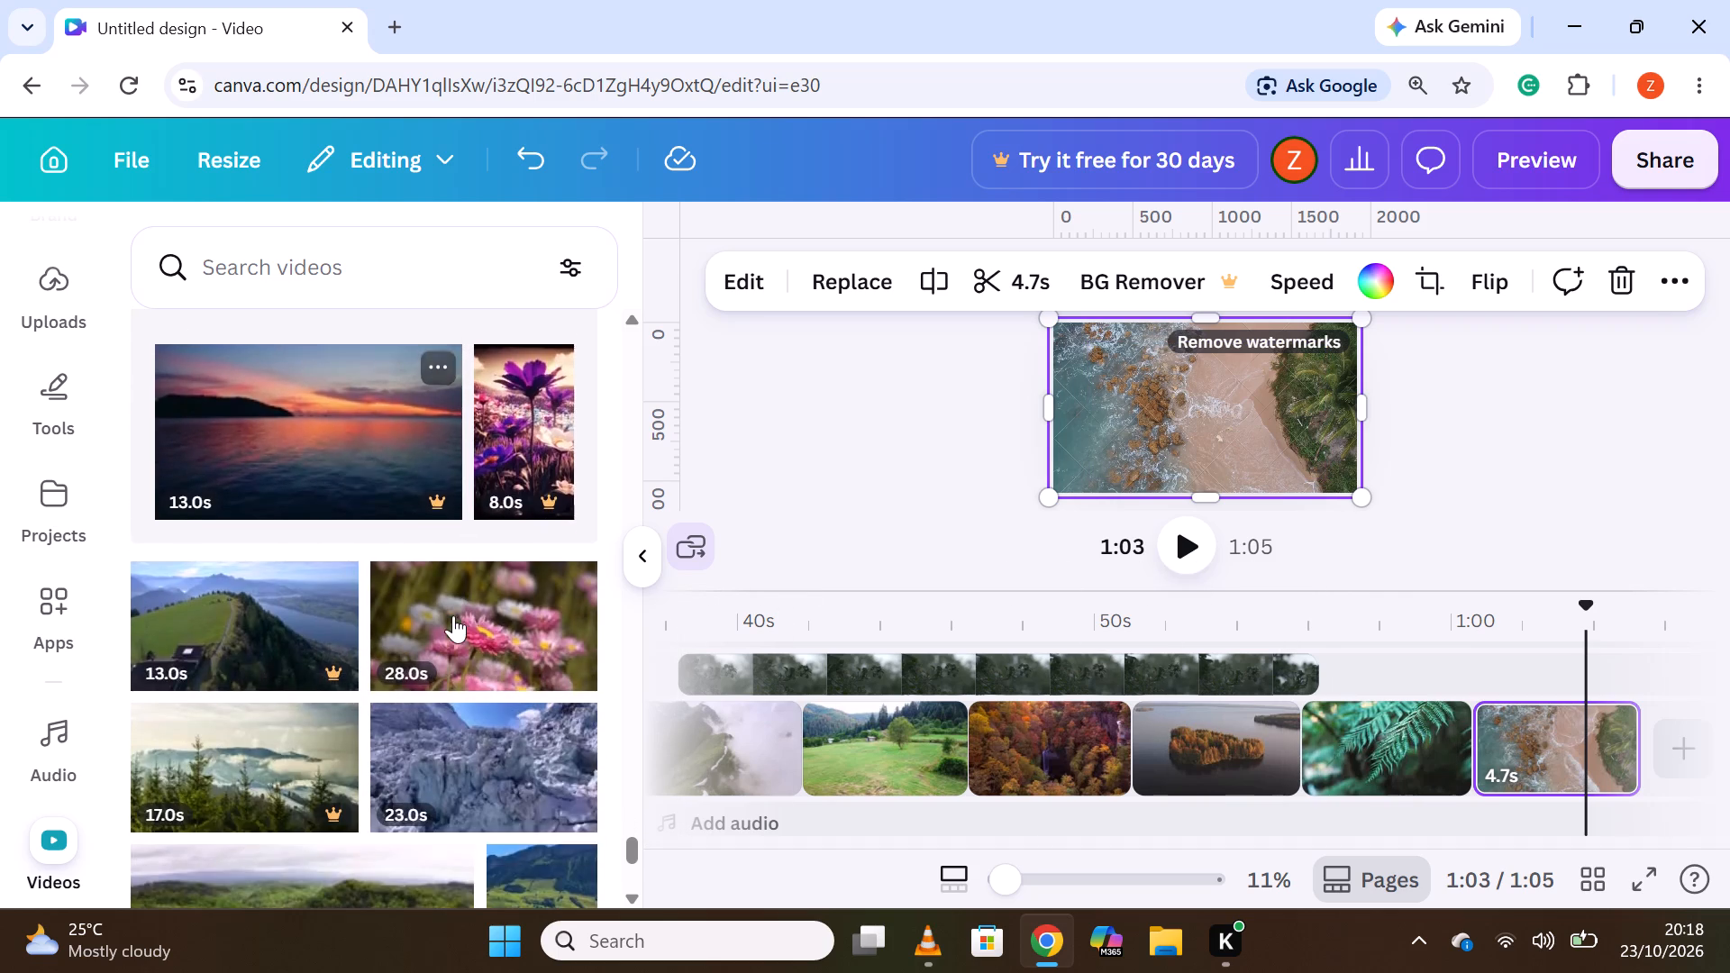
scroll(452, 615, "down", 2)
scroll(452, 615, "up", 2)
scroll(452, 615, "down", 4)
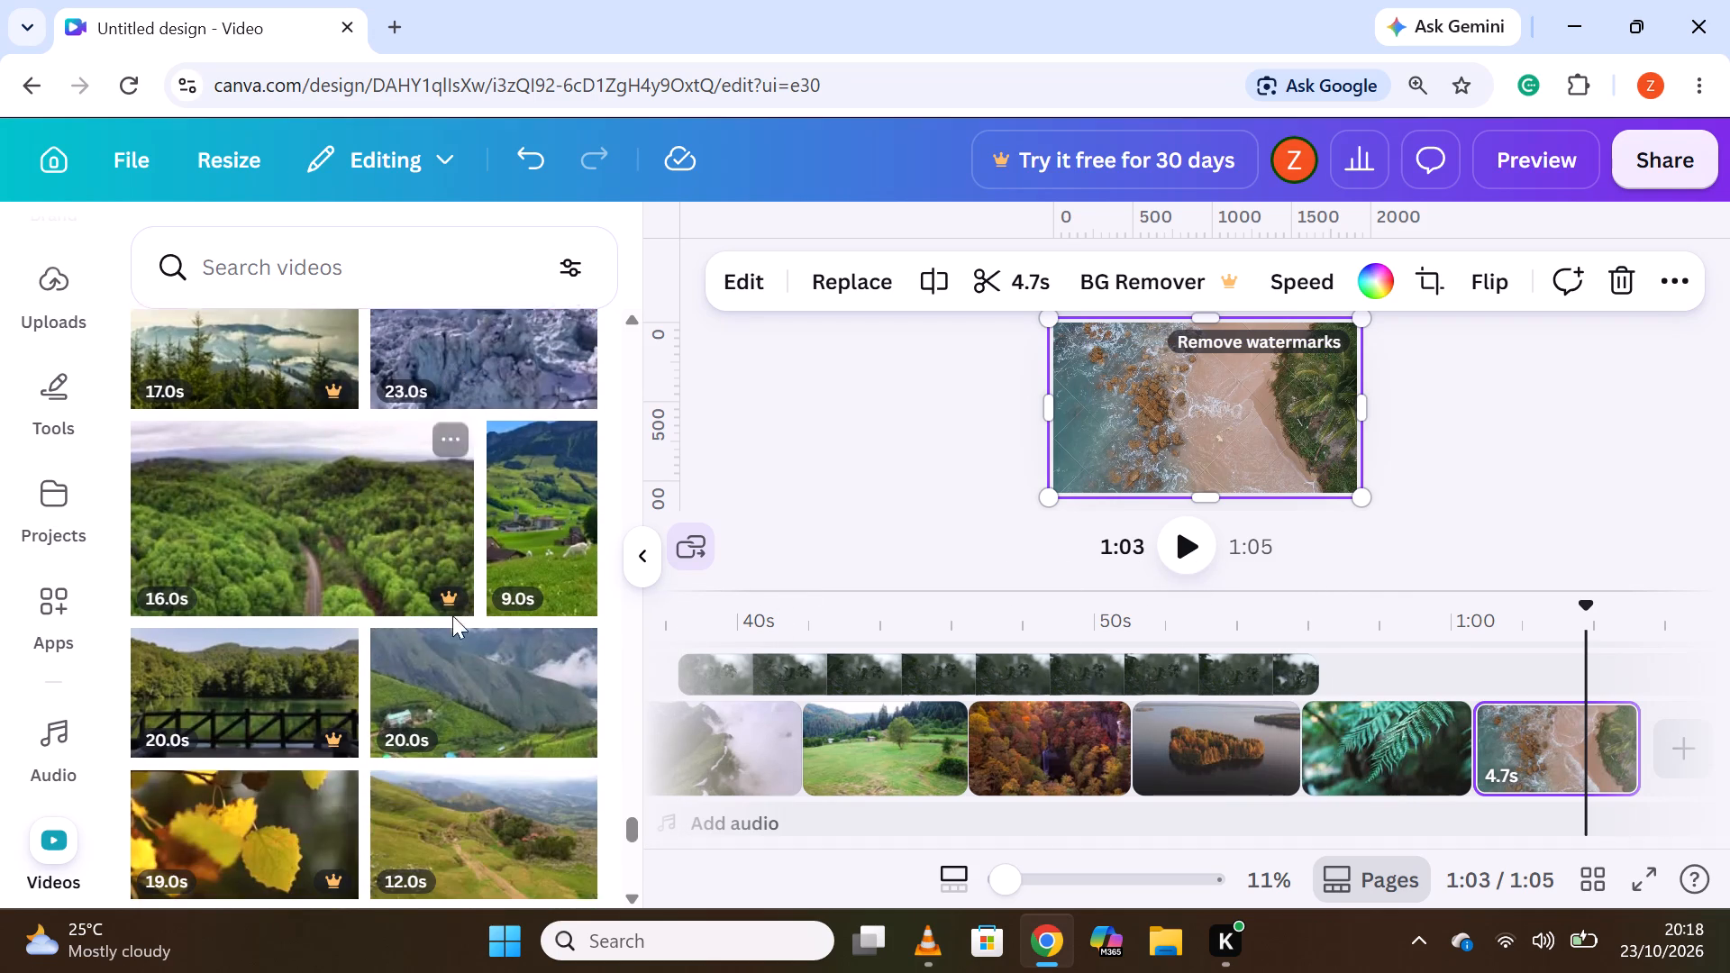
scroll(452, 615, "down", 4)
scroll(452, 615, "up", 5)
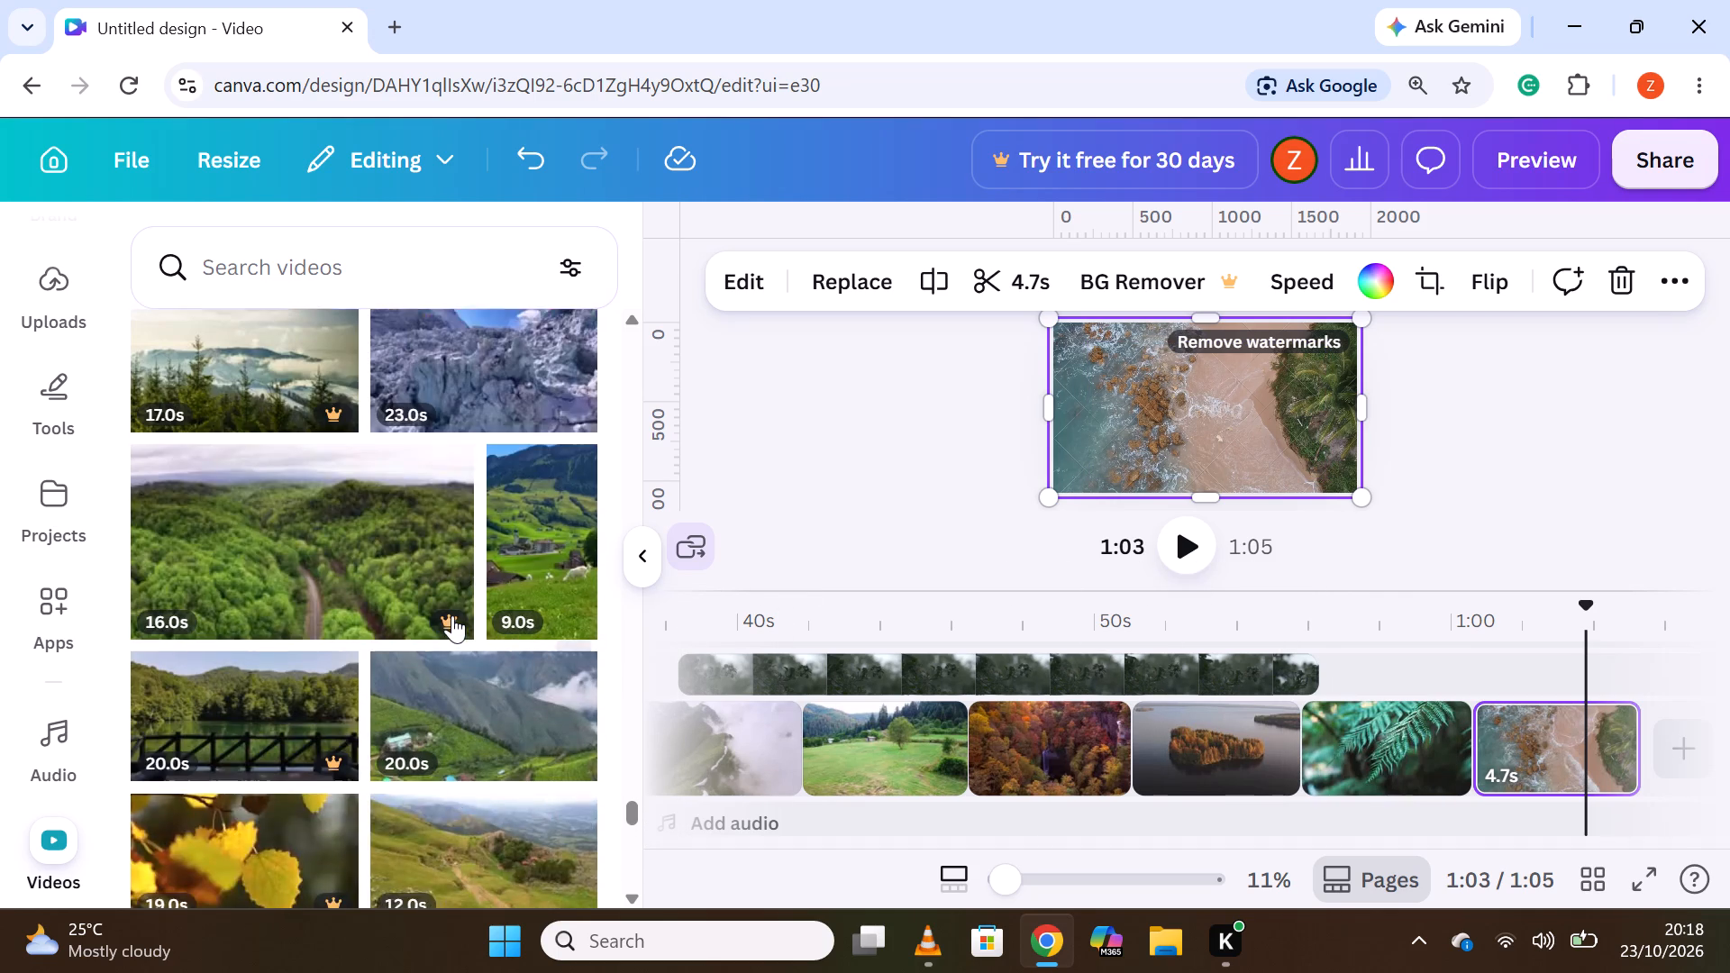
scroll(452, 615, "down", 5)
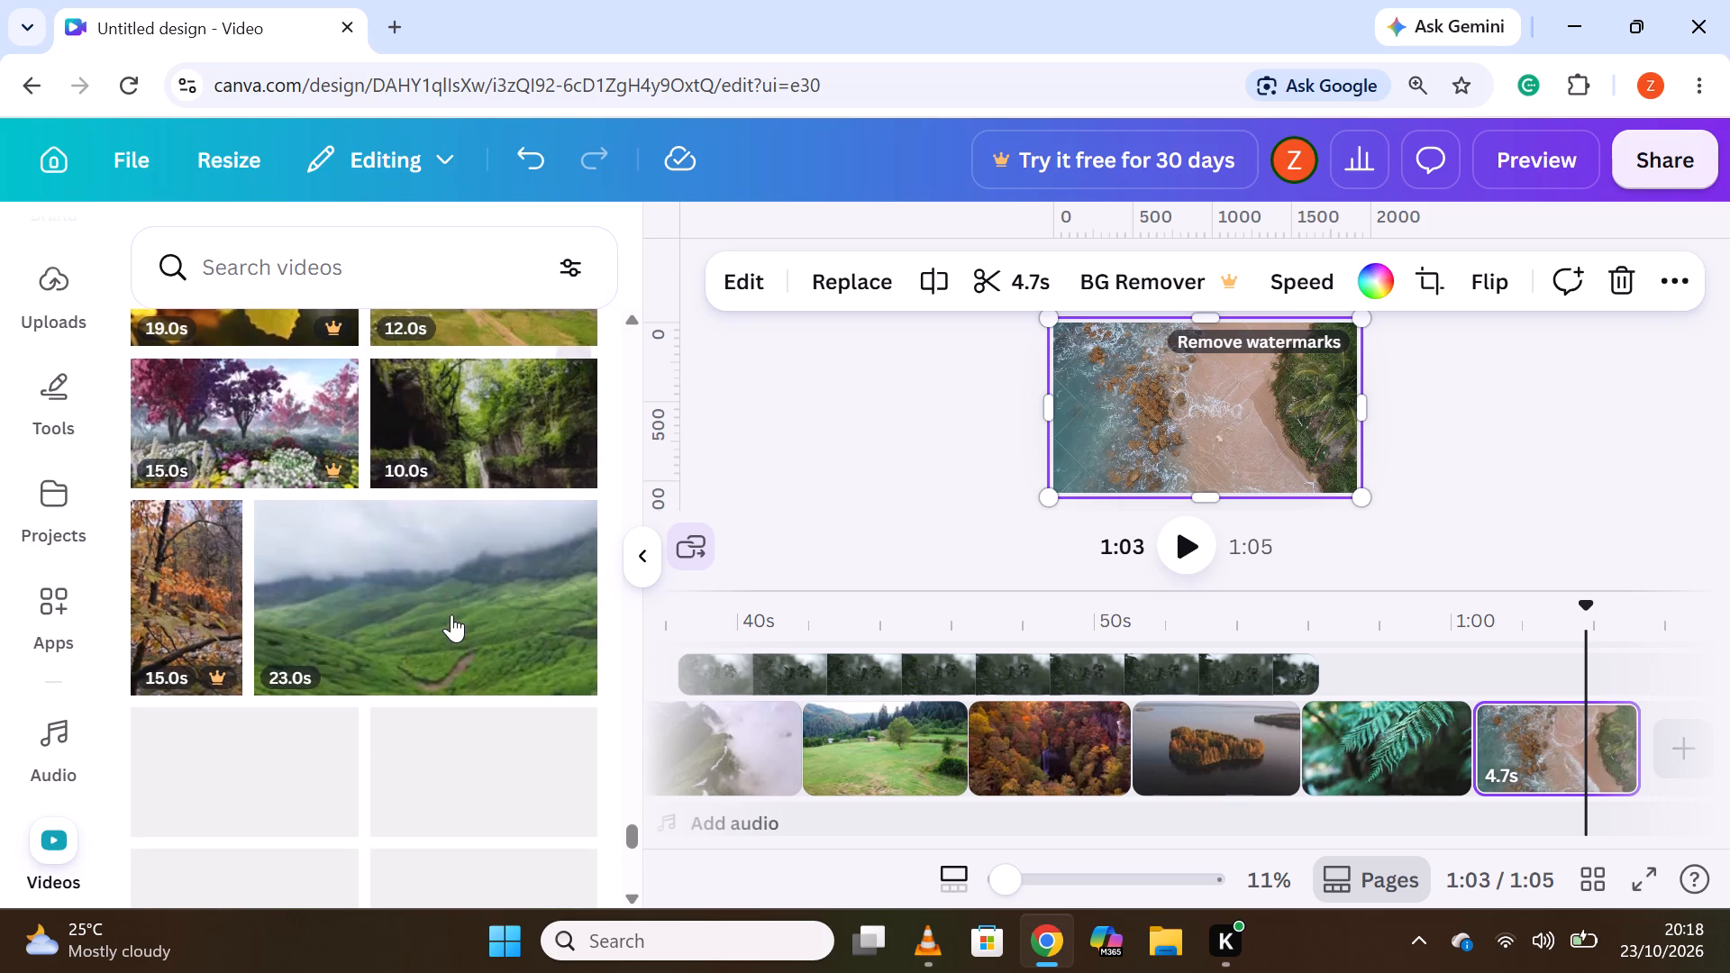
left_click_drag(164, 591, 164, 590)
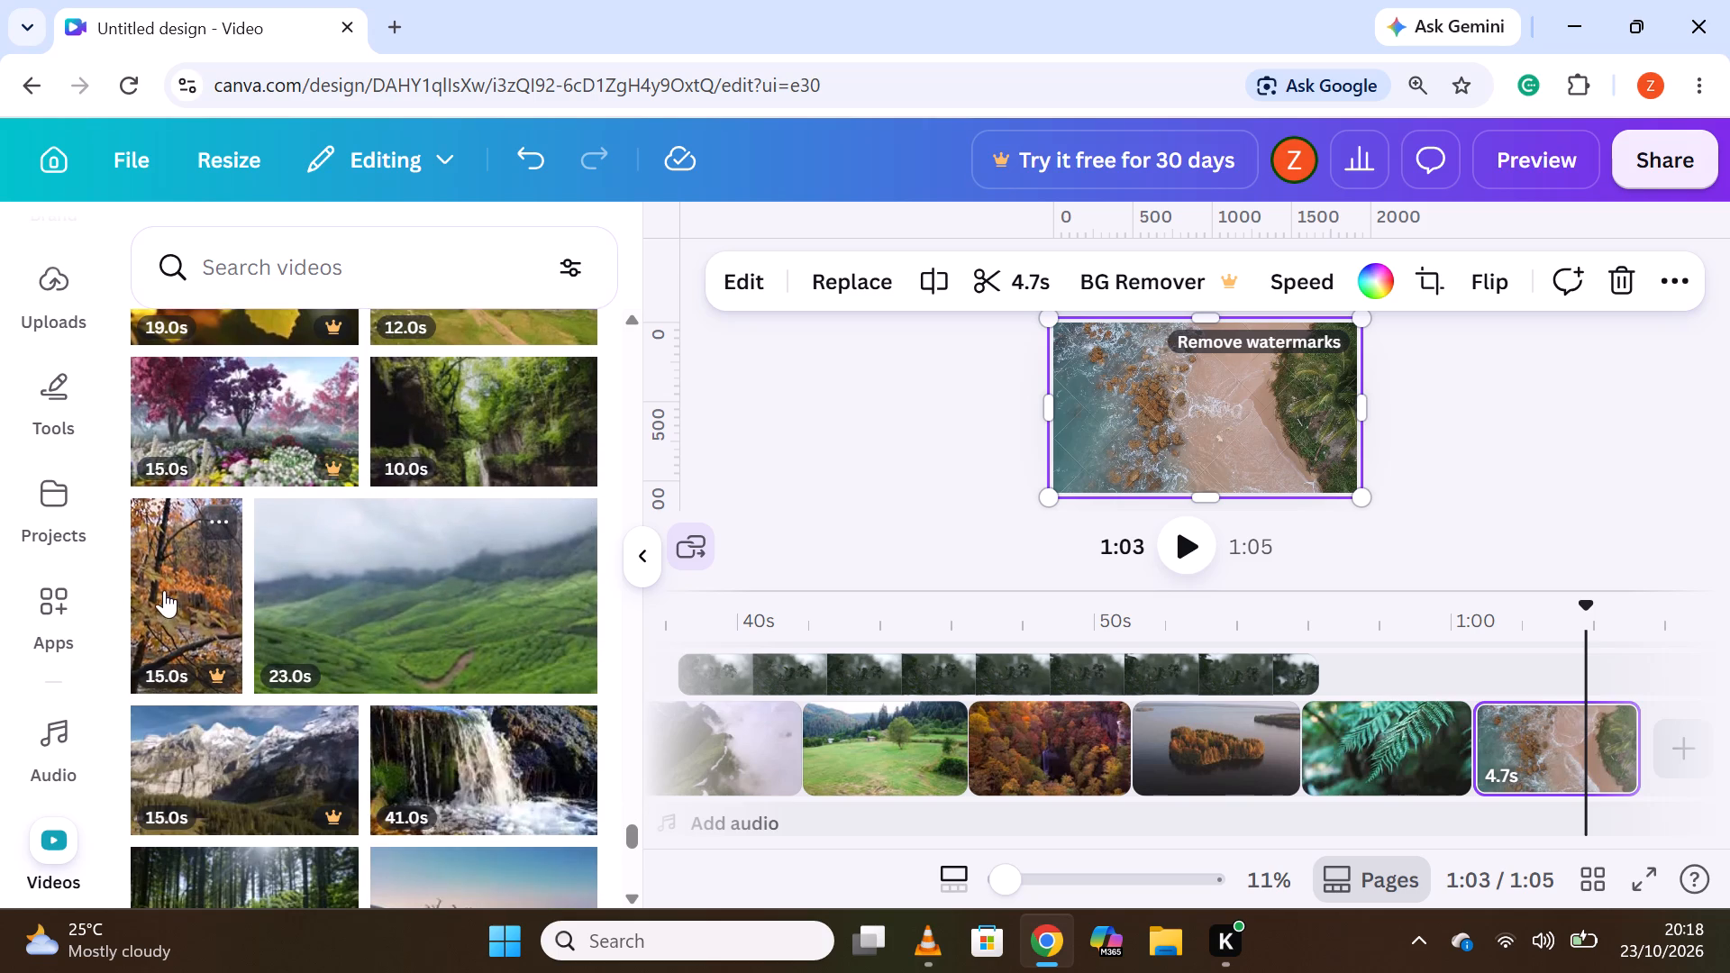
left_click_drag(164, 590, 1664, 741)
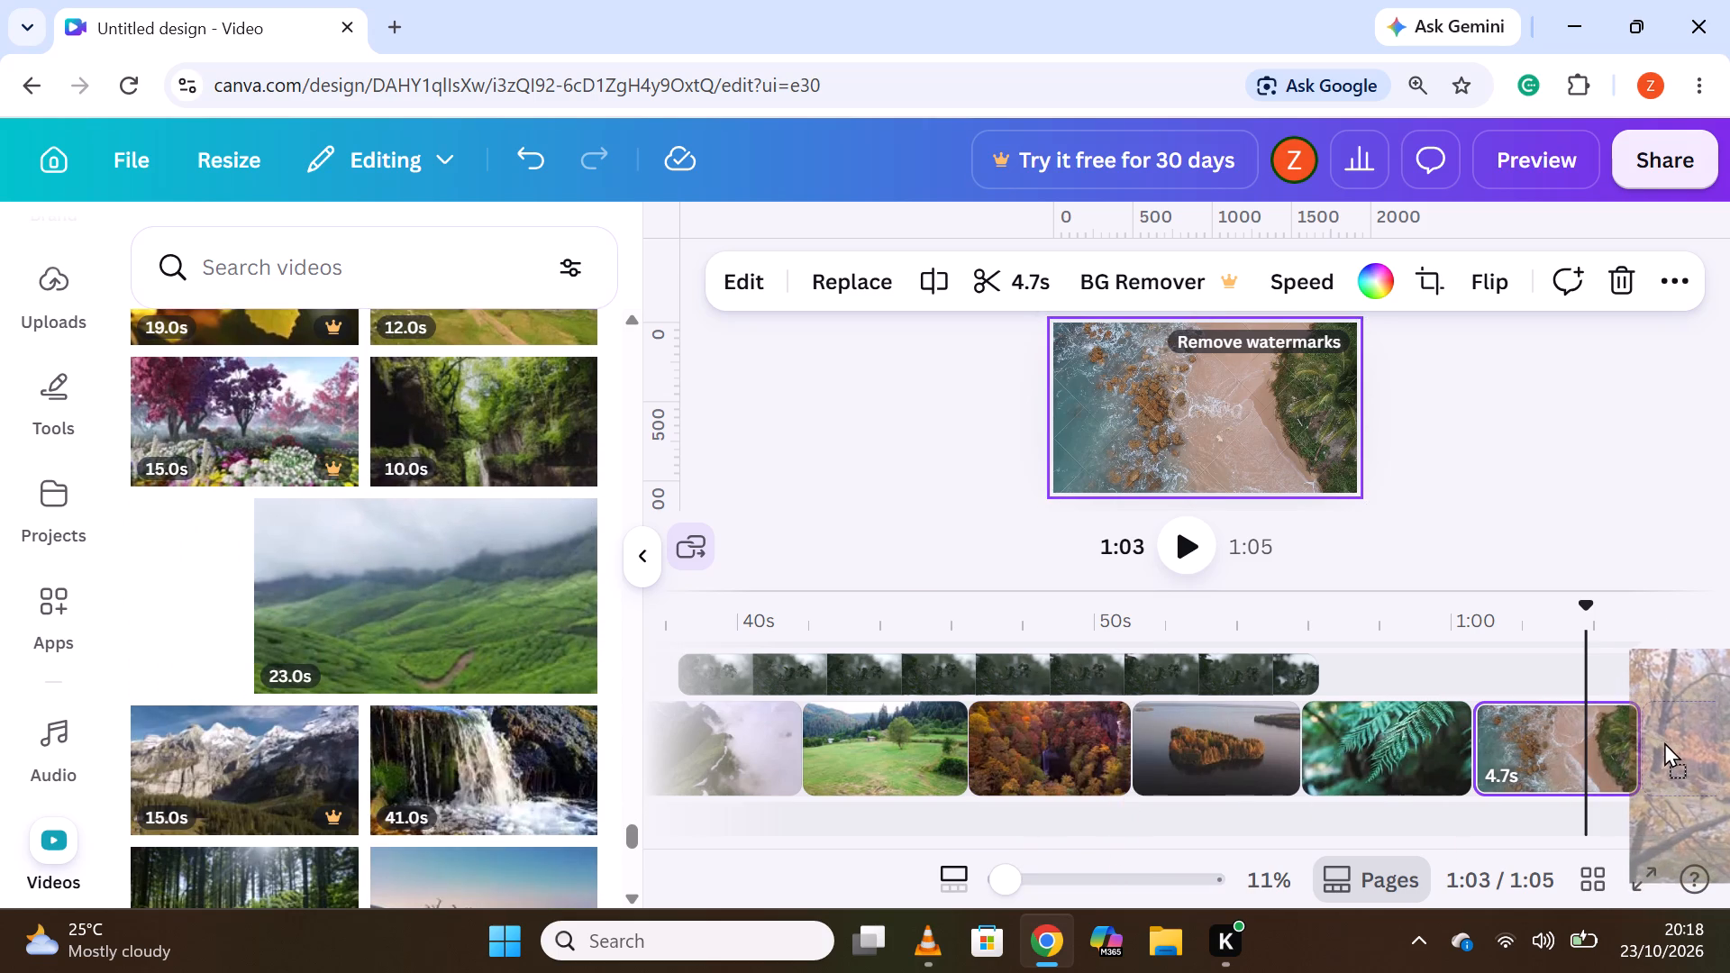
left_click_drag(1664, 741, 1672, 730)
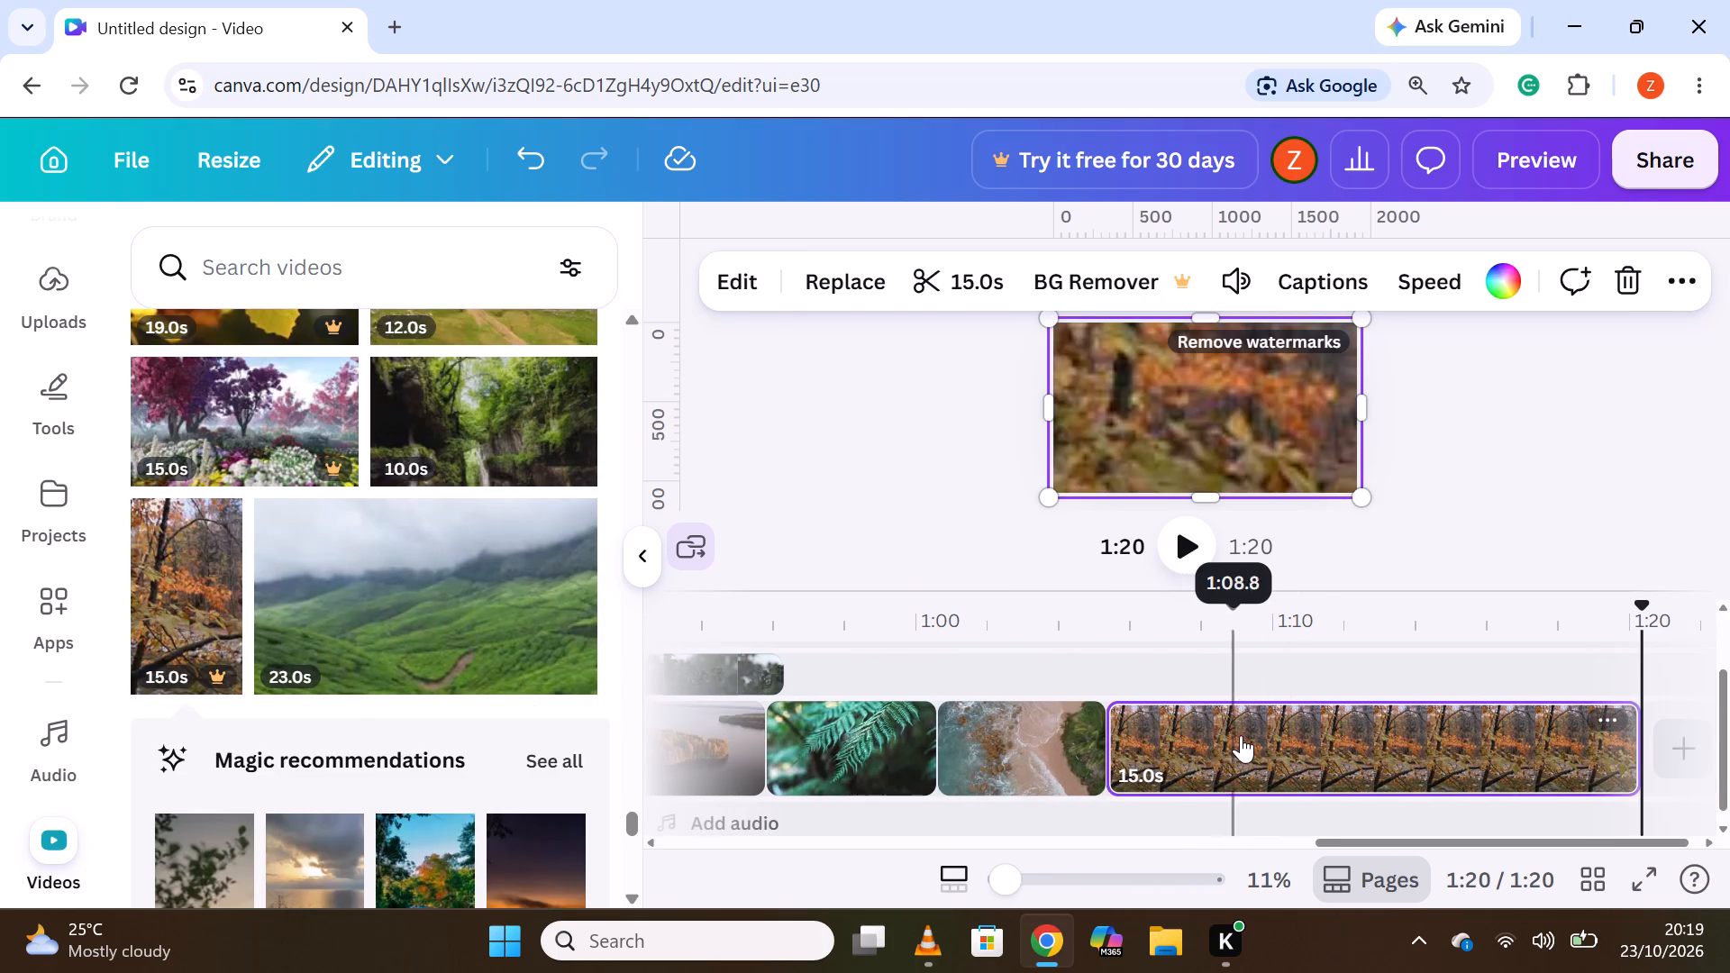
Split the orange autumn leaves clip at about 1:09.2 and delete its second part.
left_click(1247, 734)
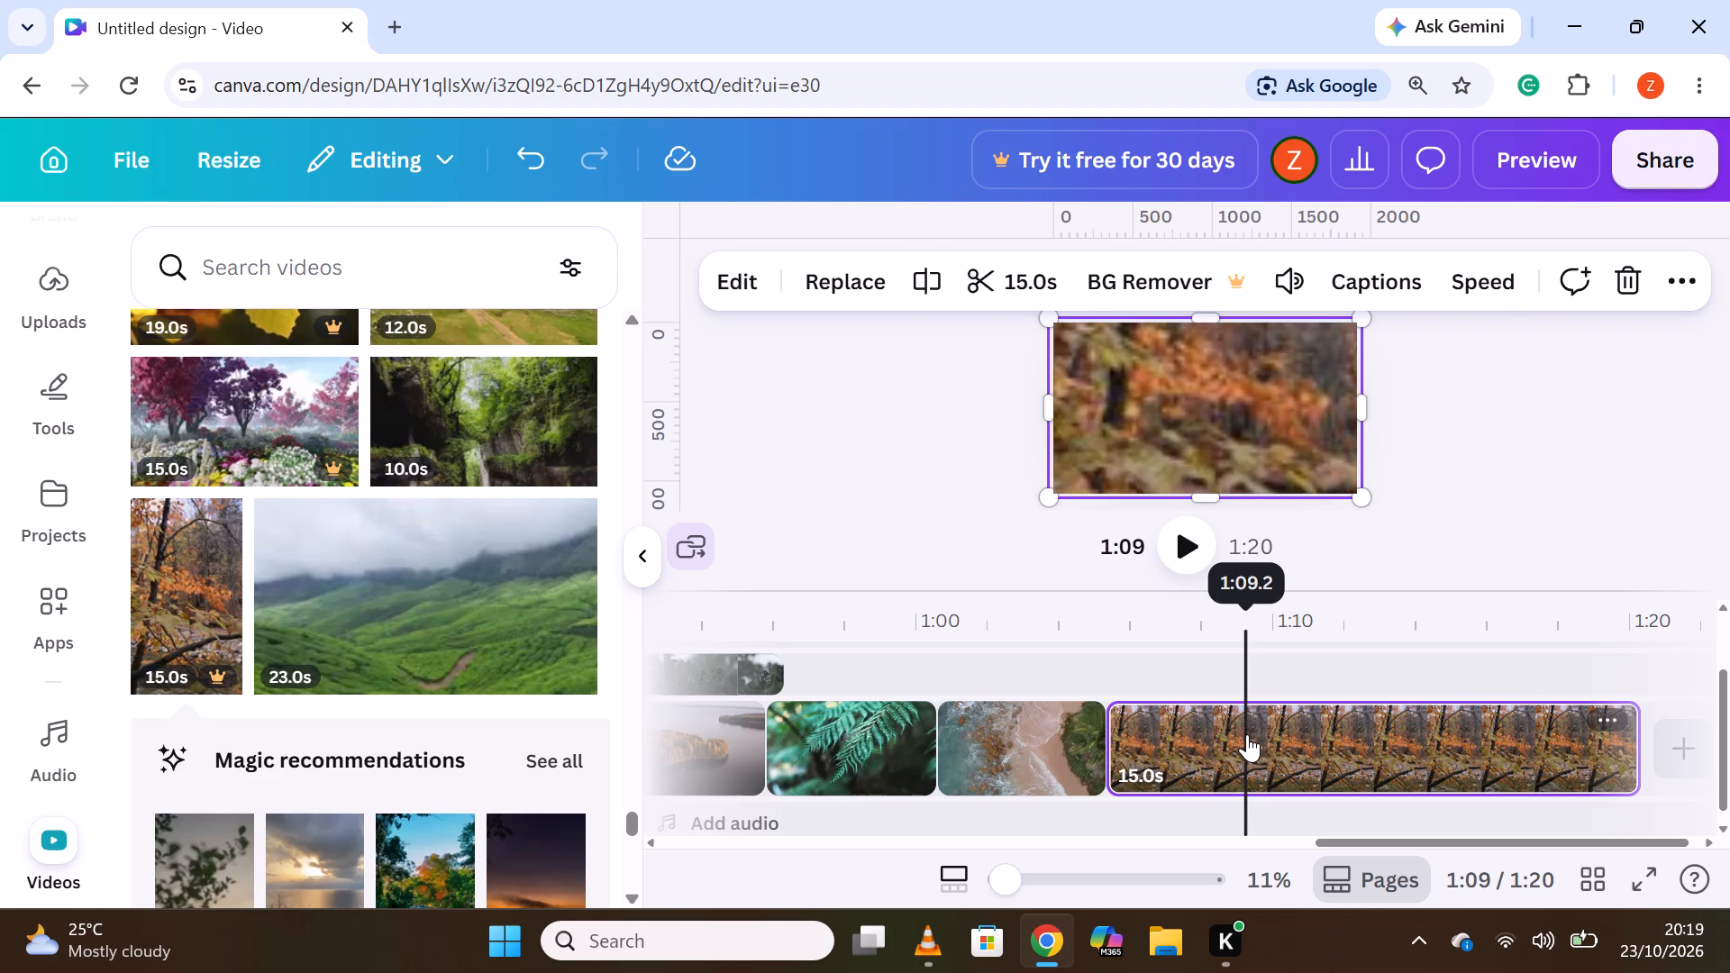
right_click(1244, 734)
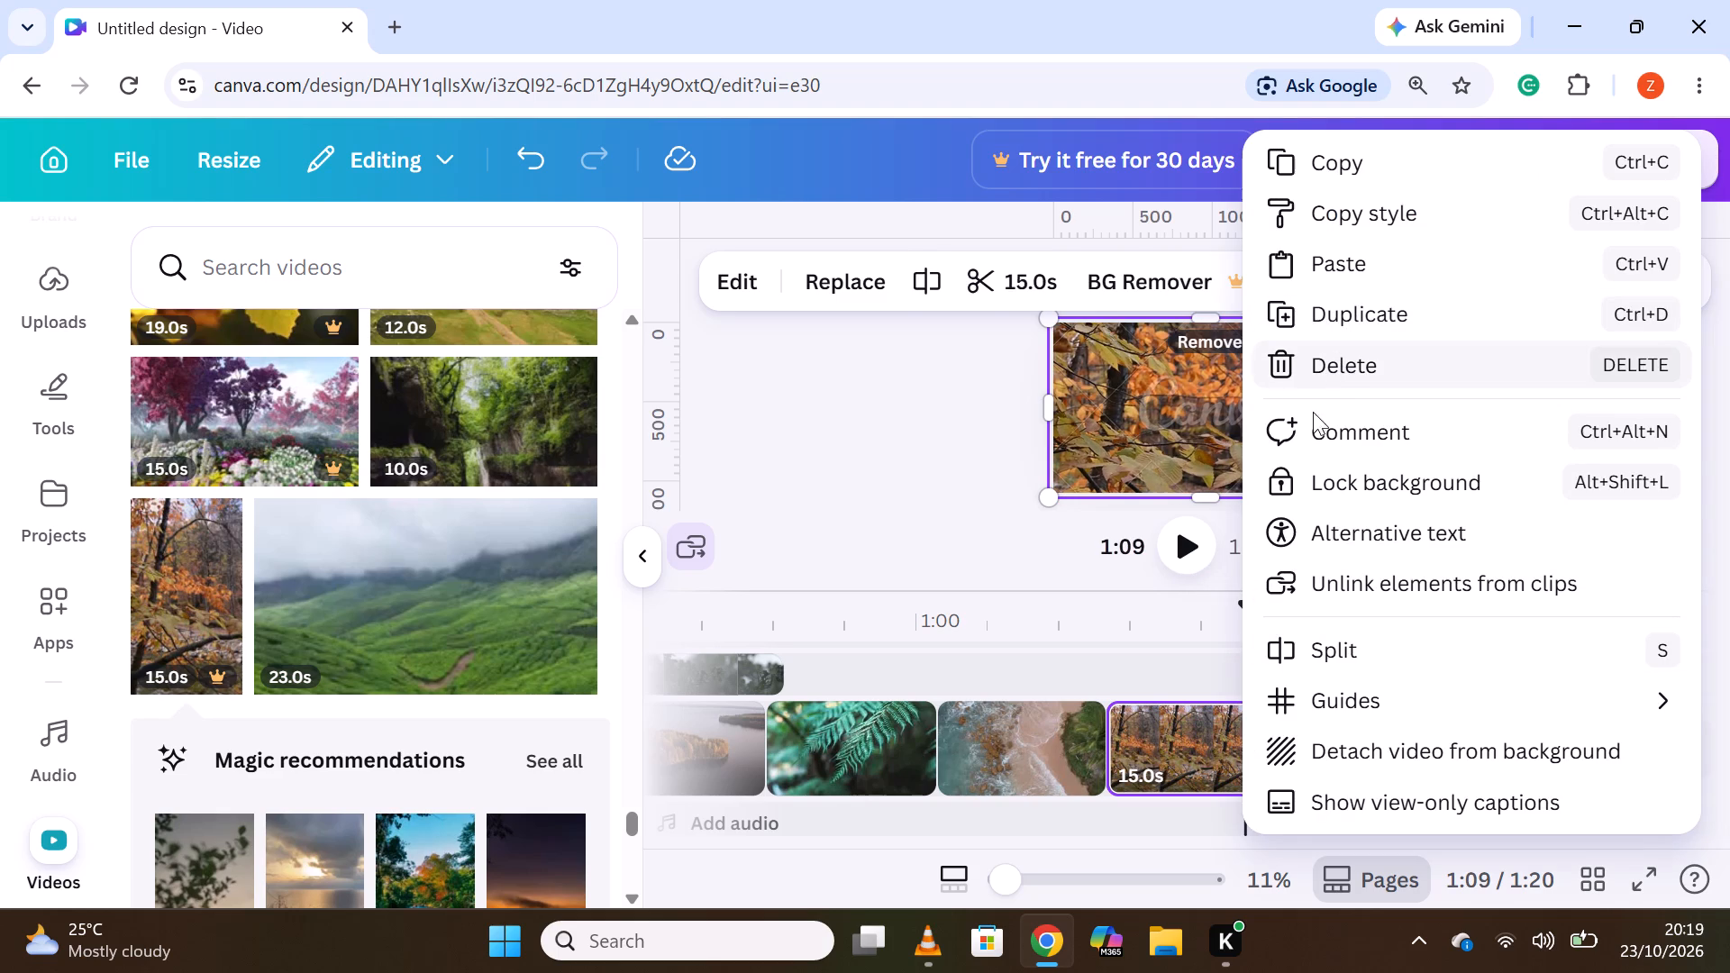
left_click(1352, 636)
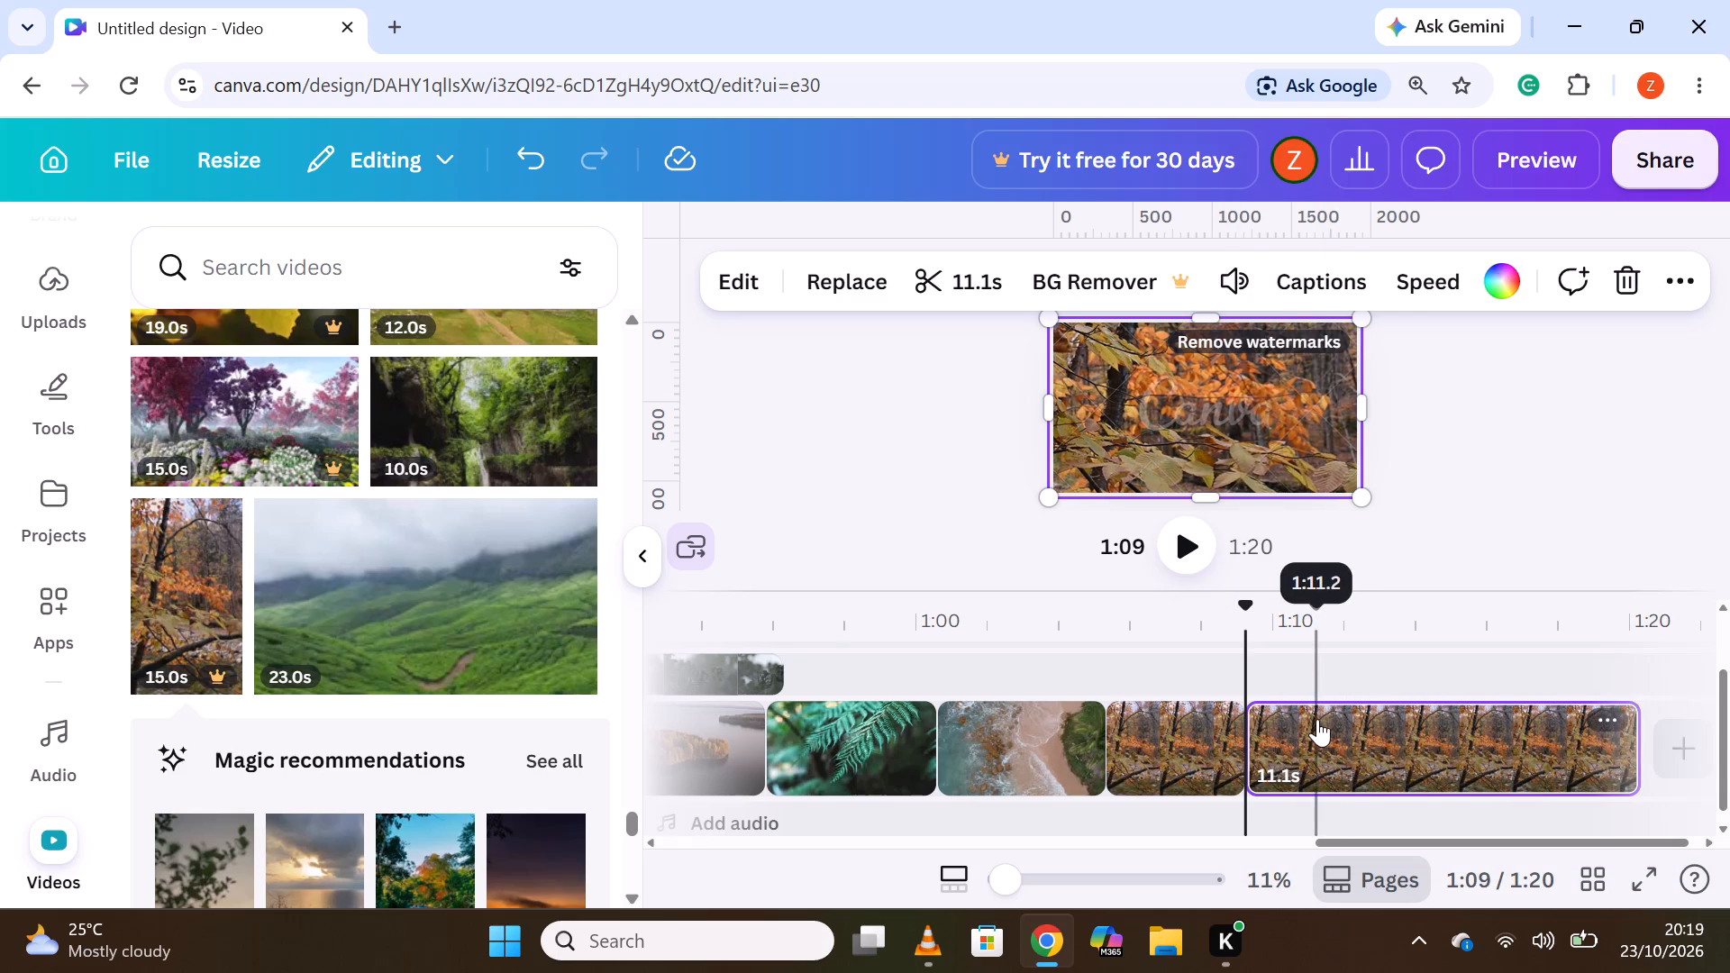
right_click(1317, 719)
left_click(1351, 350)
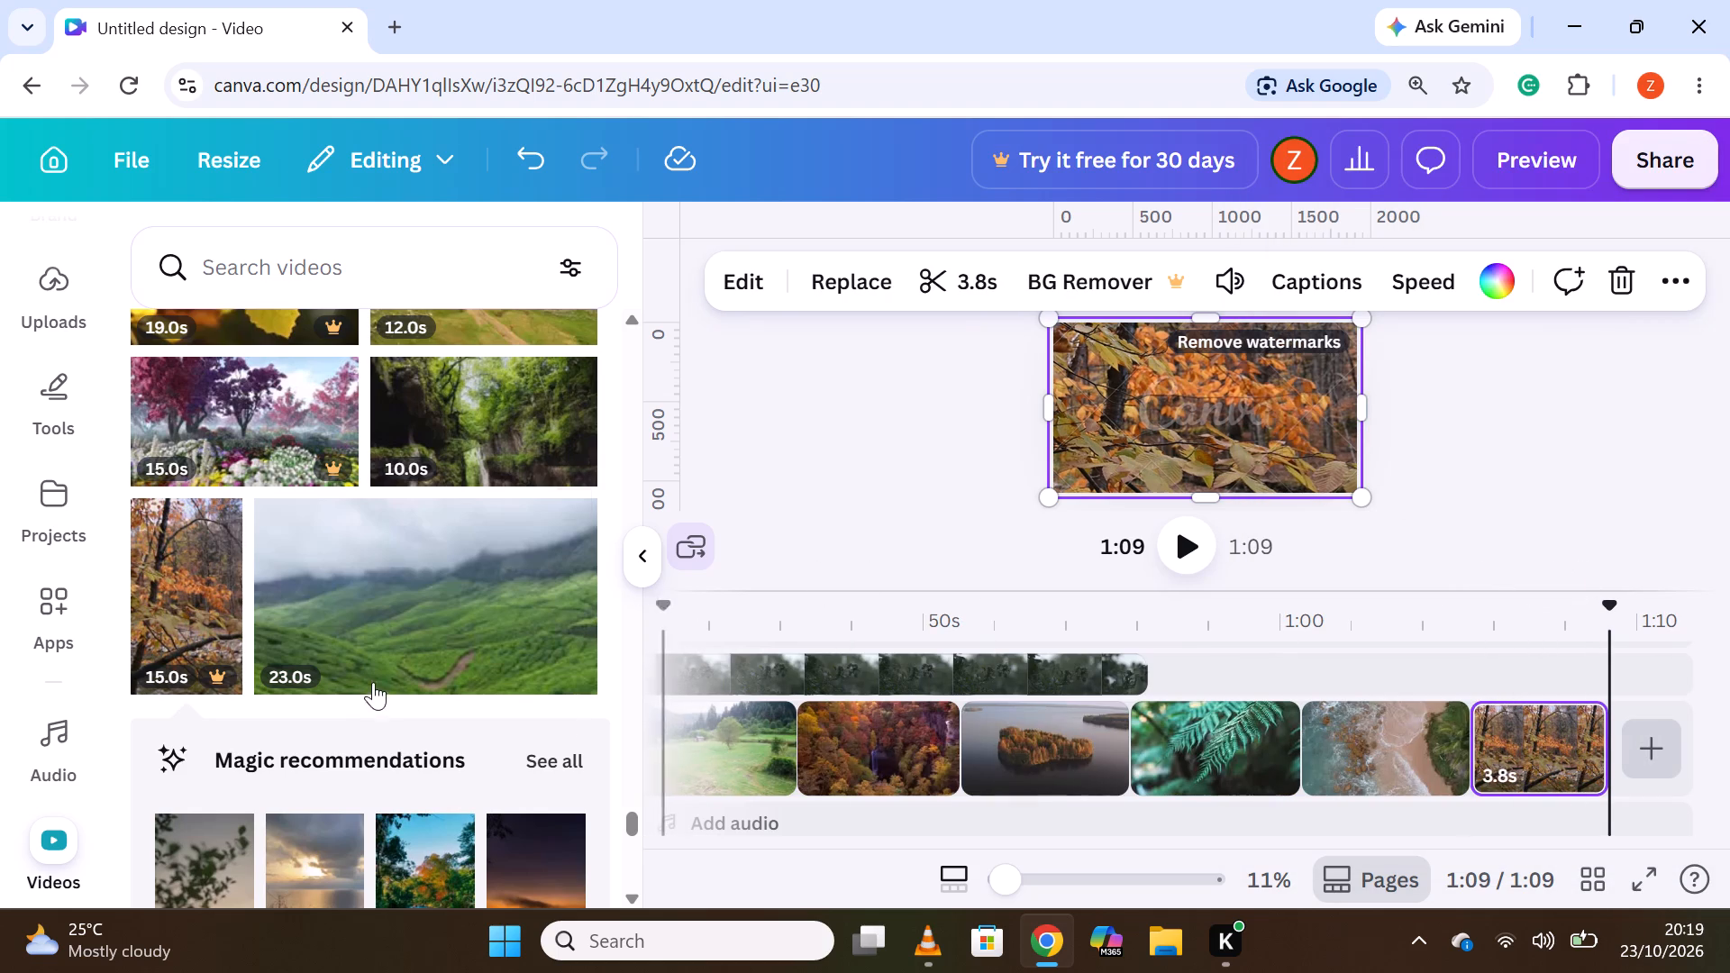
Insert the 10.0s clip of a path through green forest directly after the orange autumn leaves clip.
scroll(363, 677, "down", 3)
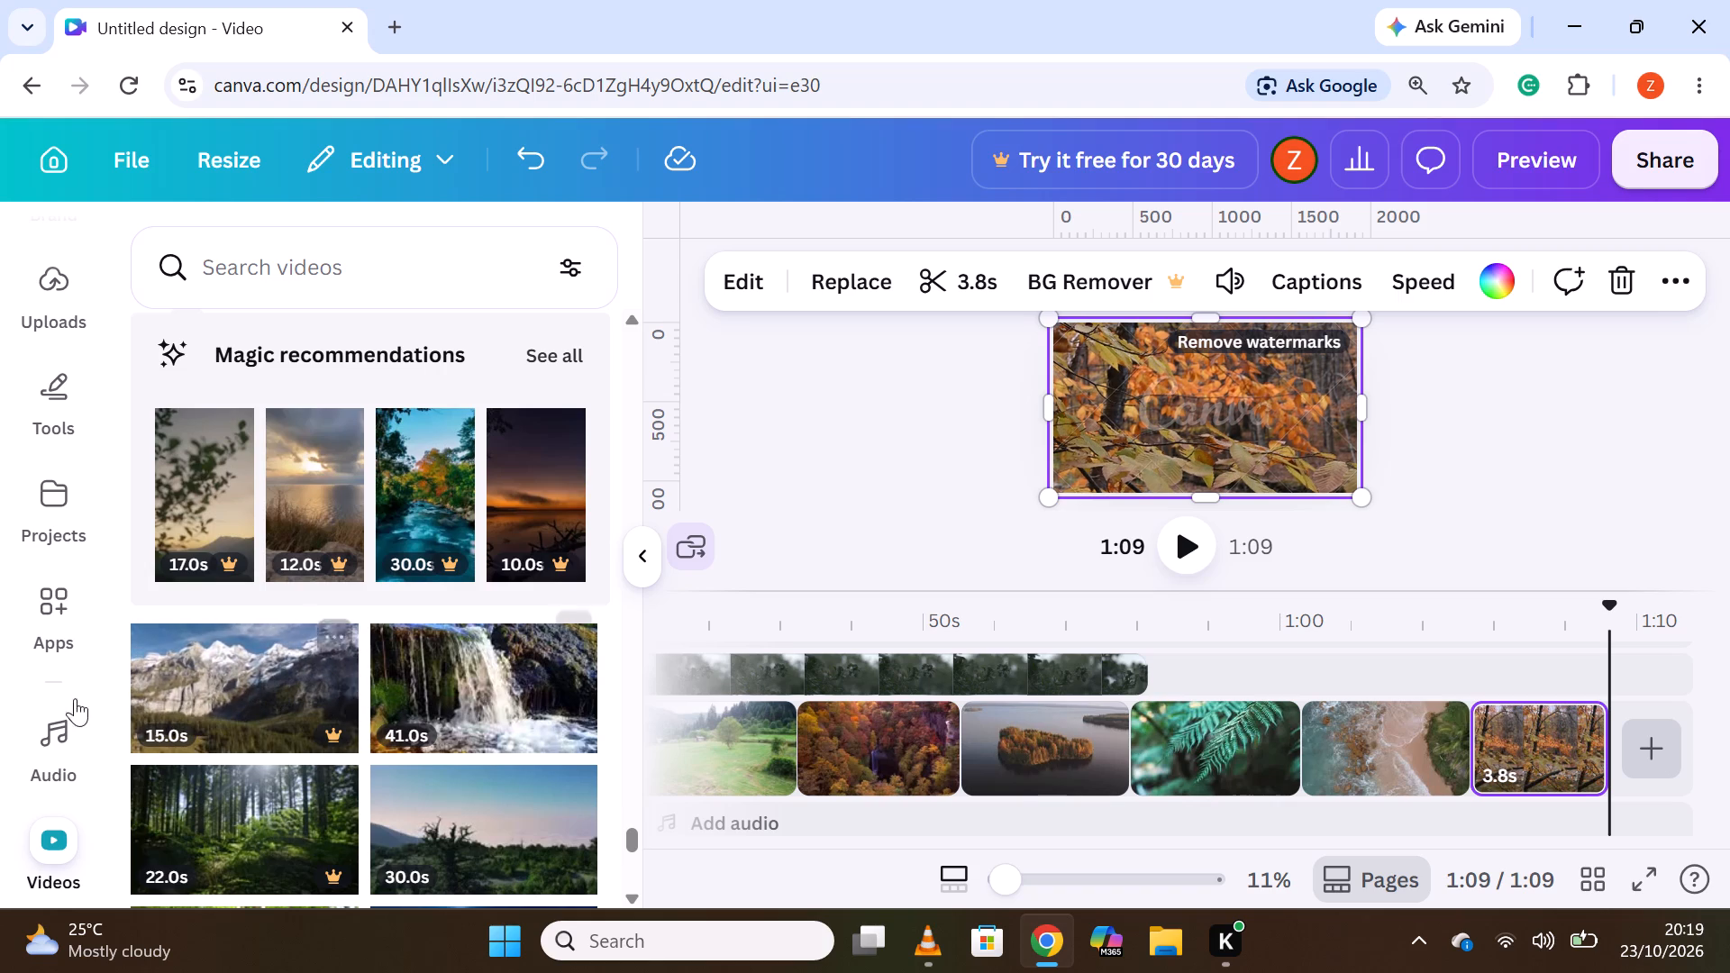
scroll(252, 708, "down", 4)
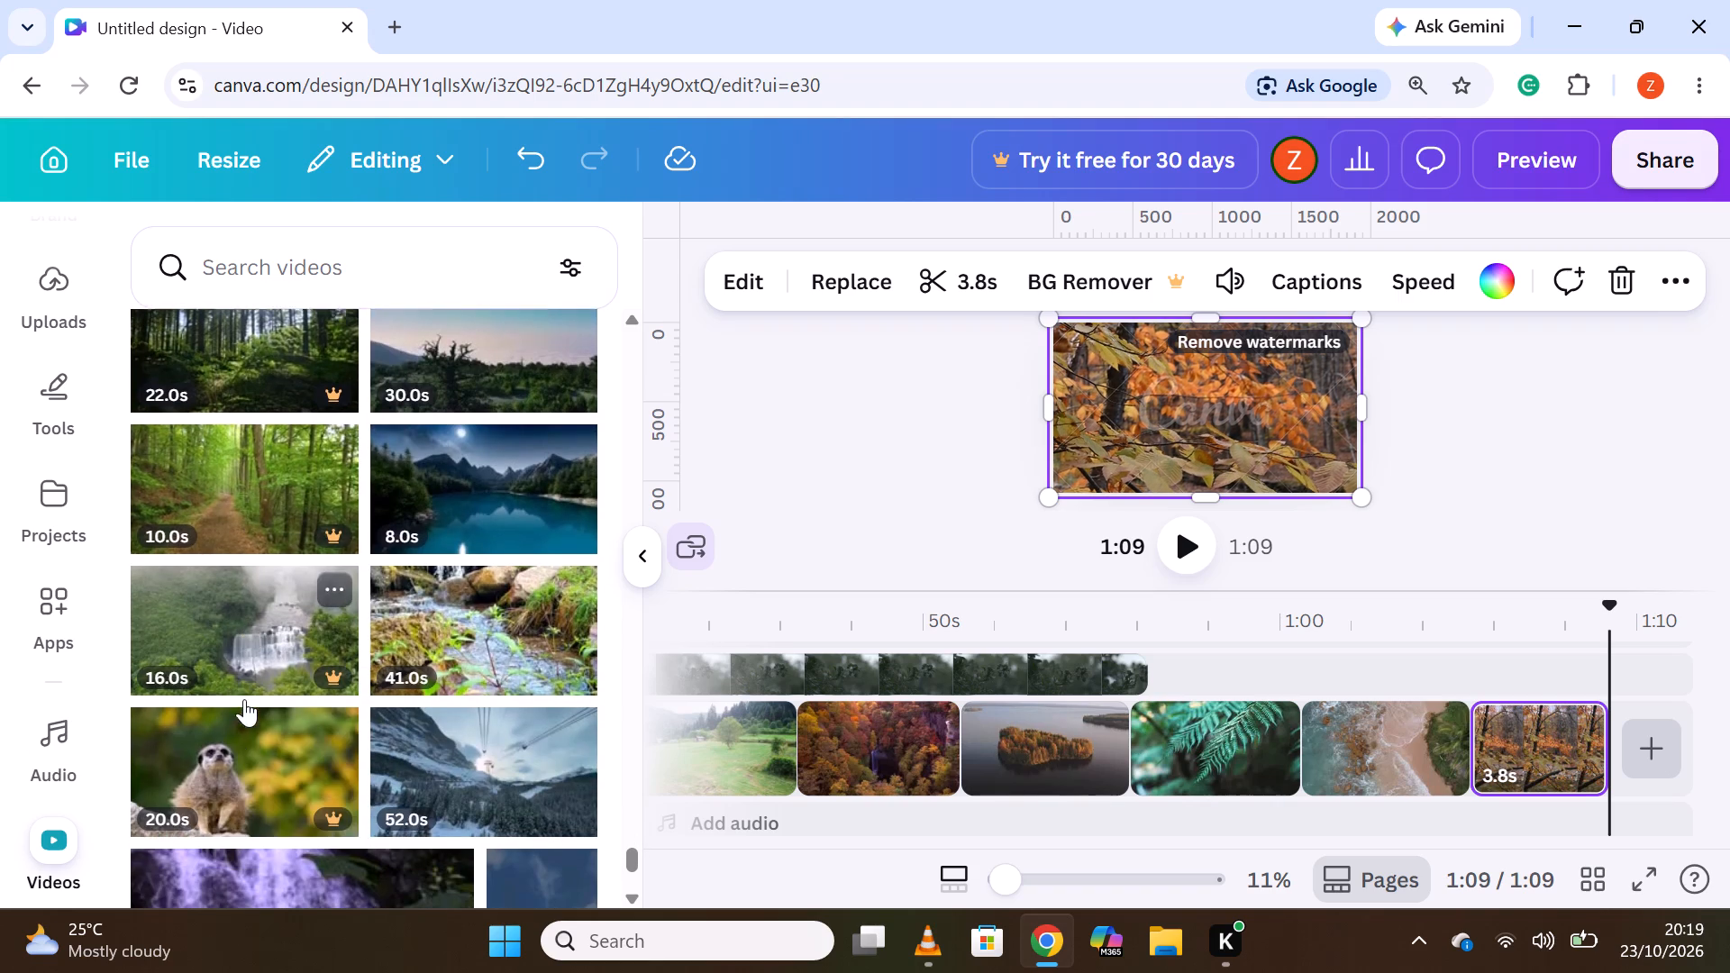
left_click(246, 447)
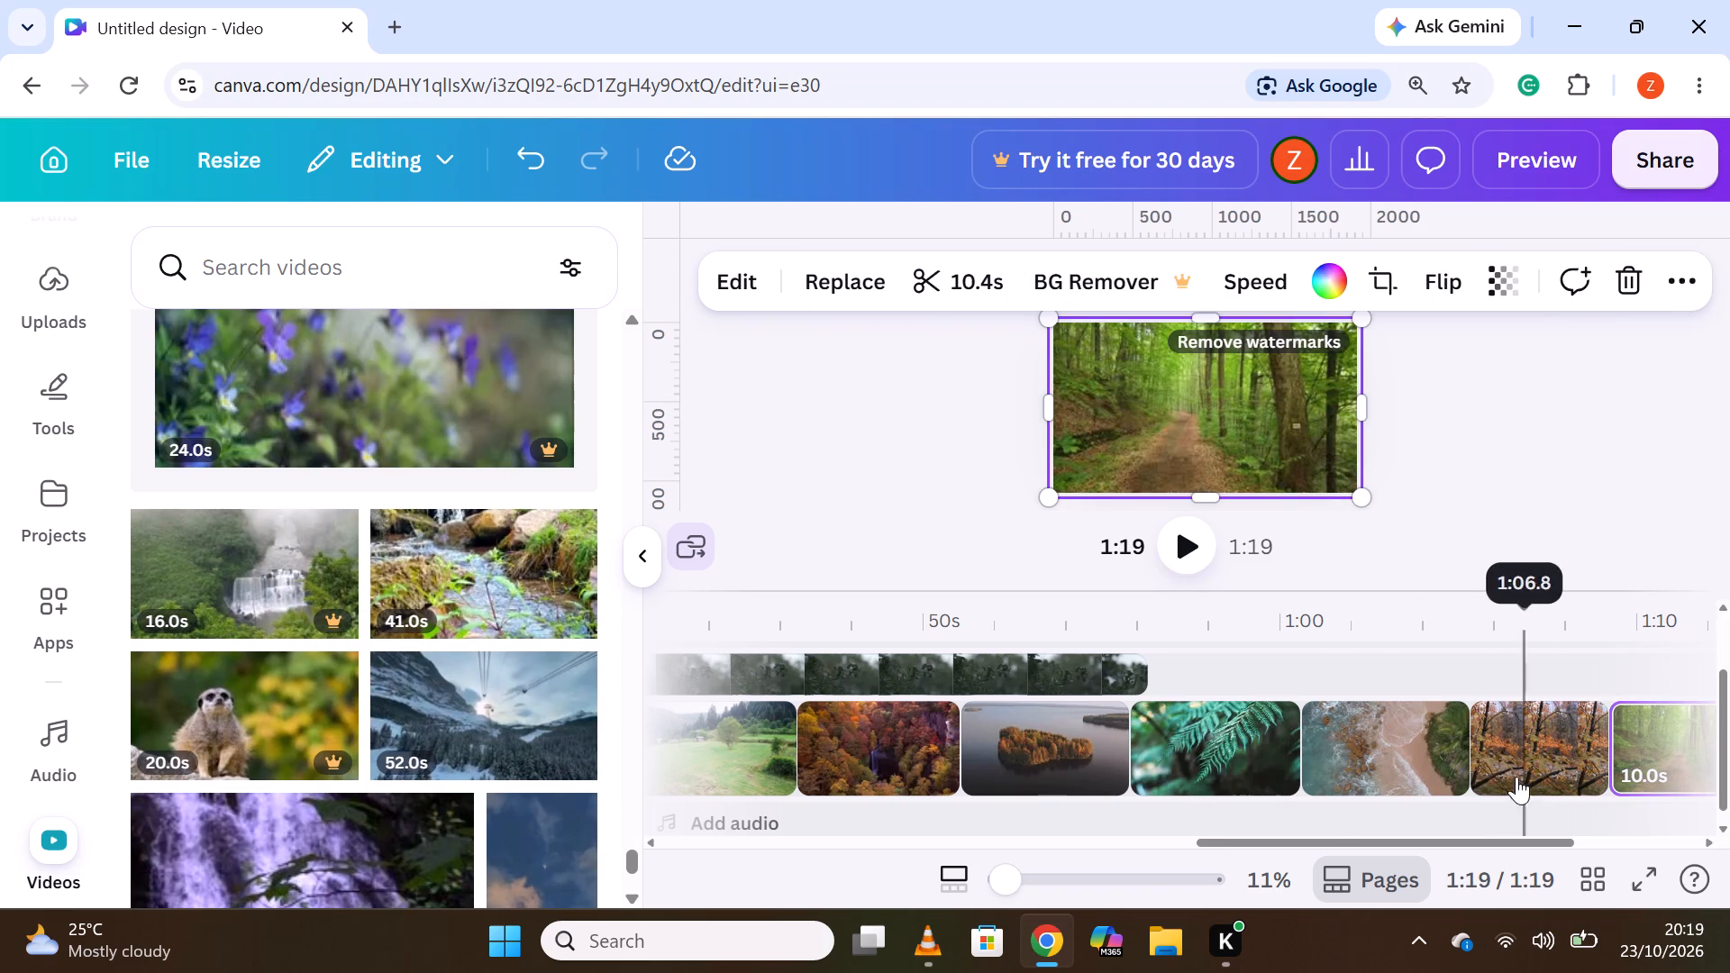
Split the green forest path clip at about 1:12.9 and delete its second part.
left_click_drag(1333, 842, 1460, 832)
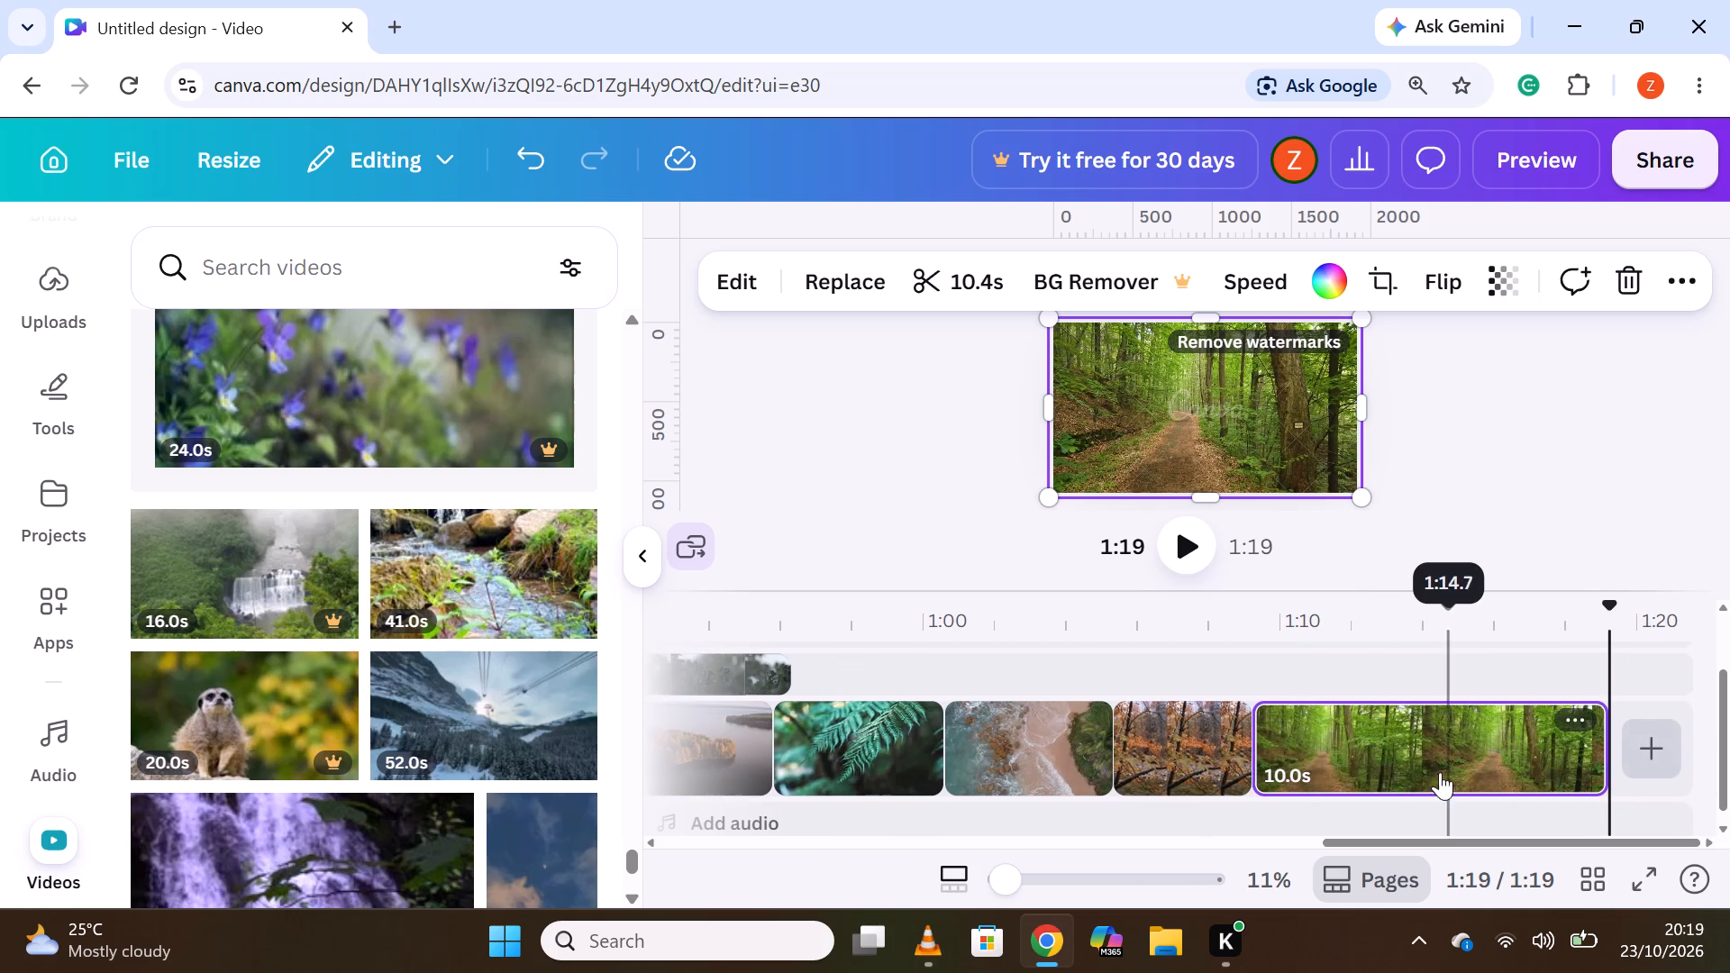
left_click(1388, 761)
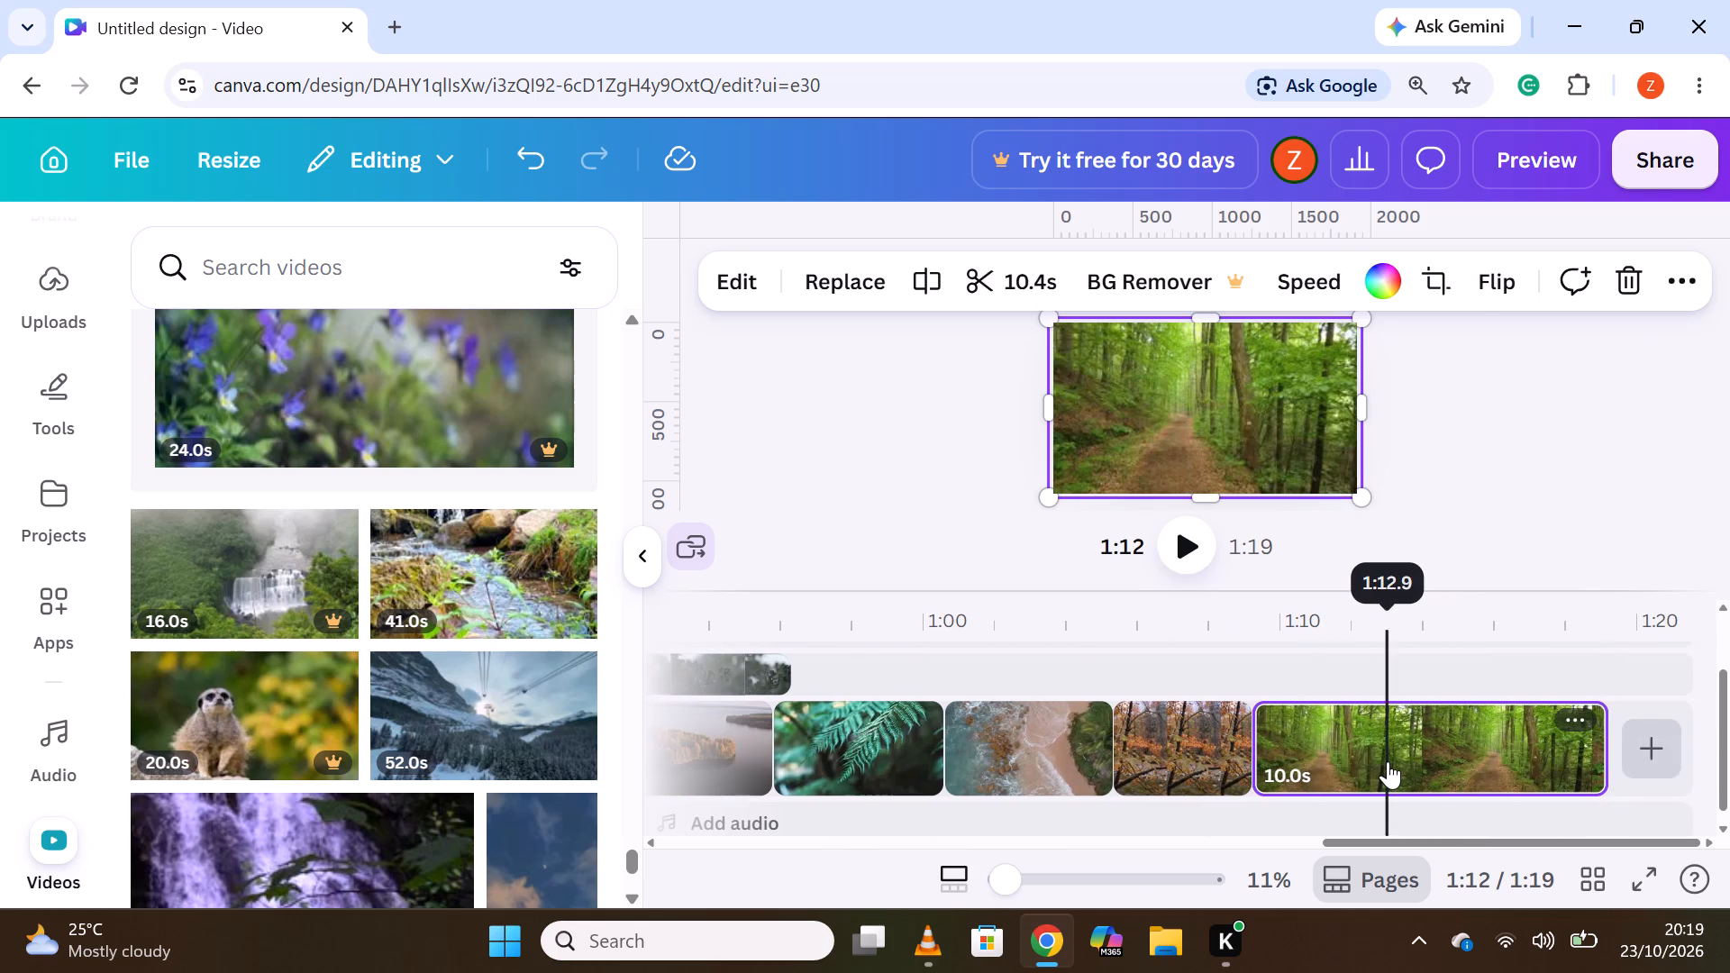
right_click(1387, 761)
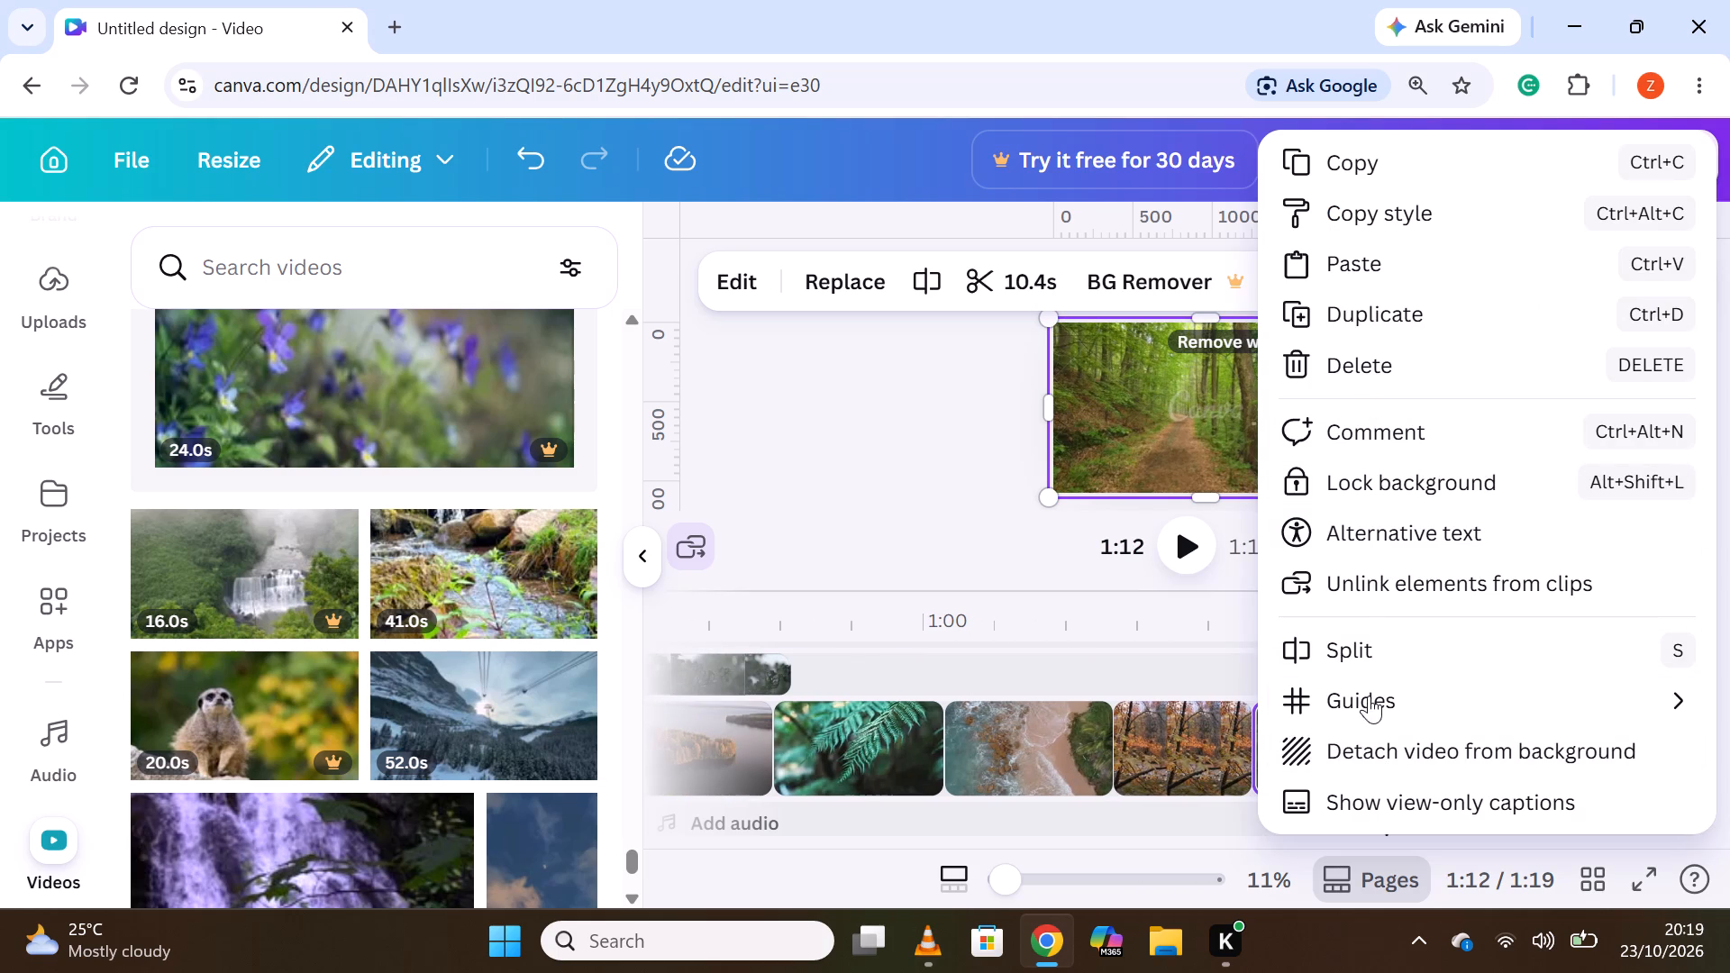
left_click(1365, 646)
right_click(1473, 730)
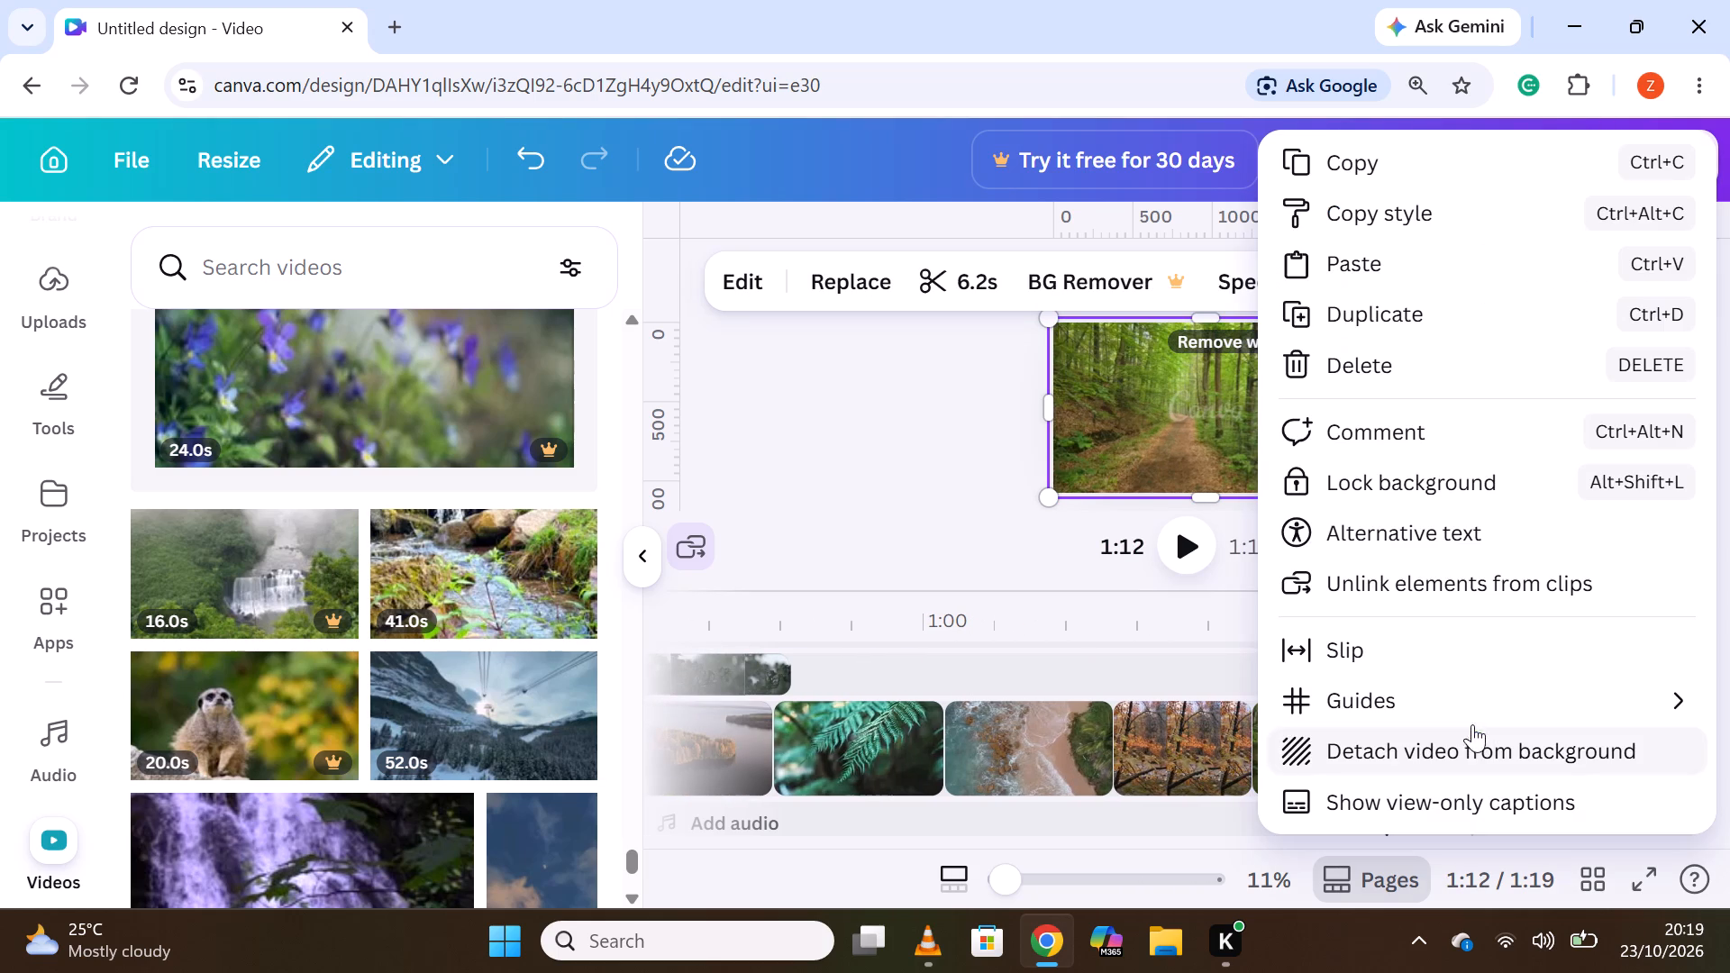
left_click(1403, 352)
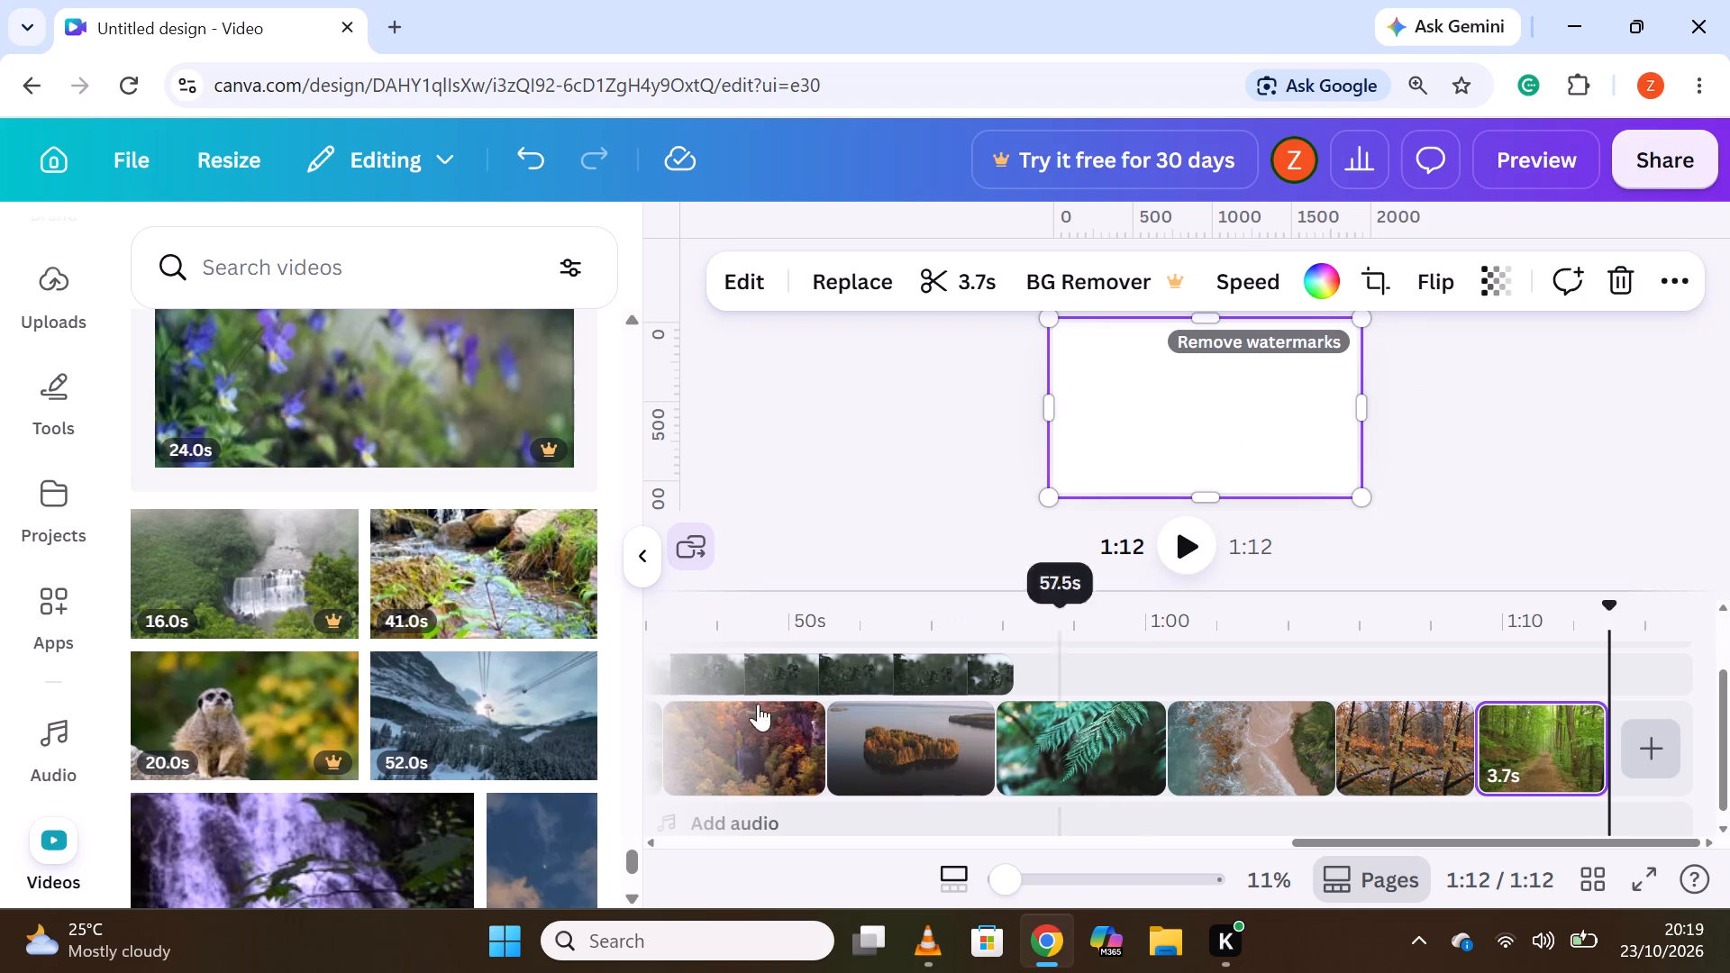
Insert the 9.0s clip of blue sky with clouds directly after the green forest path clip.
scroll(521, 705, "down", 2)
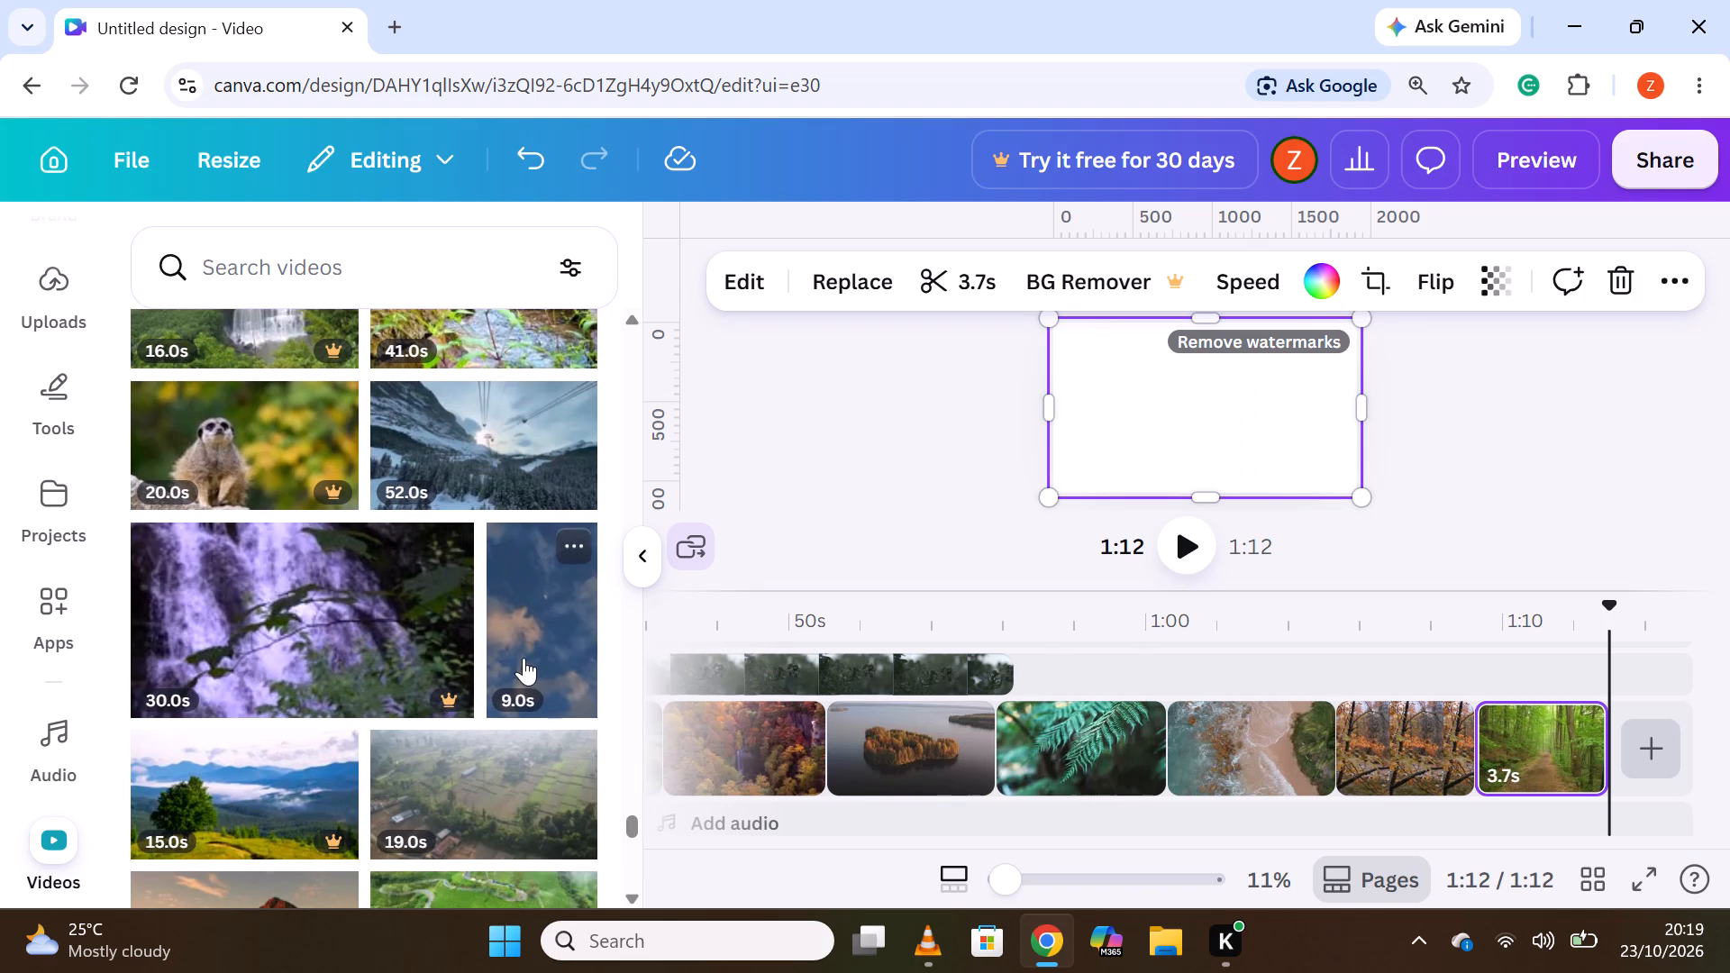
left_click(523, 658)
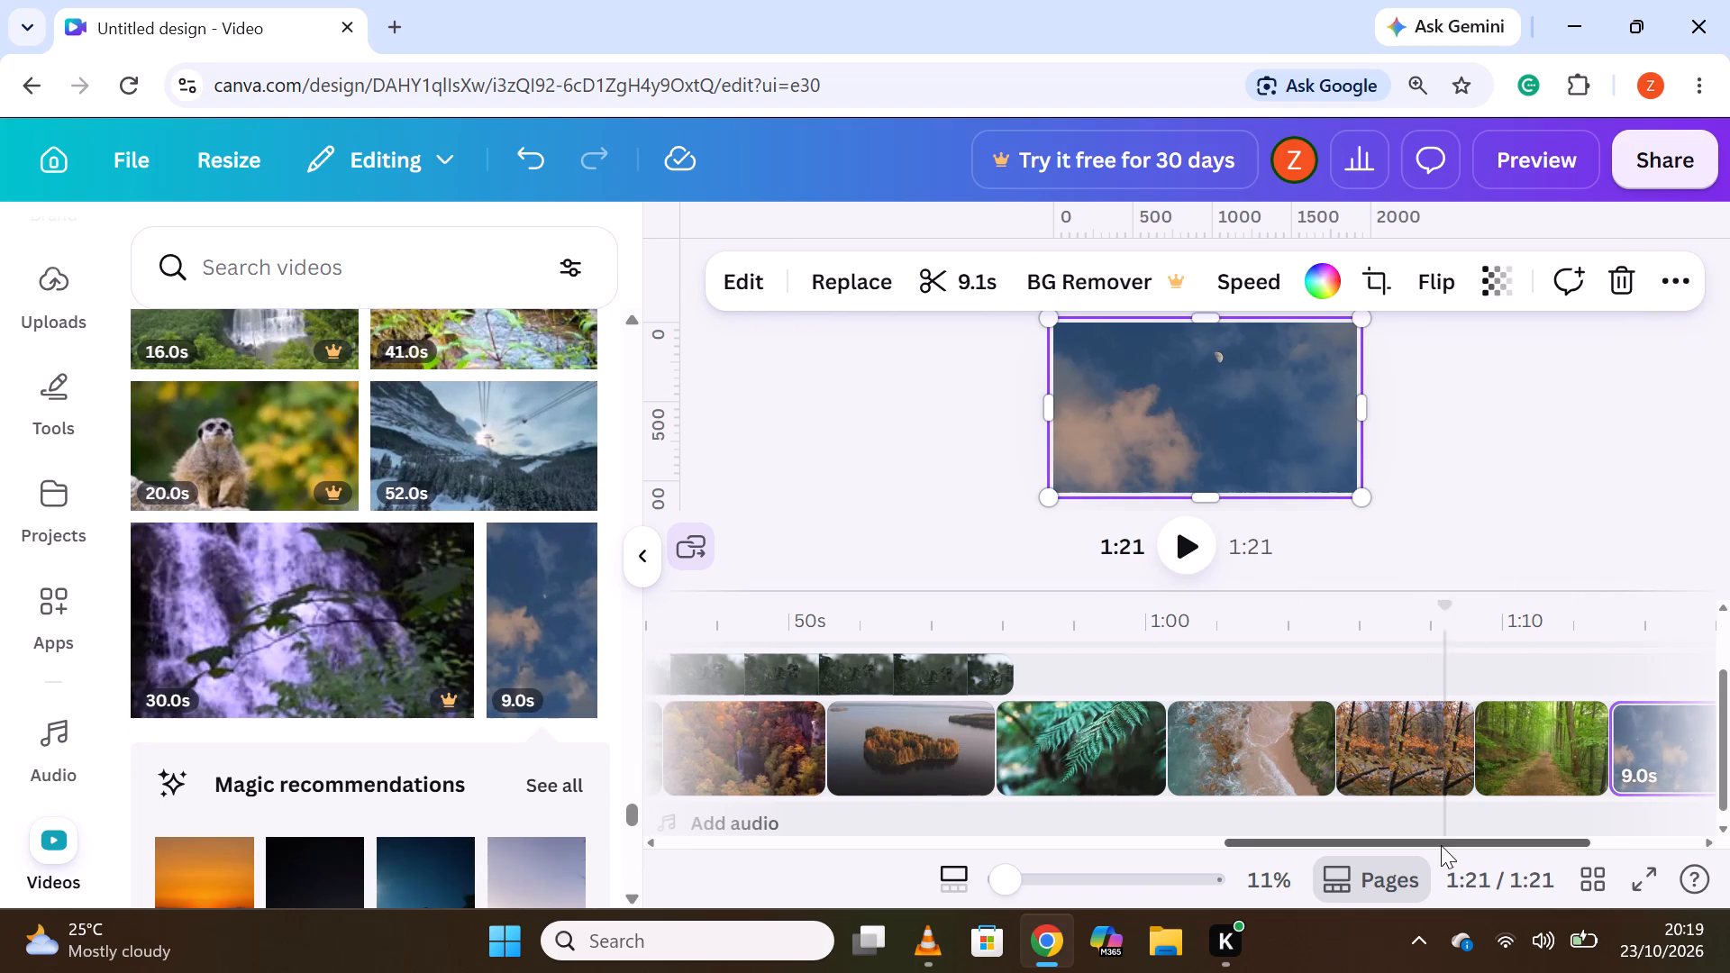
Split the cloudy blue sky clip at about 1:16.2 and delete its second part.
left_click_drag(1439, 837, 1519, 831)
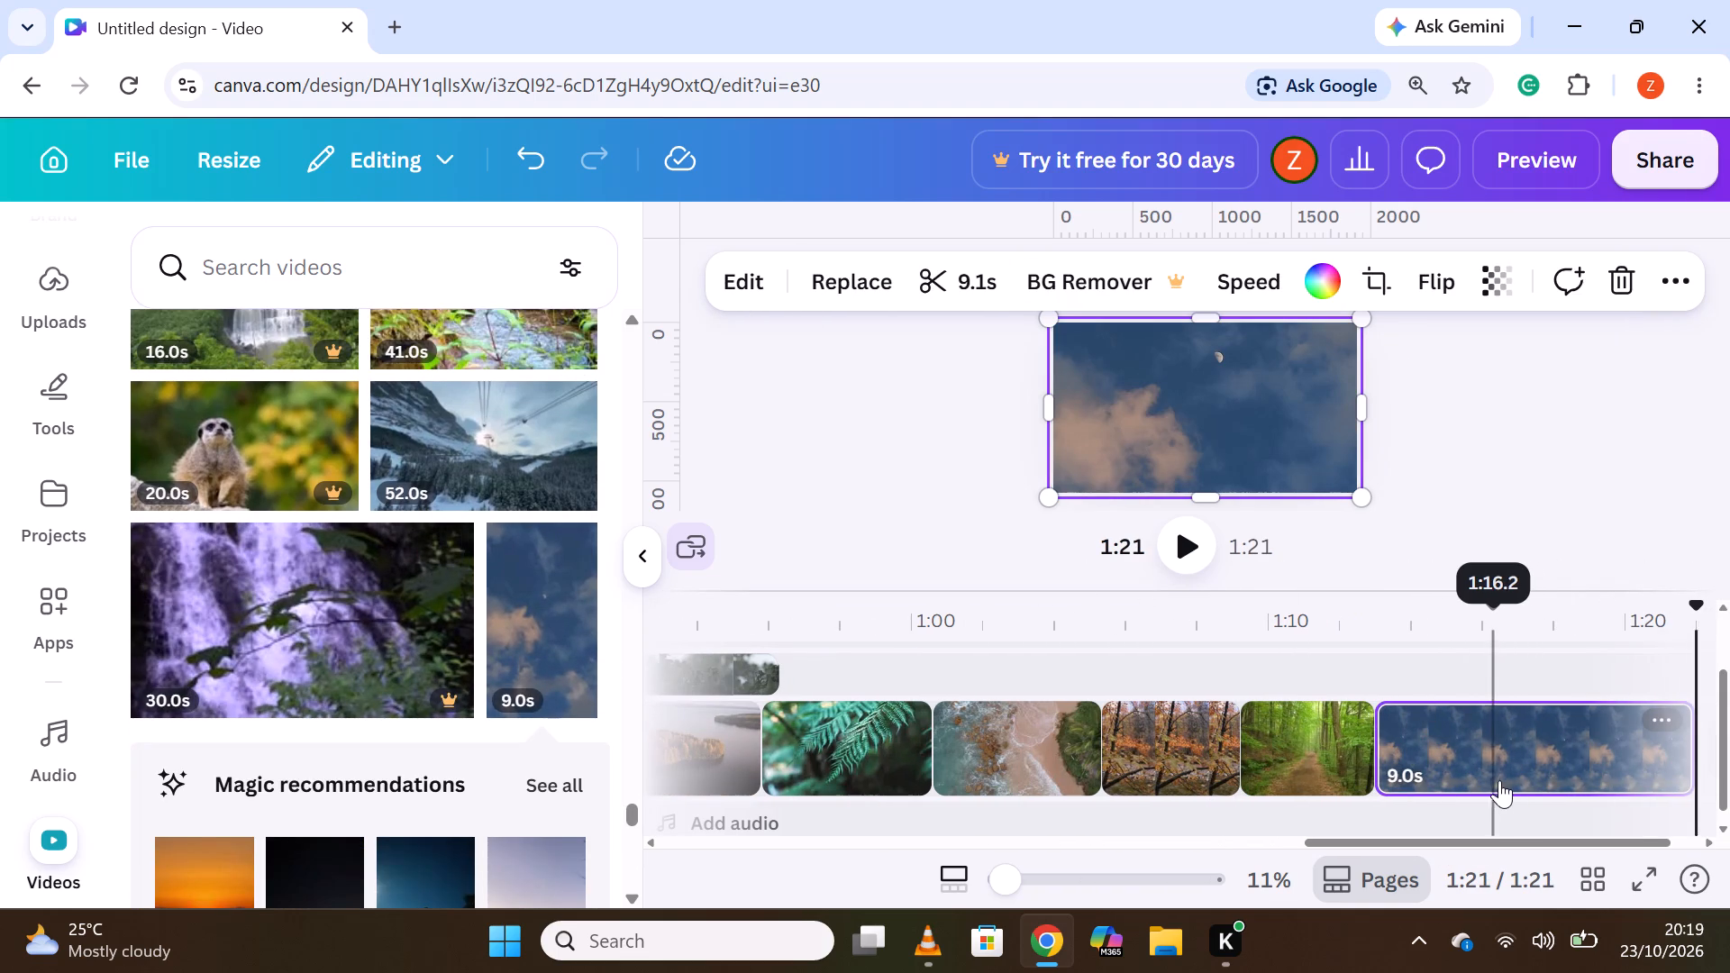
left_click(1492, 778)
right_click(1491, 777)
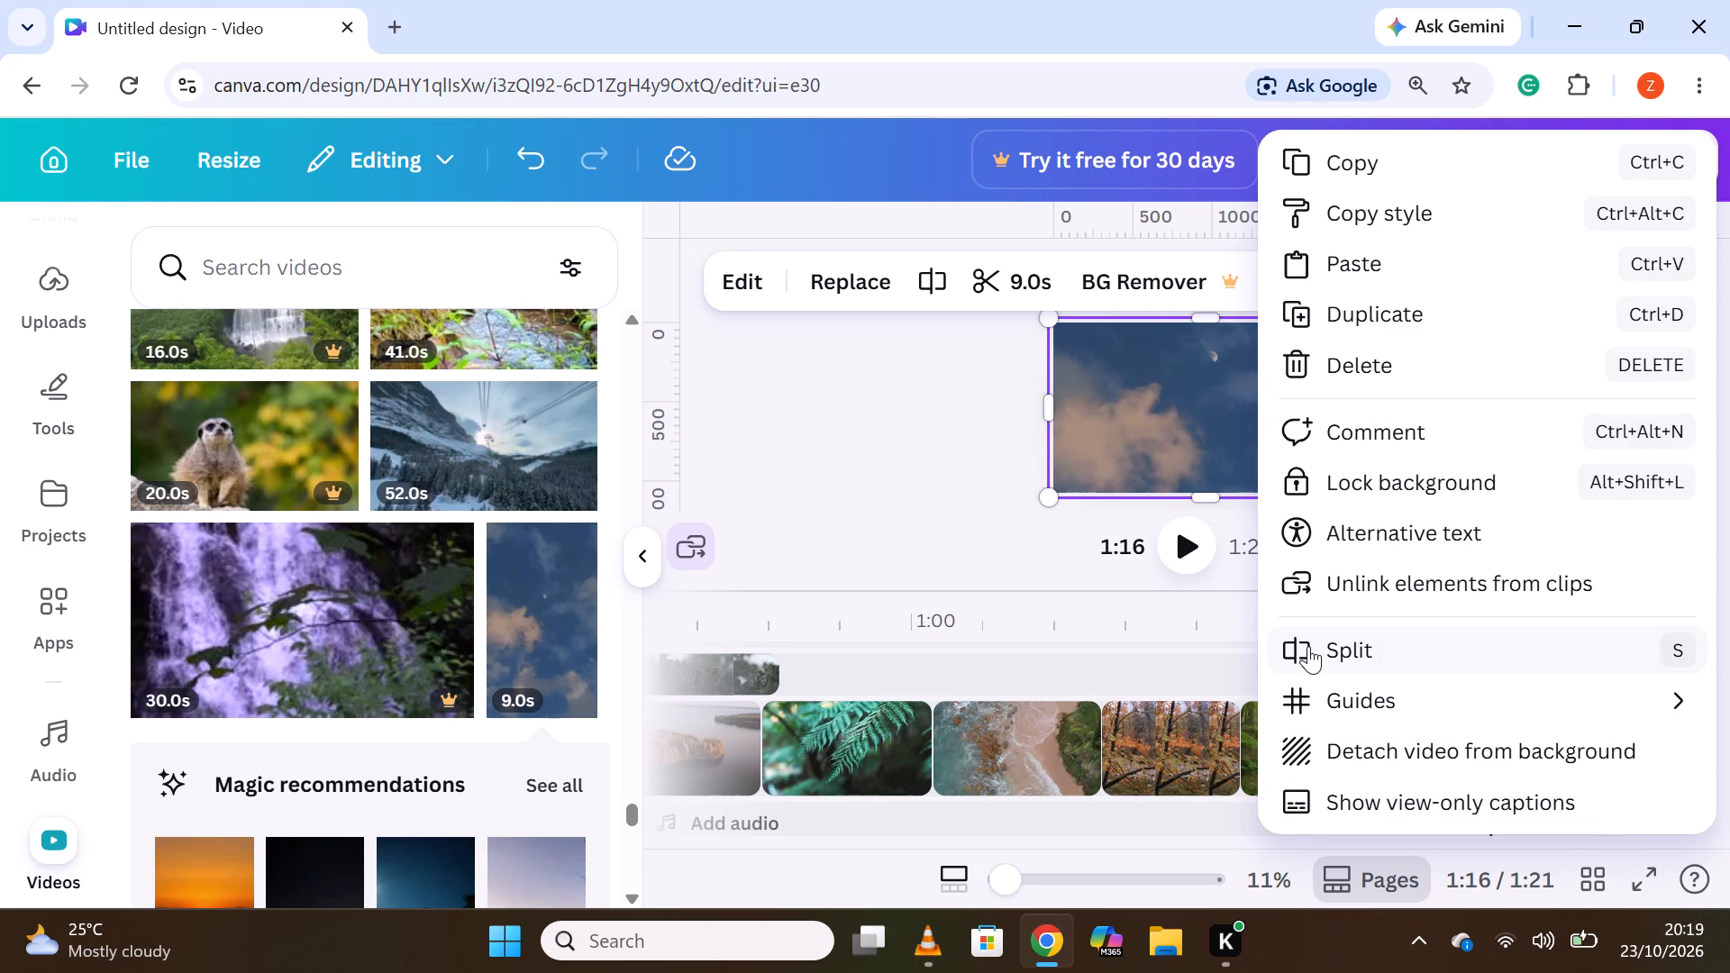
left_click(1308, 646)
right_click(1529, 749)
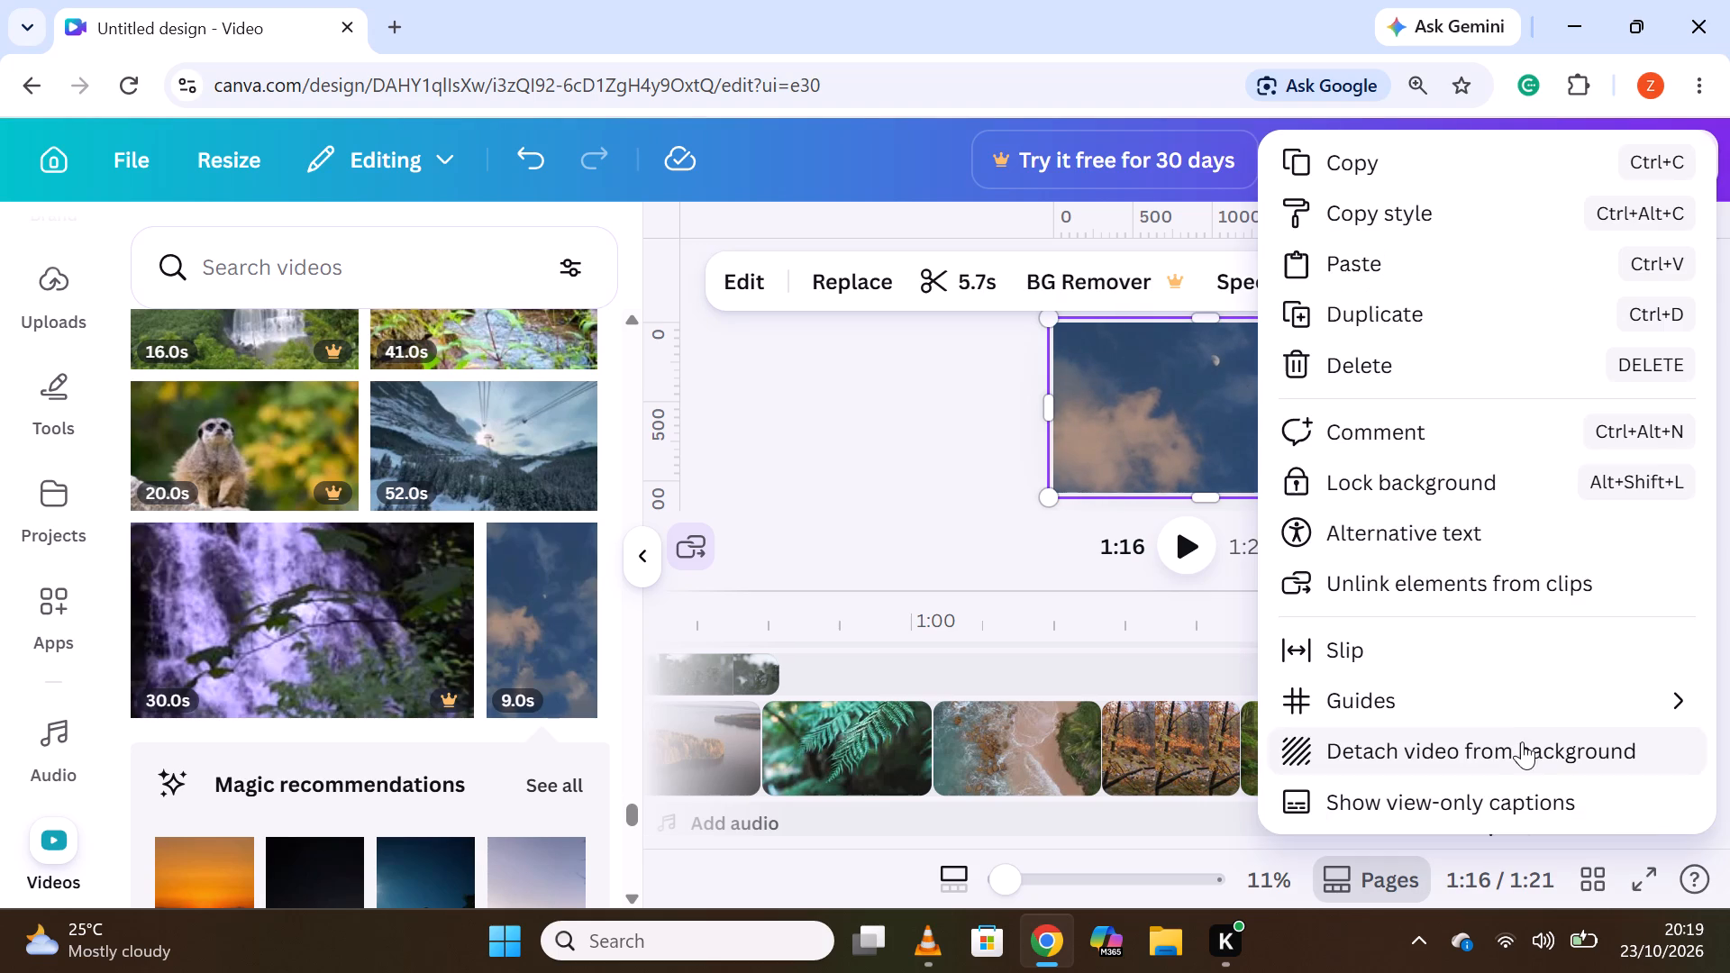
left_click(1402, 377)
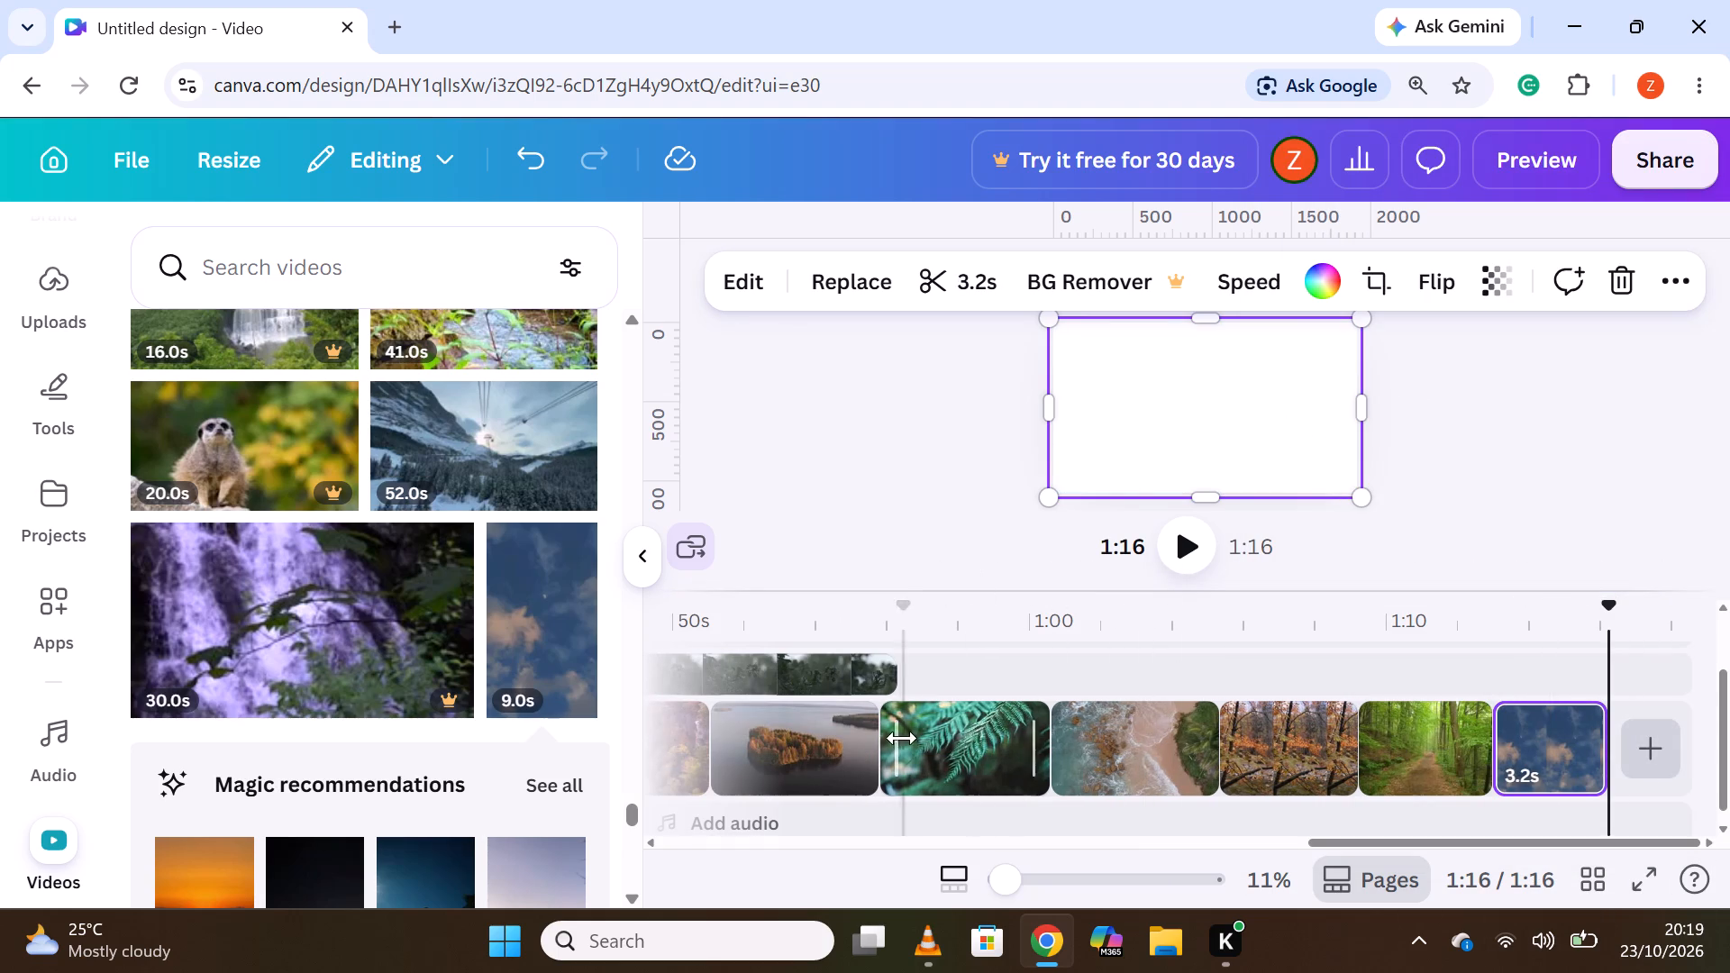
Review the clips on all the timeline tracks, from the start of the video to its end.
left_click_drag(1397, 837, 1269, 855)
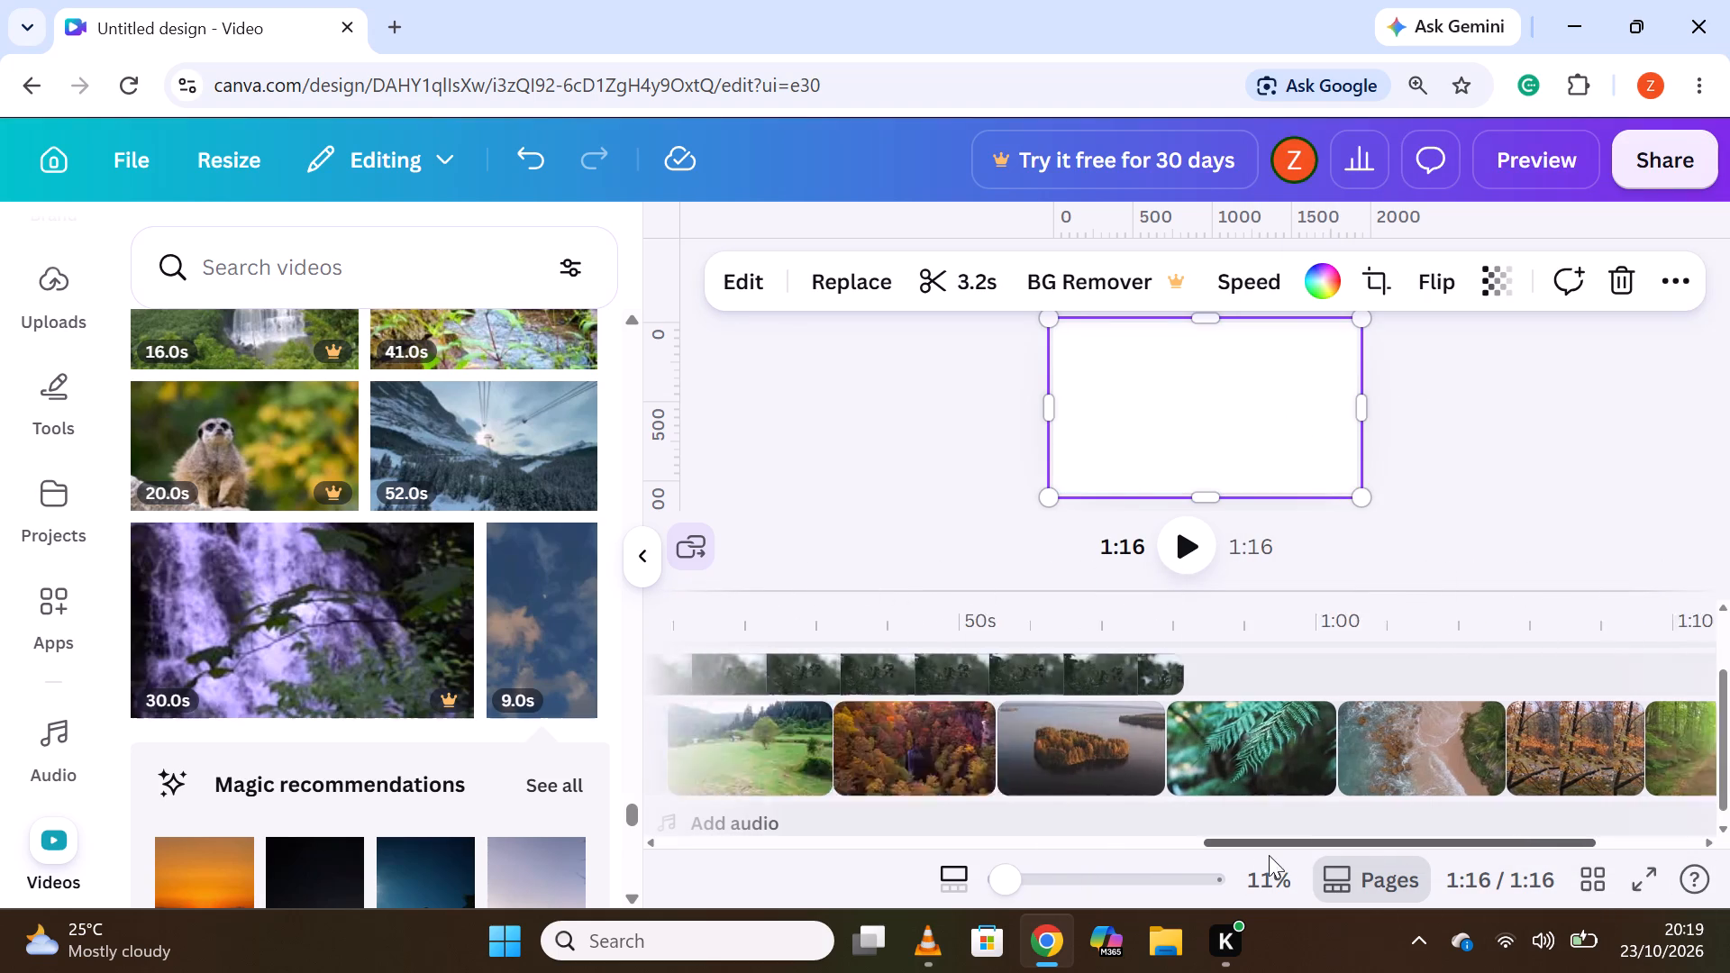
left_click_drag(1269, 855, 735, 854)
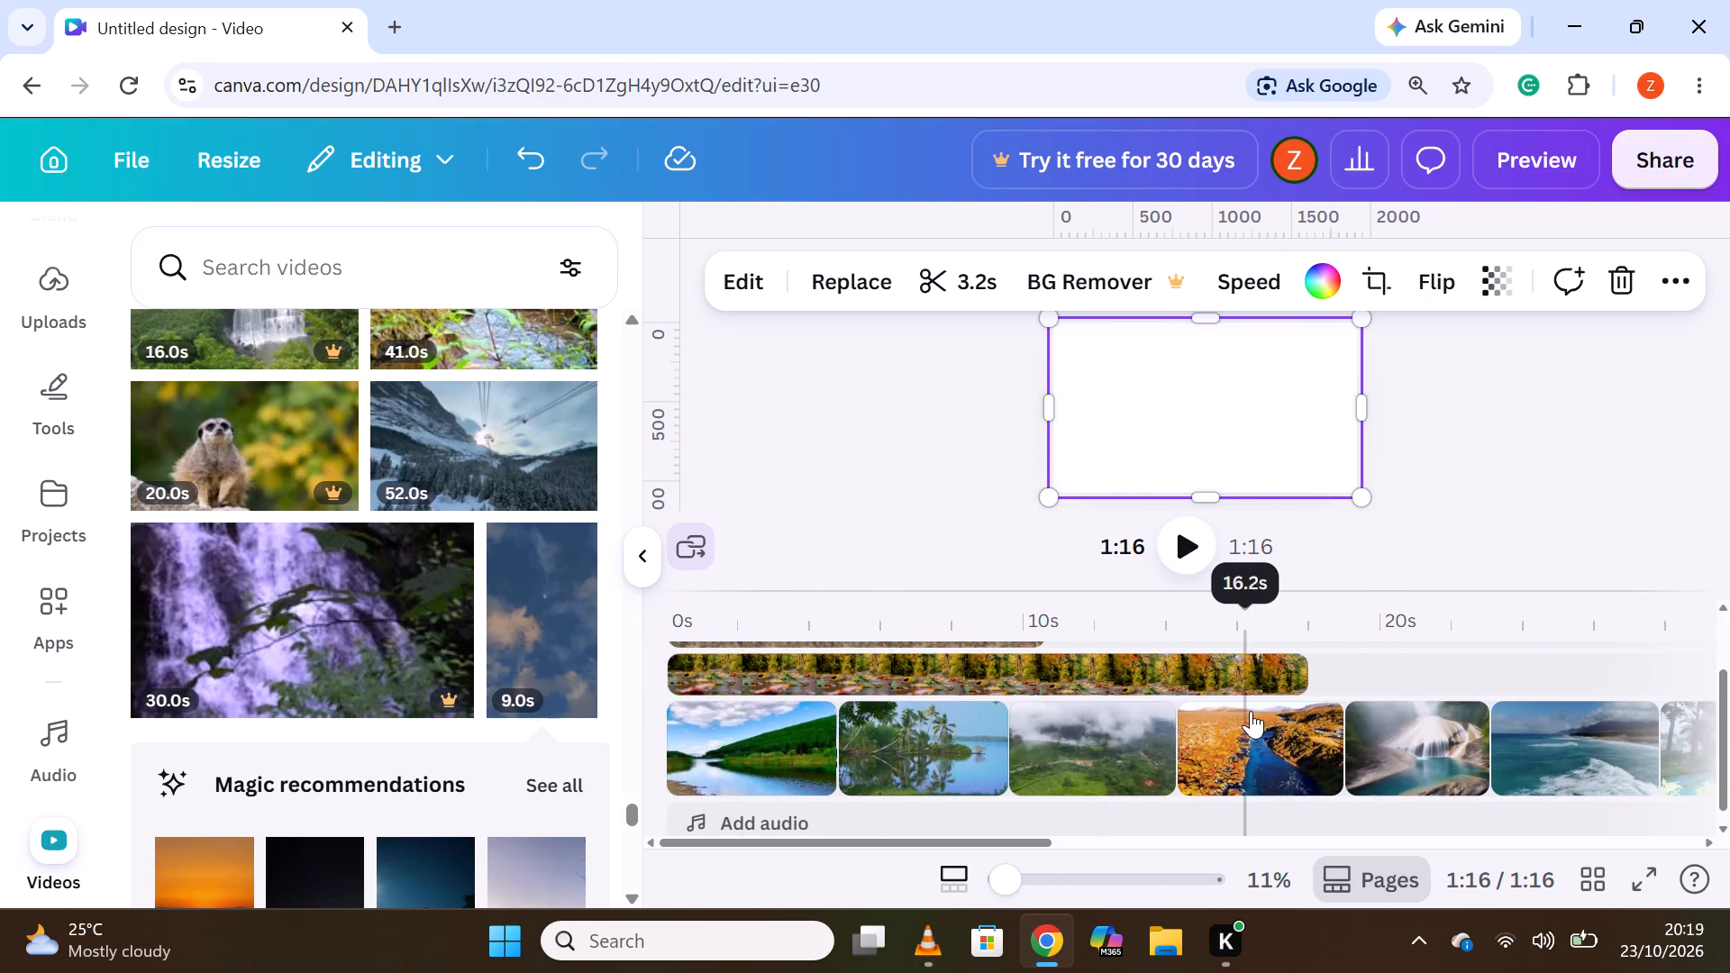
scroll(1251, 708, "up", 5)
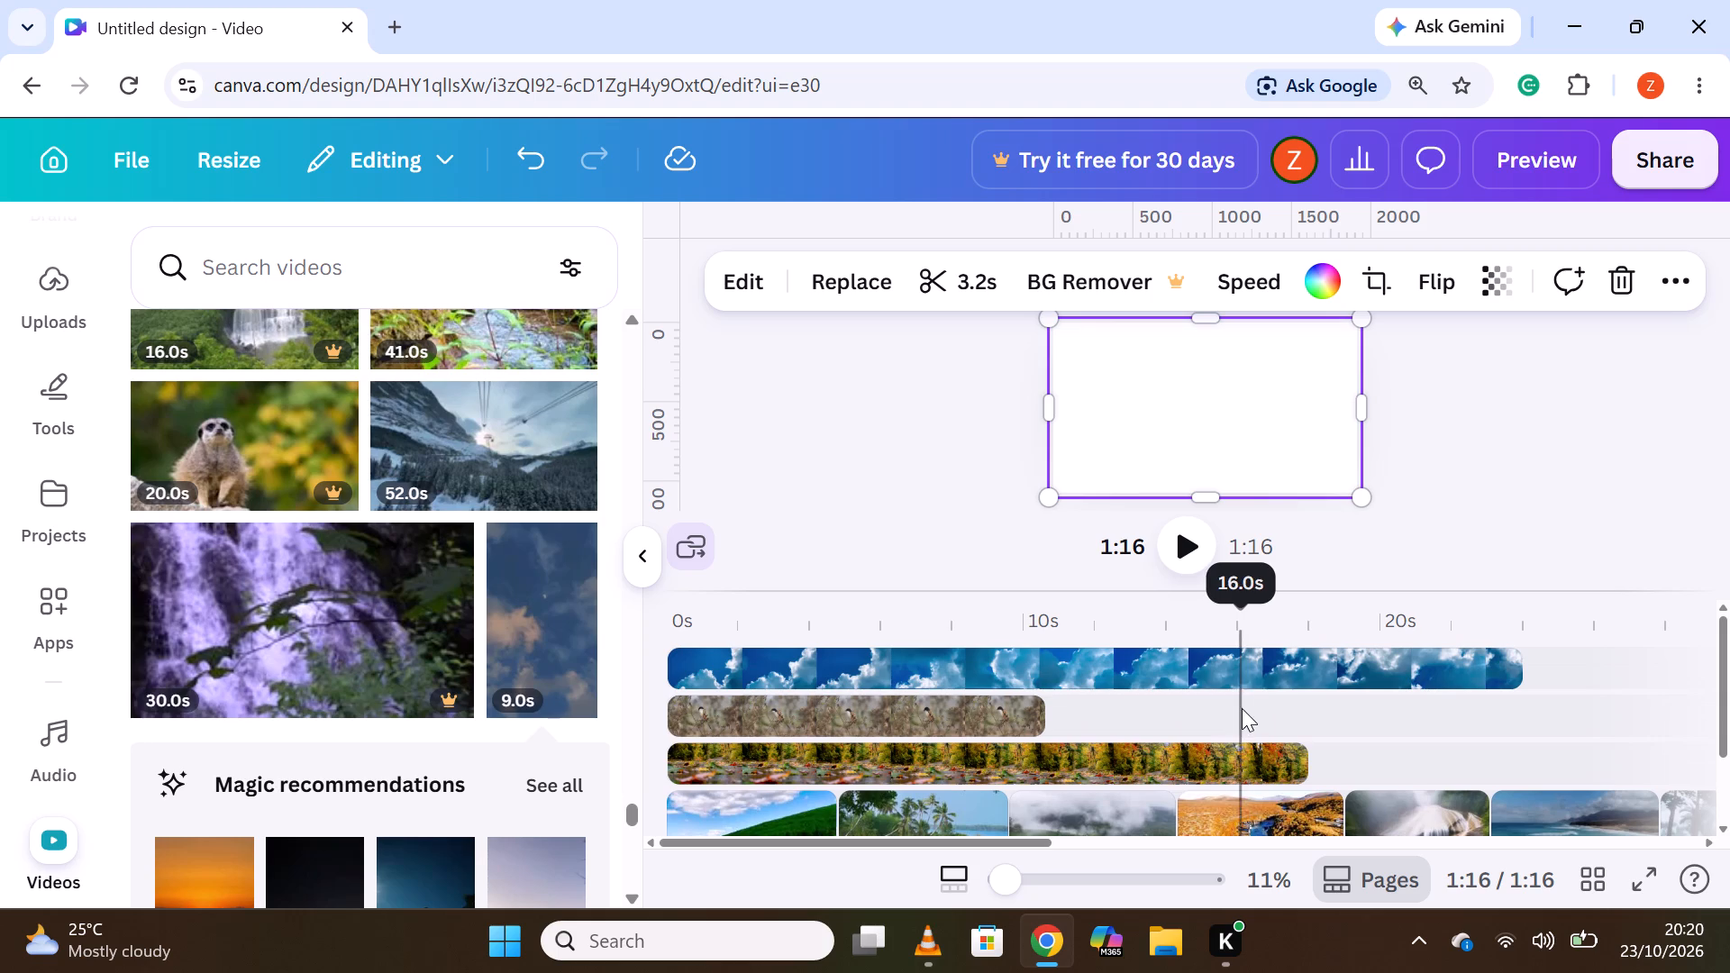
scroll(1410, 783, "down", 1)
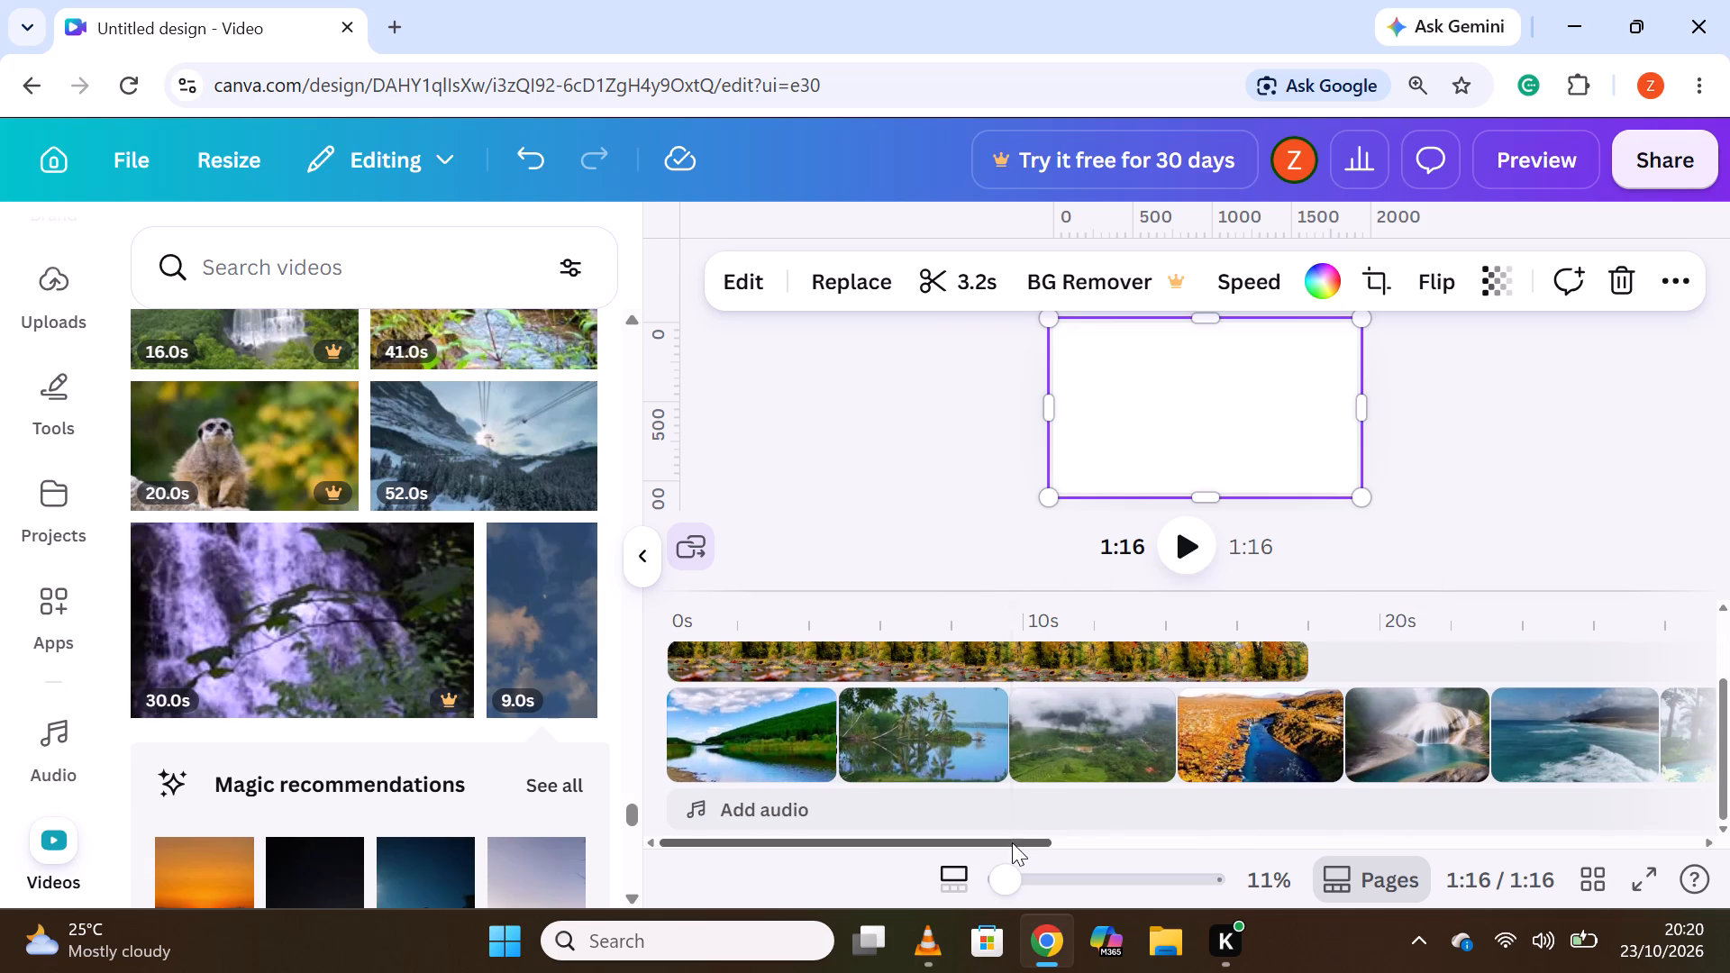
left_click_drag(1012, 842, 1488, 782)
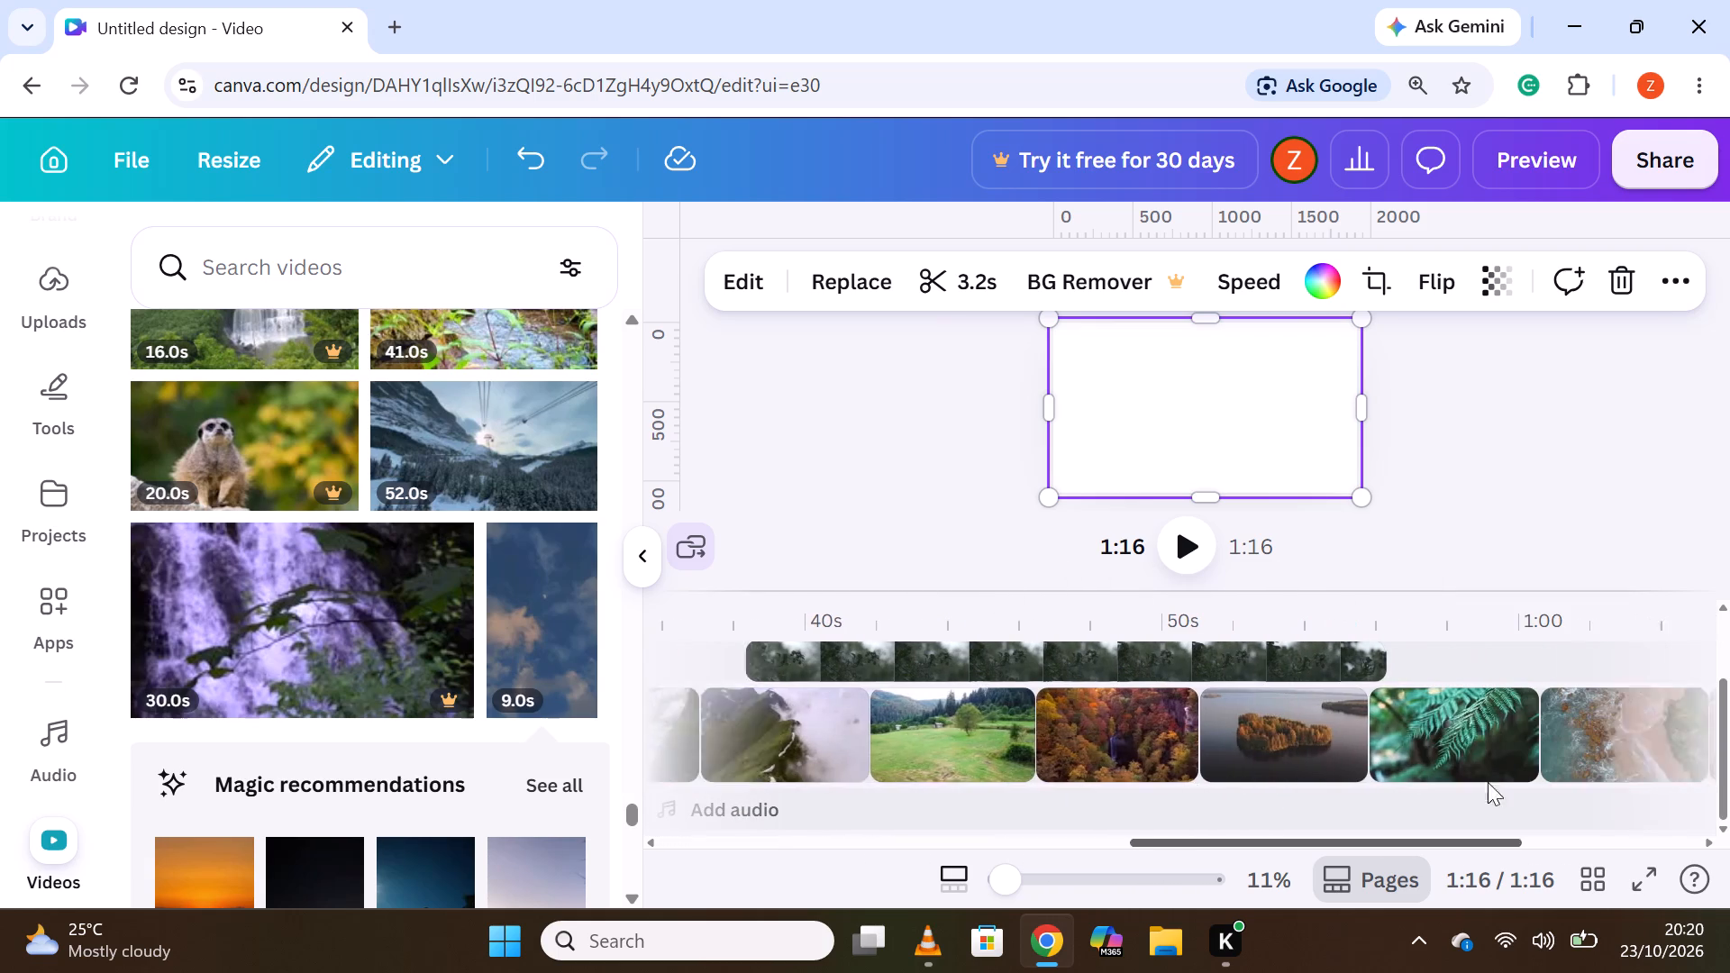
left_click_drag(1488, 782, 1702, 754)
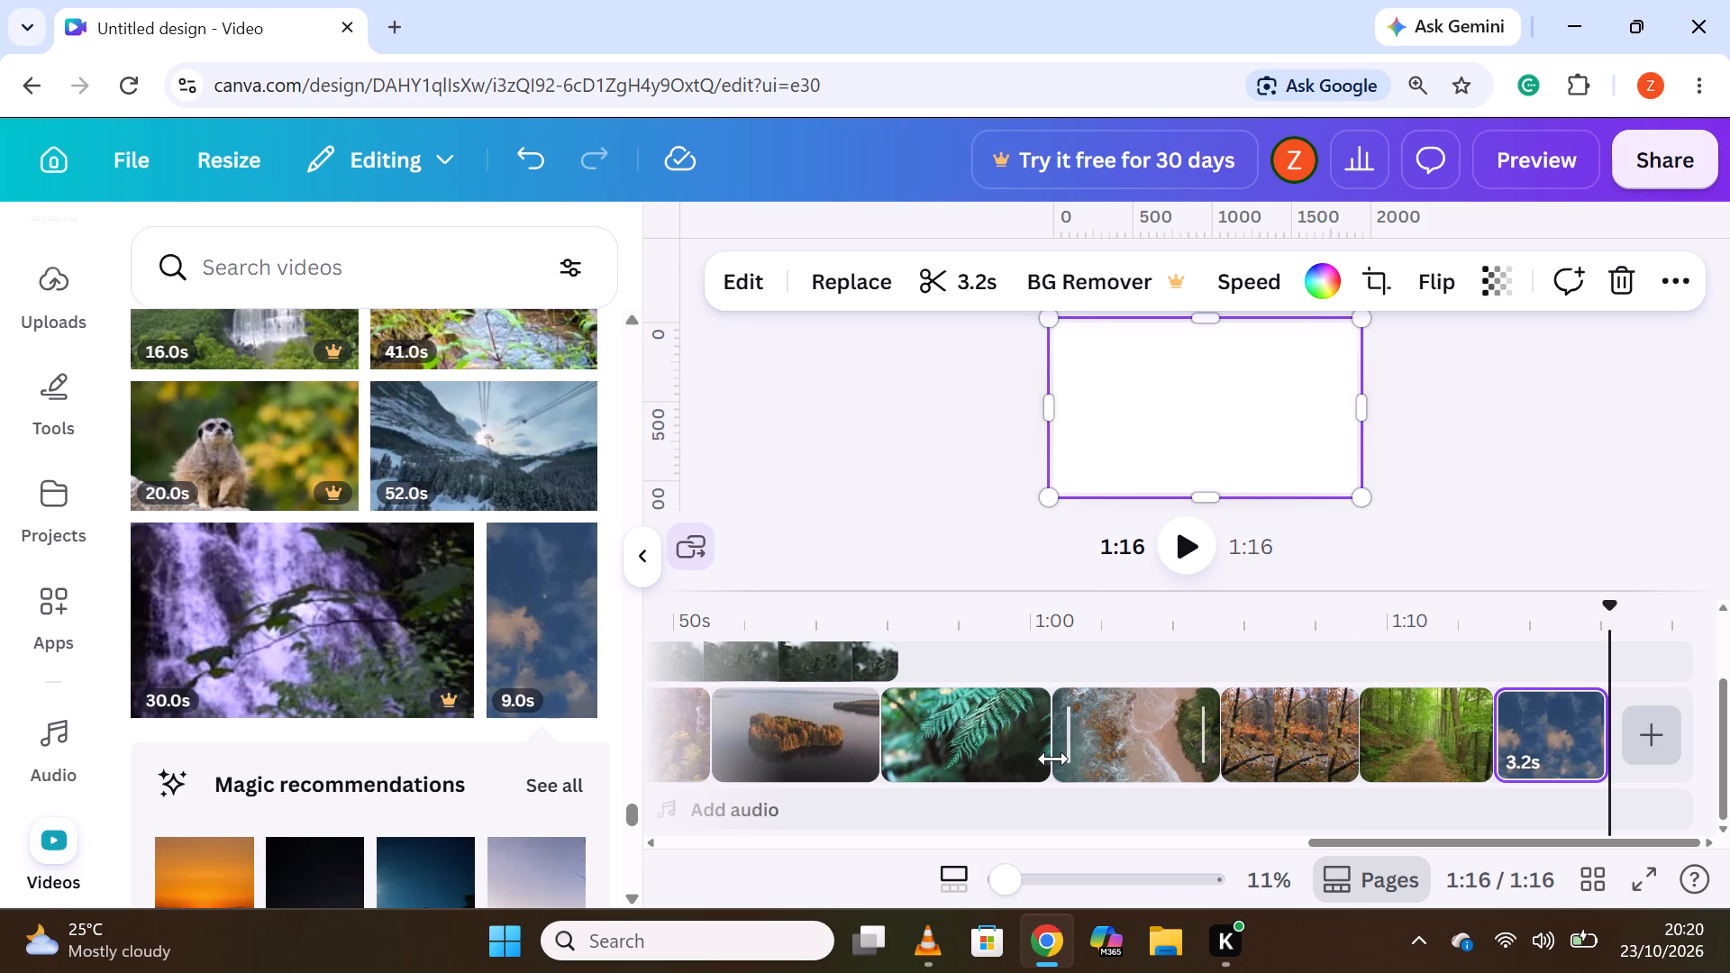
Insert the 12.0s clip of sunlit mountains reflected in a dark lake at the end of the main track.
scroll(365, 603, "down", 4)
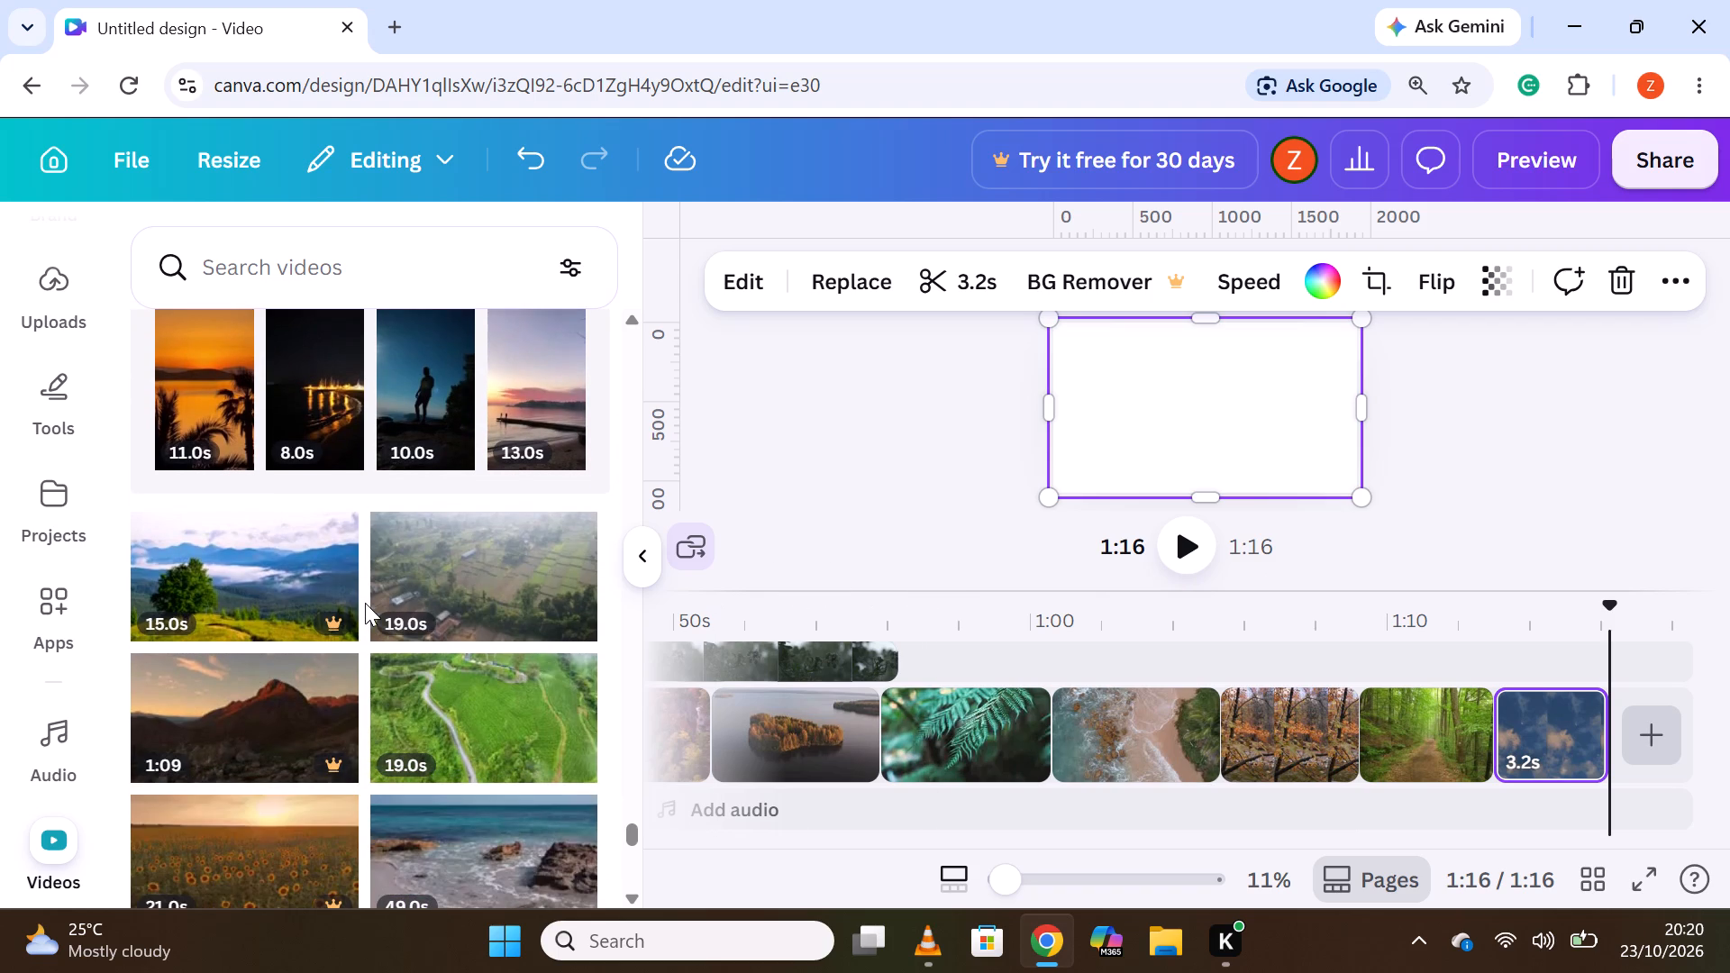
scroll(291, 436, "down", 2)
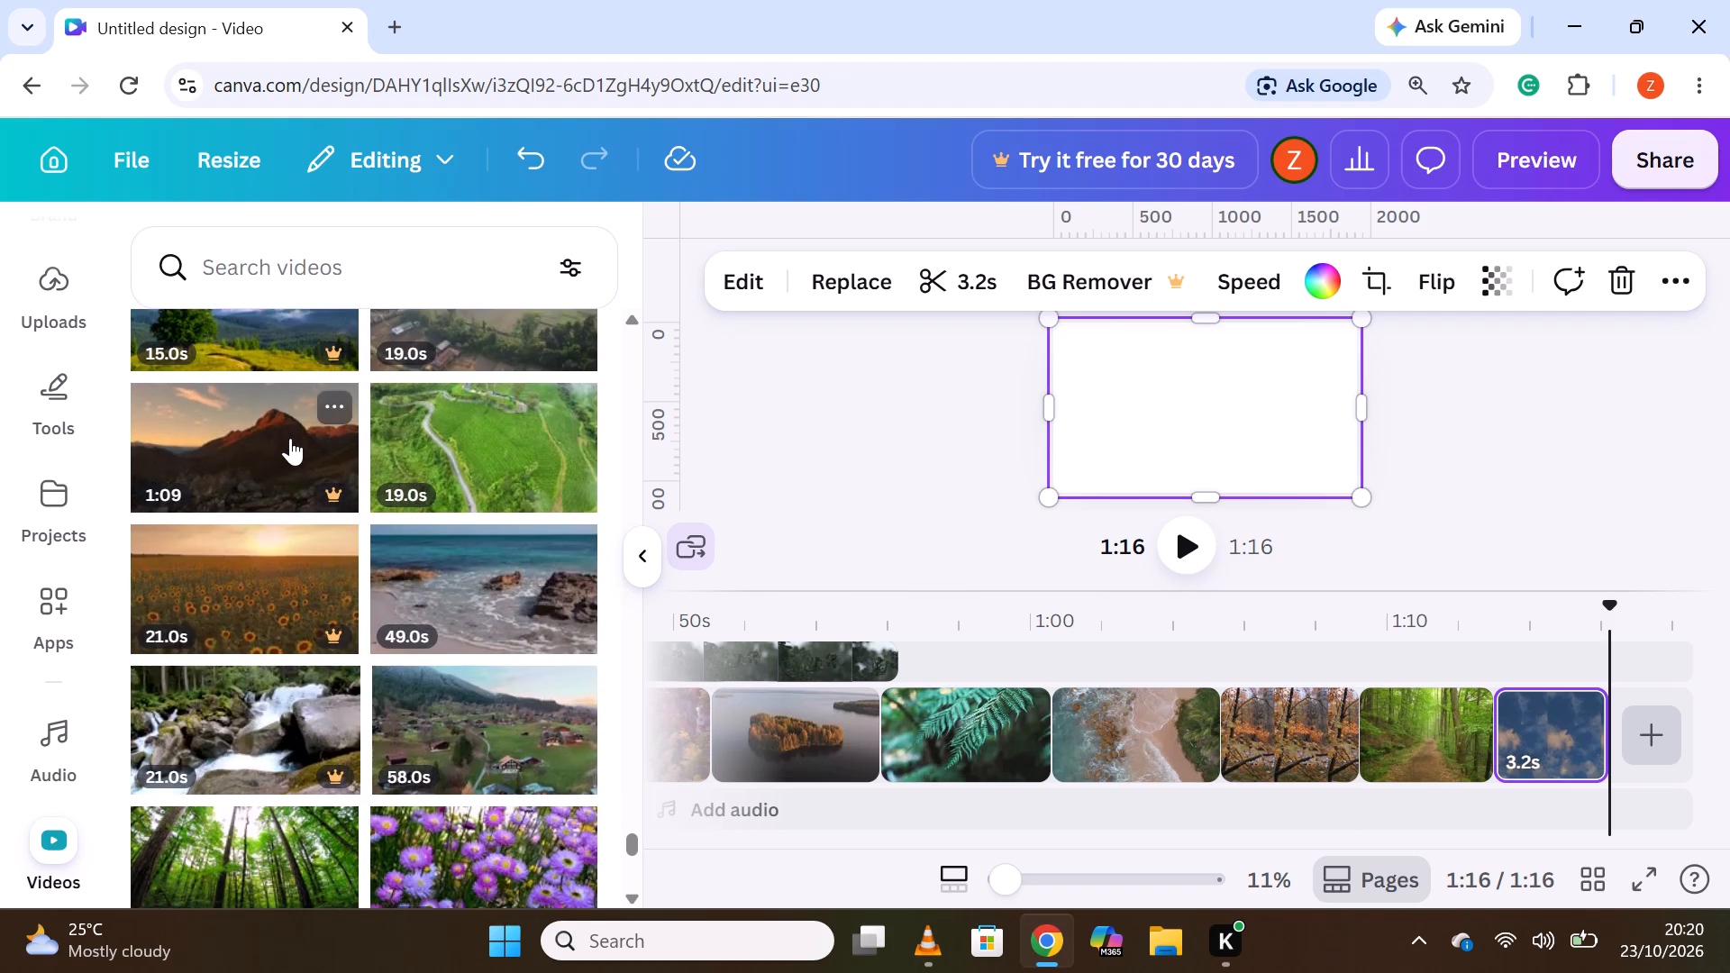
scroll(290, 438, "down", 2)
scroll(240, 629, "down", 2)
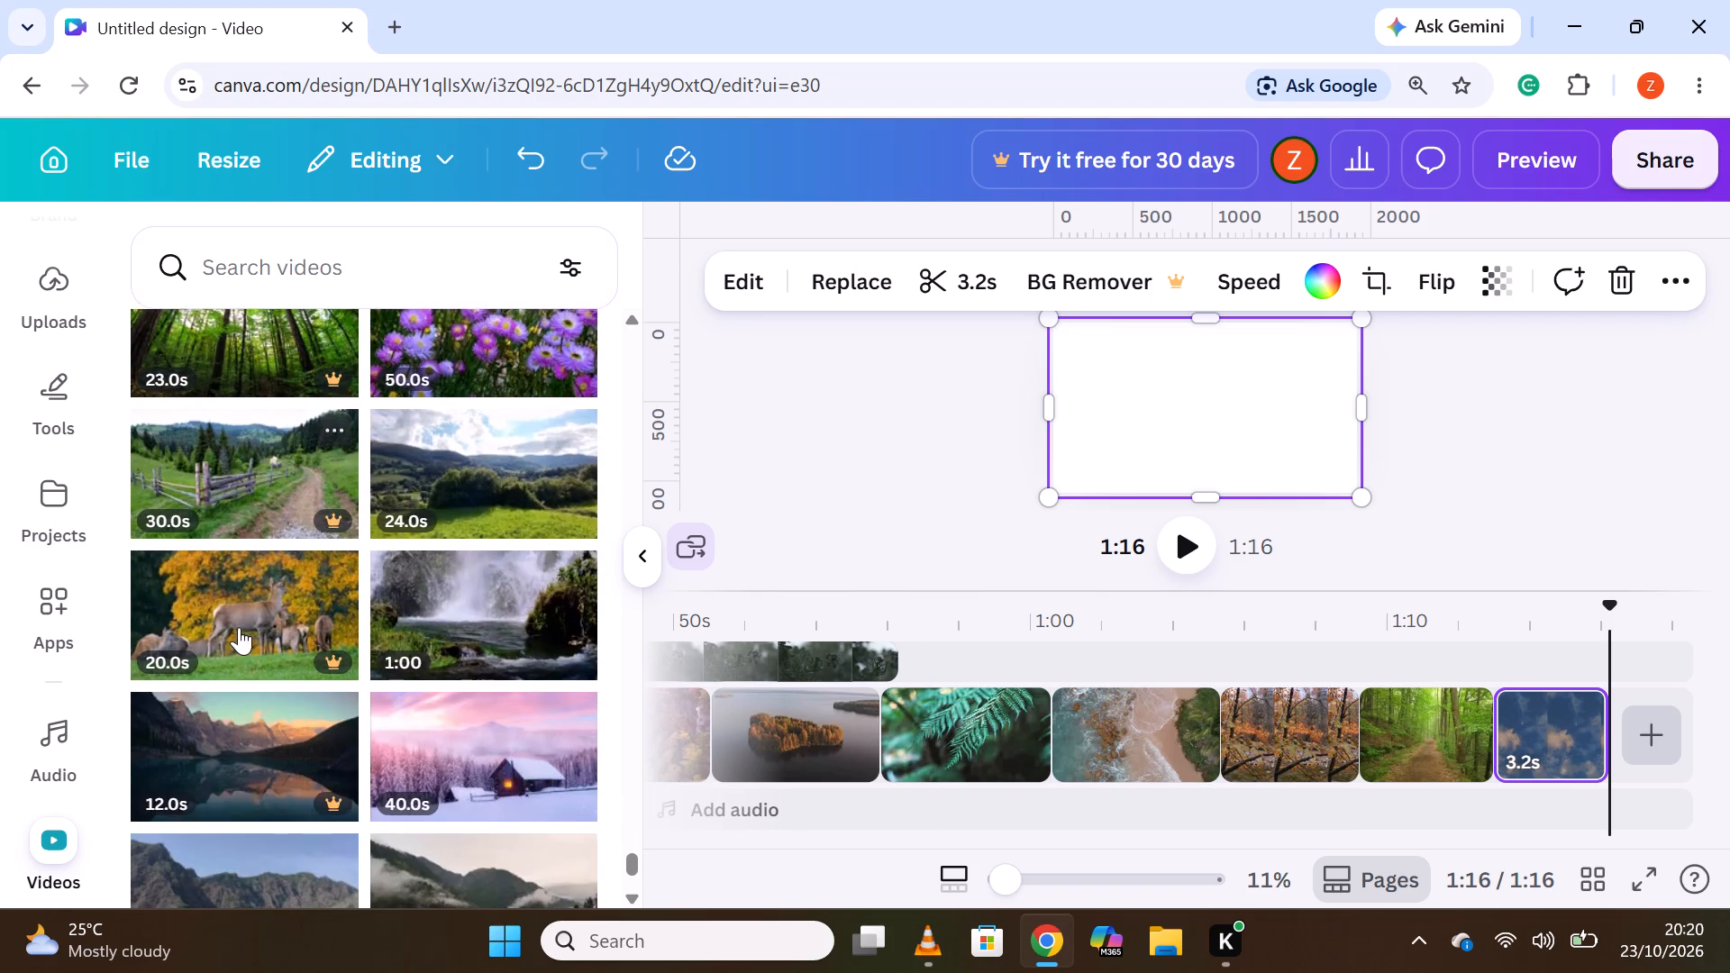
scroll(387, 495, "down", 1)
left_click_drag(196, 626, 199, 624)
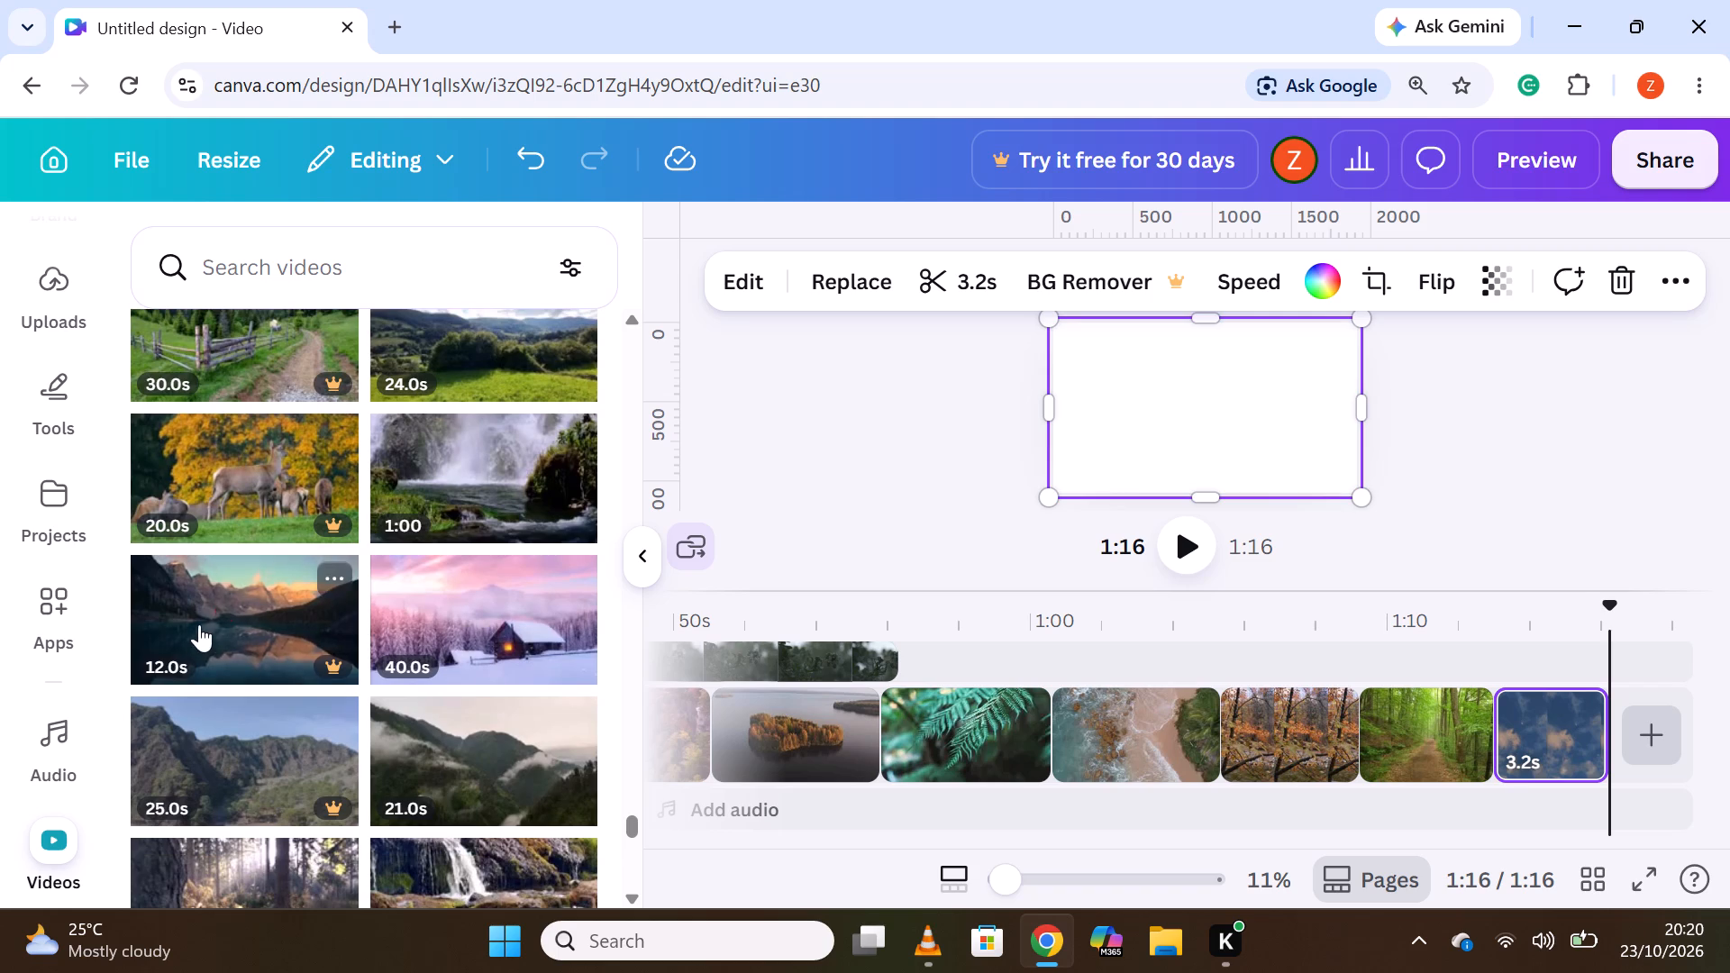
left_click_drag(199, 624, 206, 628)
left_click_drag(229, 620, 230, 619)
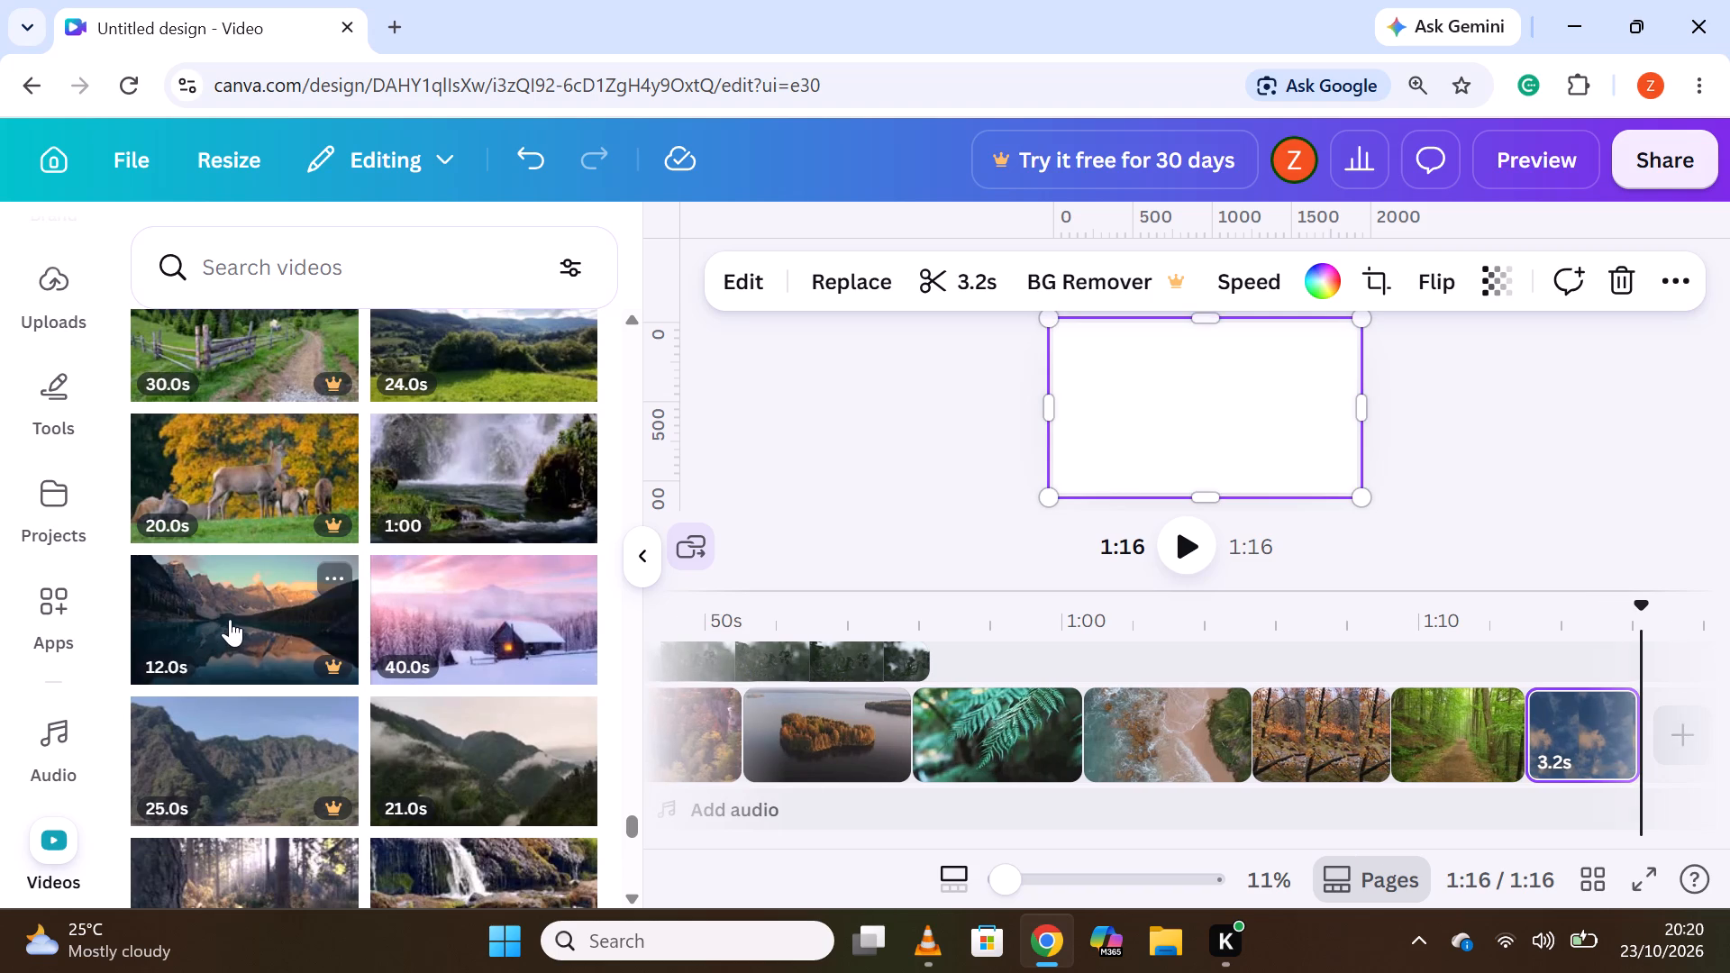
left_click_drag(230, 619, 281, 614)
left_click_drag(270, 613, 1677, 713)
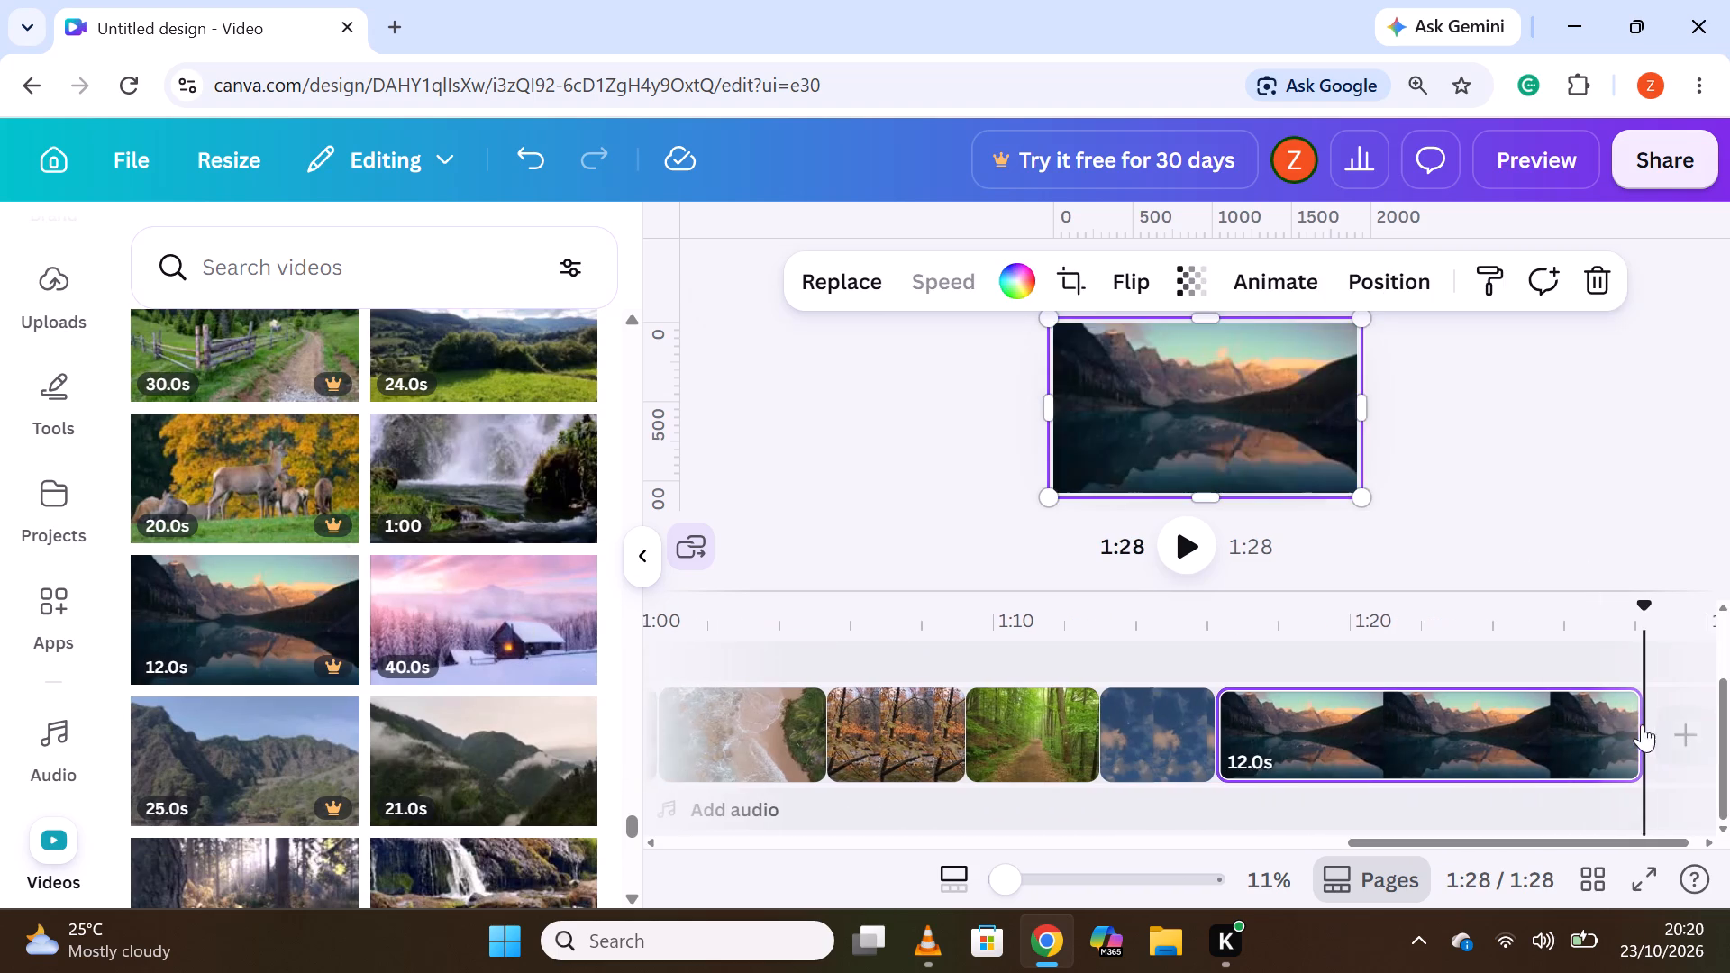
Split the mountain lake reflection clip at about 1:20.2 and delete its second part.
left_click(1356, 741)
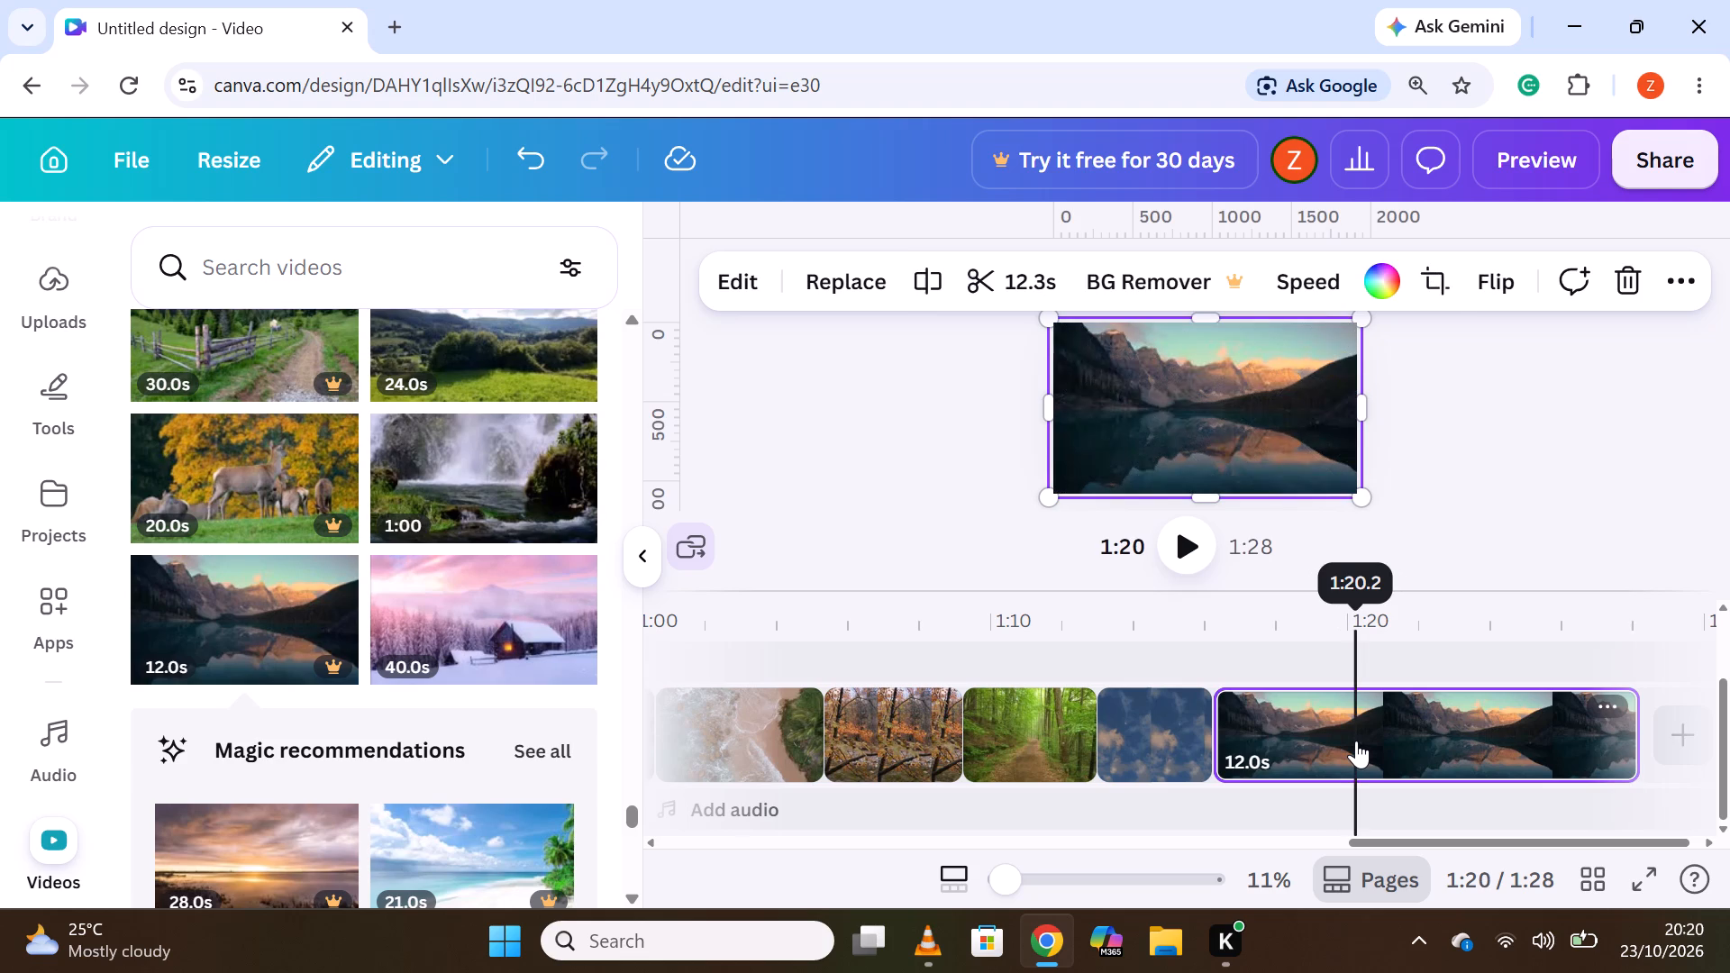
right_click(1354, 741)
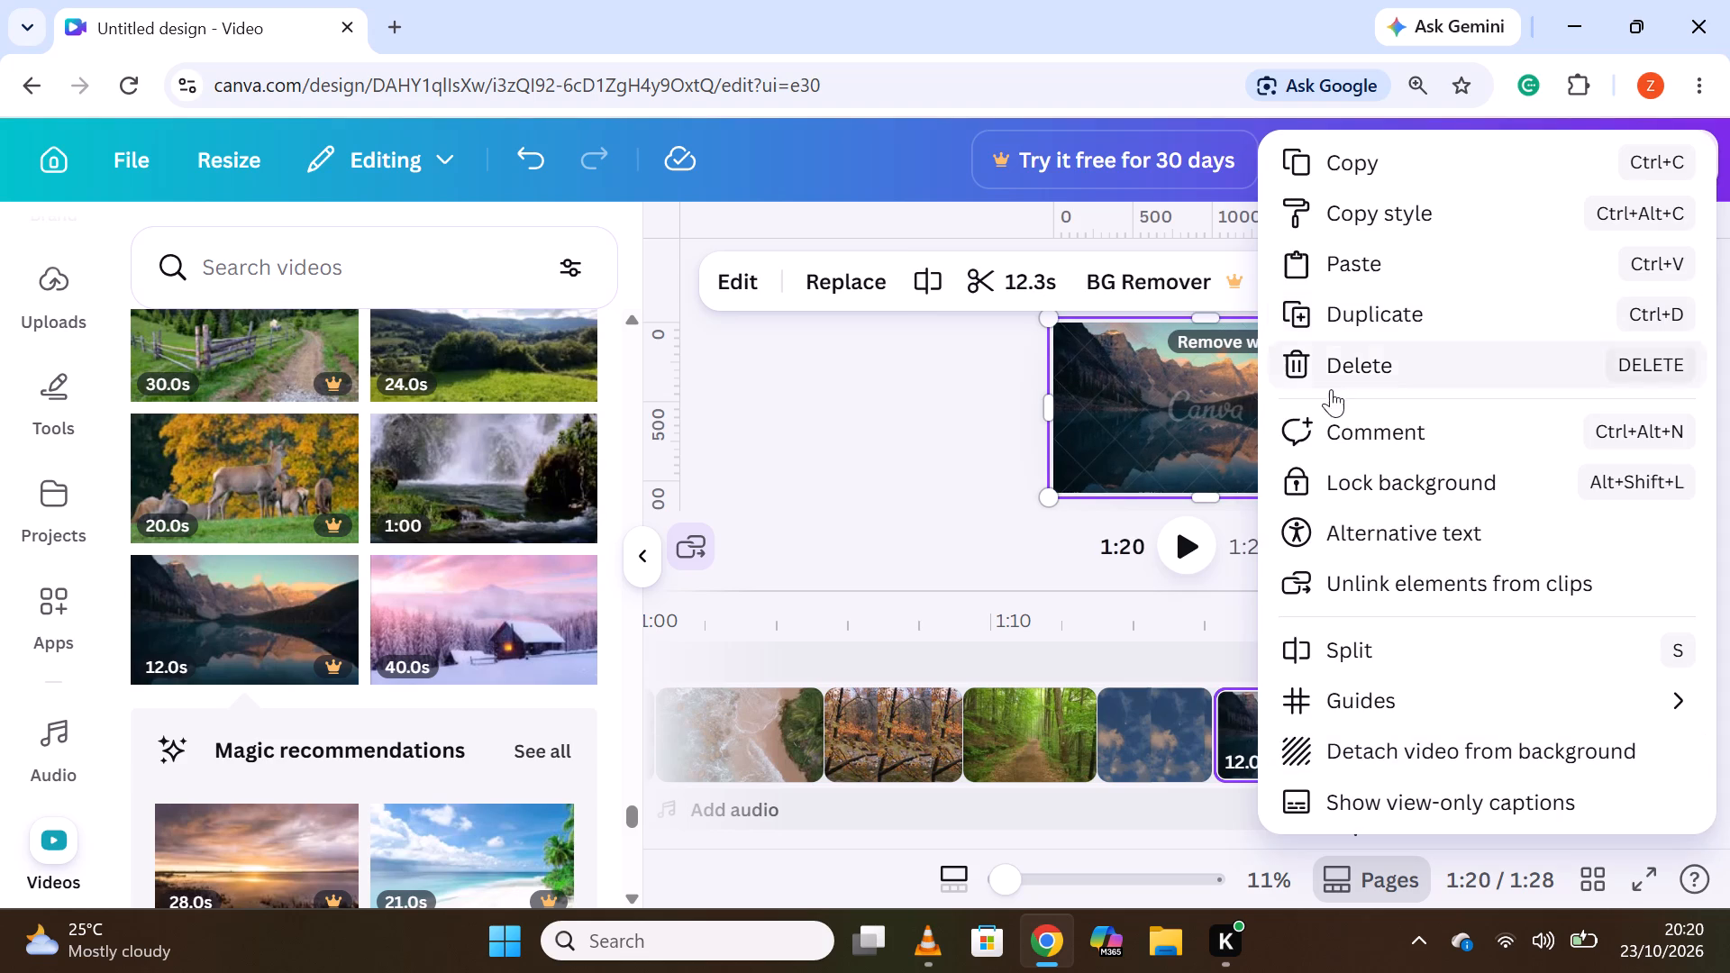
left_click(1331, 659)
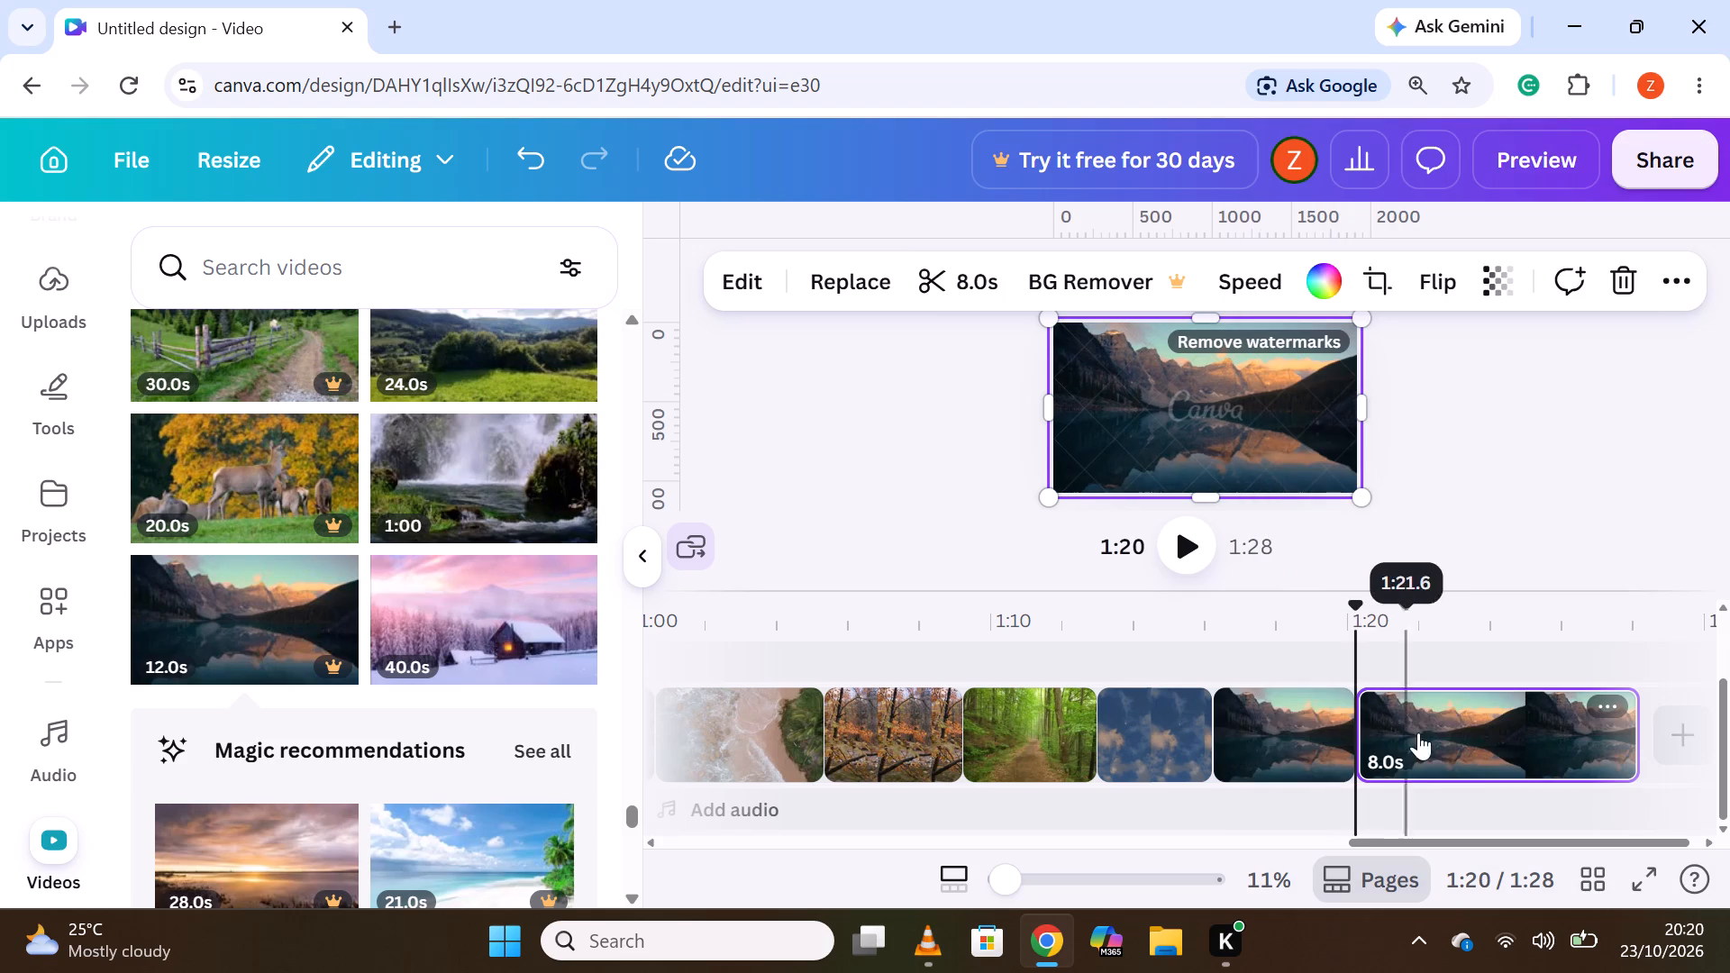
right_click(1434, 735)
left_click(1420, 363)
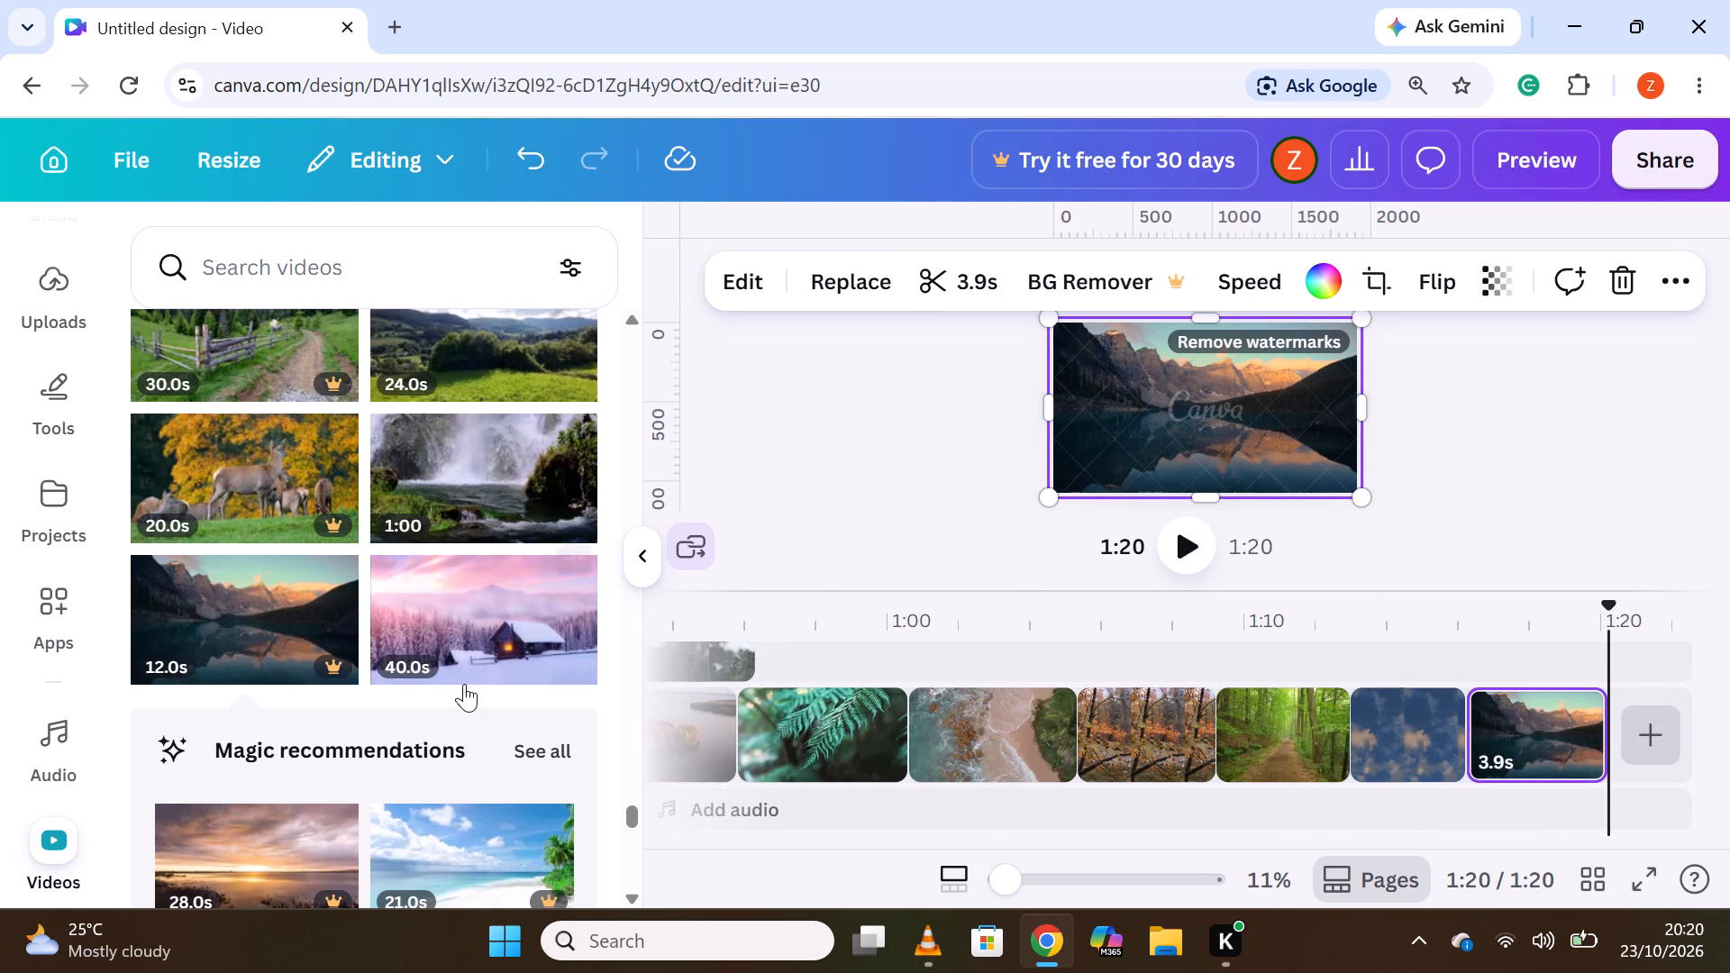
Insert the 12.0s clip of a rocky lakeshore with snowy mountains directly after the mountain lake reflection clip.
scroll(334, 614, "down", 5)
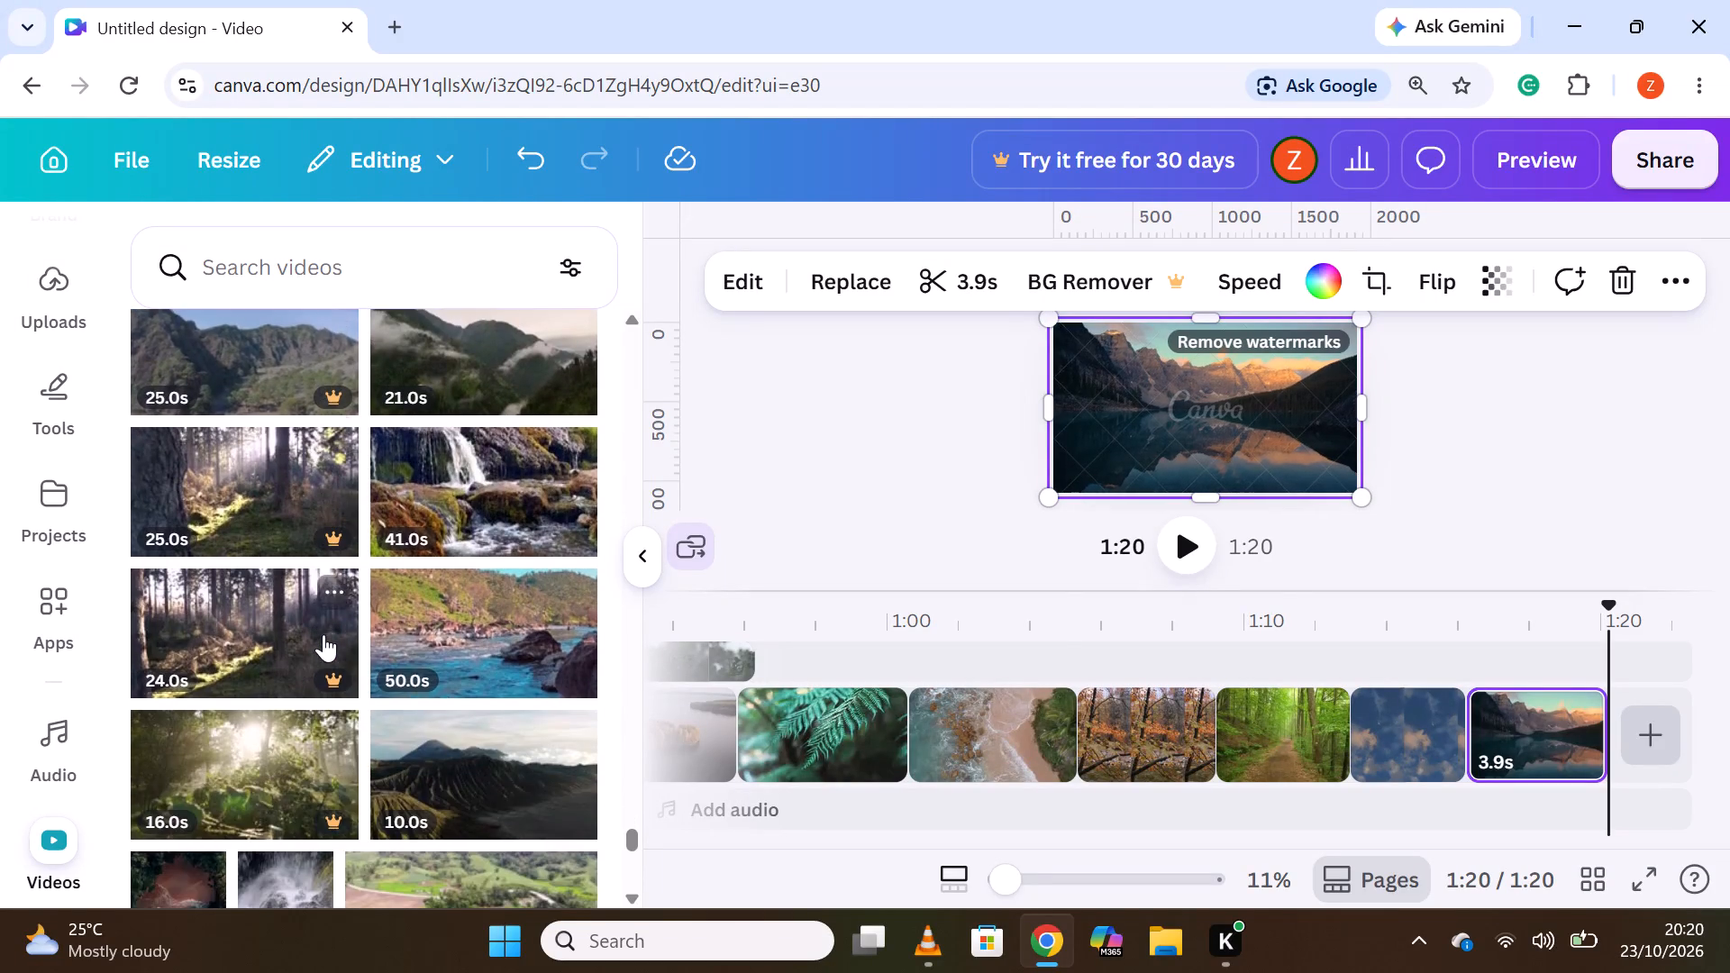
scroll(323, 634, "down", 2)
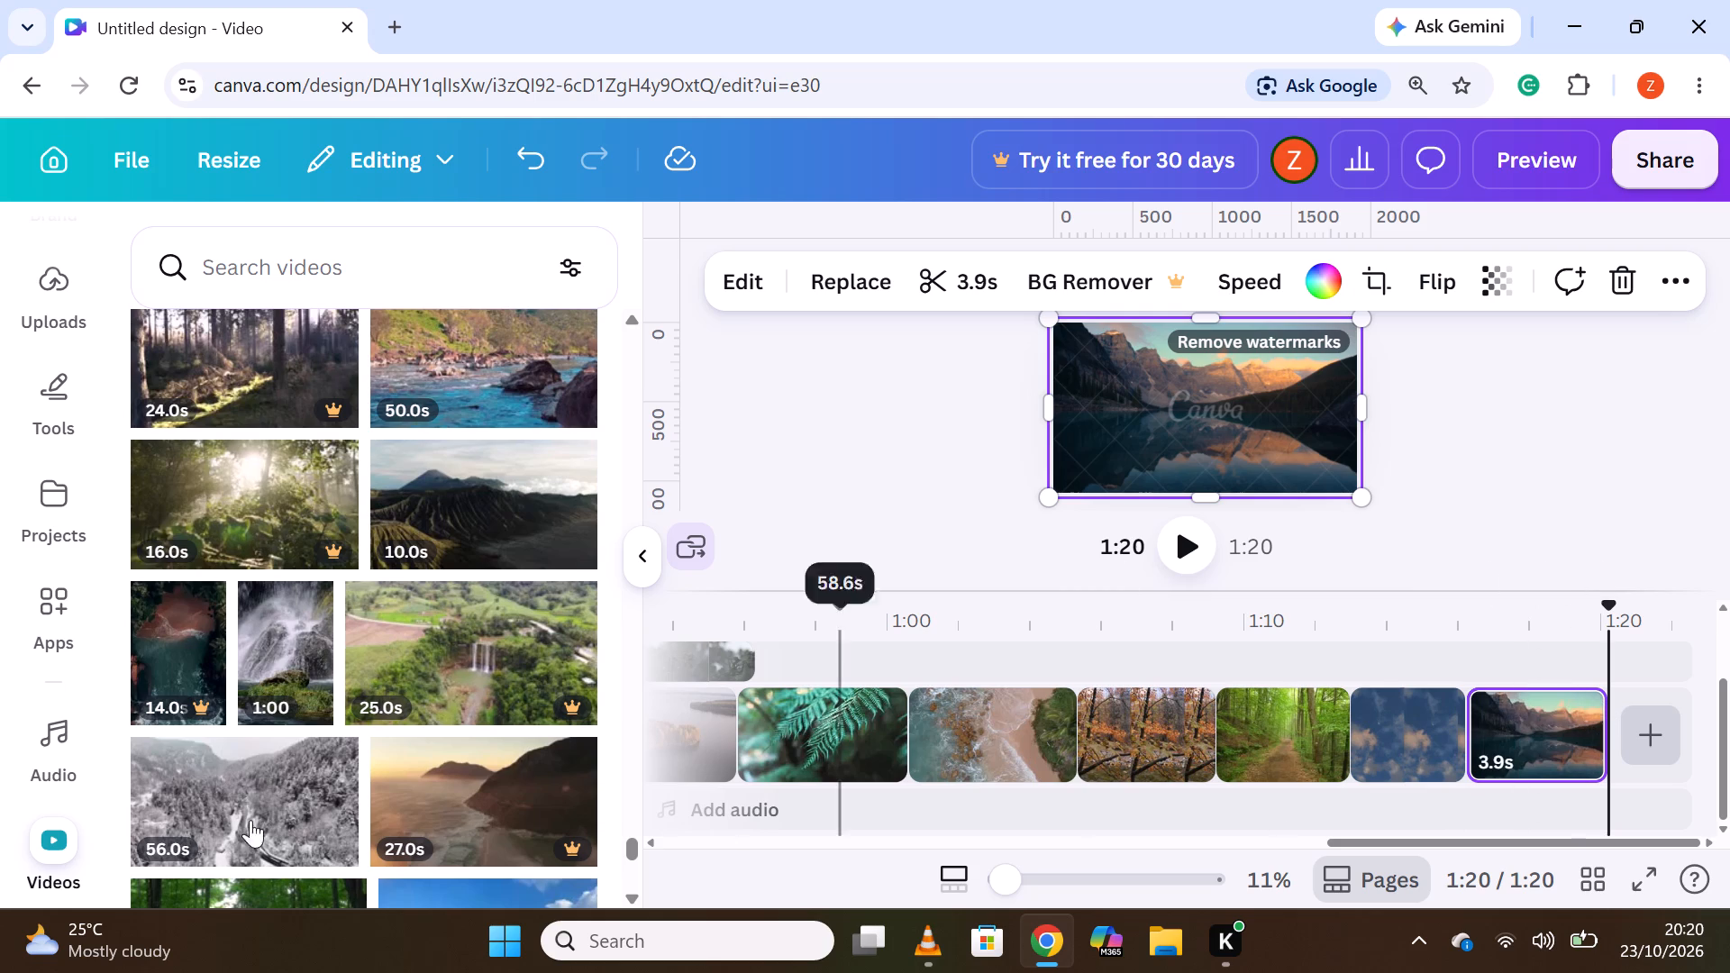
scroll(332, 709, "down", 3)
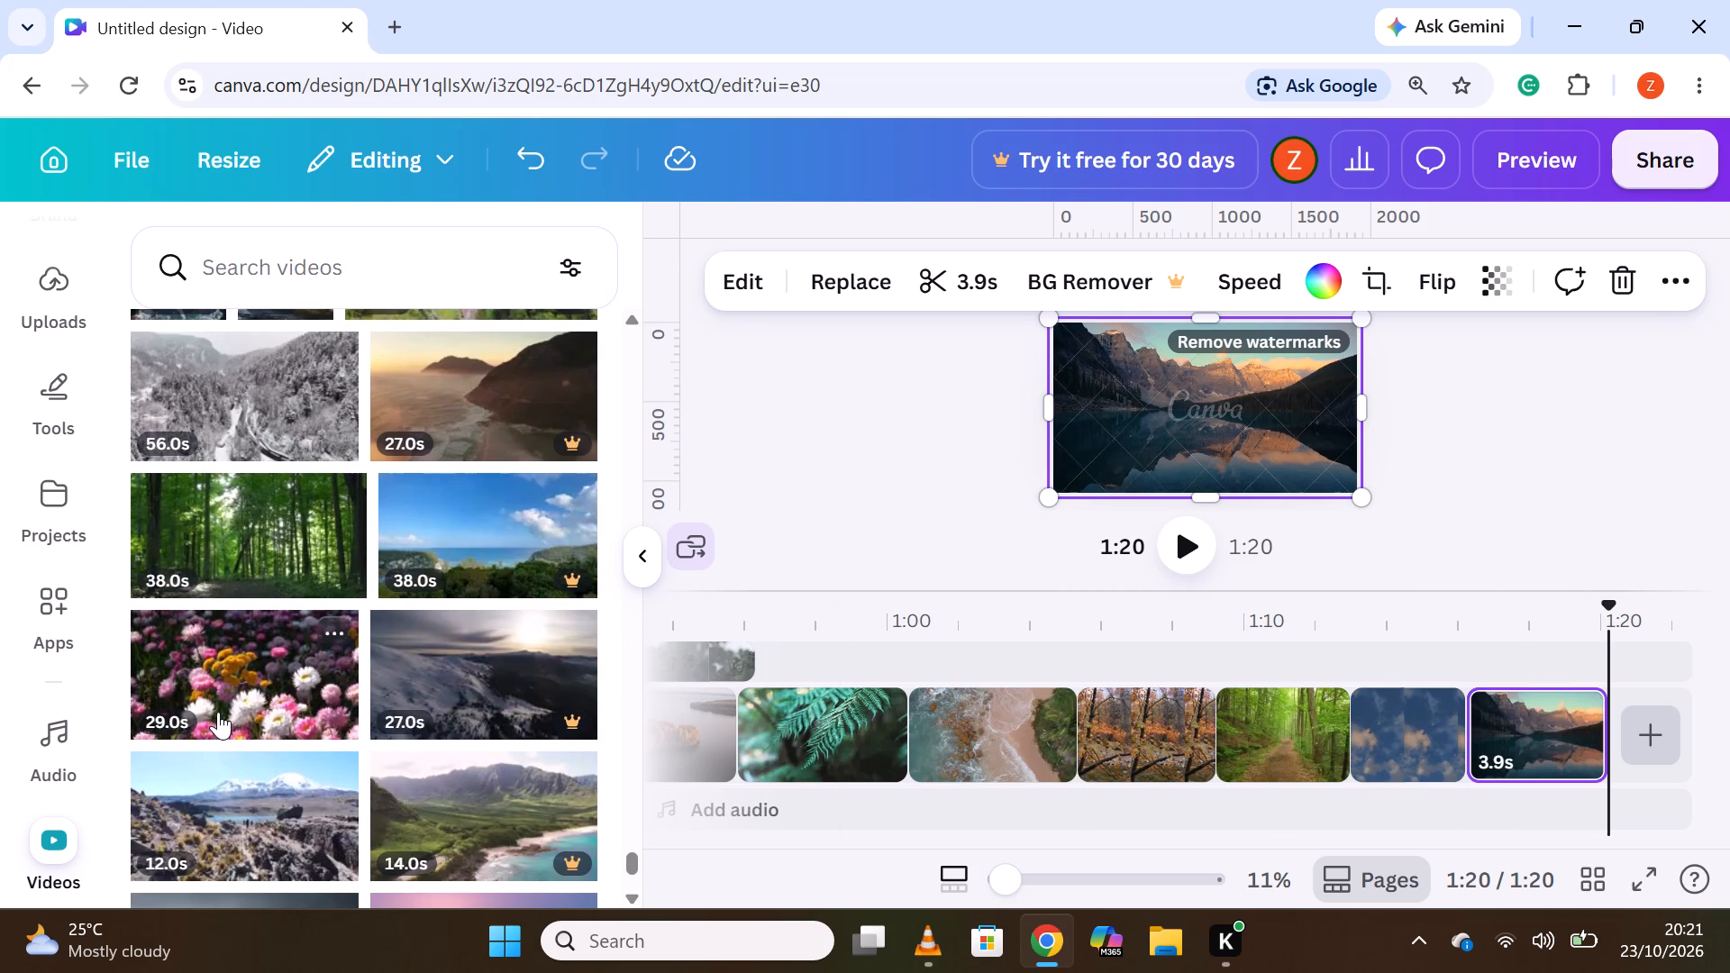
left_click(183, 832)
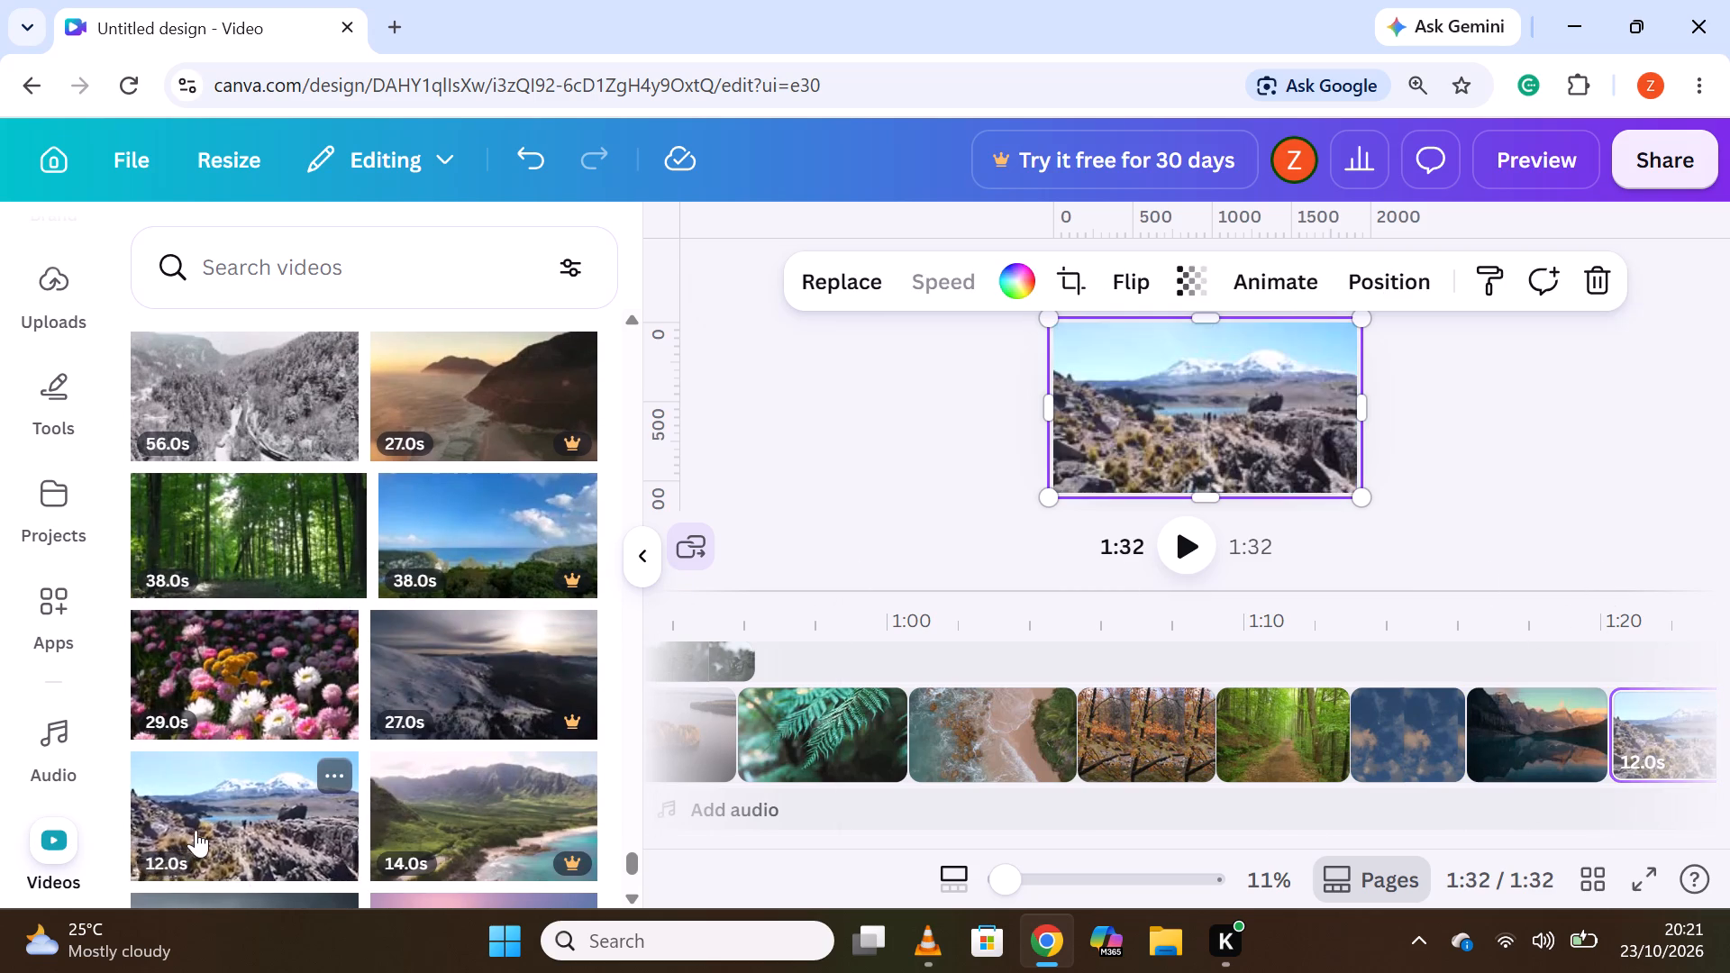
left_click_drag(1380, 836, 1601, 831)
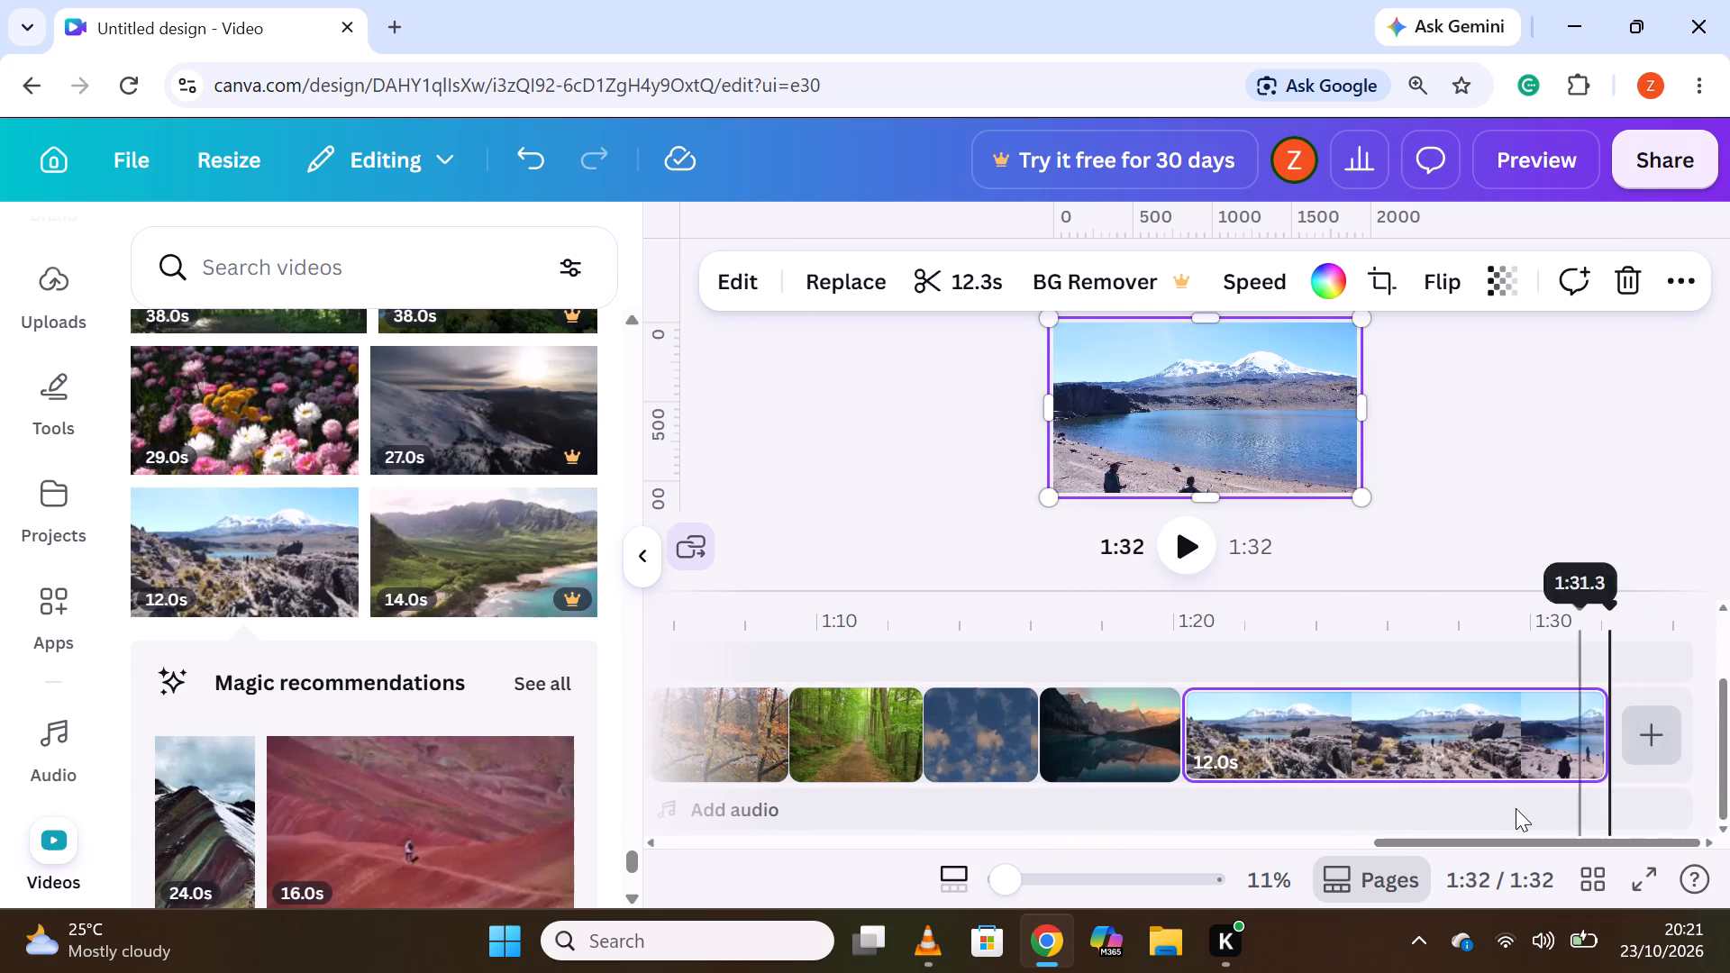
Split the rocky lakeshore clip at about 1:23.8 and delete its second part.
left_click(1311, 742)
right_click(1311, 742)
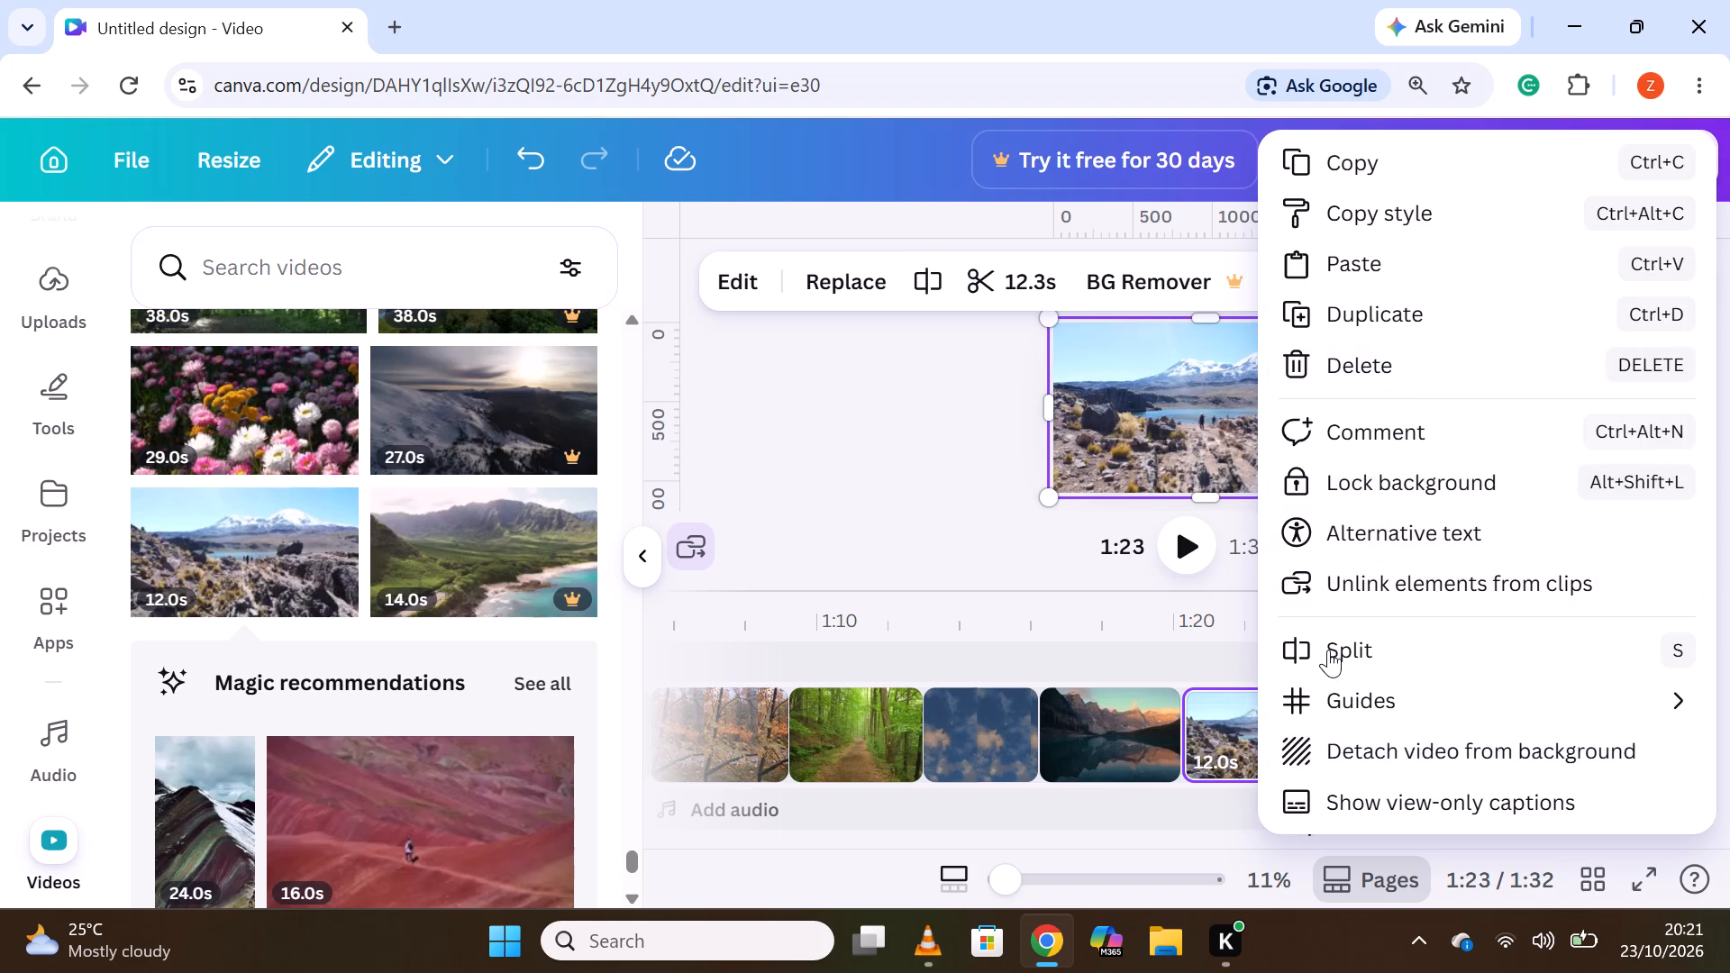
left_click(1329, 657)
right_click(1418, 720)
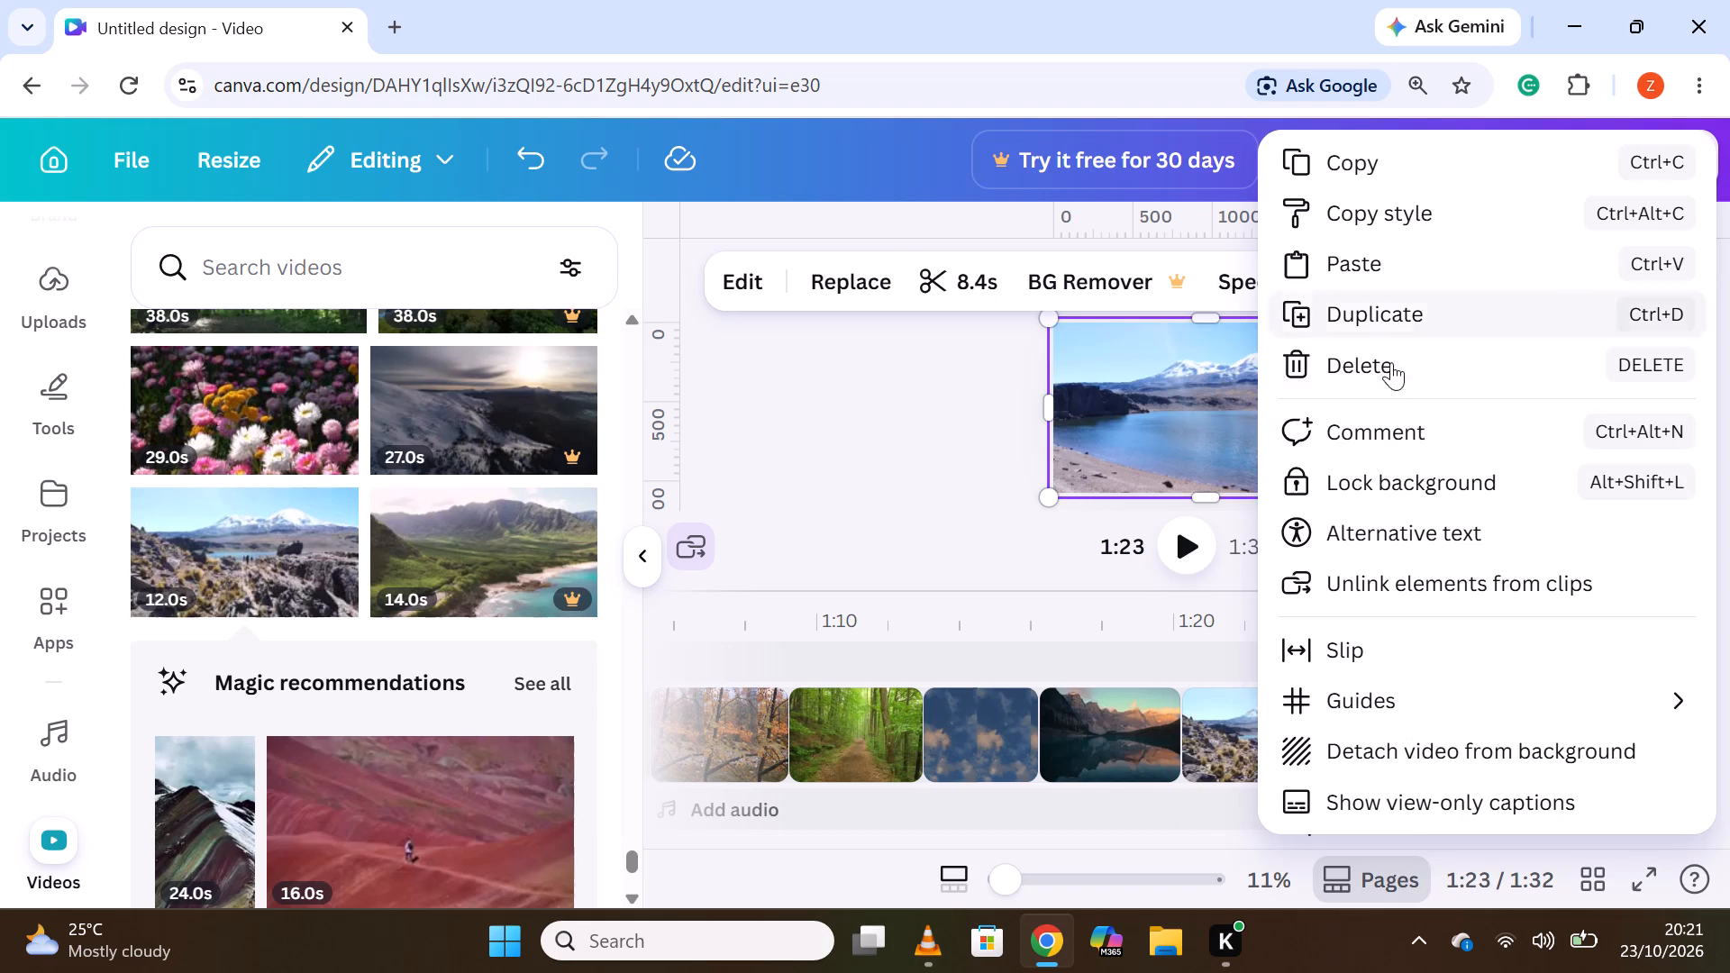
left_click(1390, 373)
Insert the 6.0s clip of a waterfall on a forested cliff at the end of the main track.
scroll(366, 716, "down", 3)
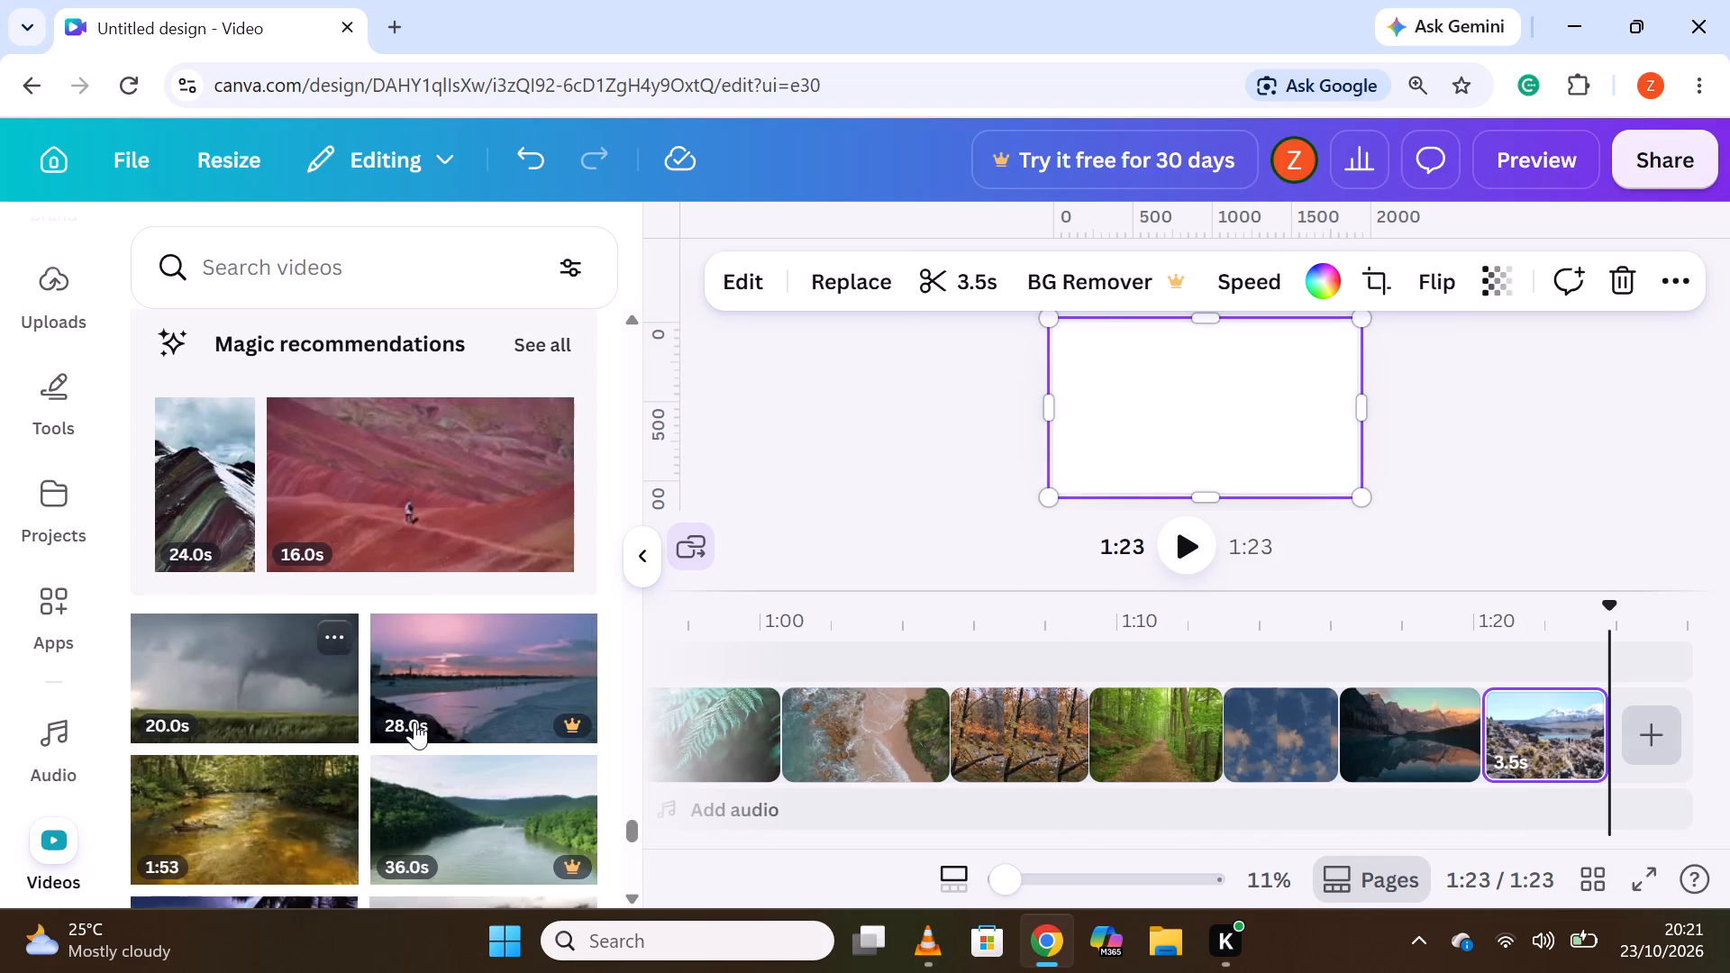
scroll(289, 734, "down", 1)
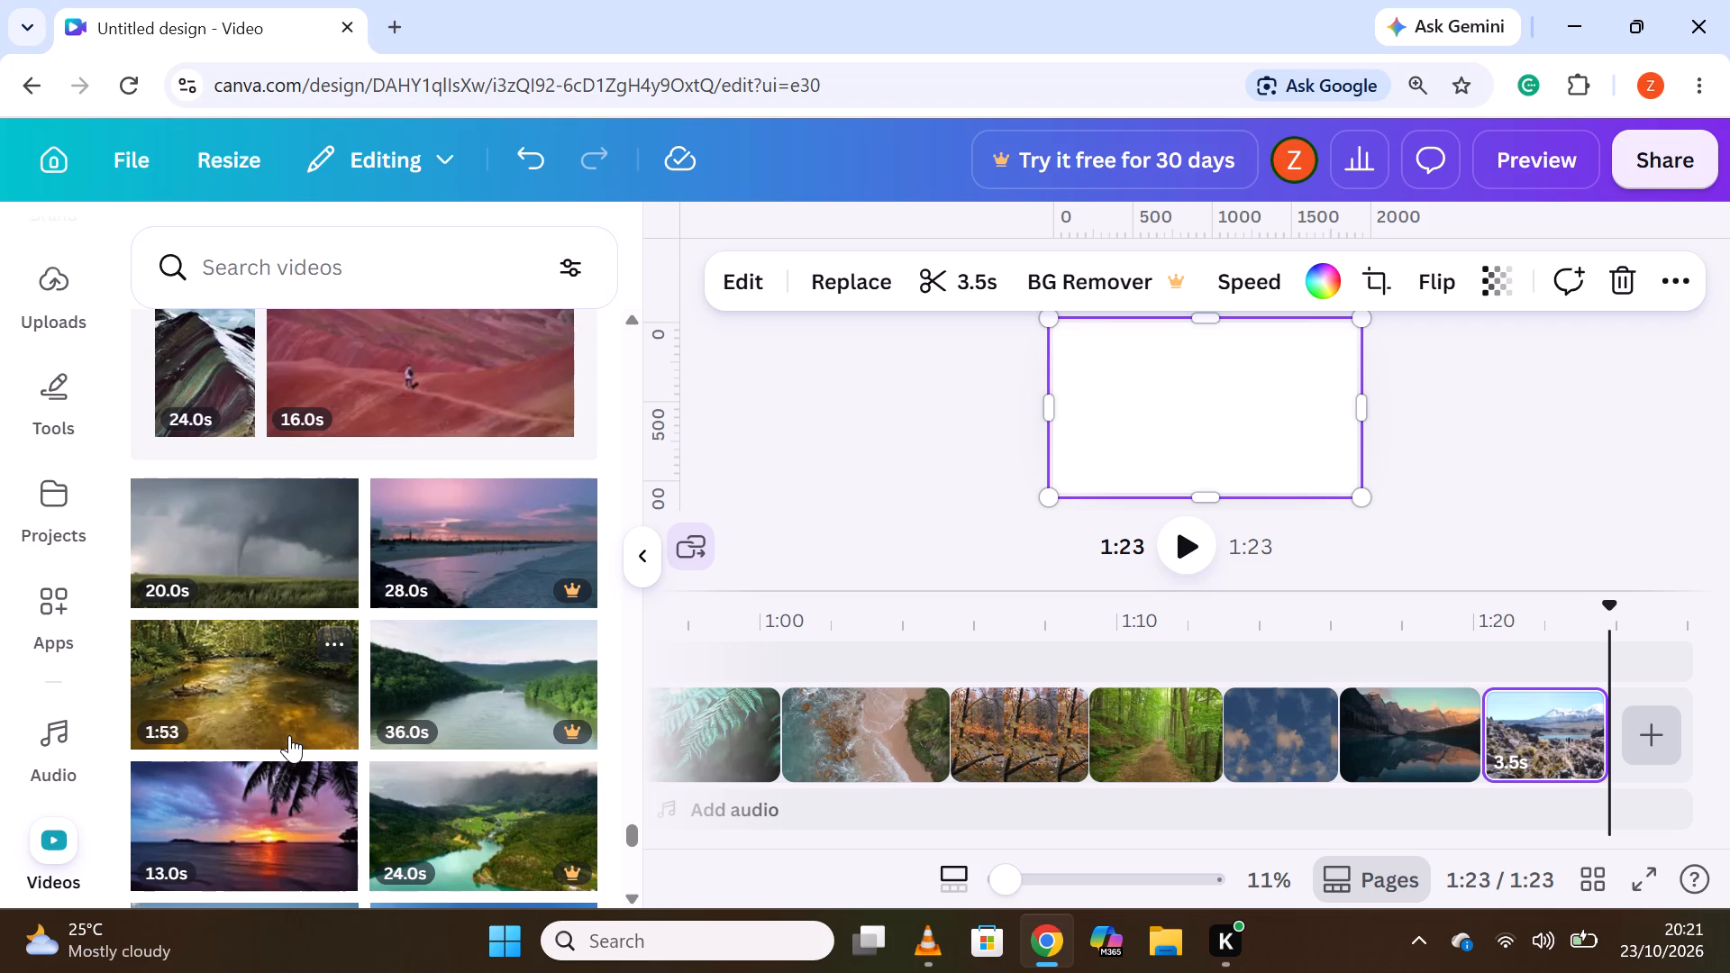
scroll(289, 735, "down", 2)
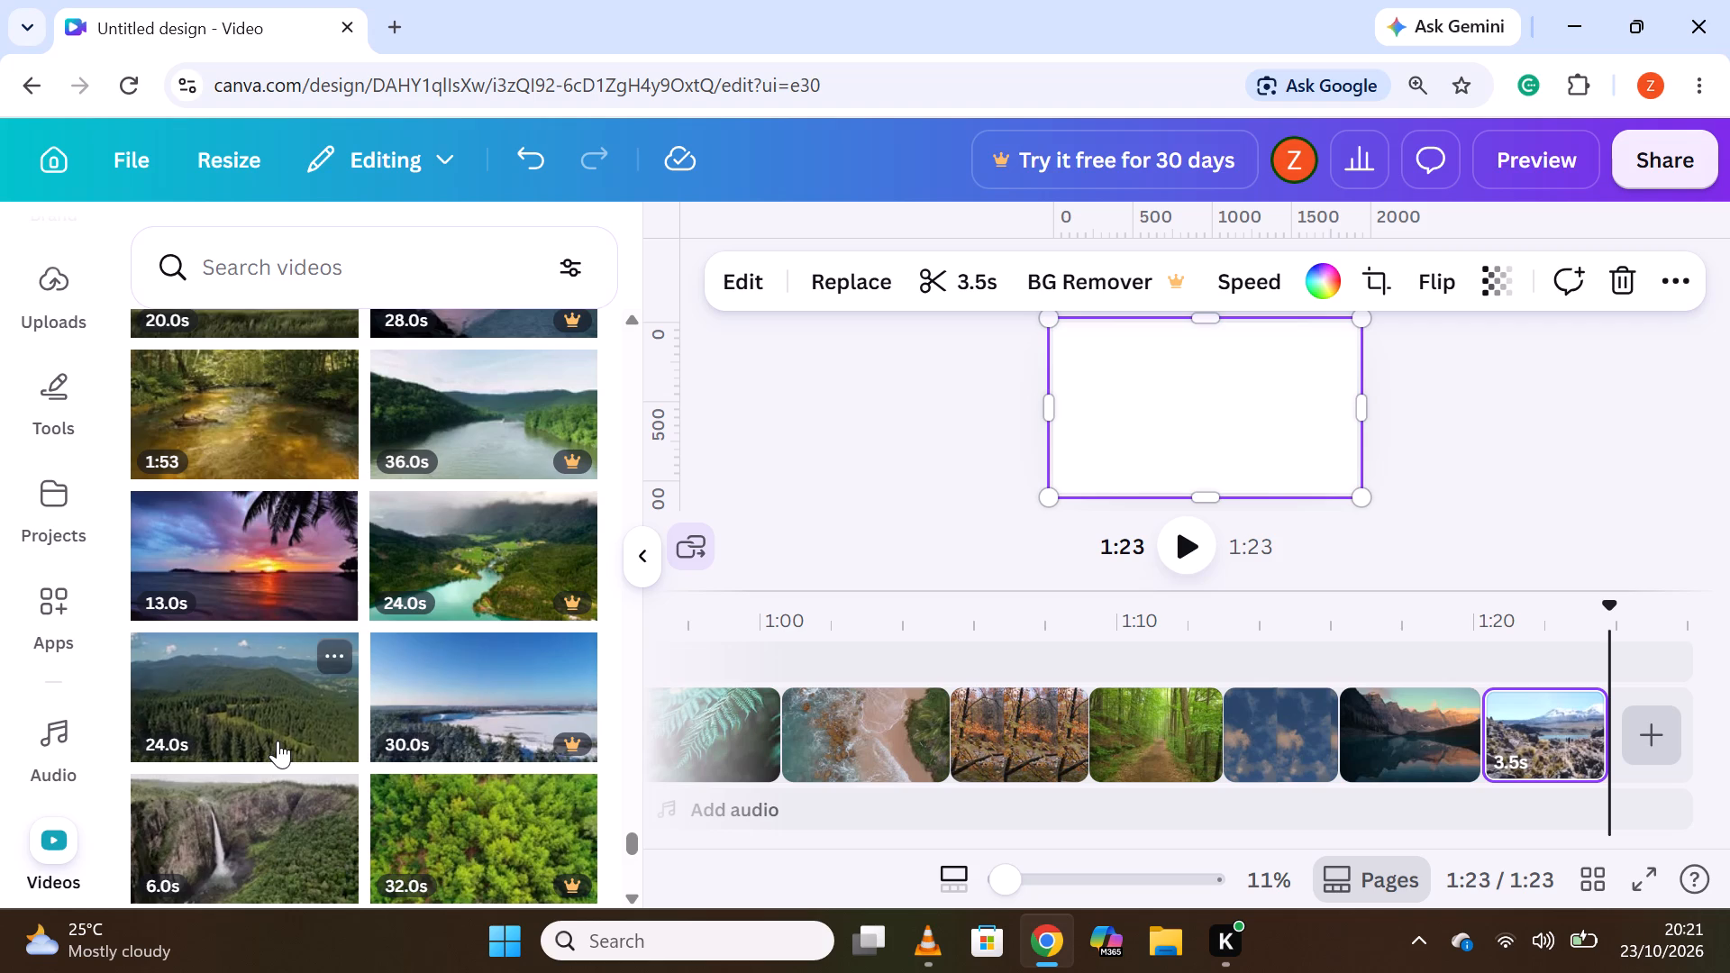
scroll(243, 701, "down", 2)
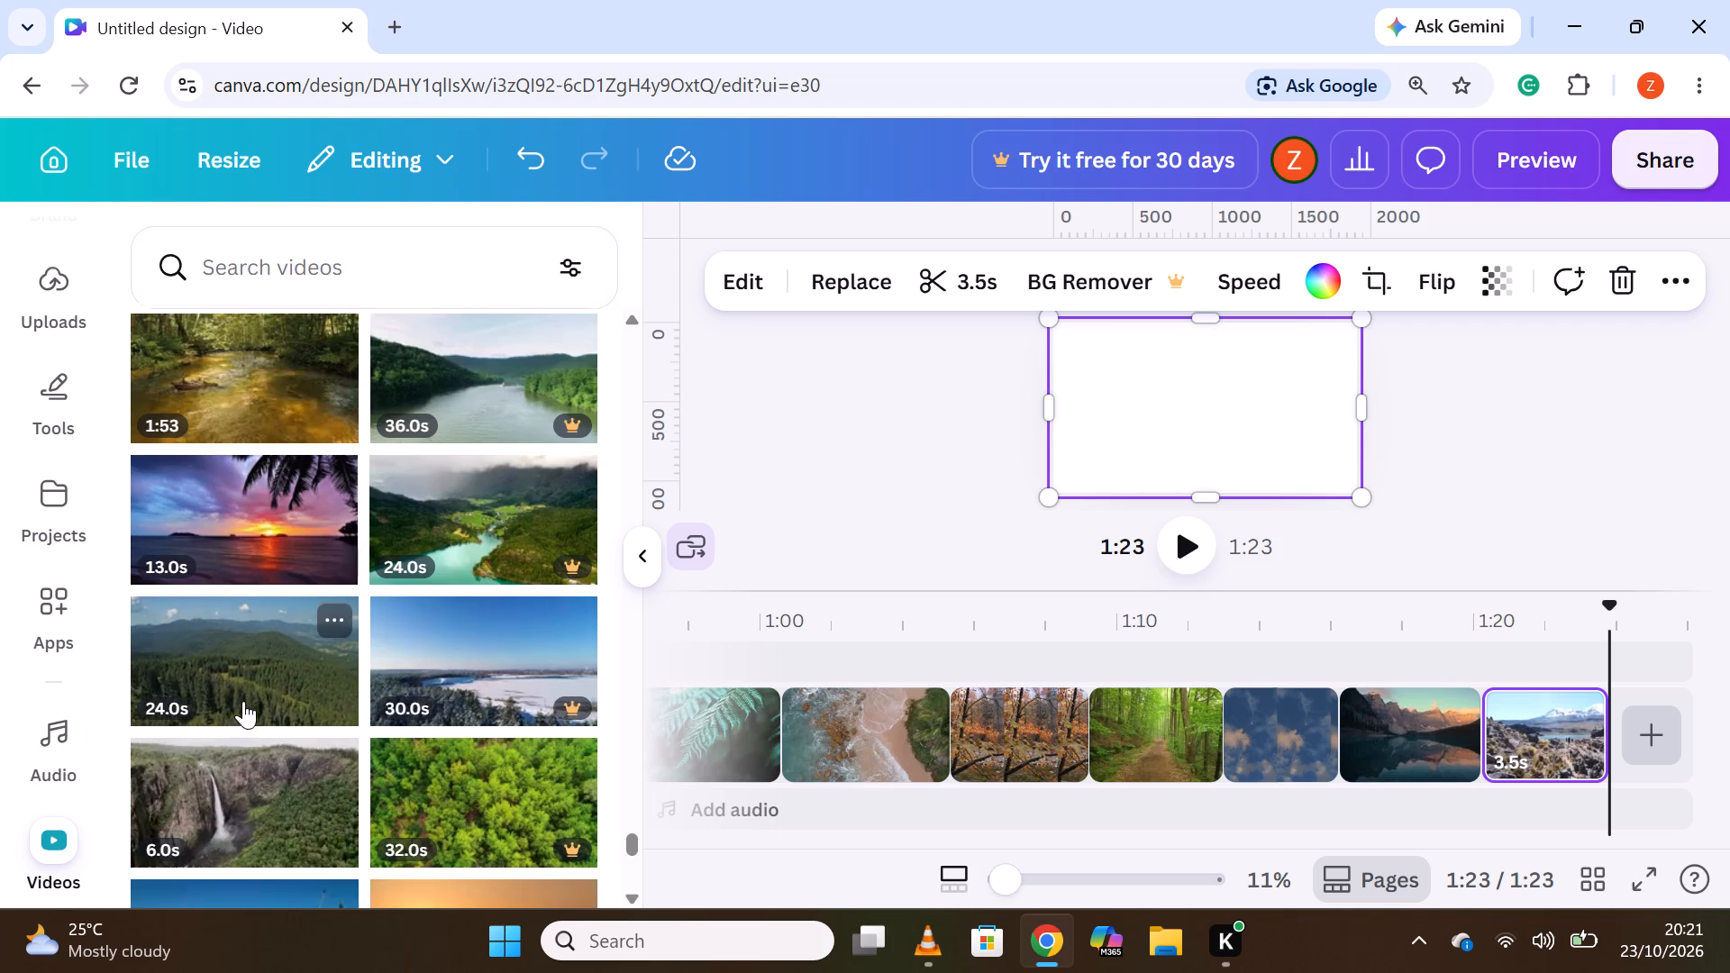
left_click(253, 567)
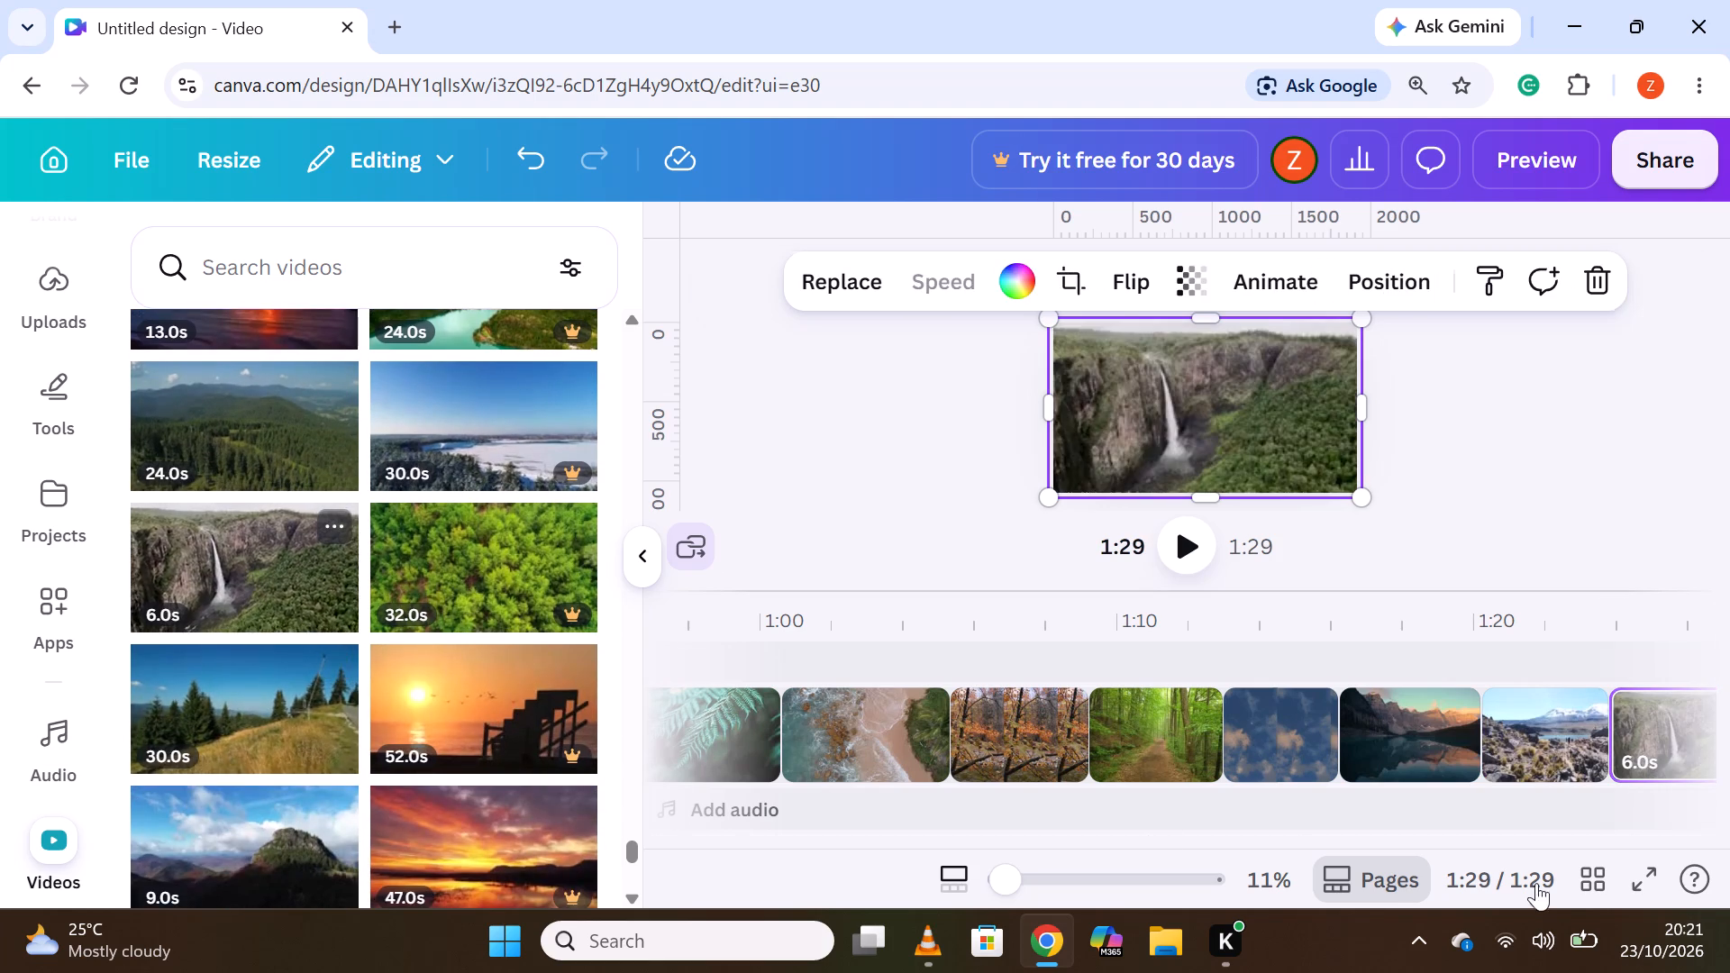
Split the waterfall clip at about 1:27 and delete its second part.
left_click_drag(1399, 836, 1495, 832)
left_click(1525, 730)
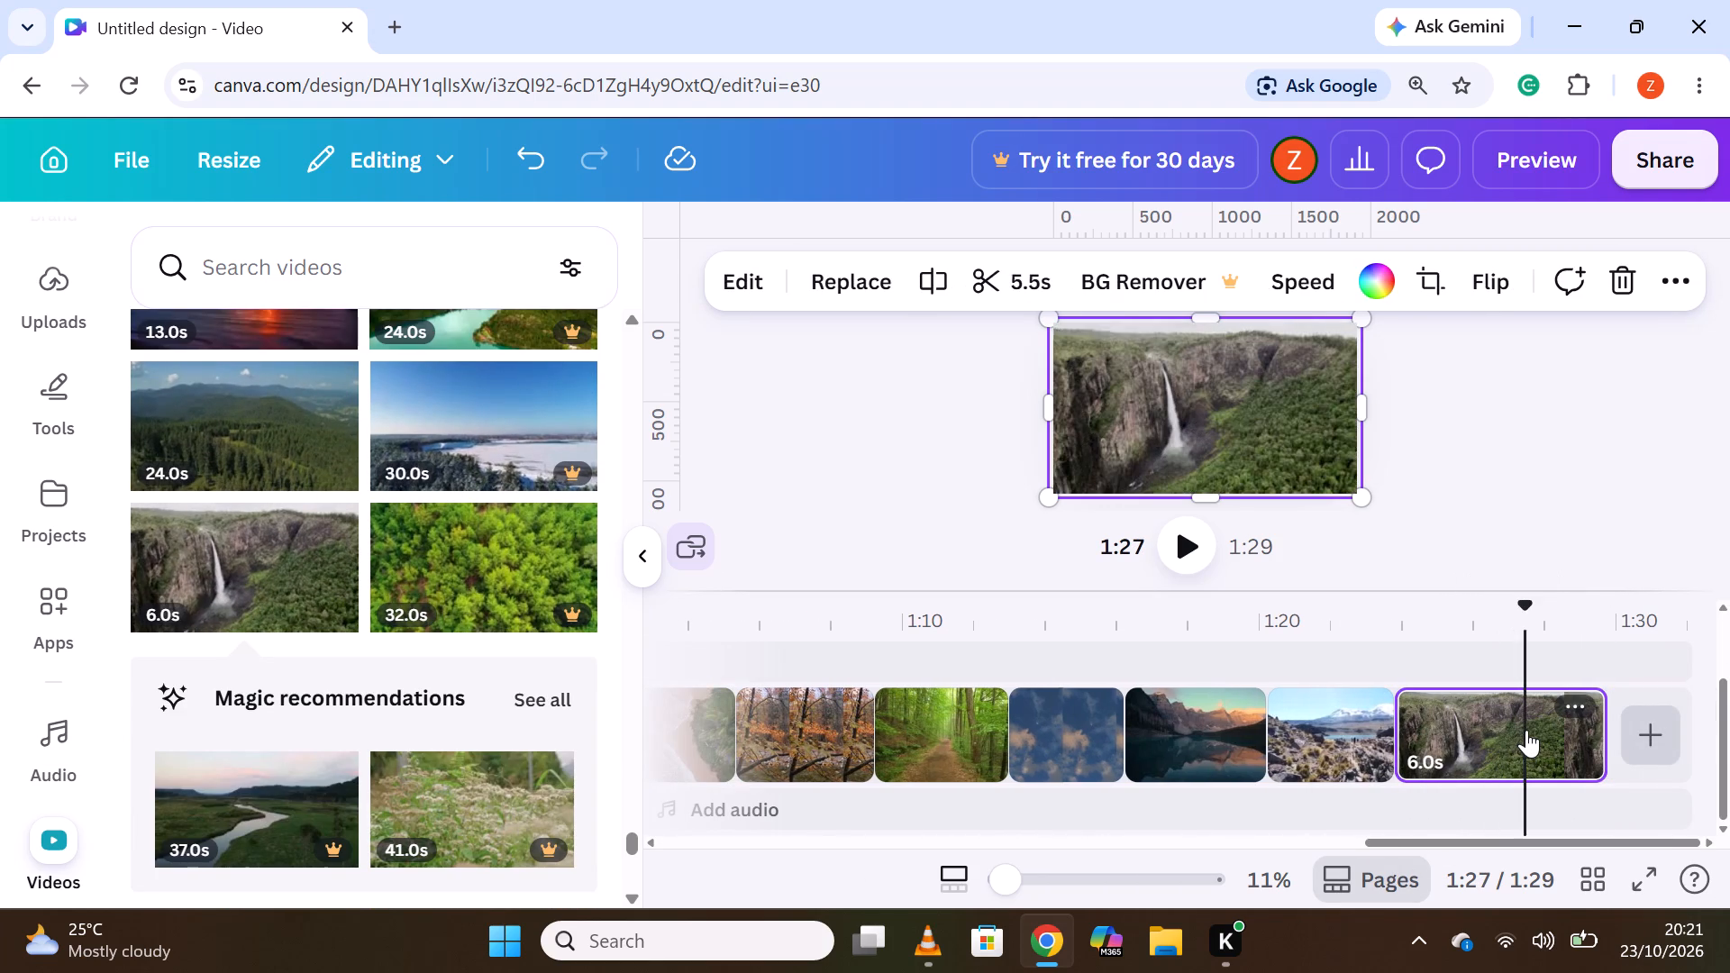
right_click(1526, 730)
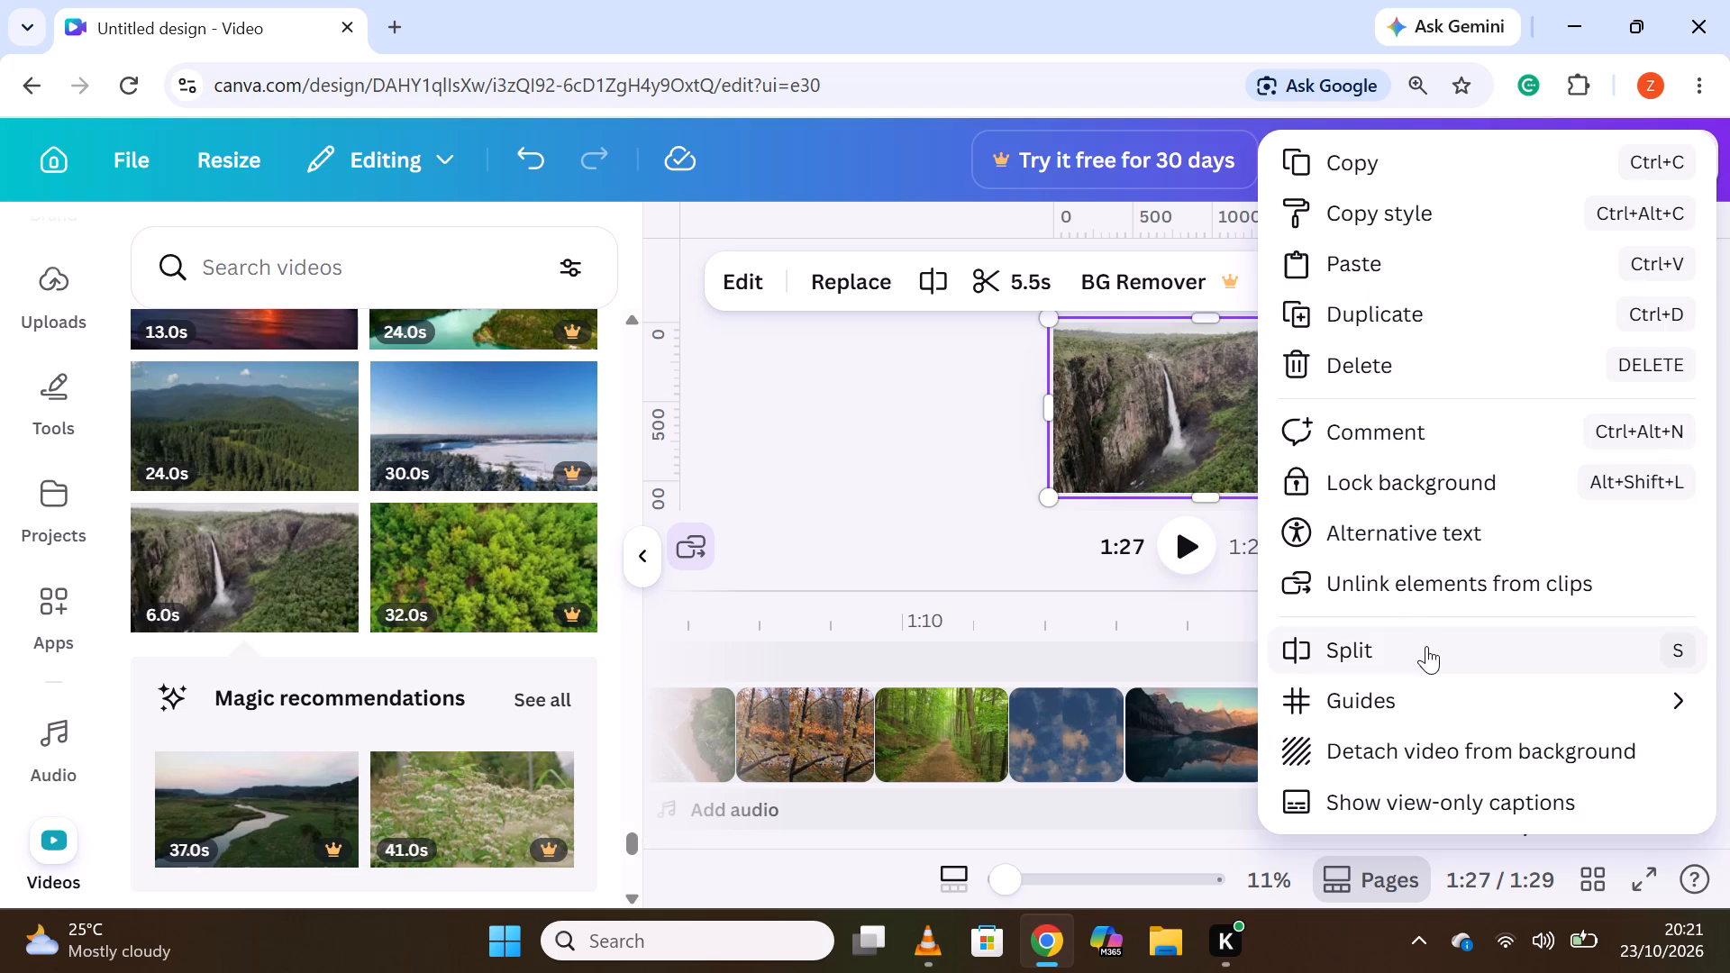
left_click(1426, 646)
right_click(1562, 726)
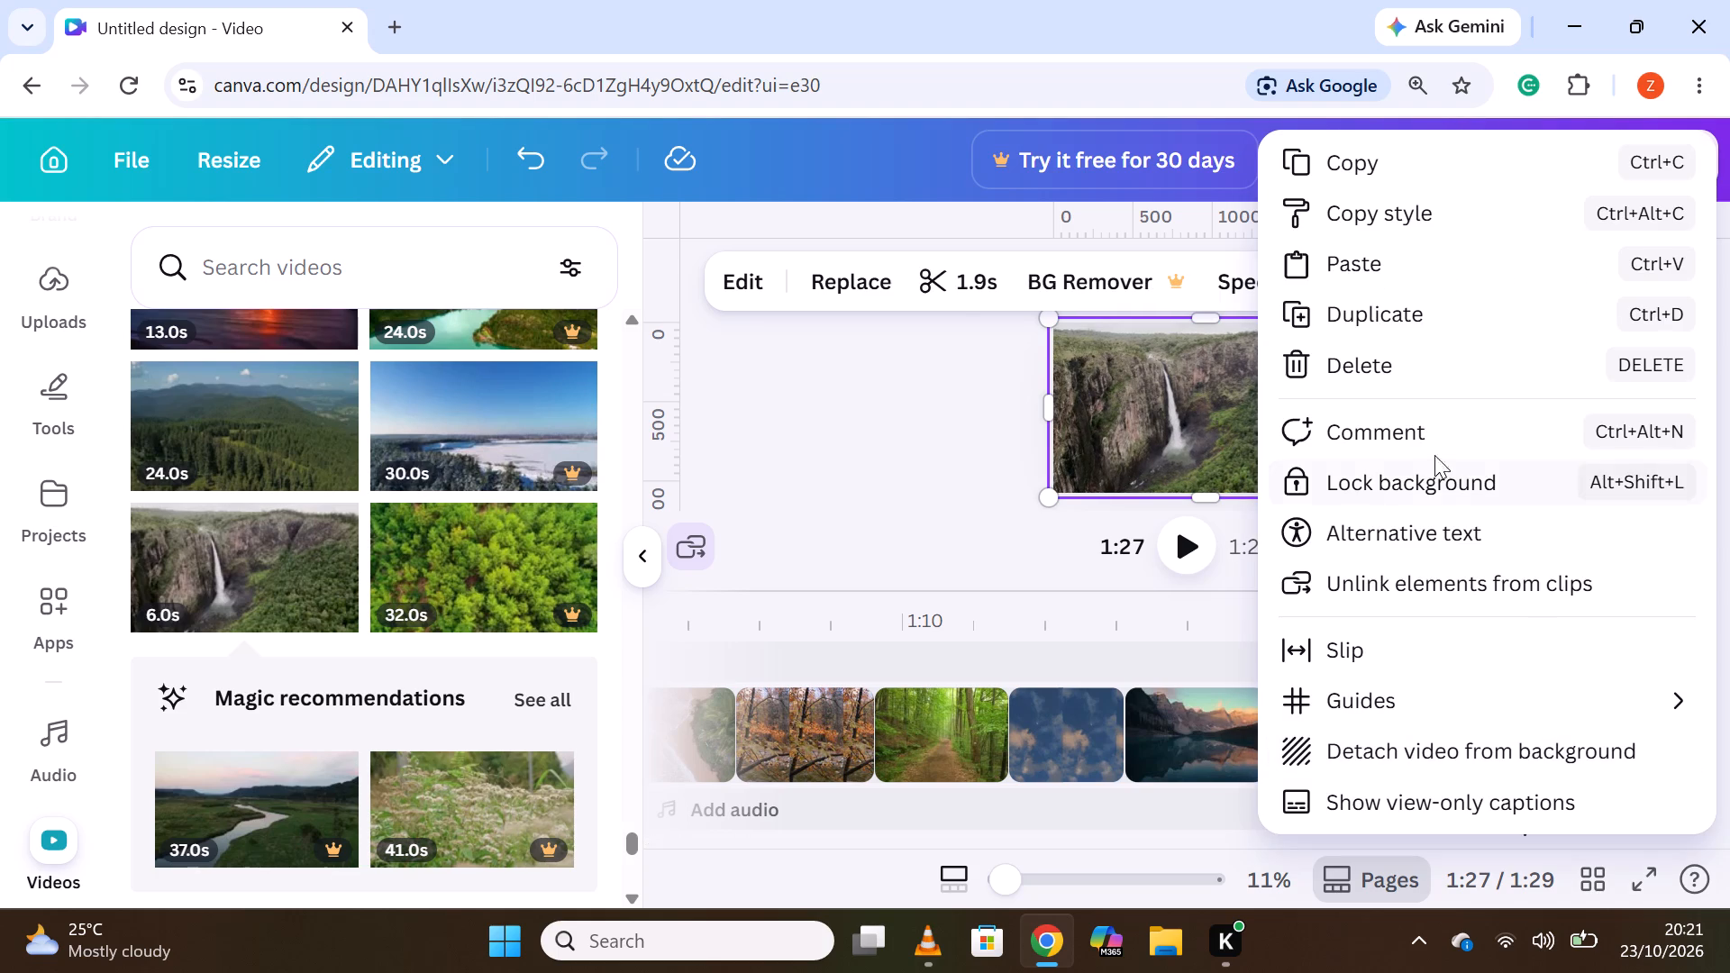
left_click(1414, 351)
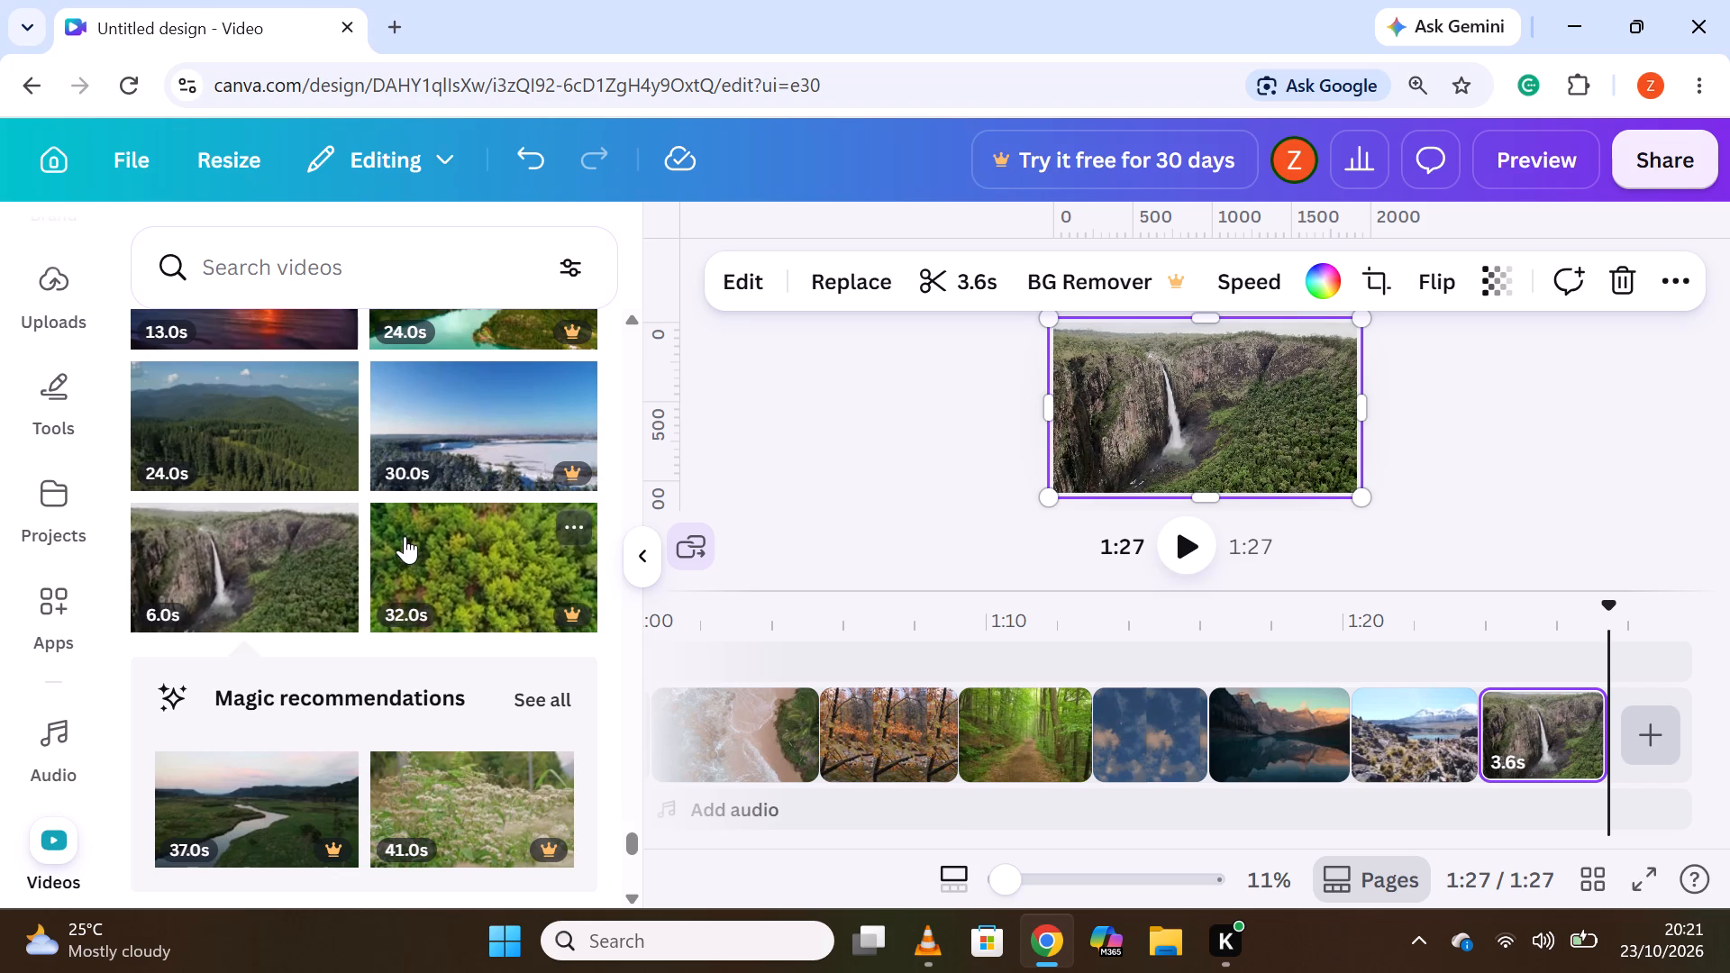
Review the clips on all the timeline tracks around the start of the video.
scroll(405, 535, "down", 2)
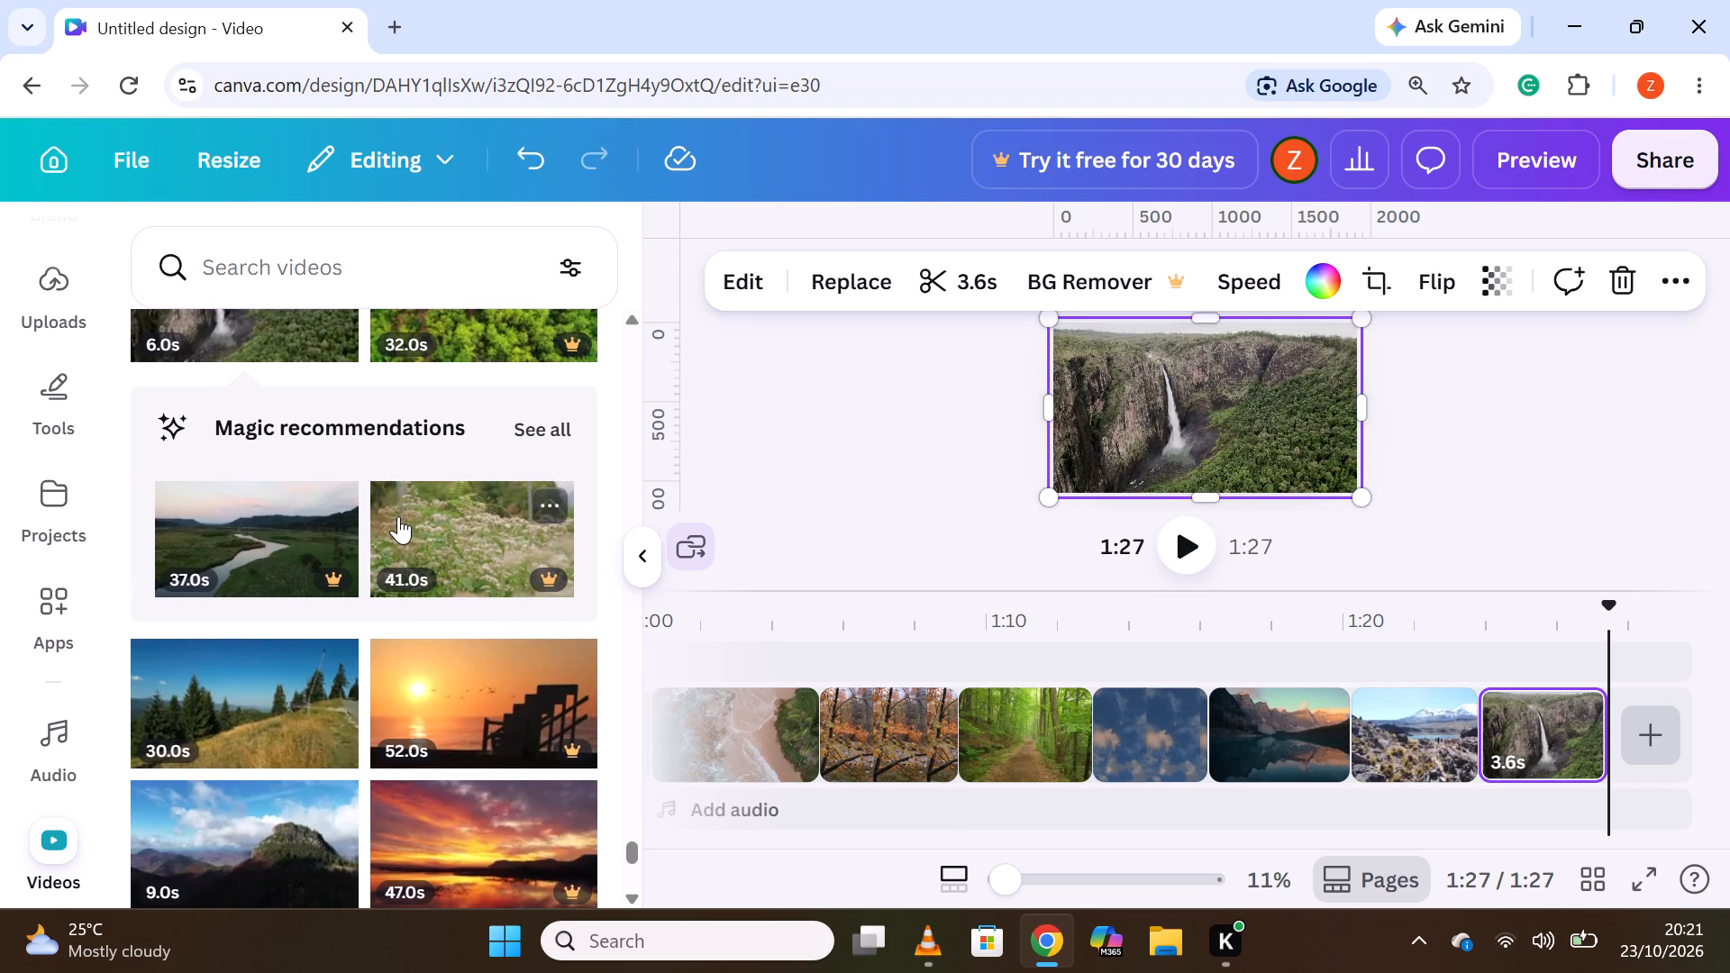
scroll(397, 518, "down", 2)
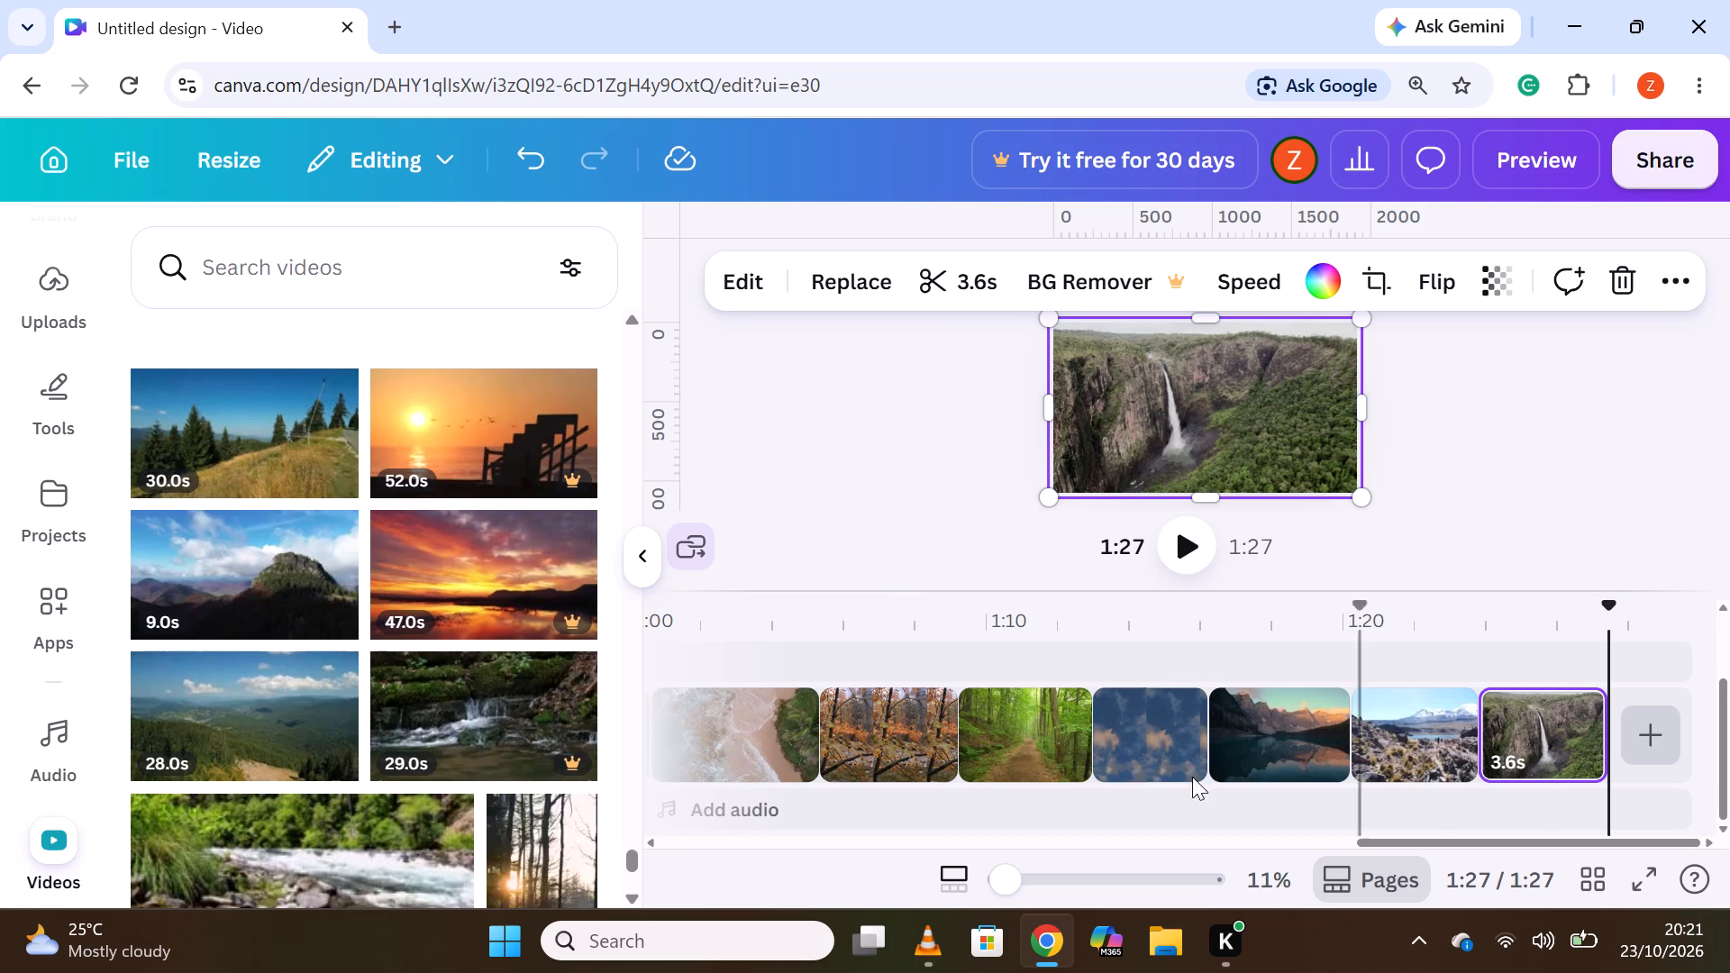
left_click_drag(1425, 837, 690, 849)
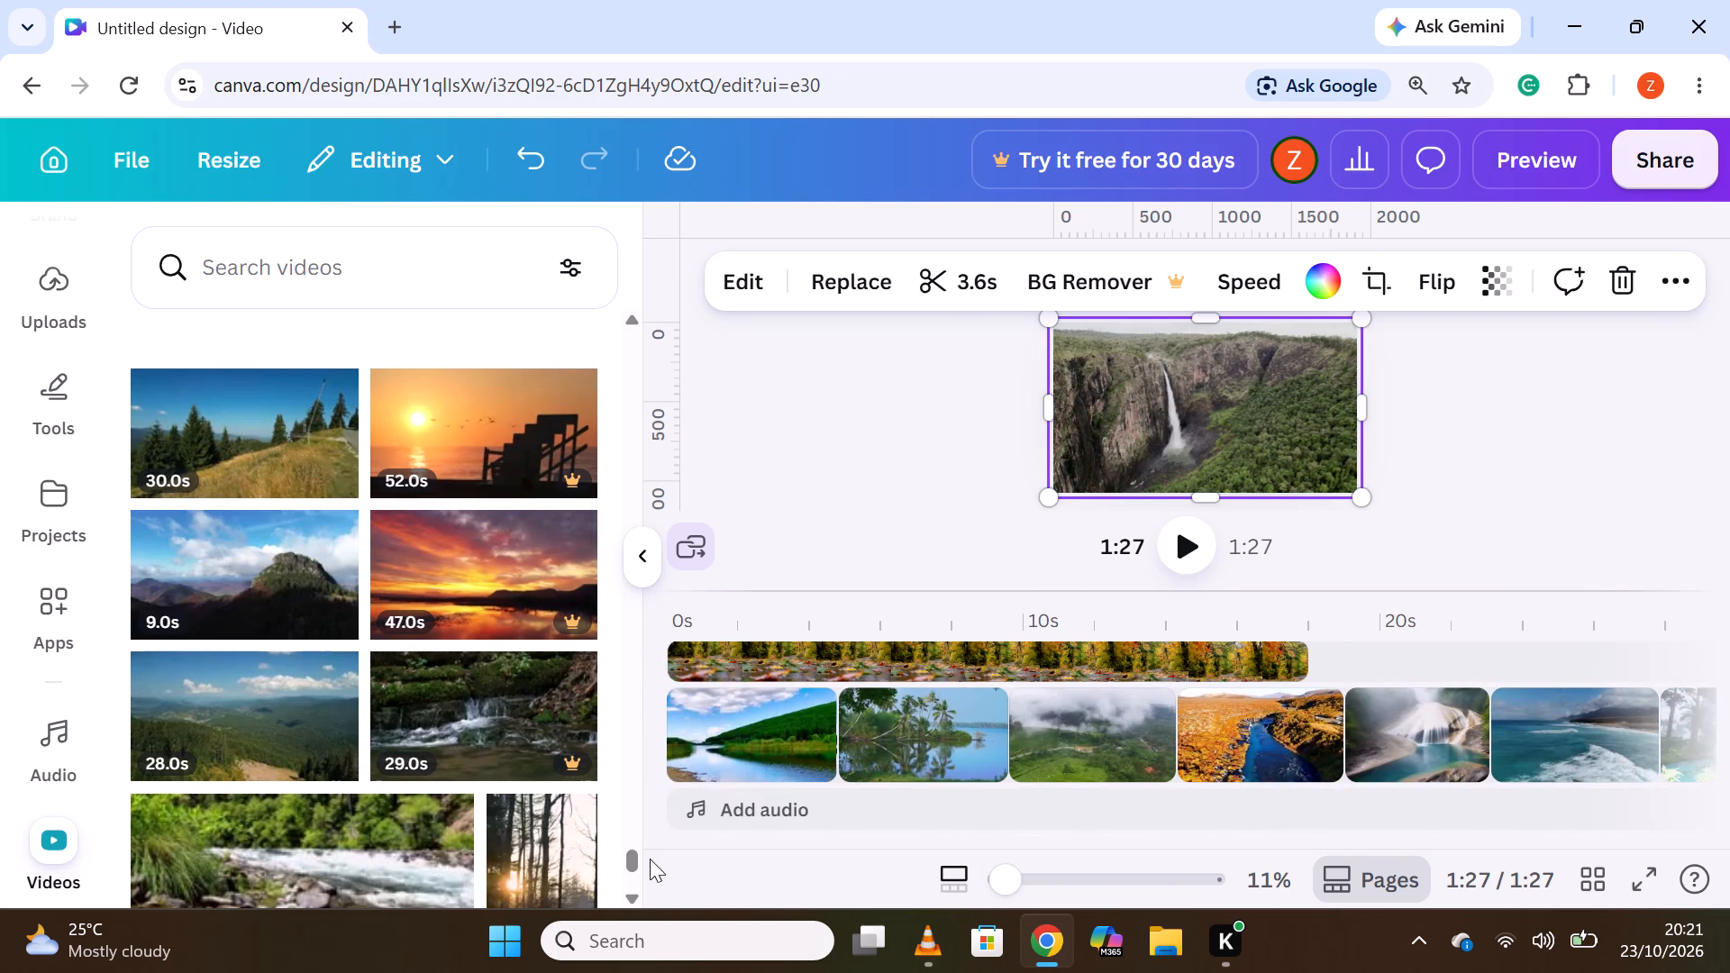
left_click_drag(770, 842, 852, 820)
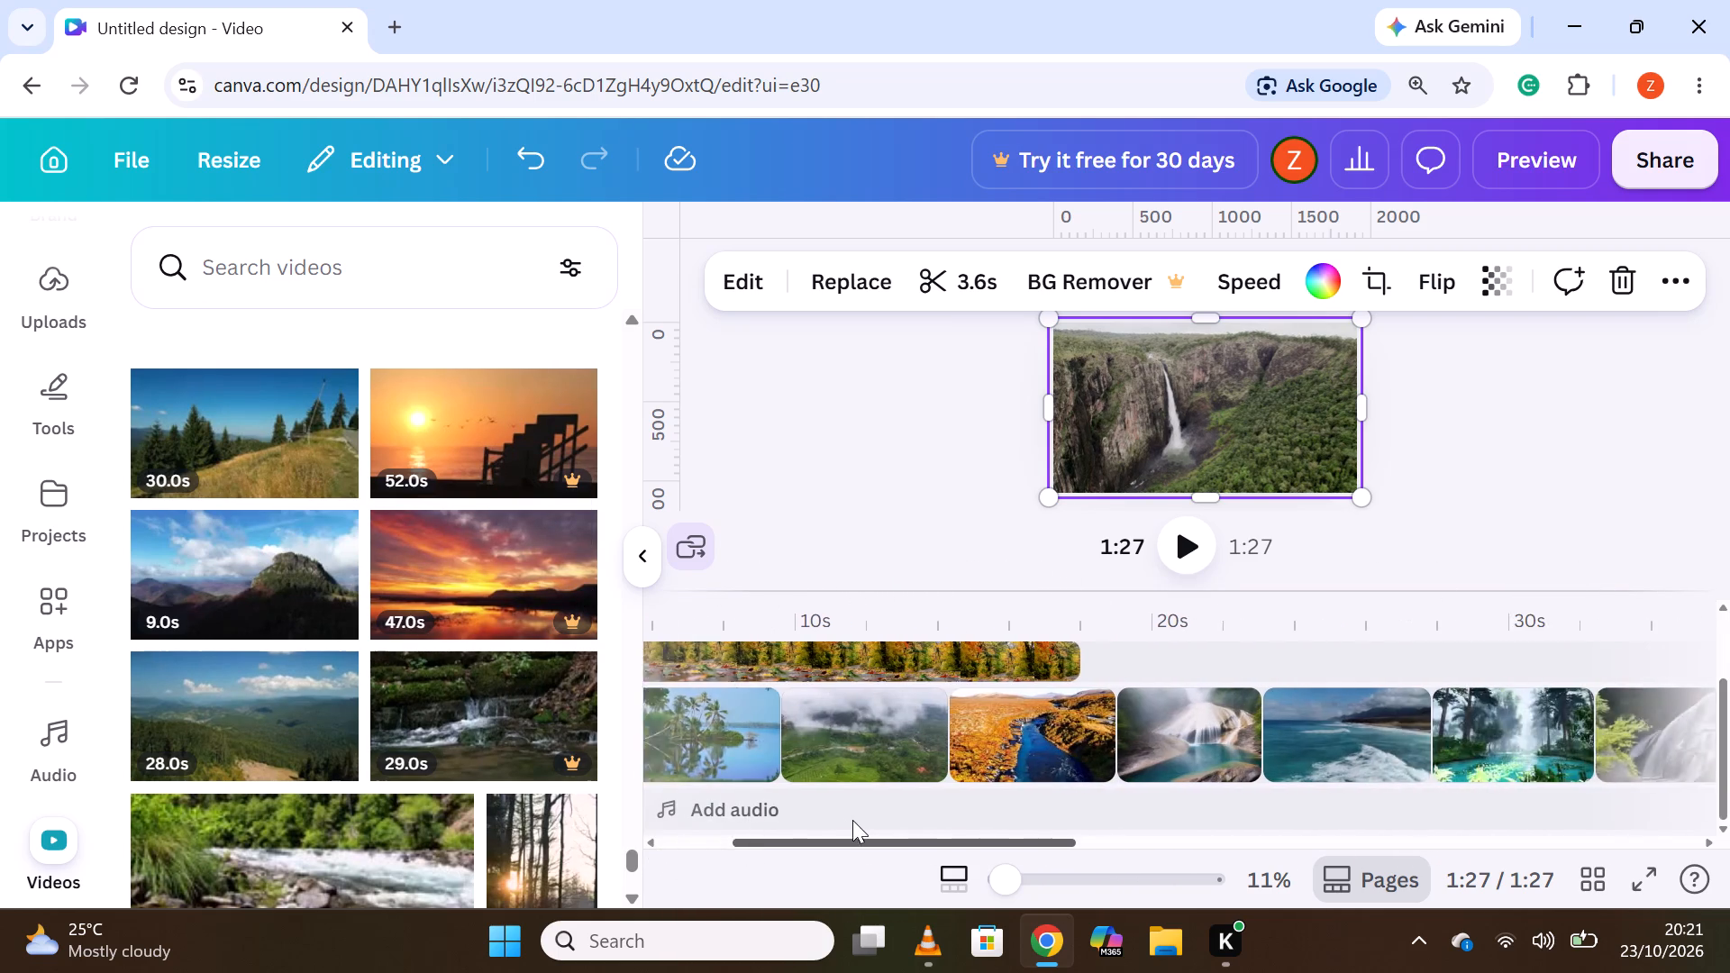
left_click_drag(852, 820, 715, 839)
scroll(923, 678, "up", 3)
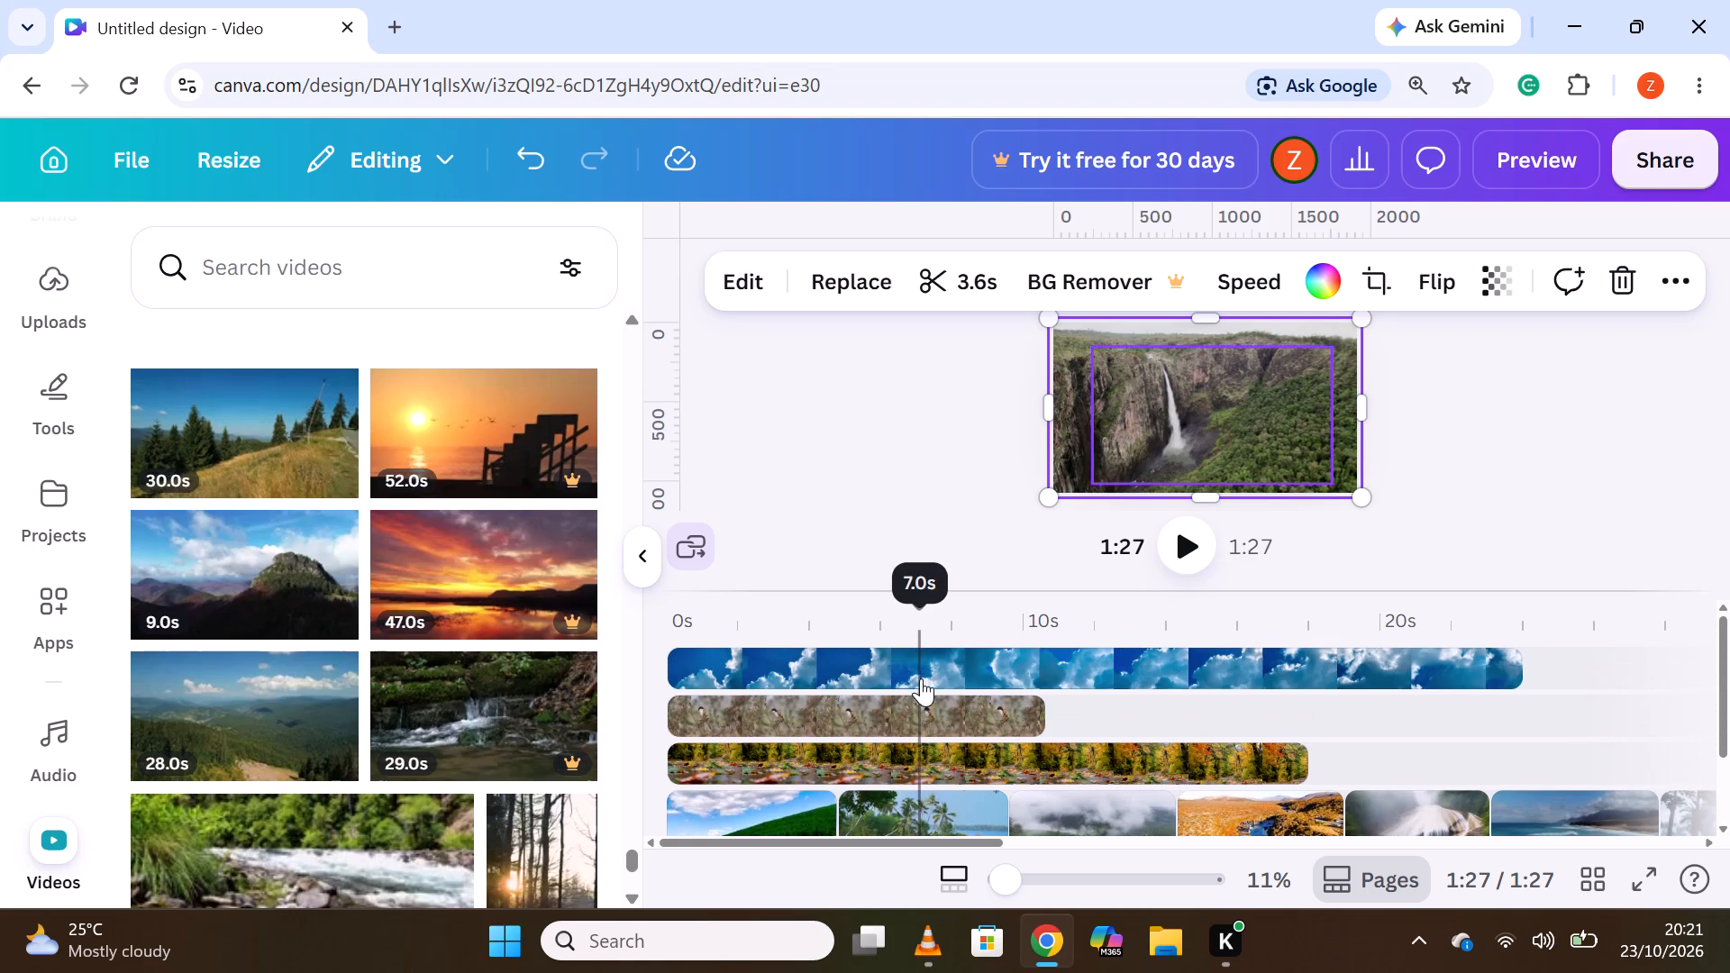
scroll(921, 678, "up", 3)
scroll(817, 696, "down", 3)
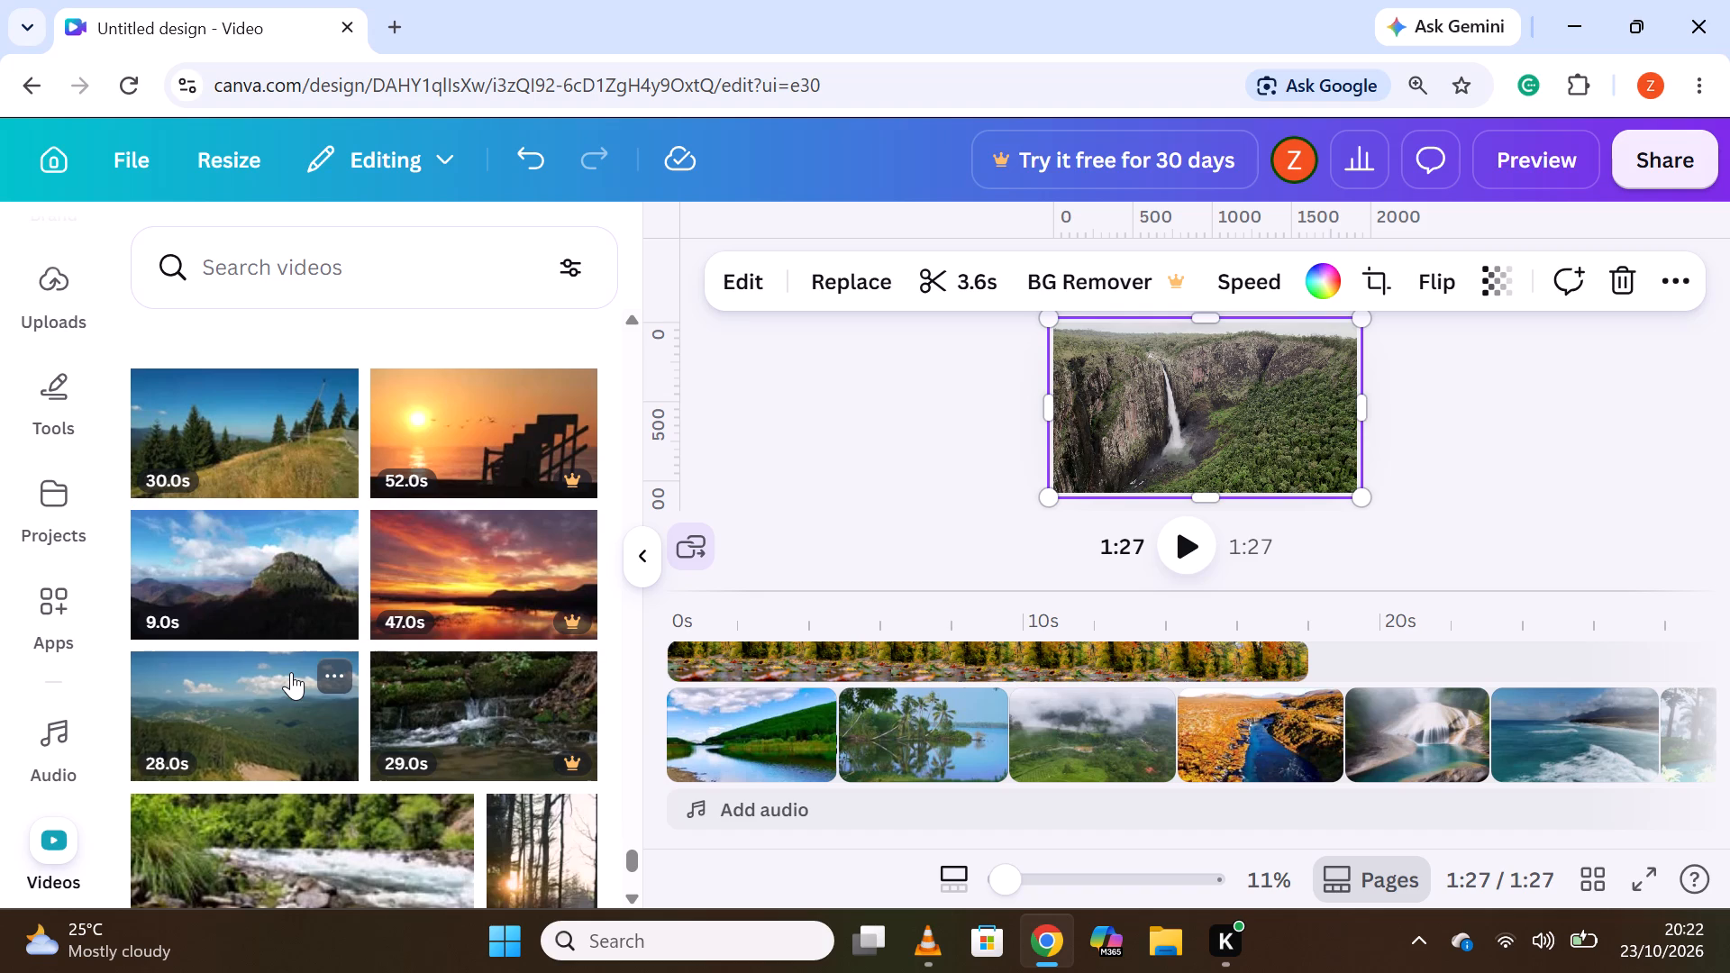
Insert the 10.0s clip of a green valley with scattered trees directly after the waterfall clip.
scroll(314, 613, "down", 4)
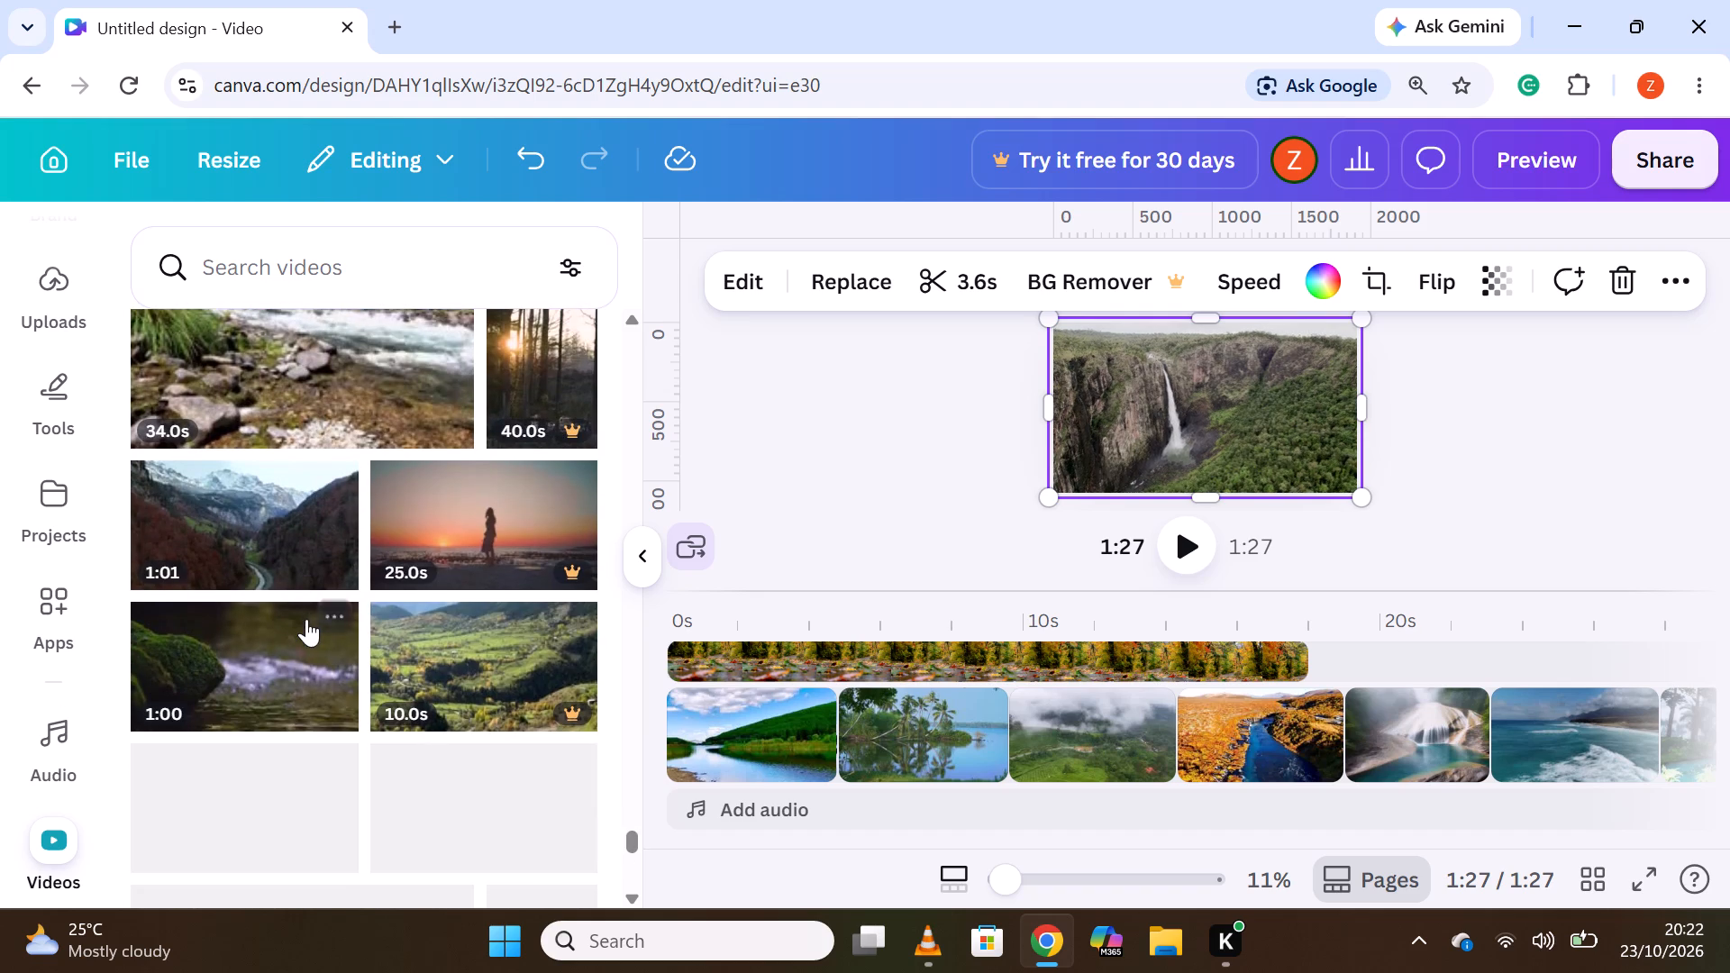
scroll(382, 554, "down", 3)
scroll(436, 402, "up", 2)
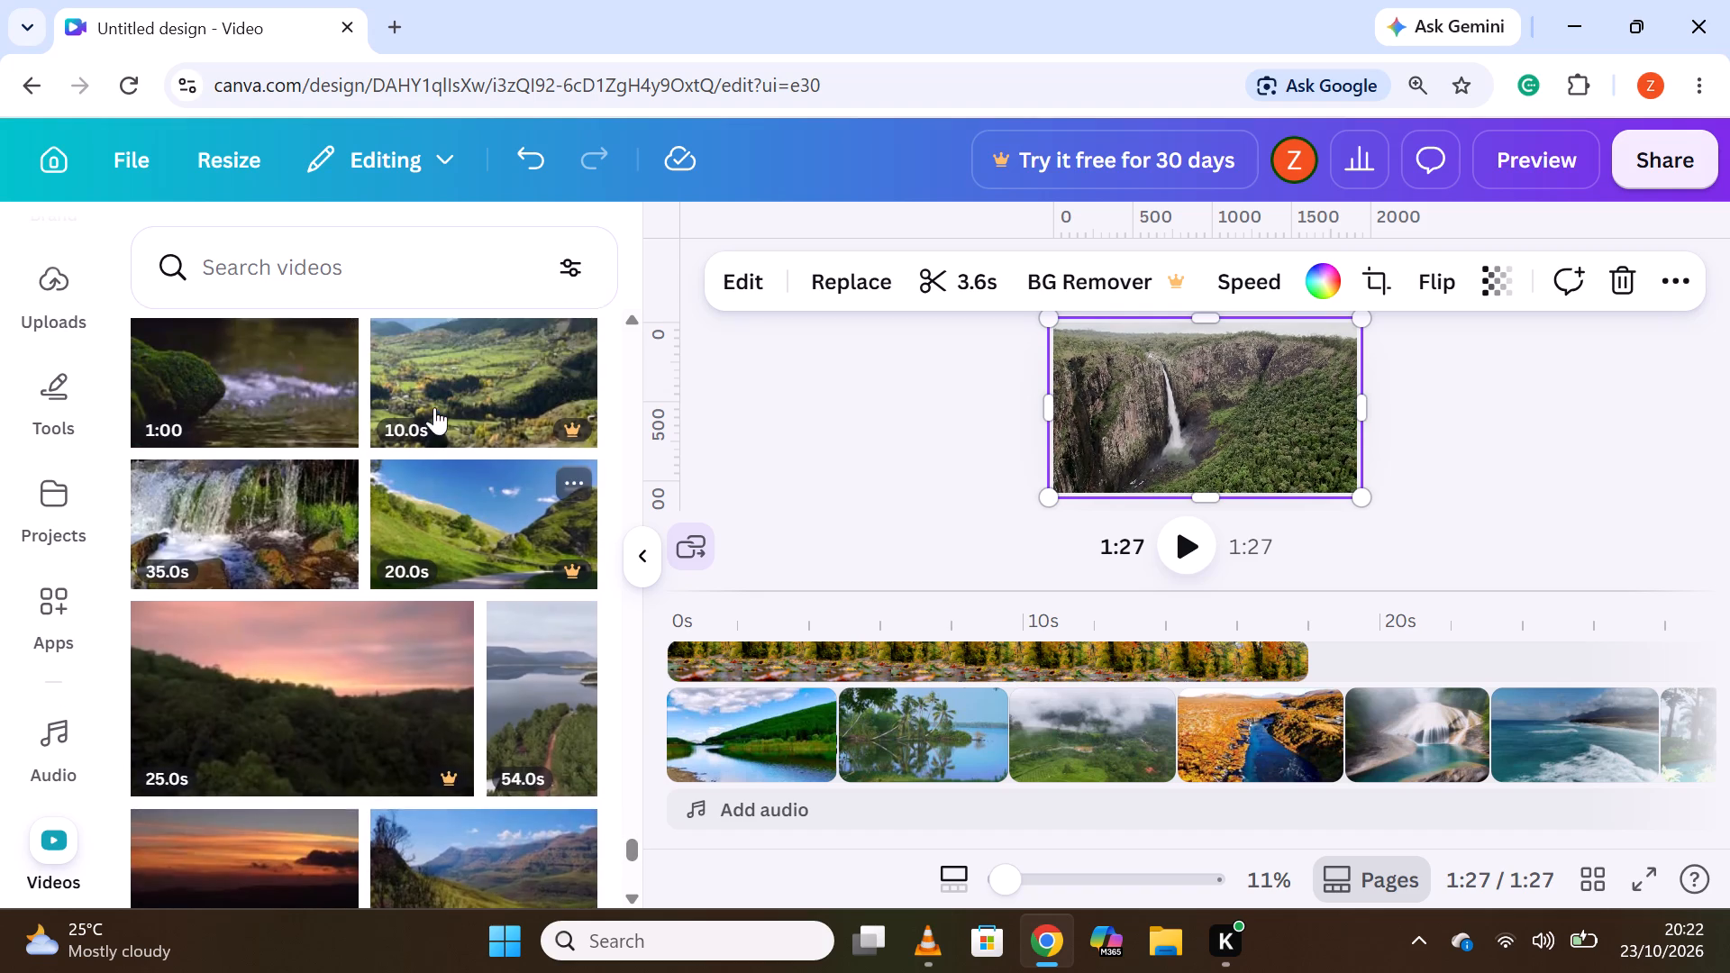
left_click(465, 566)
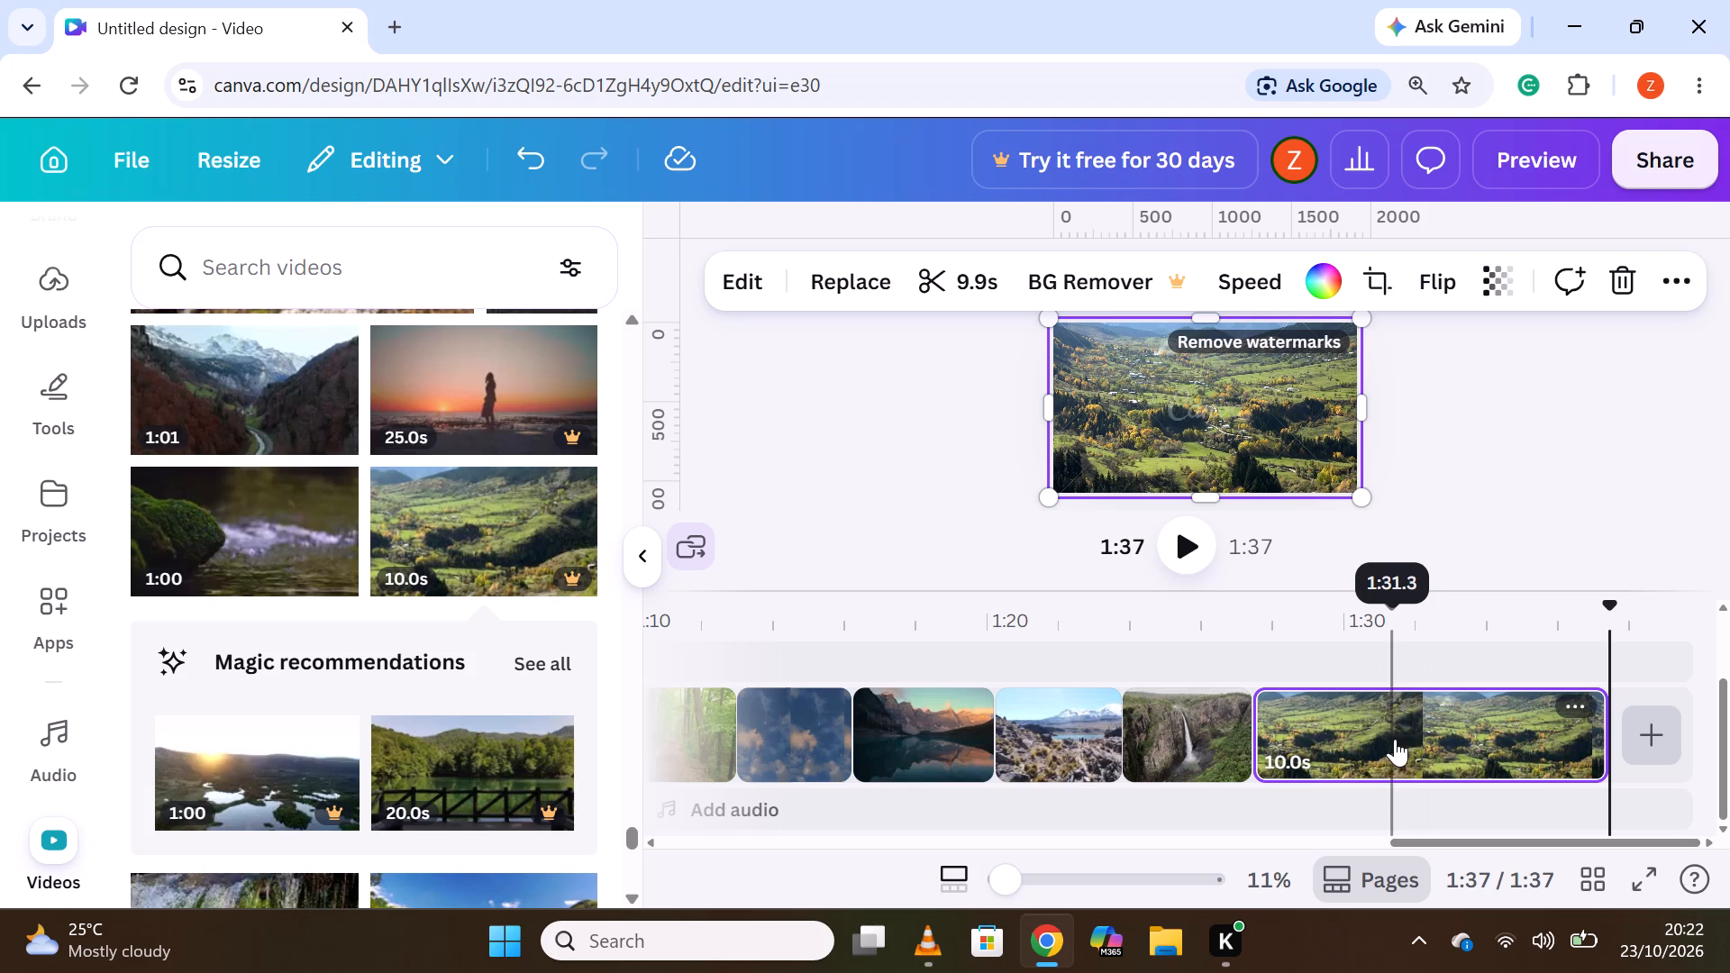
Split the green valley clip at about 1:31 and delete its second part, keeping the first 4.0s.
left_click(1398, 738)
right_click(1398, 738)
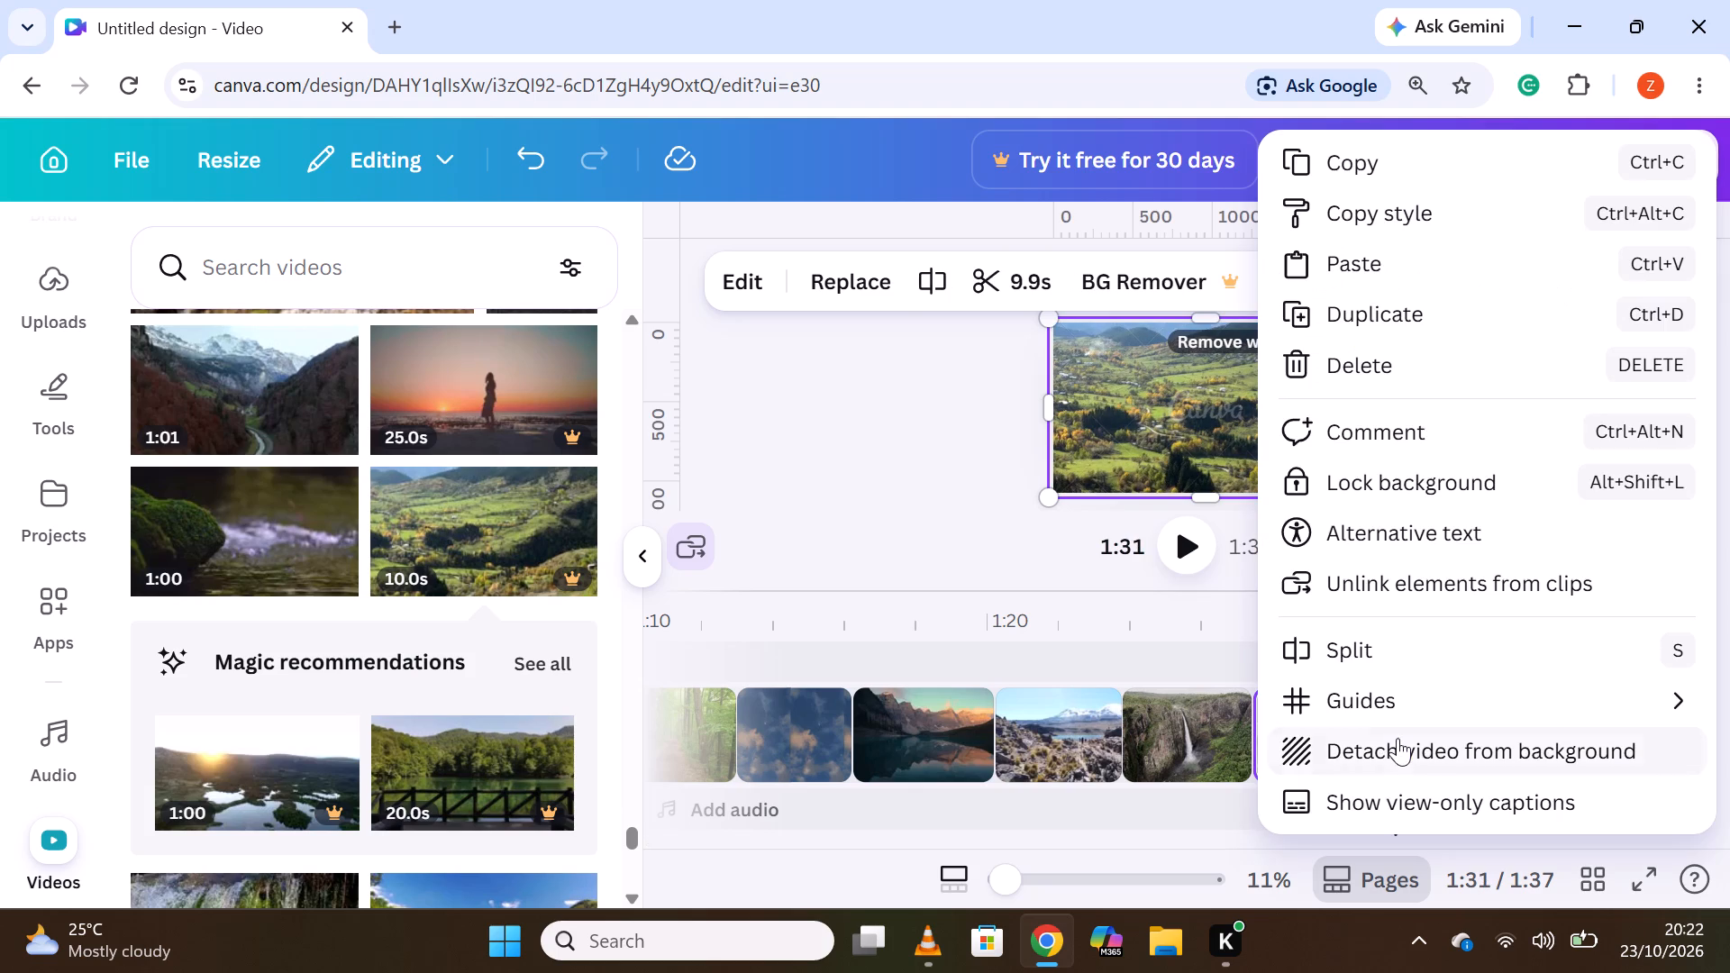
left_click(1383, 646)
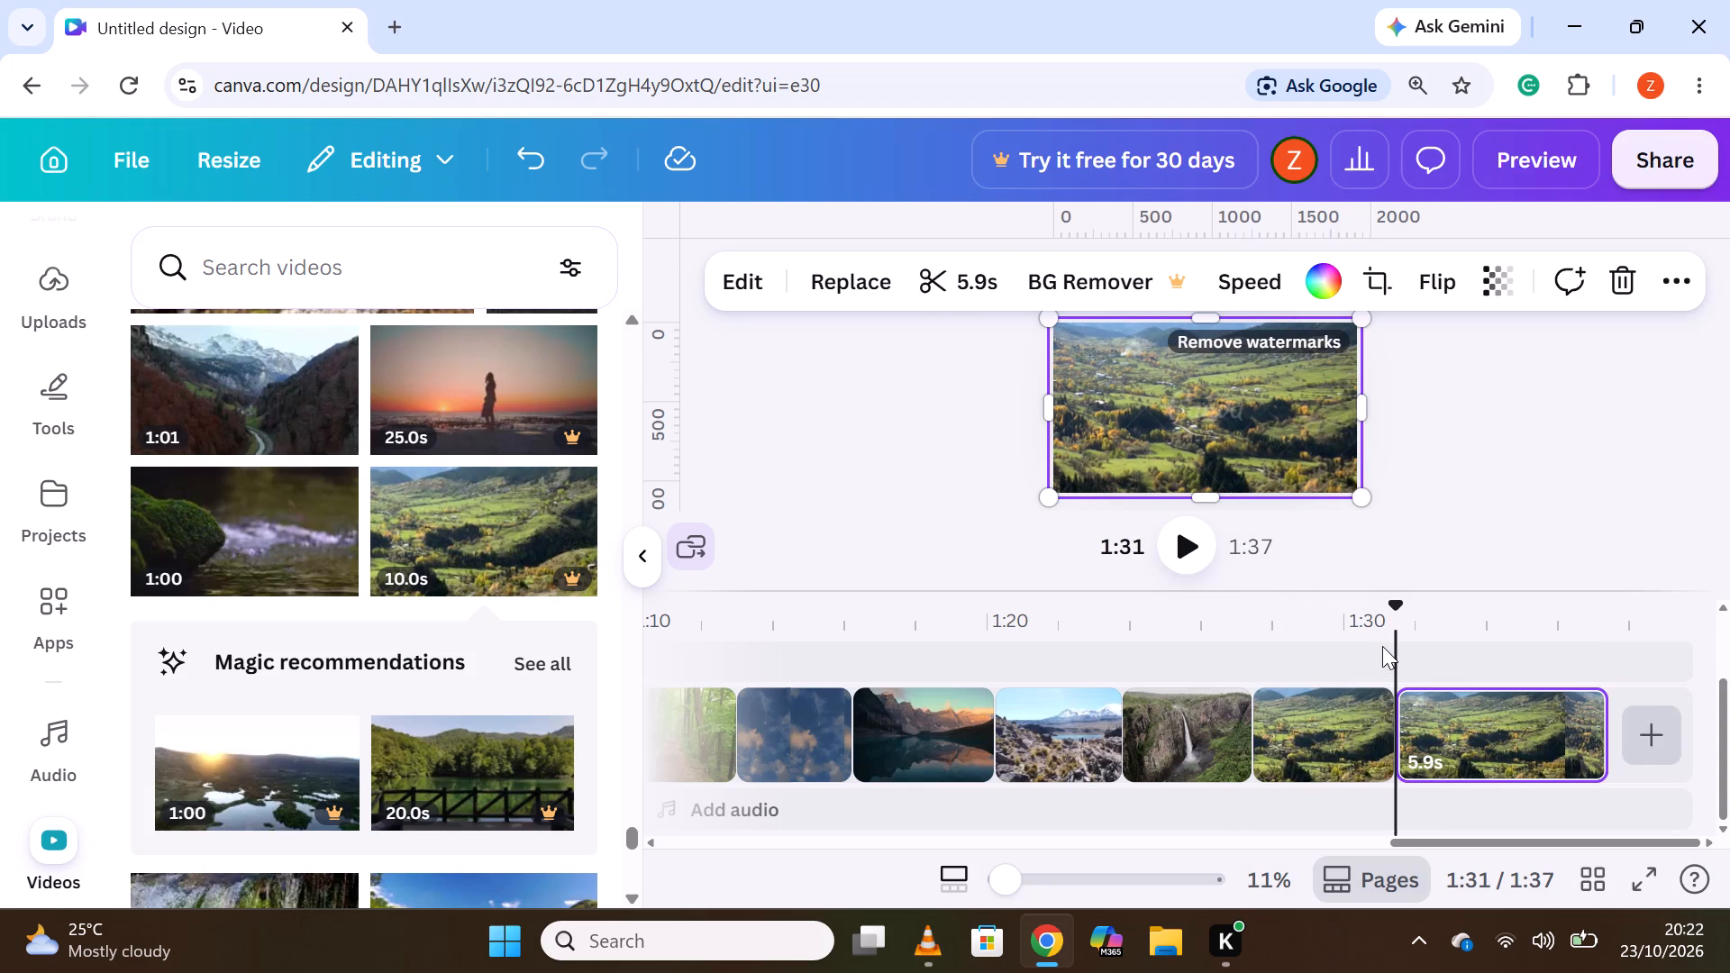
right_click(1434, 723)
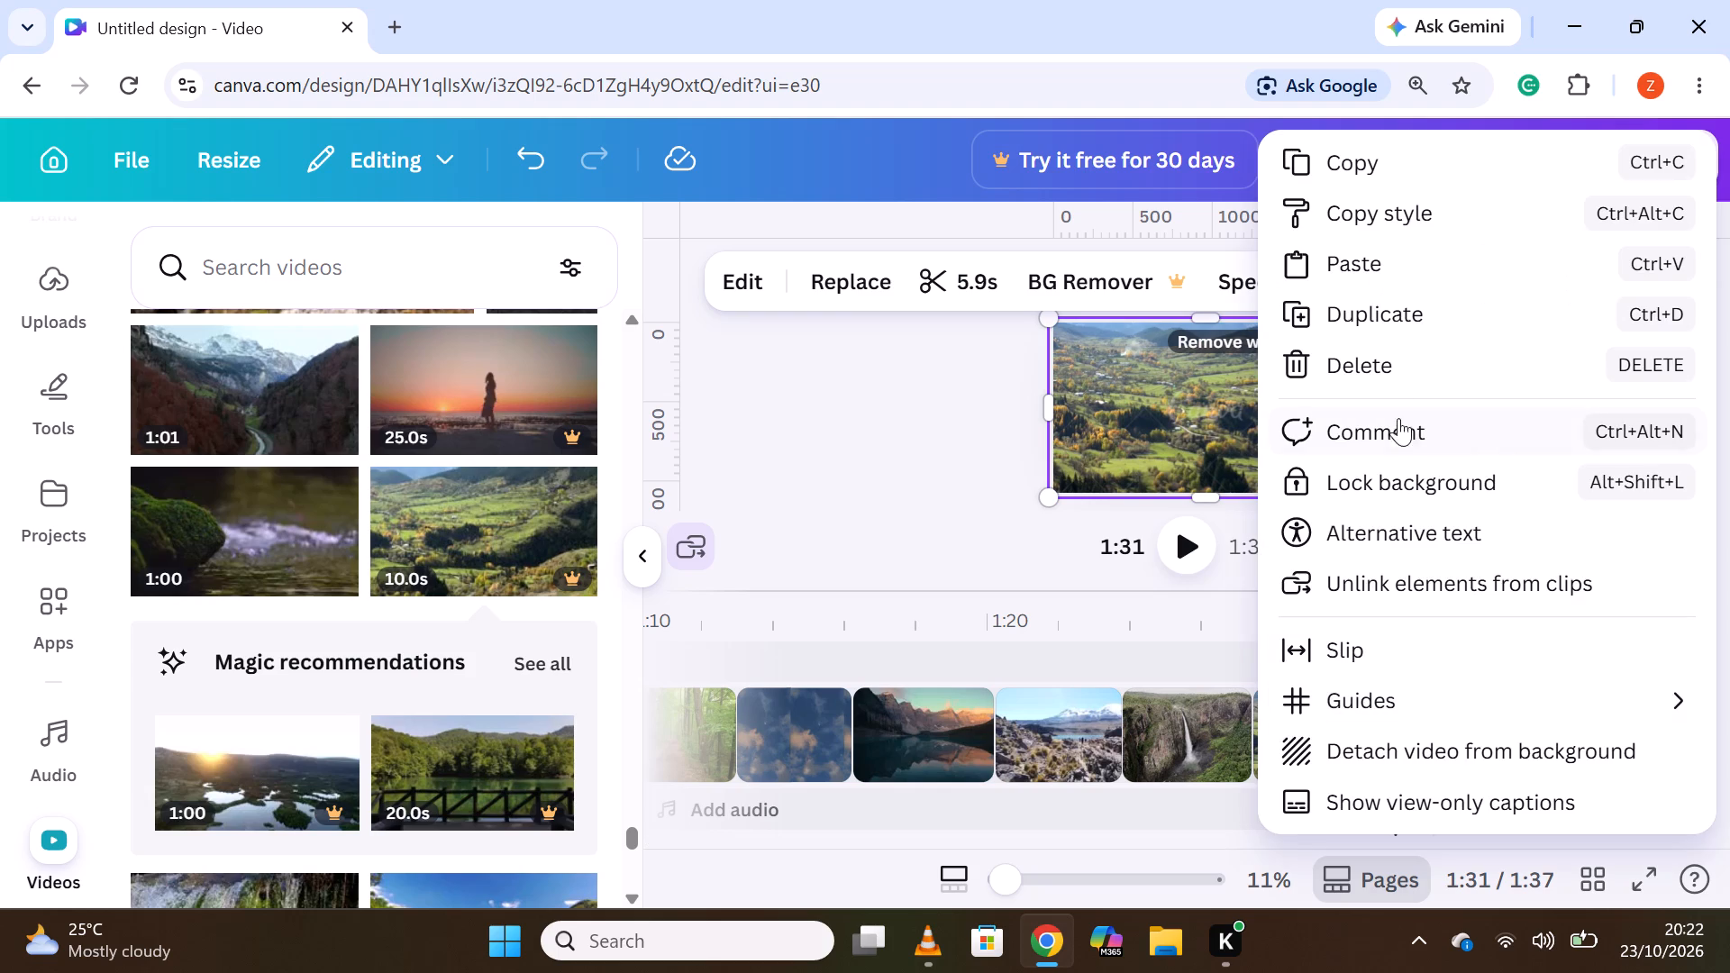
left_click(1390, 356)
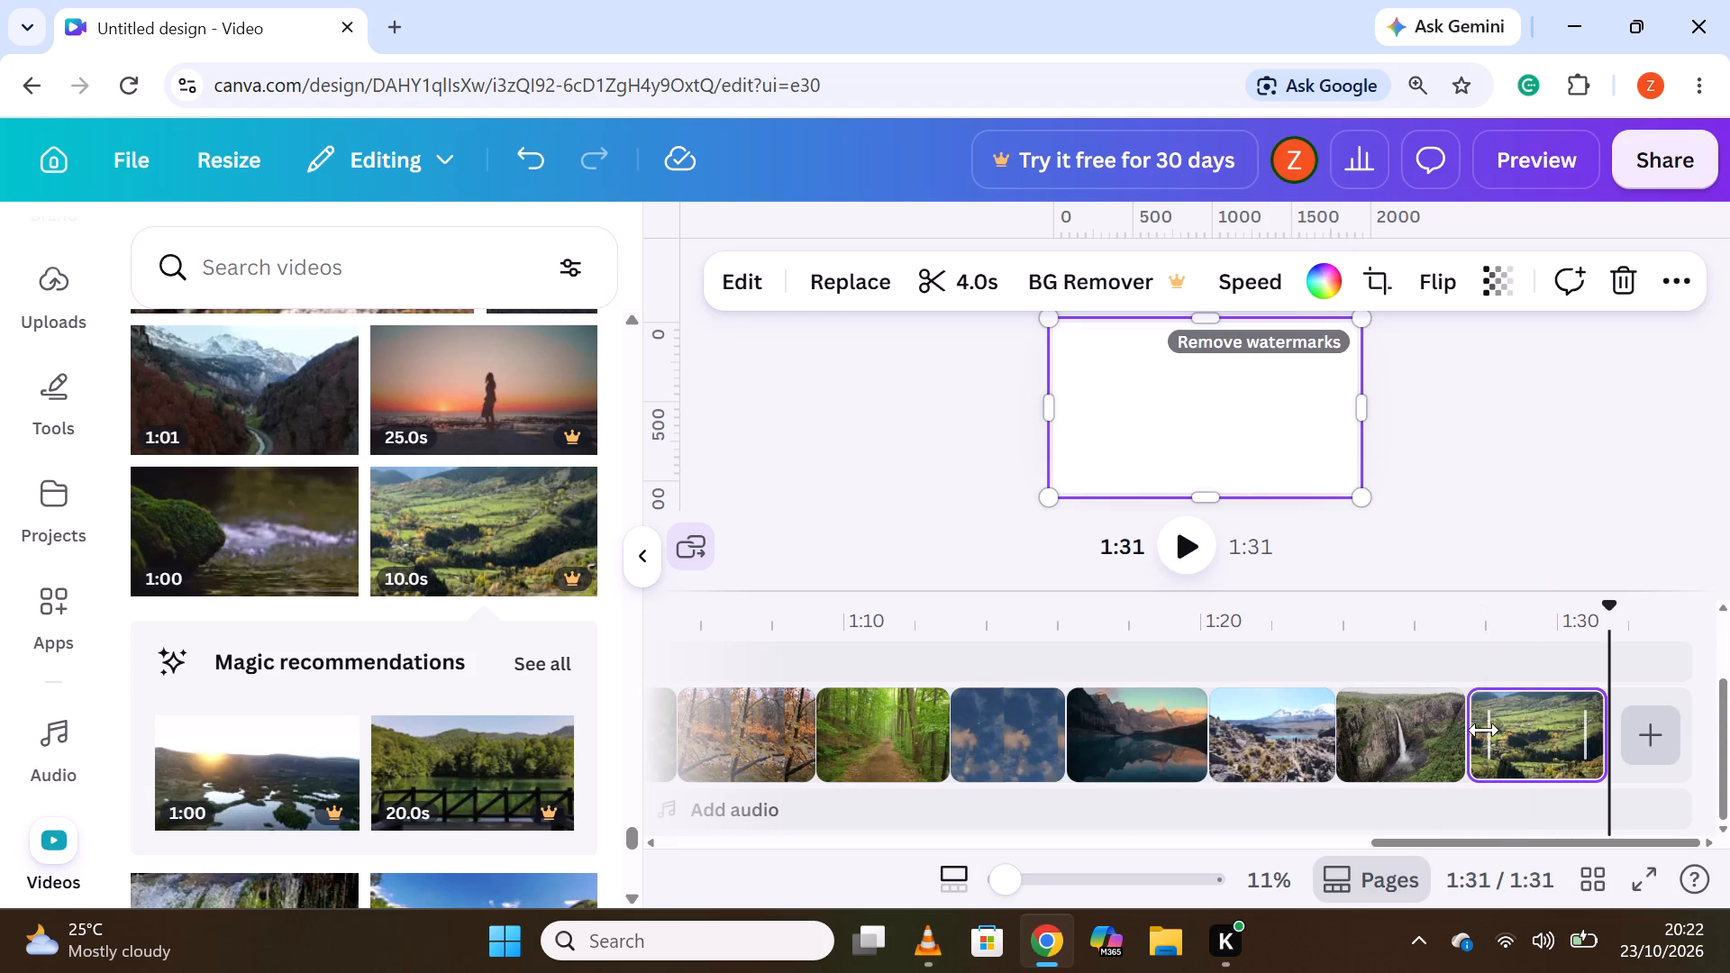
Insert the 14.0s clip of a cloudy sky over turquoise water at the end of the main track.
scroll(279, 731, "down", 3)
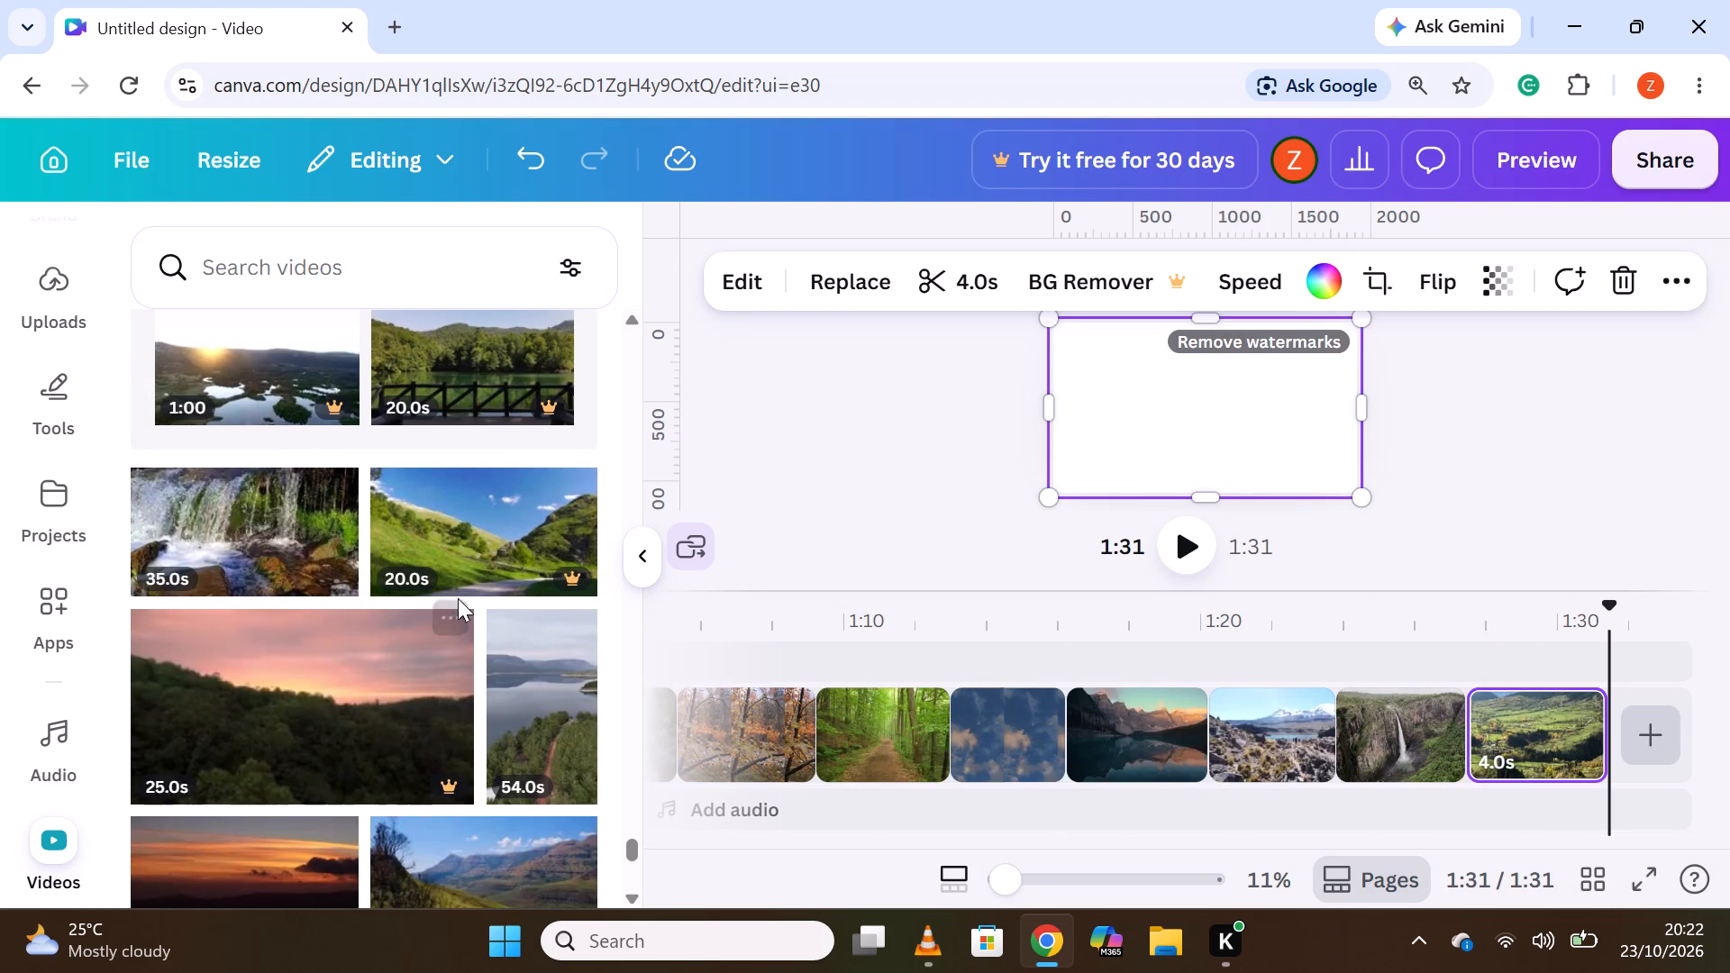
scroll(335, 705, "down", 2)
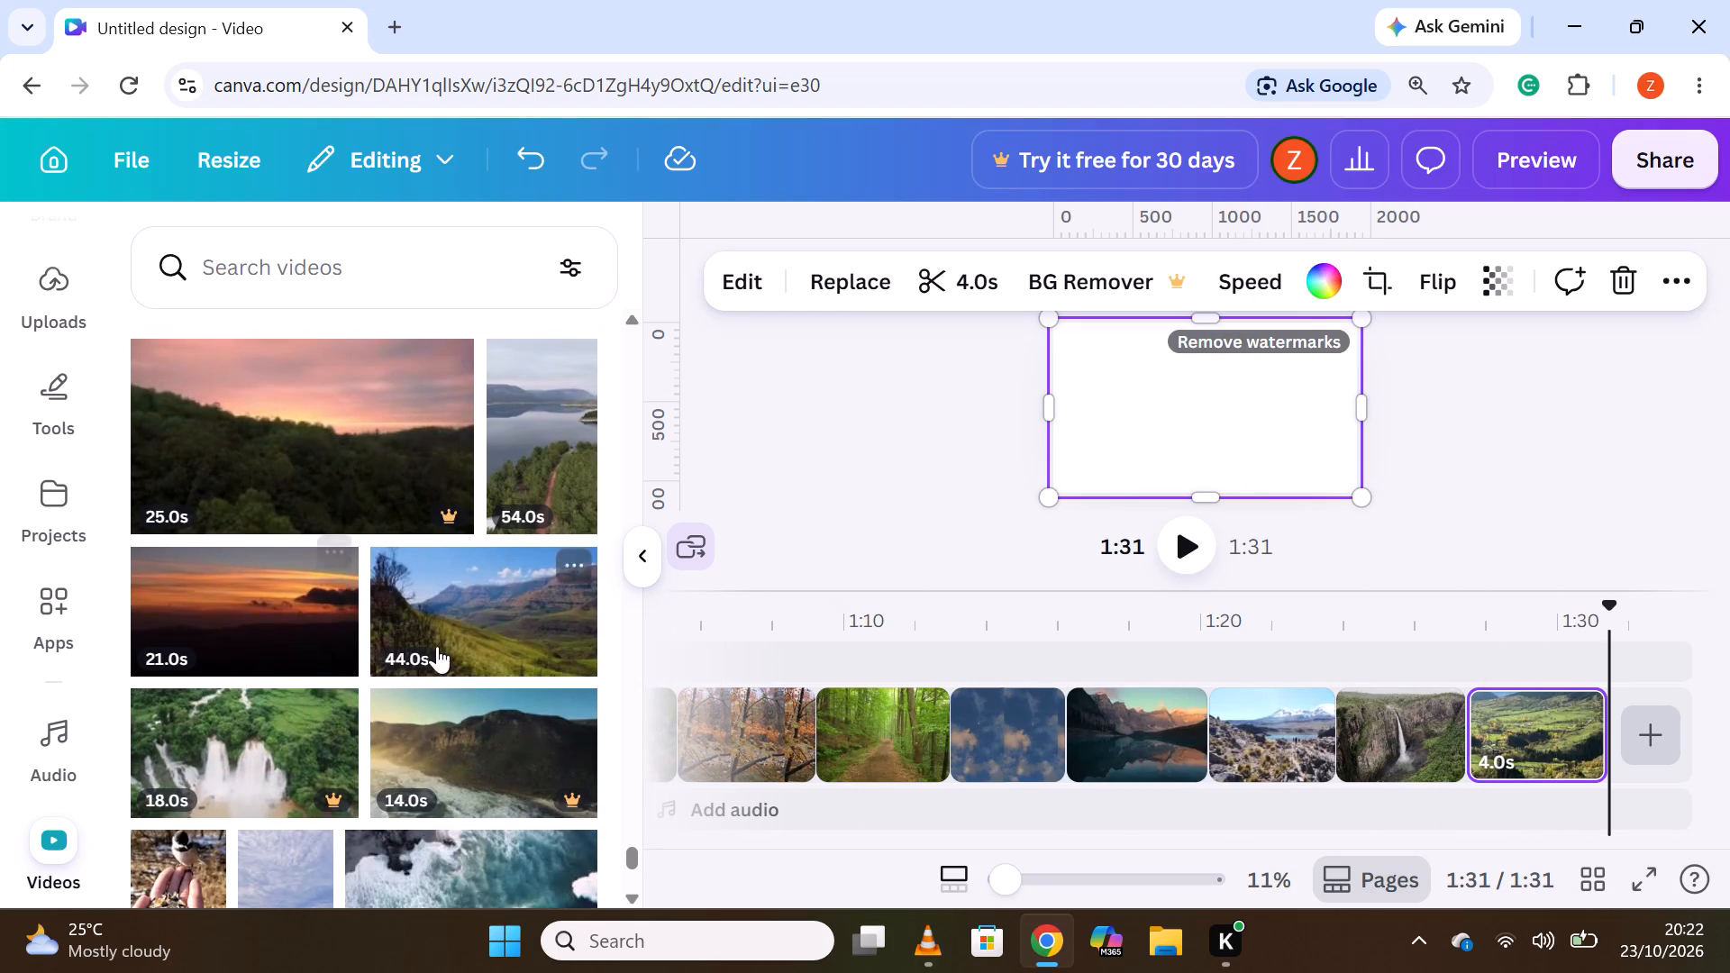
scroll(438, 645, "down", 2)
left_click(291, 625)
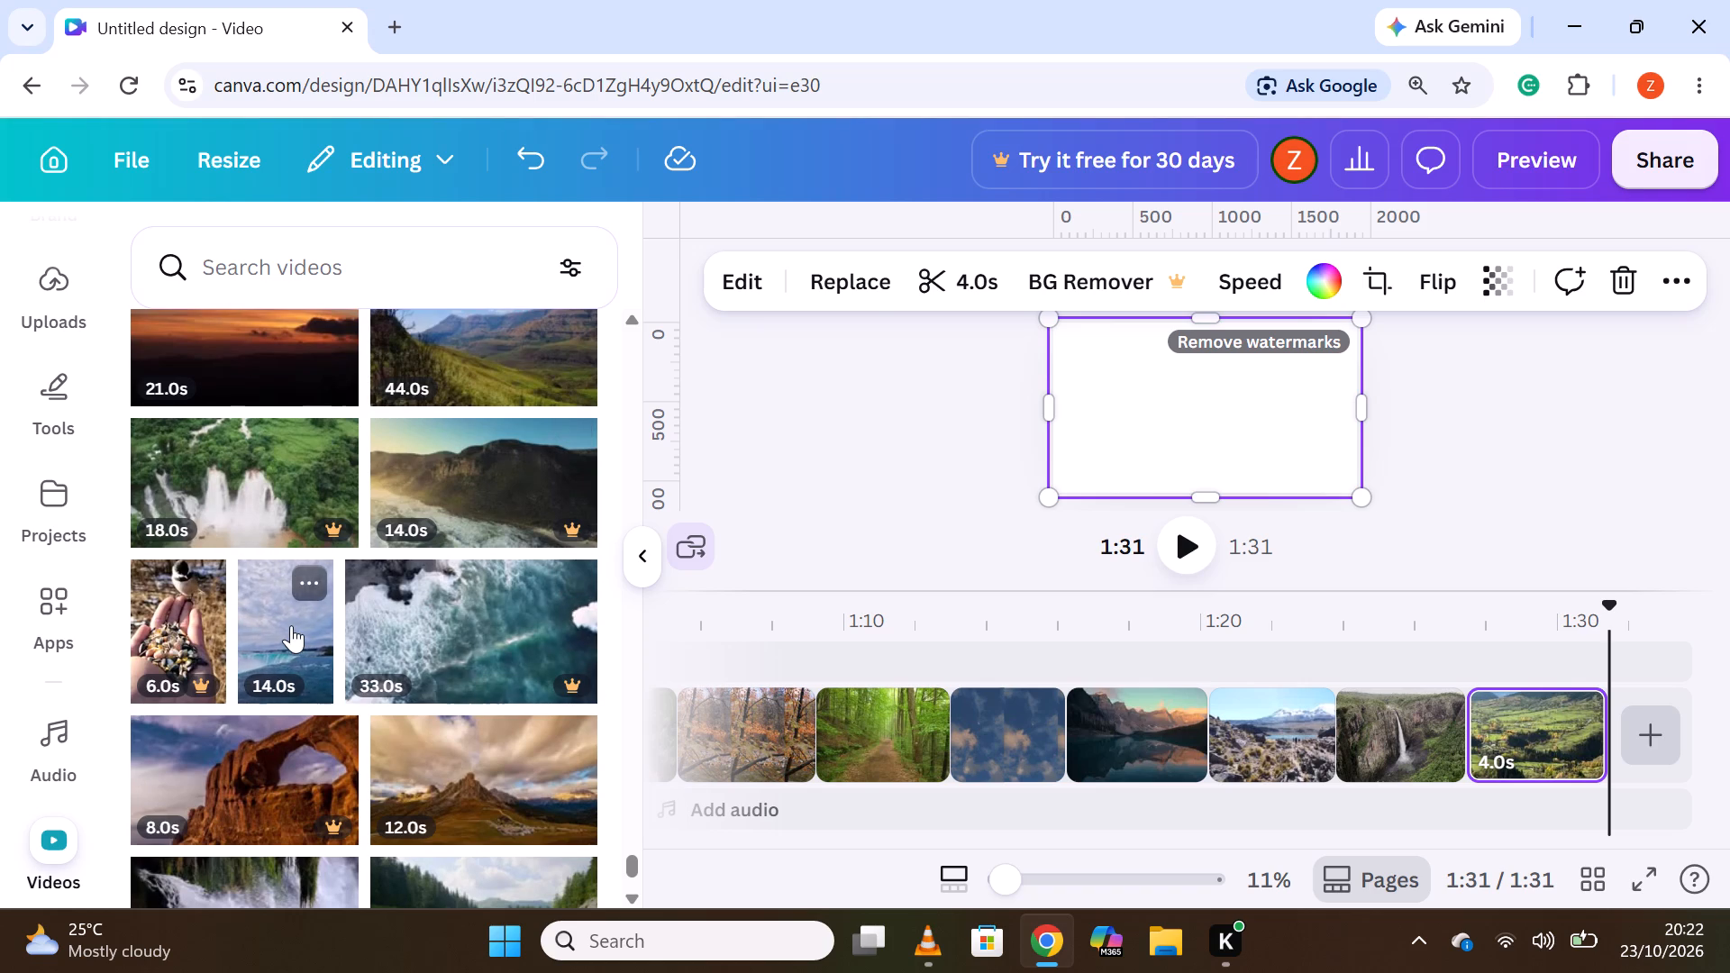
Split the cloudy sky and water clip at about 1:35 and delete its second part.
left_click_drag(1428, 842, 1428, 841)
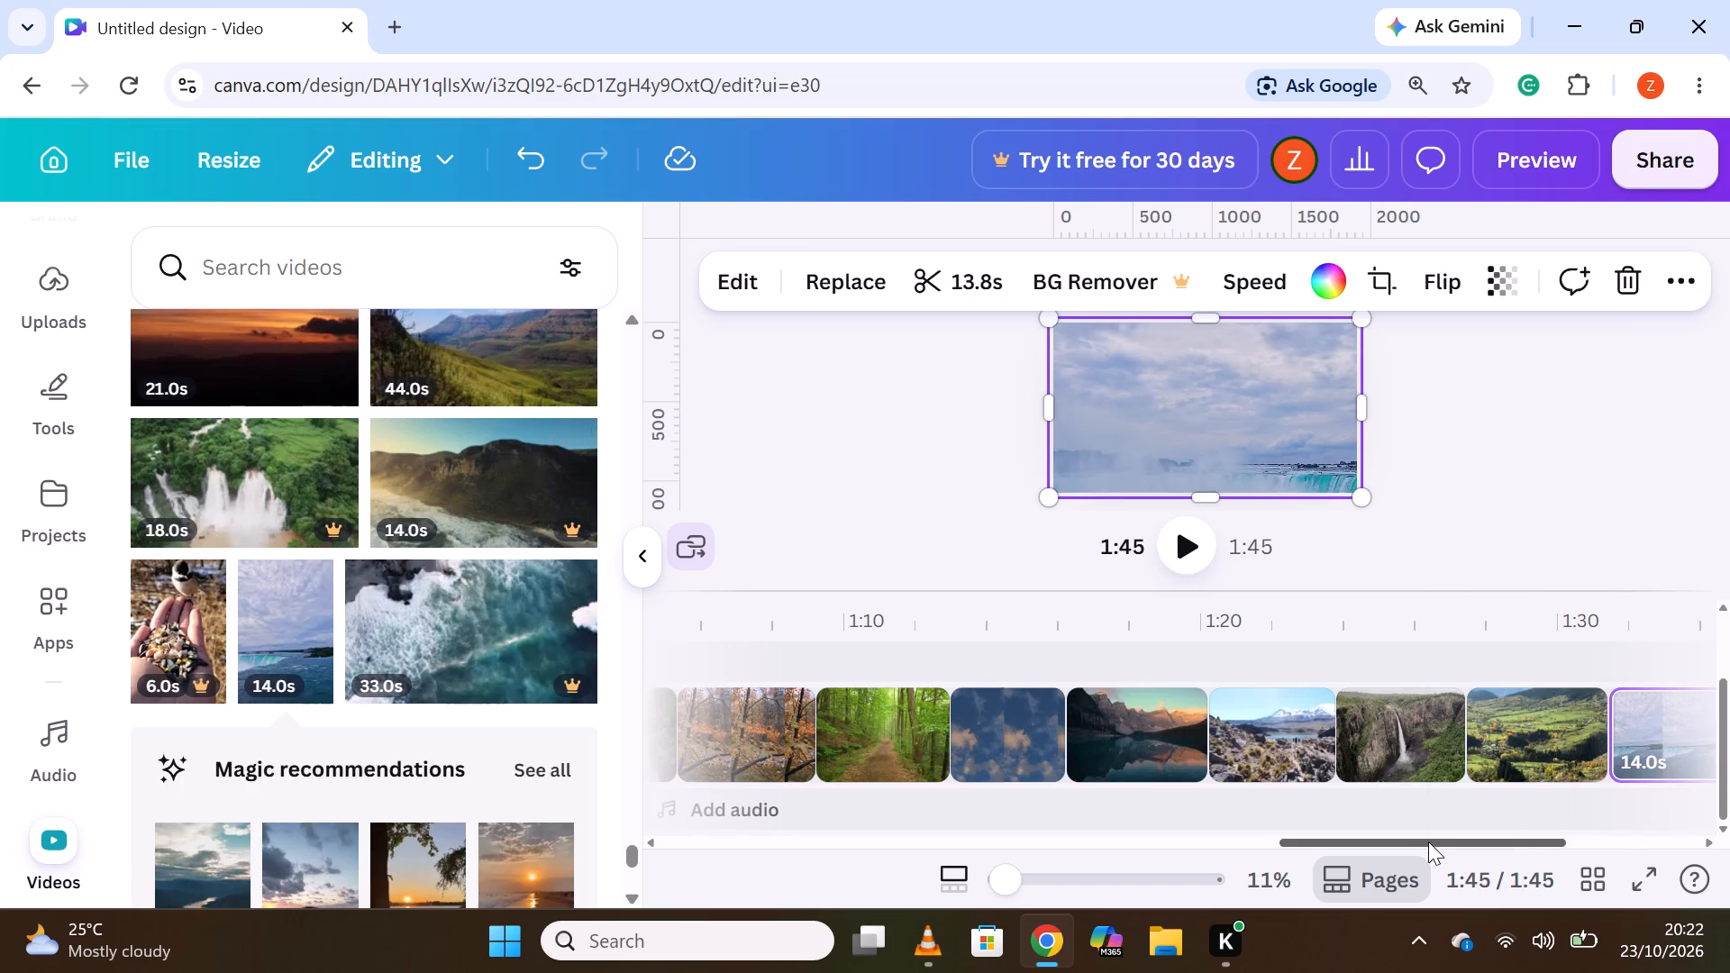
left_click_drag(1428, 841, 1597, 823)
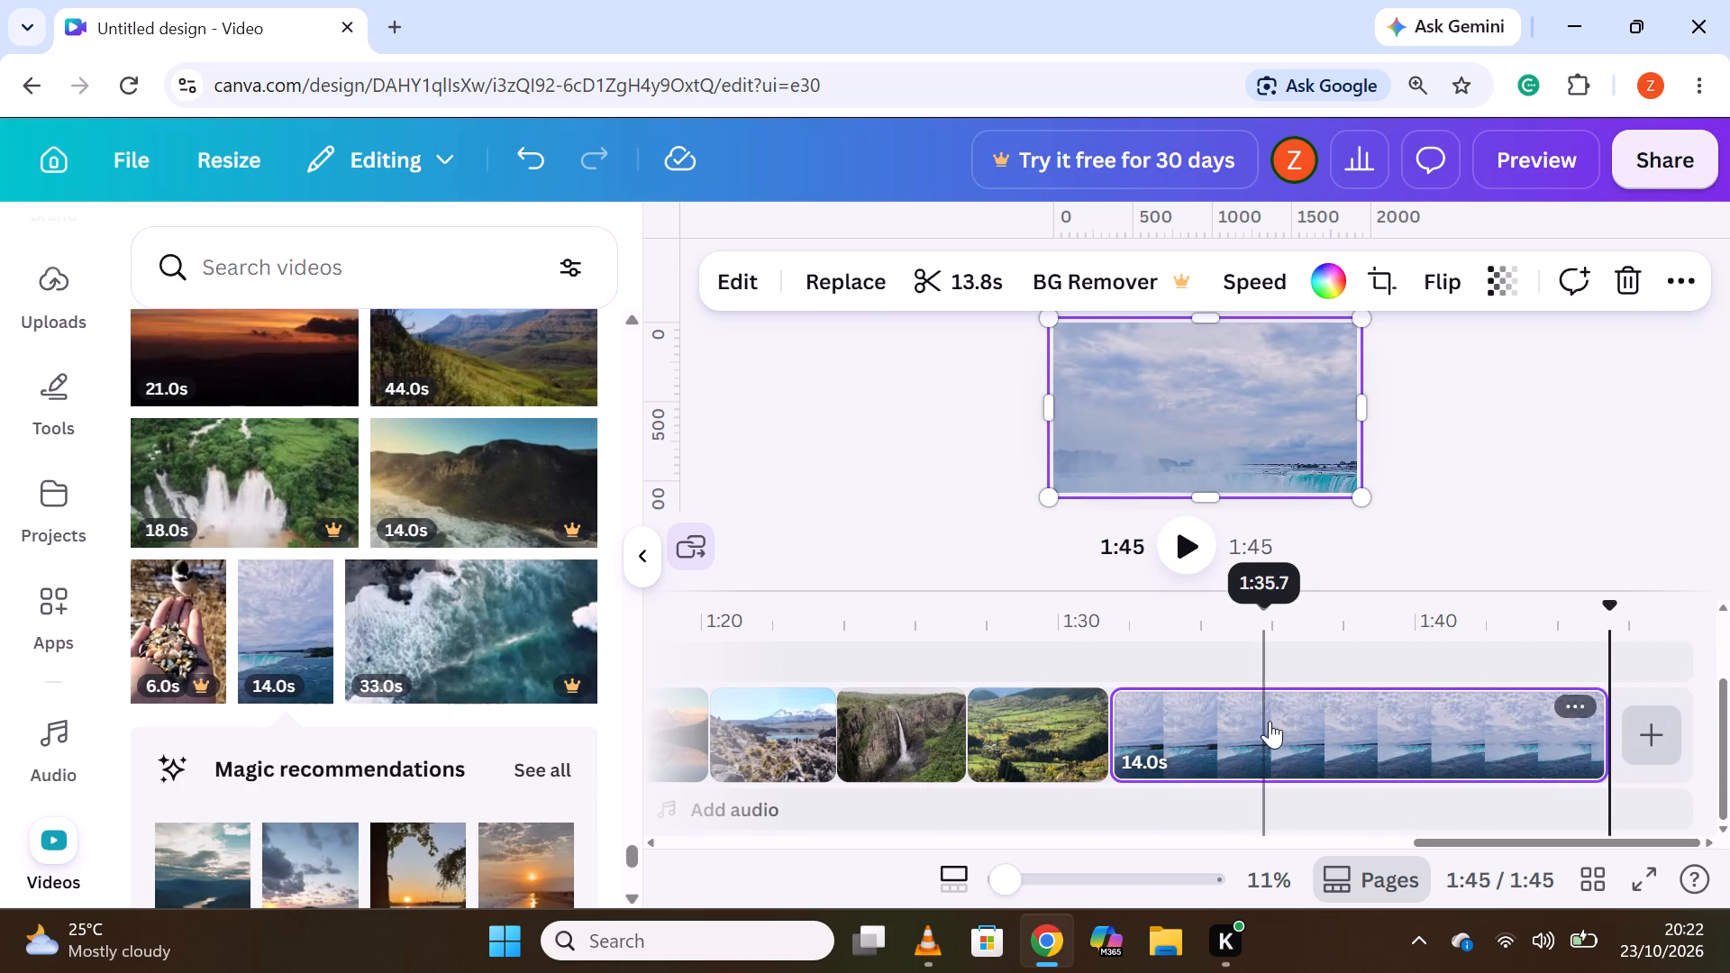
left_click(1241, 722)
right_click(1241, 722)
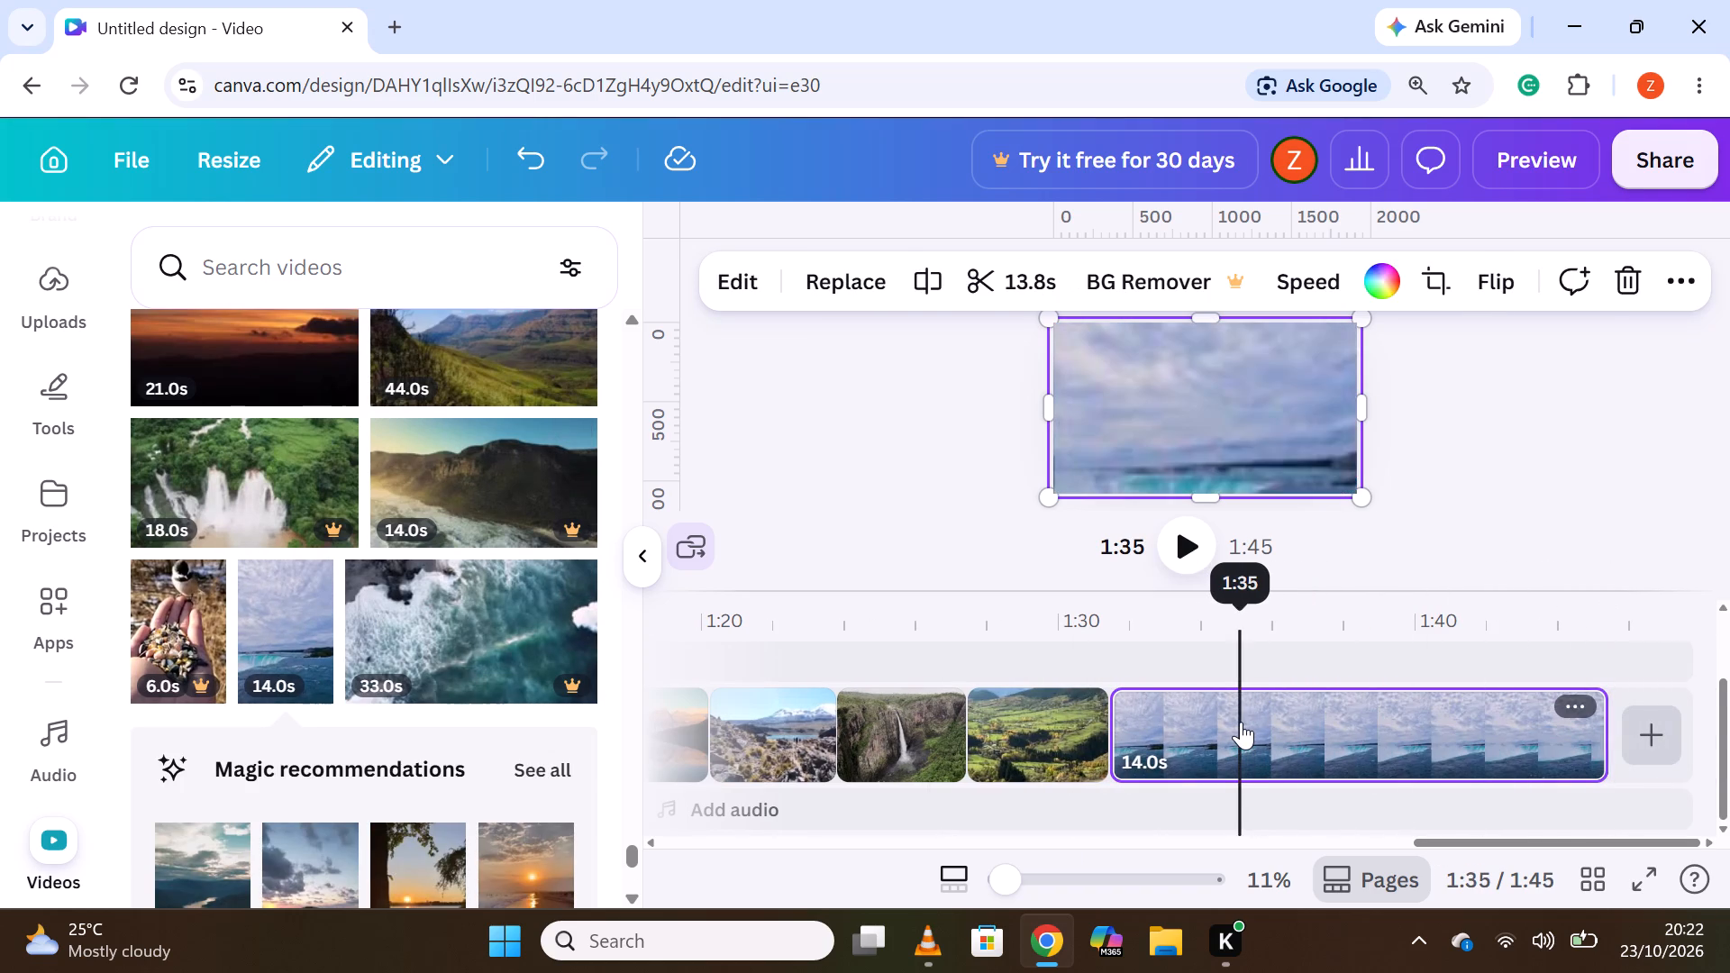
left_click(1350, 631)
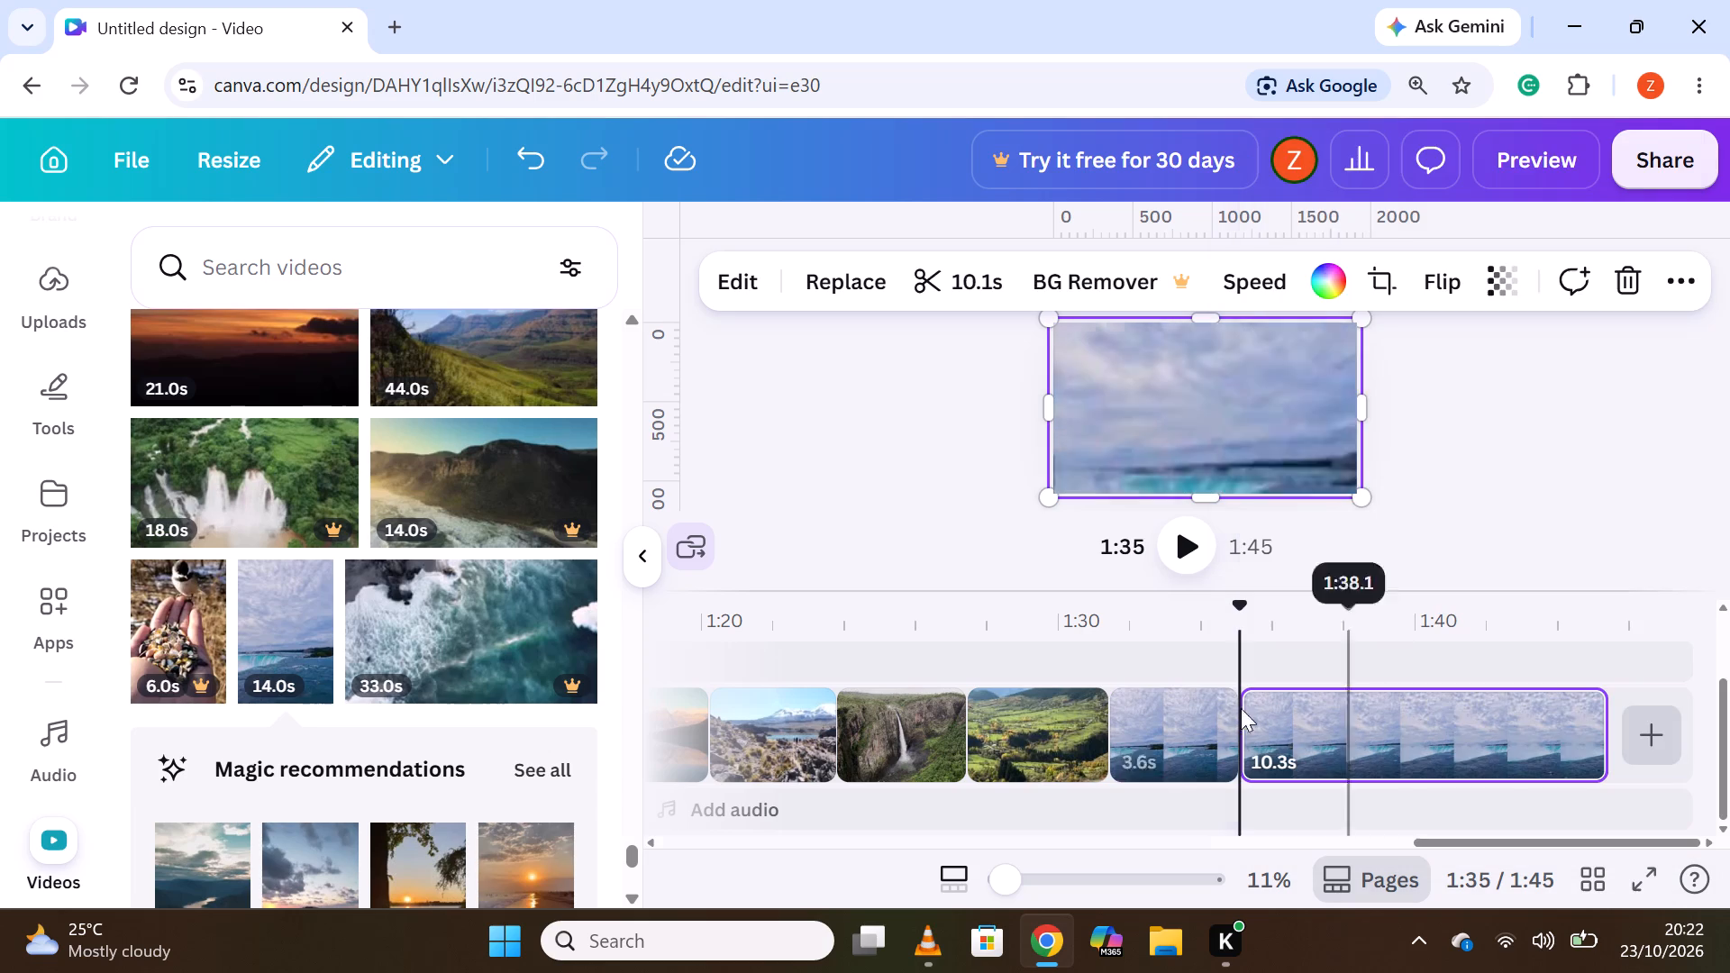
right_click(1402, 741)
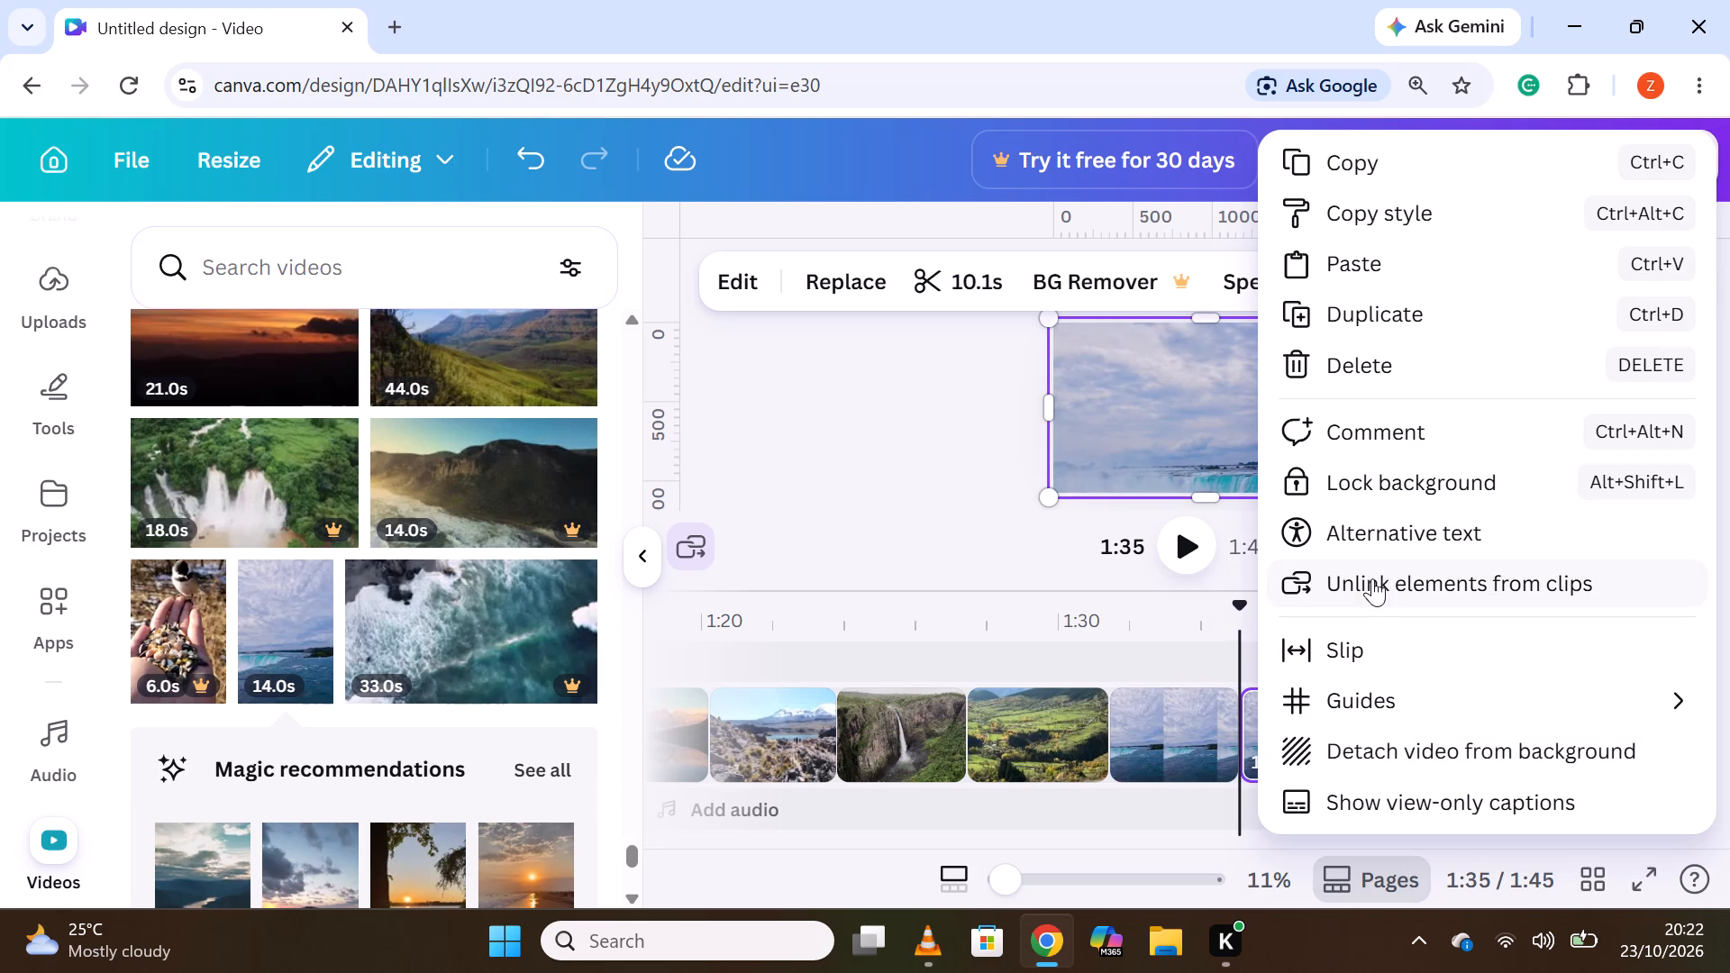
left_click(1366, 367)
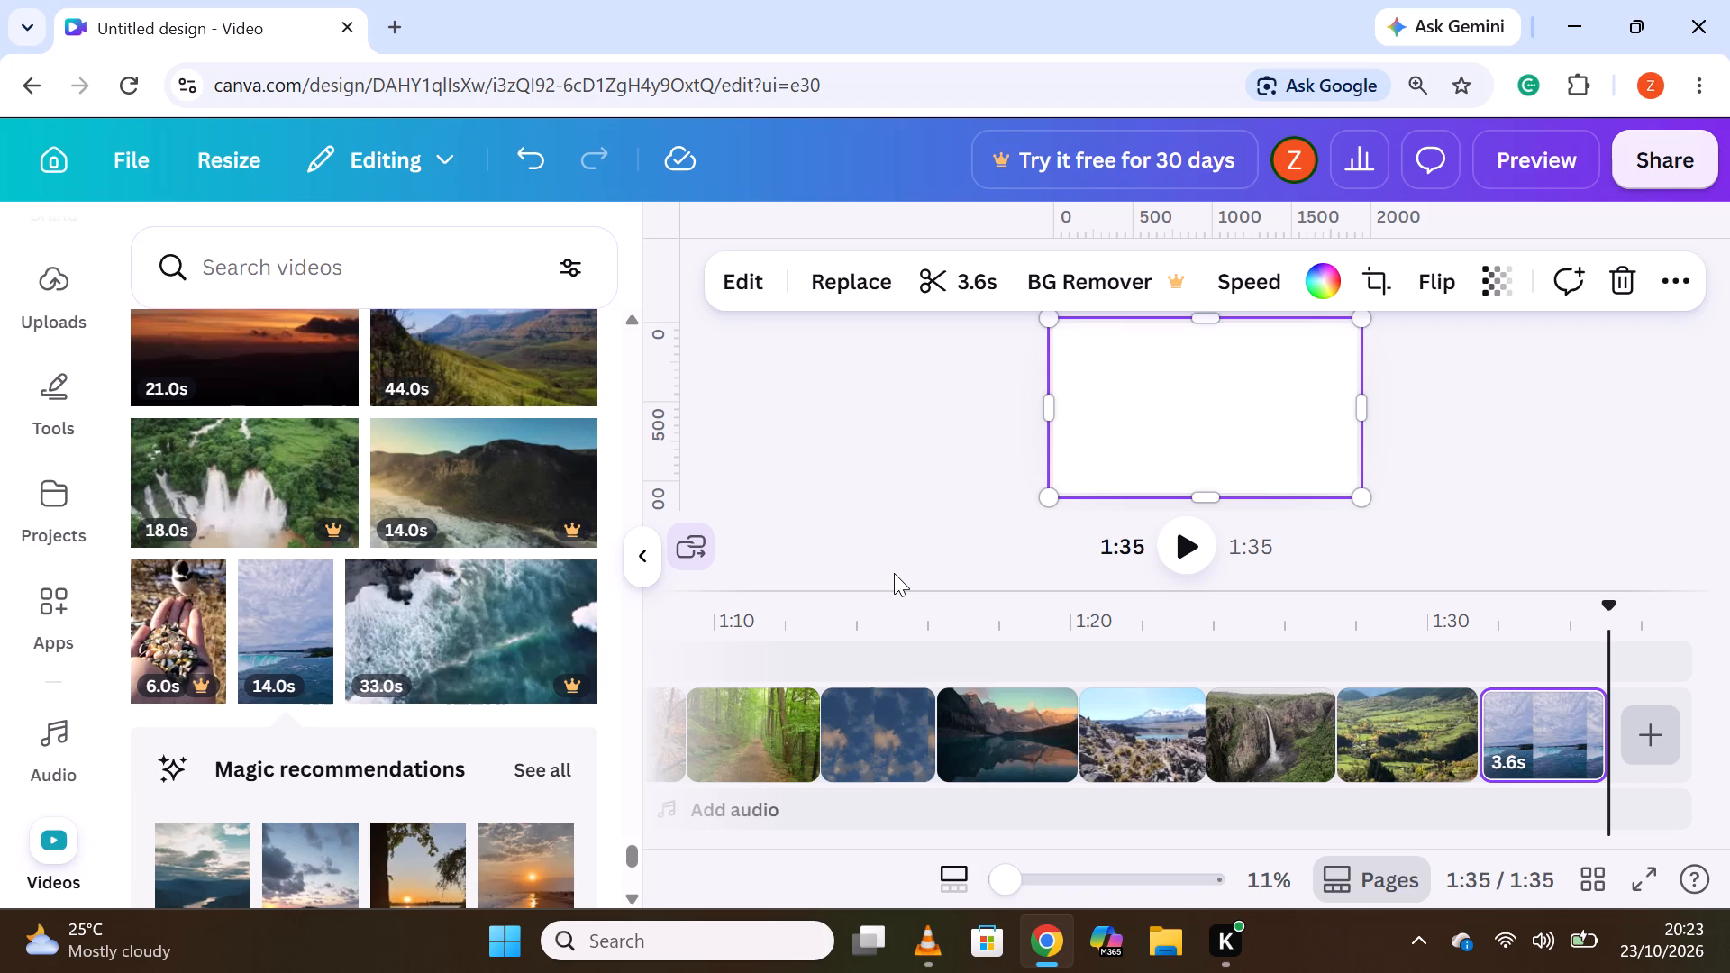
Insert the 8.0s clip of a red rock arch at the end of the main track.
scroll(261, 630, "down", 1)
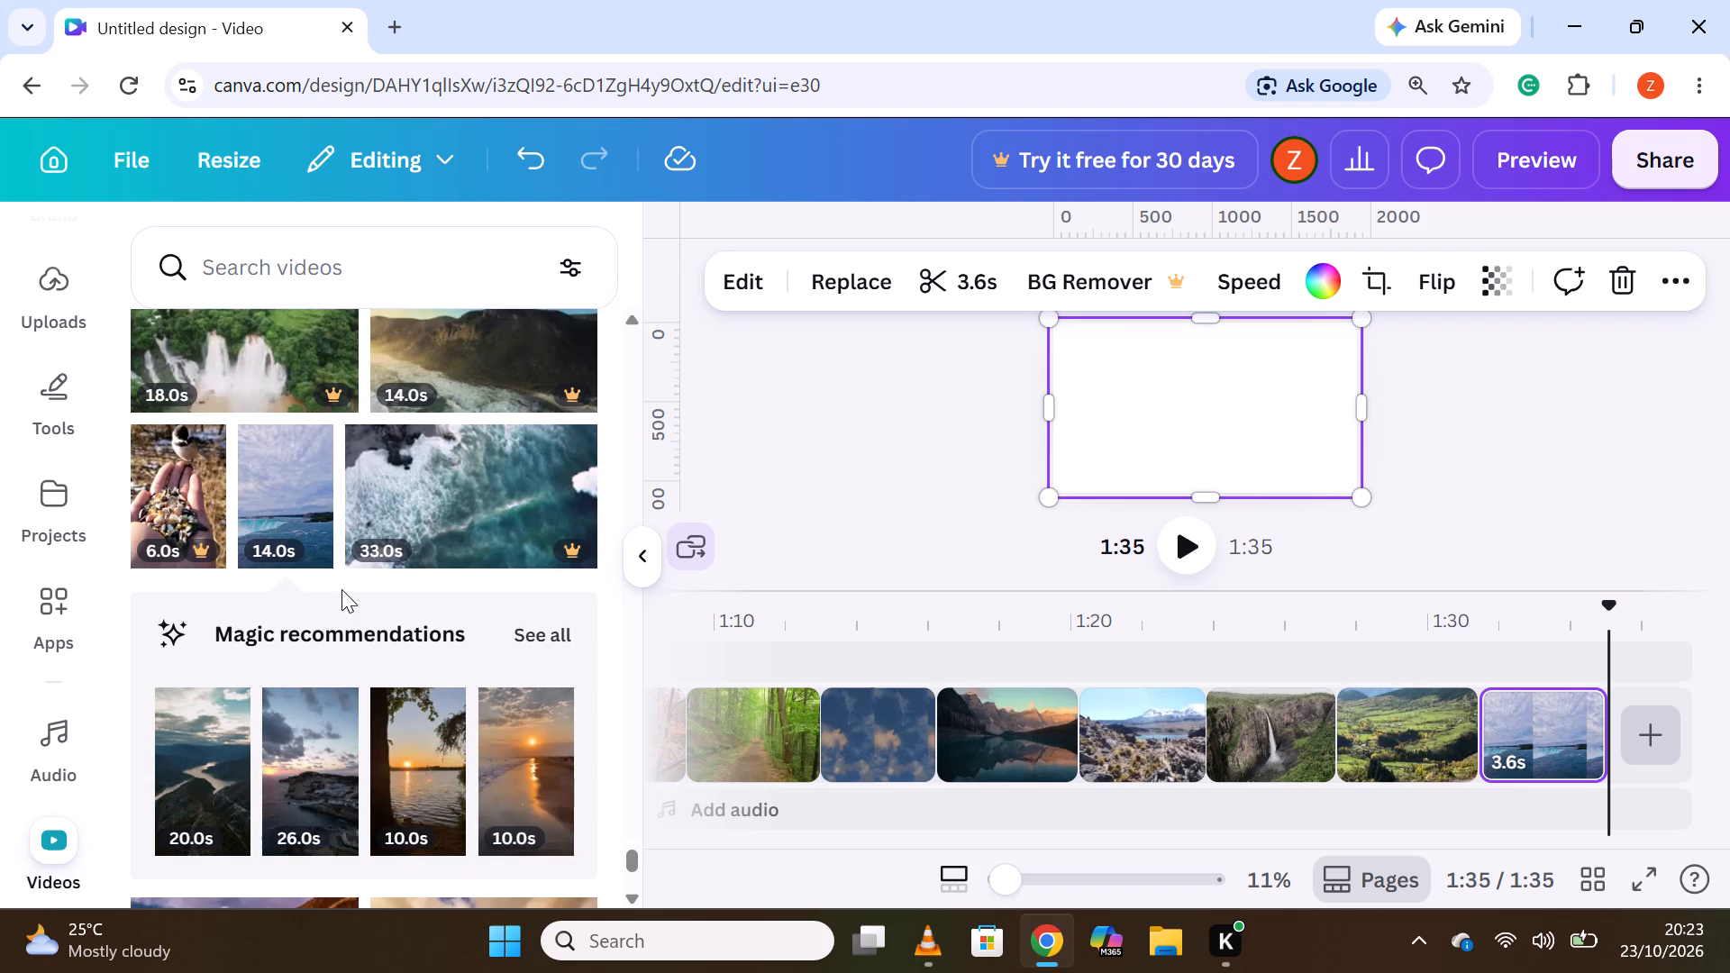
scroll(341, 588, "down", 4)
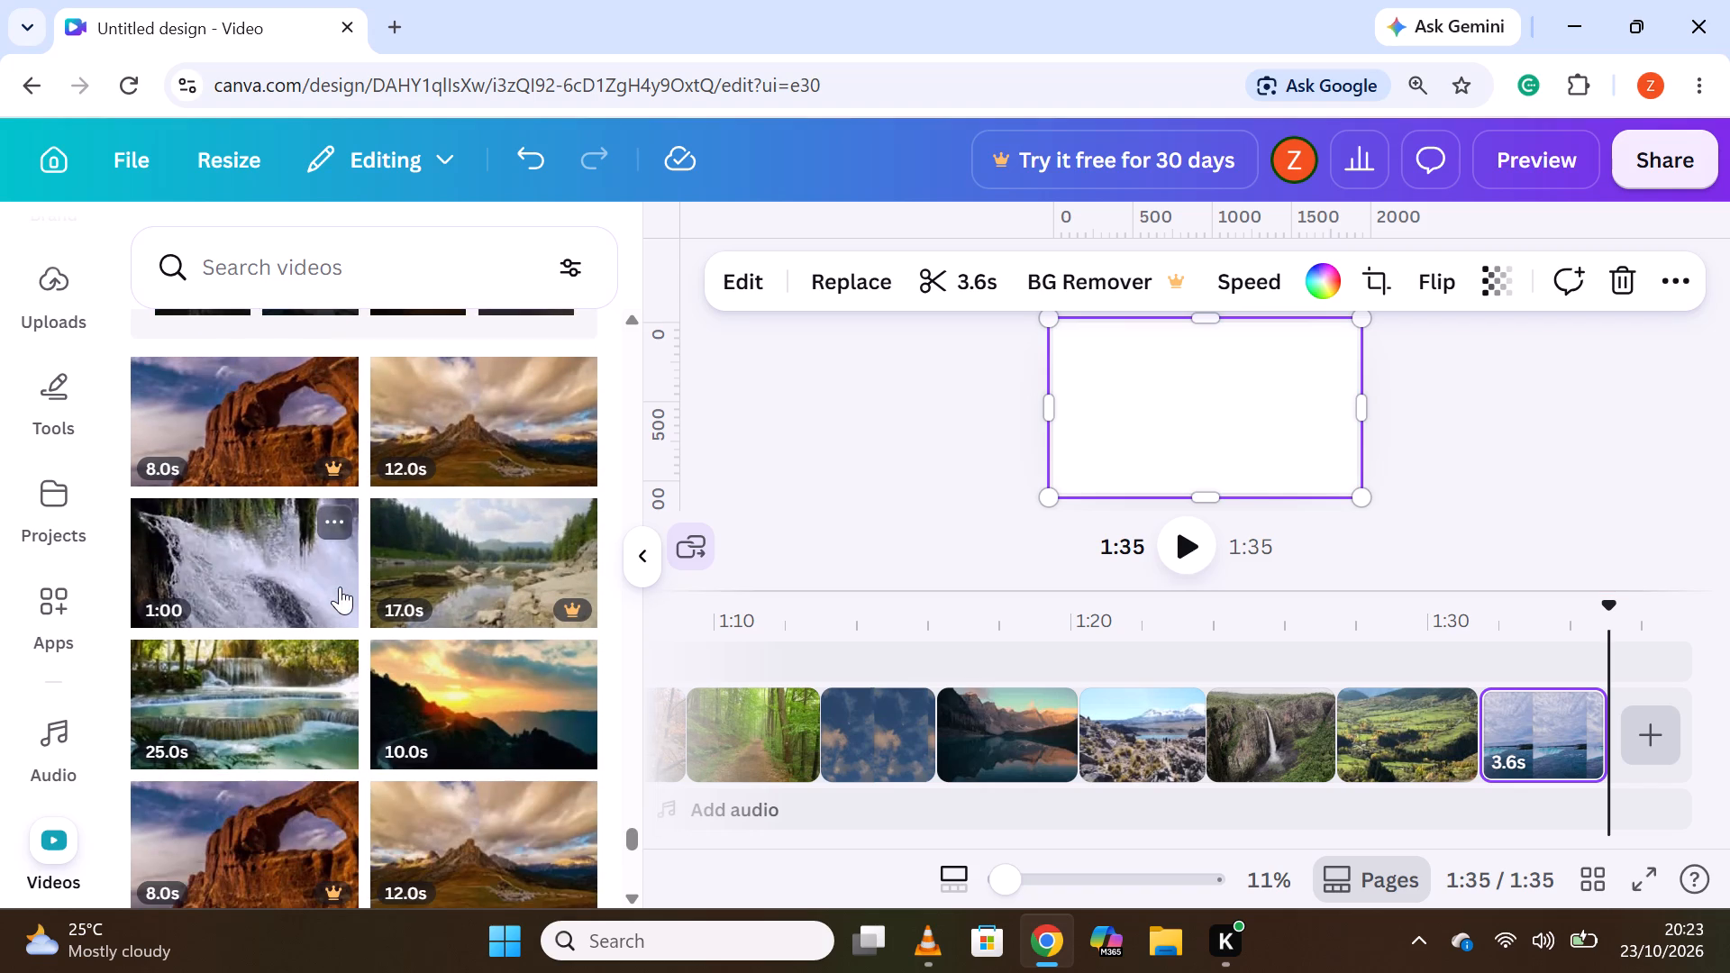
scroll(340, 587, "down", 1)
scroll(255, 368, "up", 1)
left_click(219, 420)
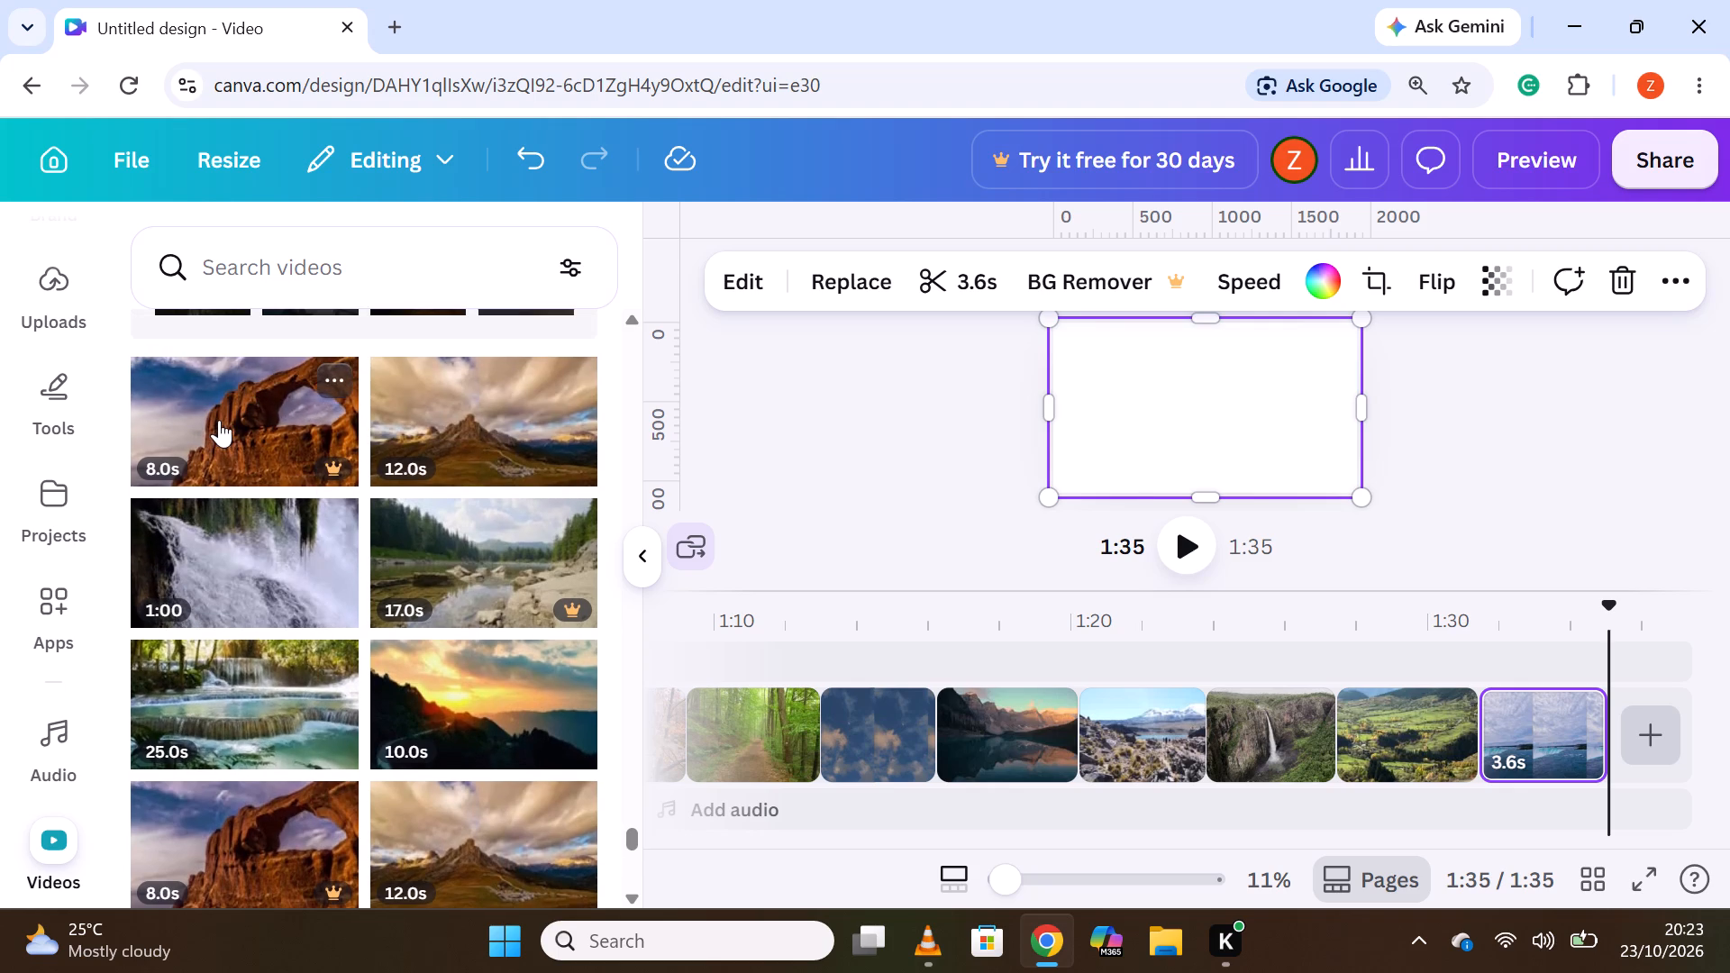
Split the red rock arch clip at about 1:38 and delete its second part, keeping the first 3.9s.
left_click_drag(1381, 842, 1498, 823)
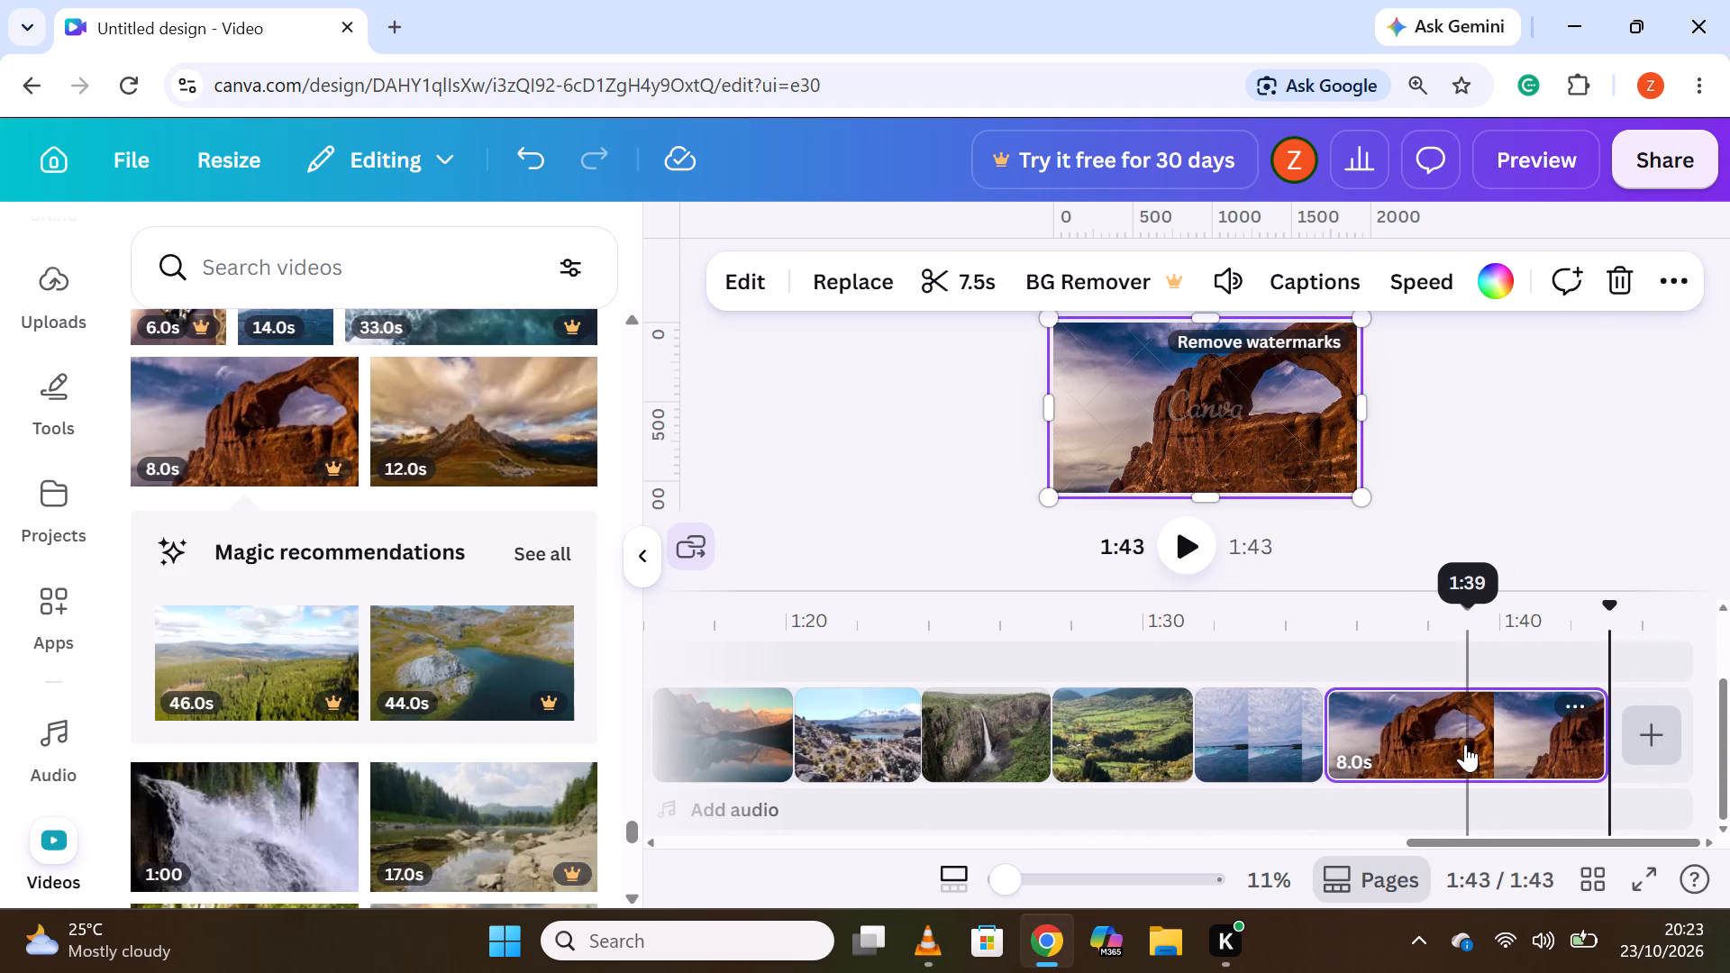
left_click(1465, 744)
right_click(1465, 744)
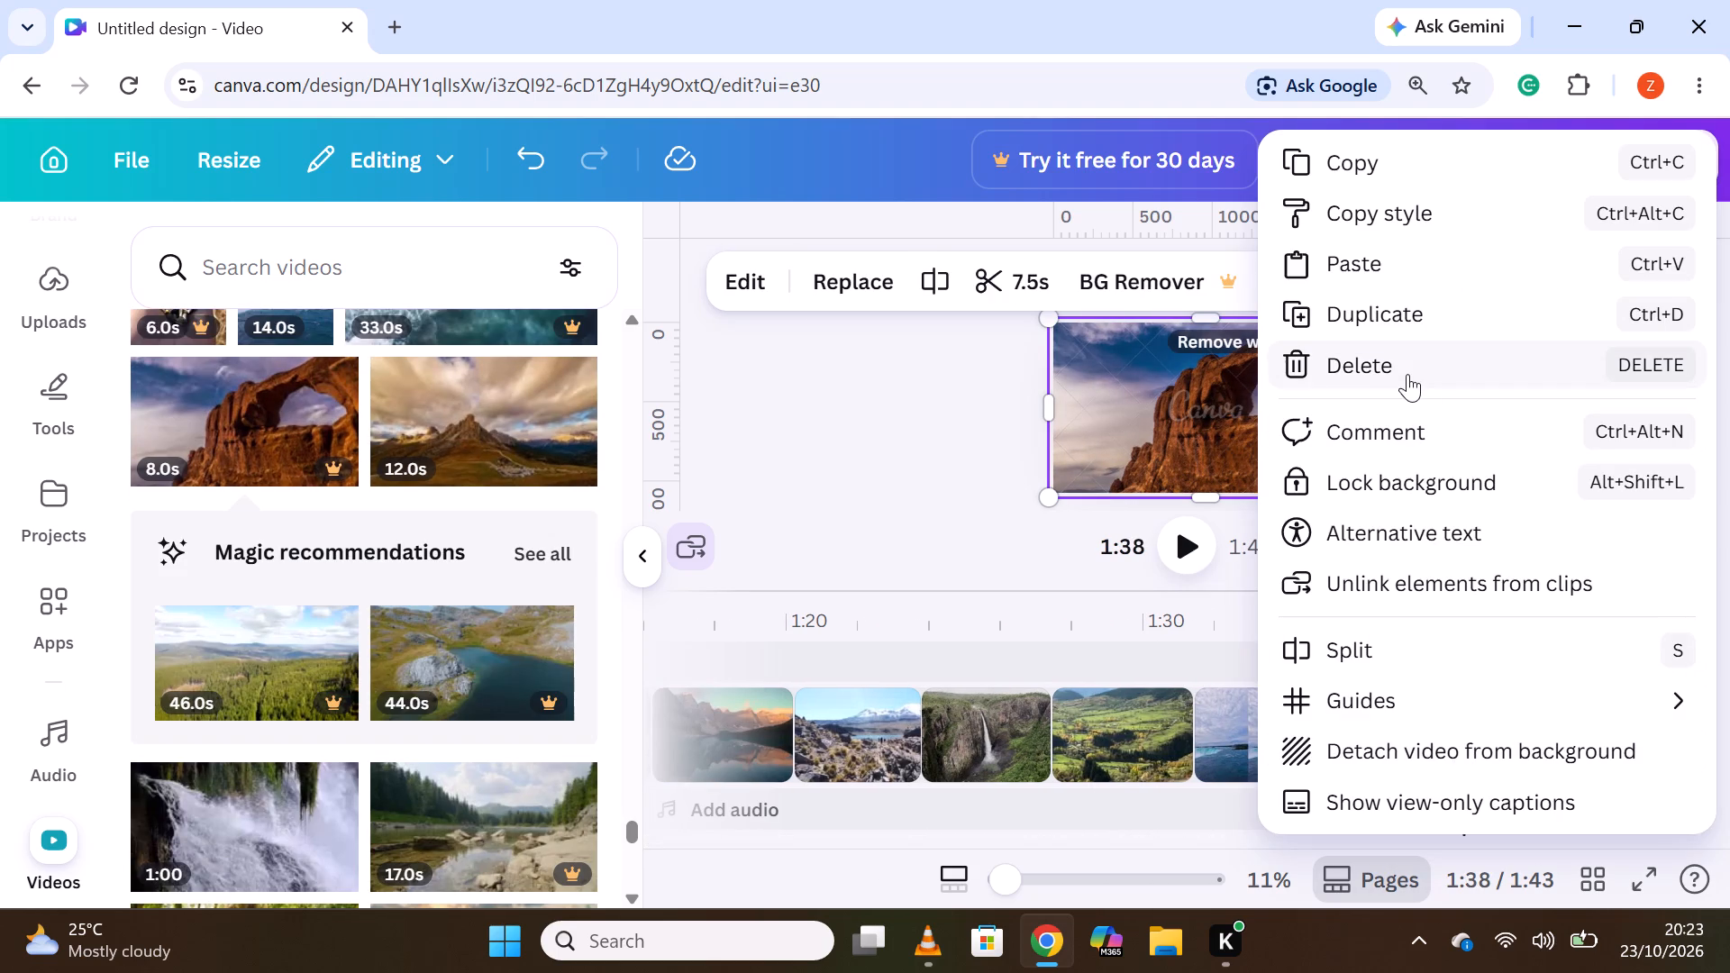
left_click(1367, 641)
right_click(1501, 715)
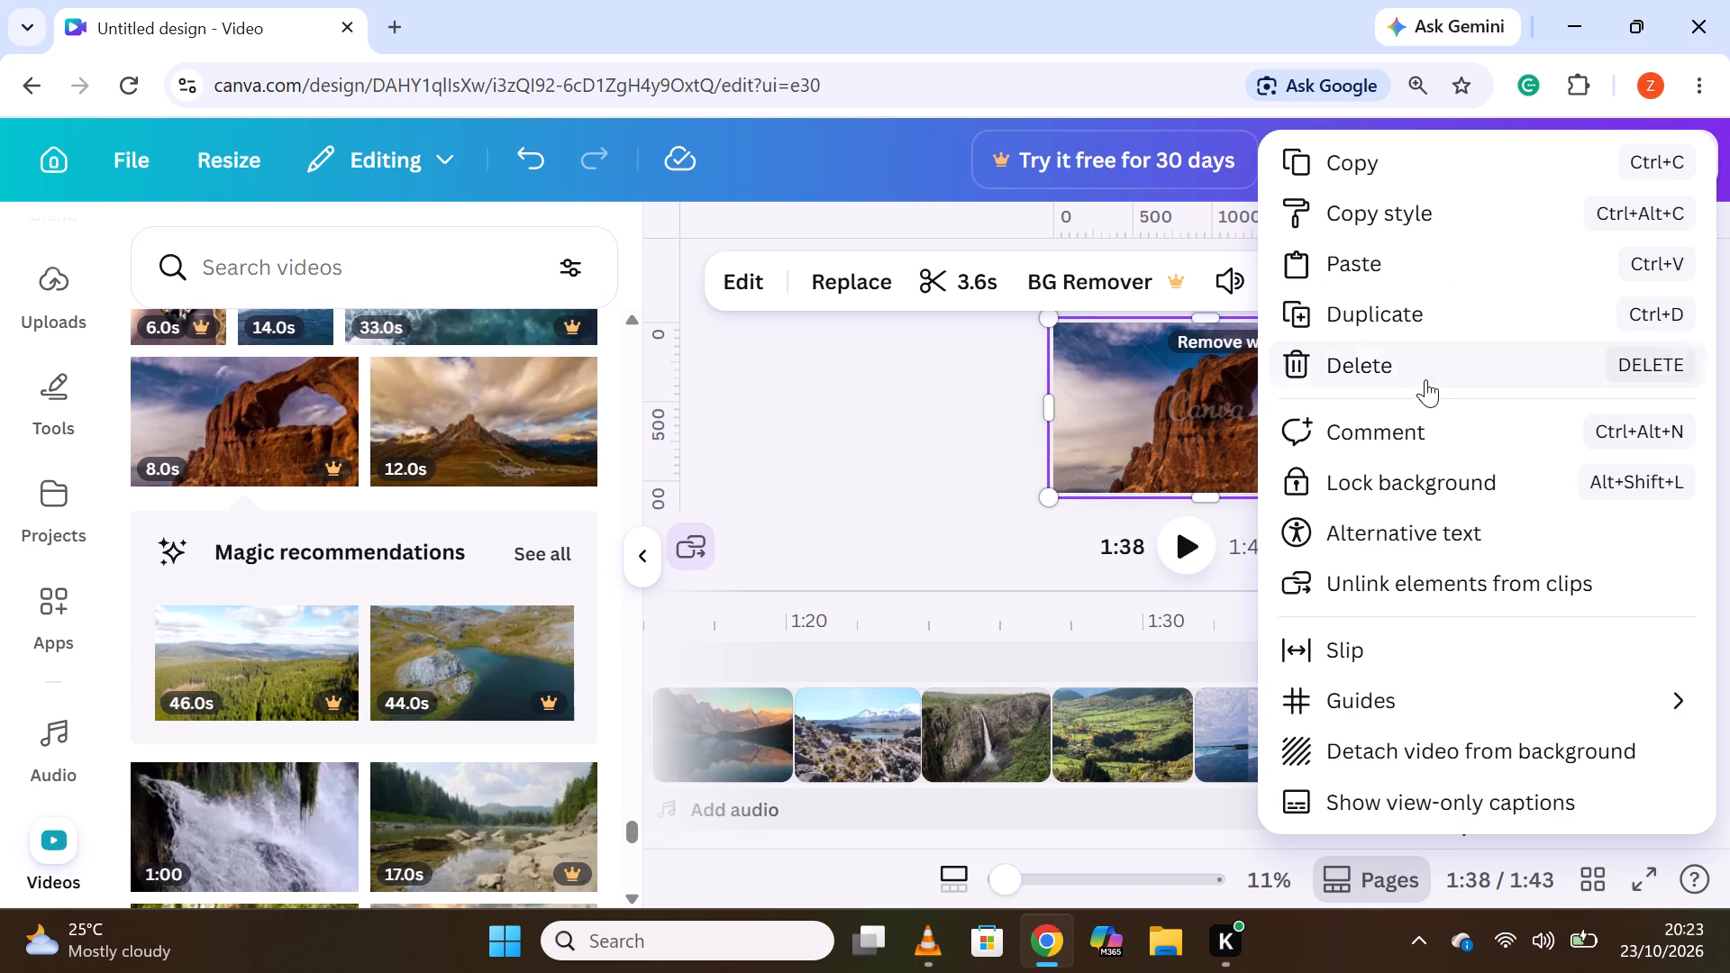
left_click(1420, 382)
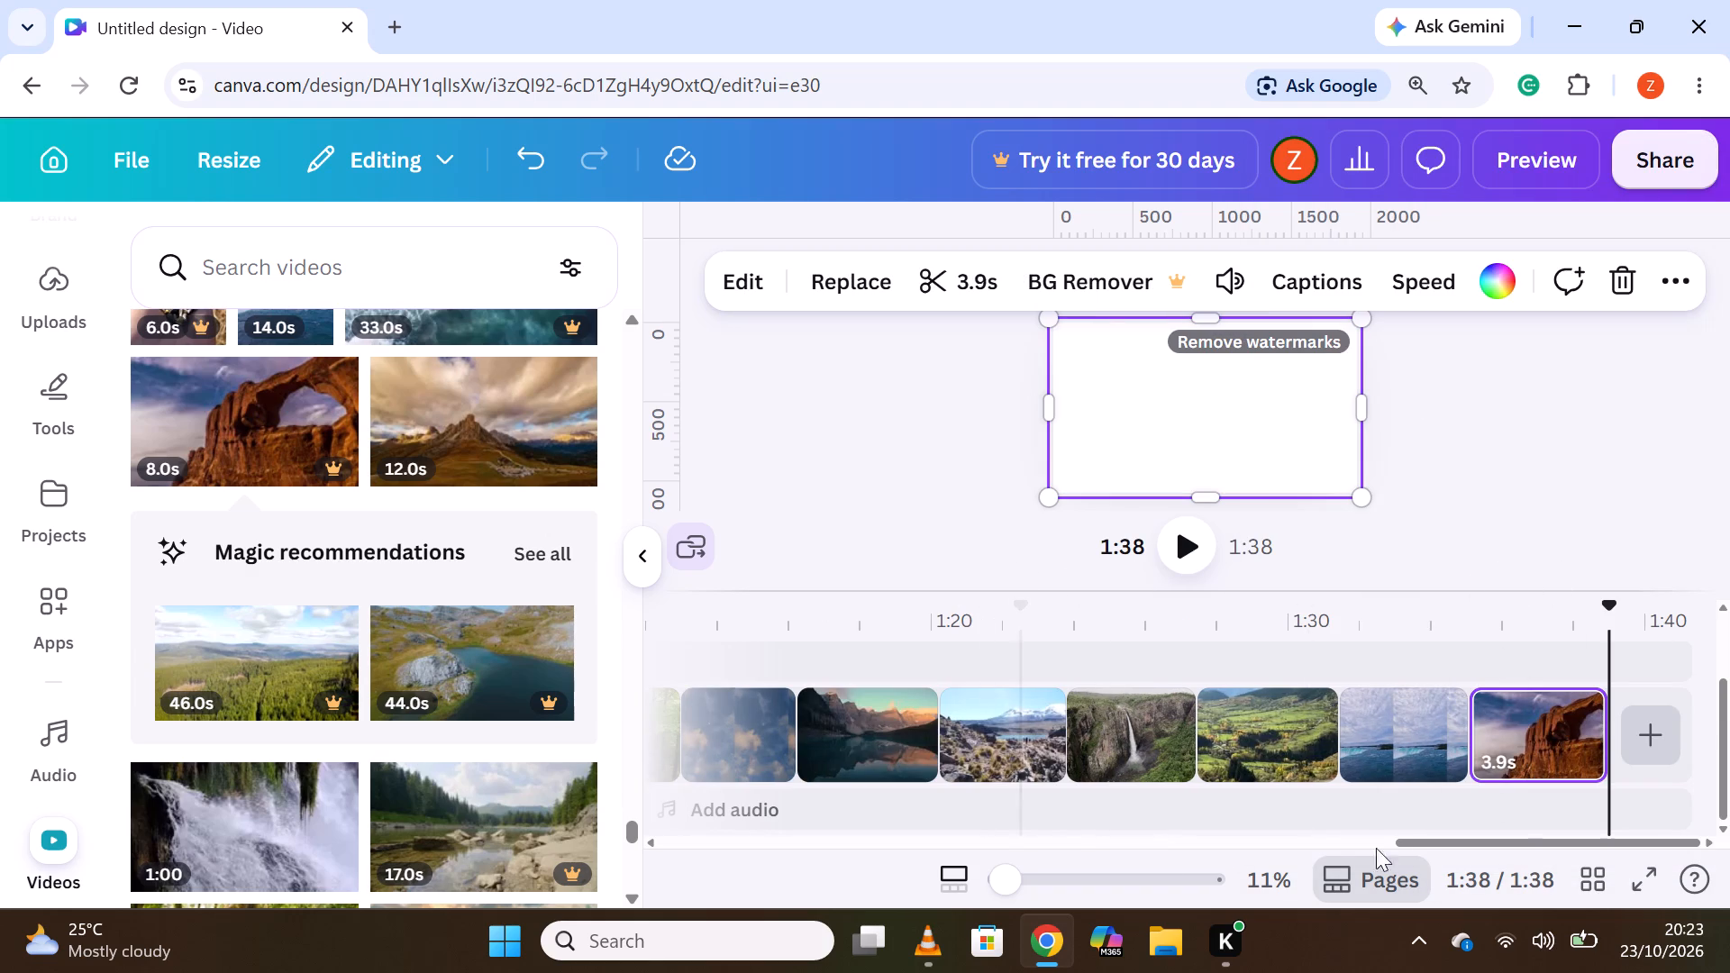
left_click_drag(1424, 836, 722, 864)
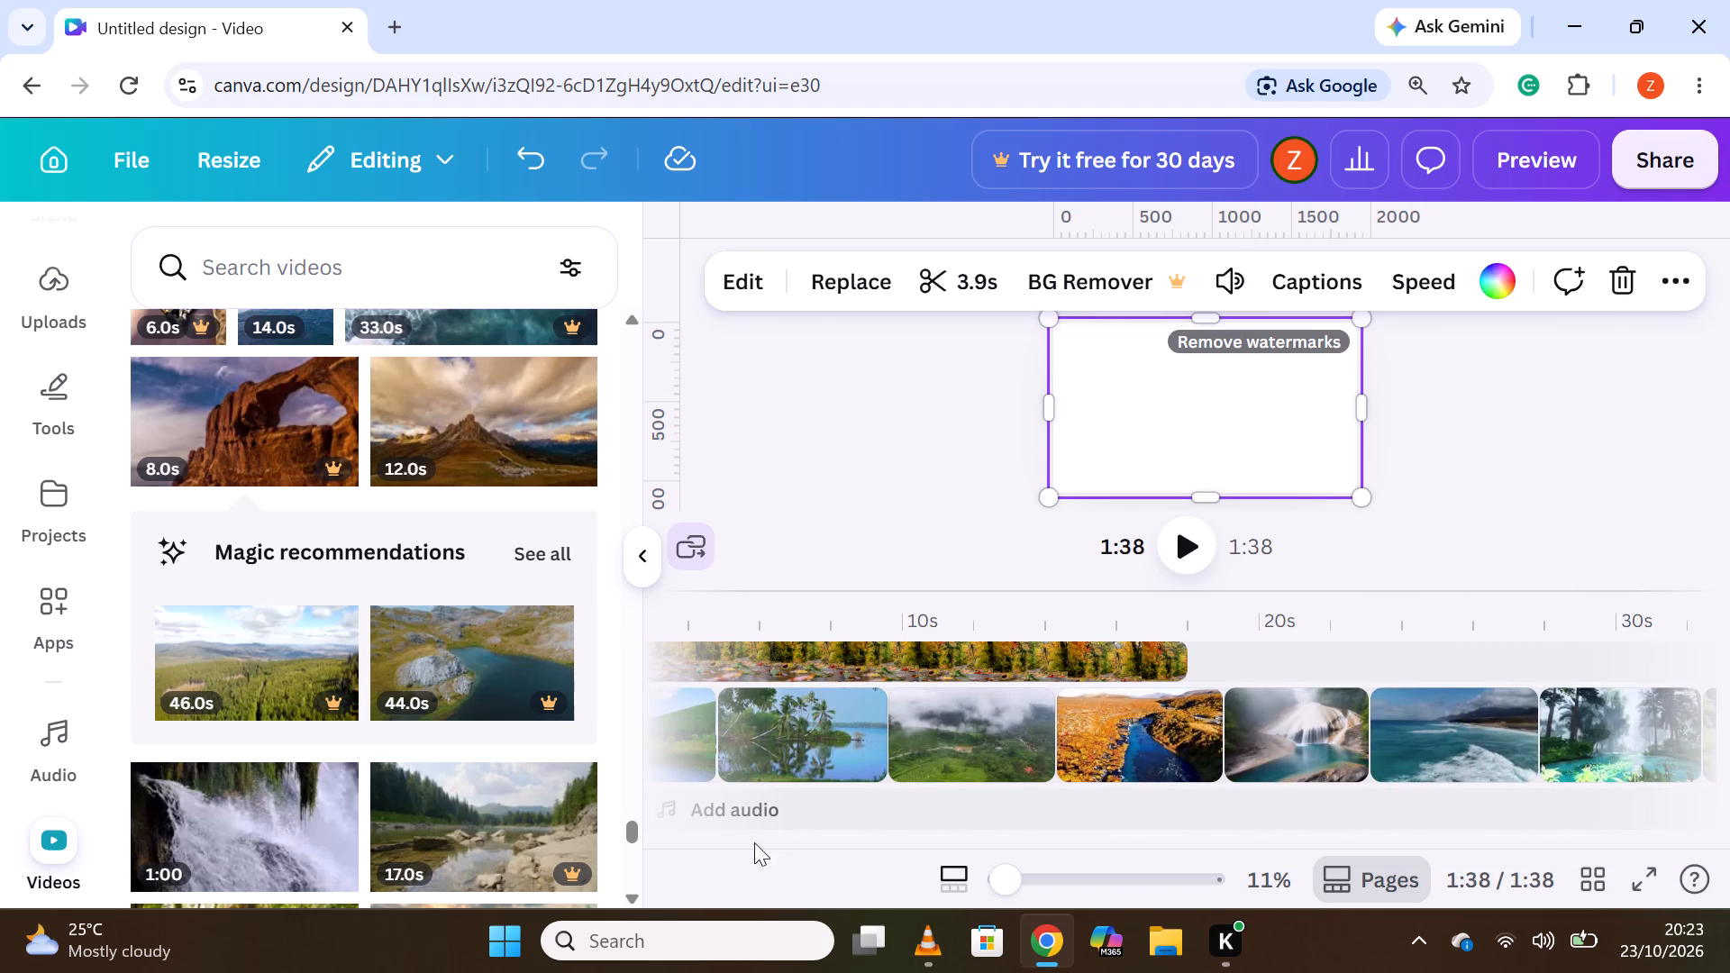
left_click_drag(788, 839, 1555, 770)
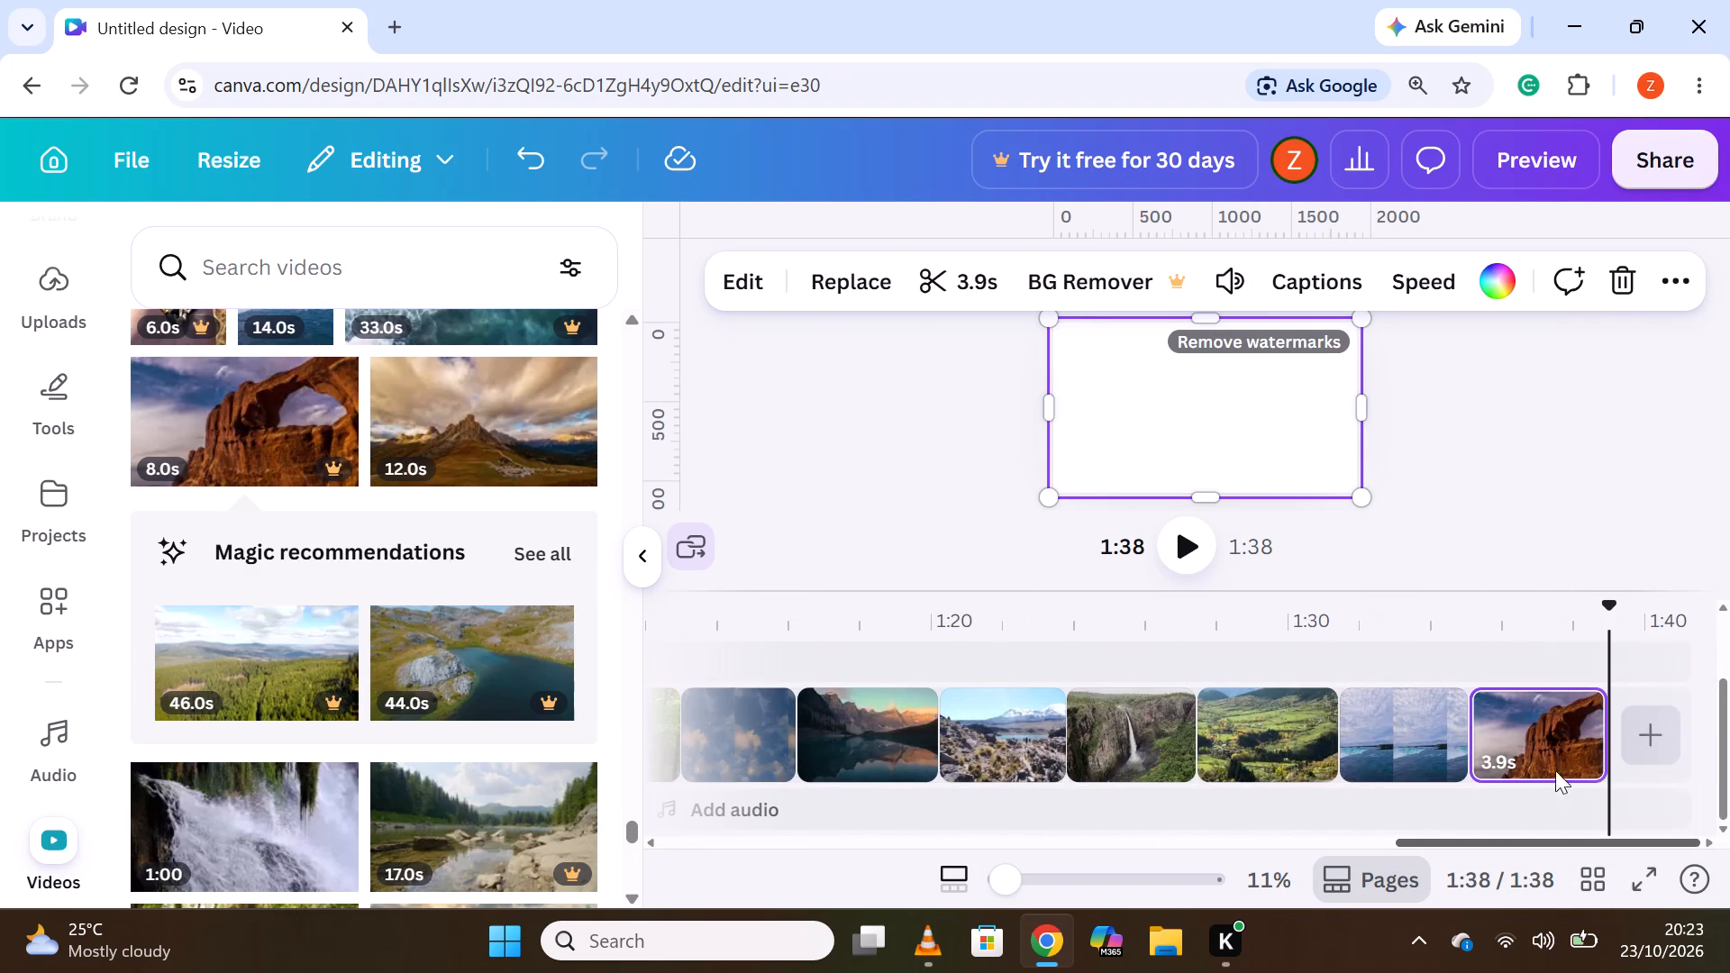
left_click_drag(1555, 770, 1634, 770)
Insert the 17.0s clip of a rocky river beside a pine forest directly after the red rock arch clip.
scroll(377, 507, "down", 4)
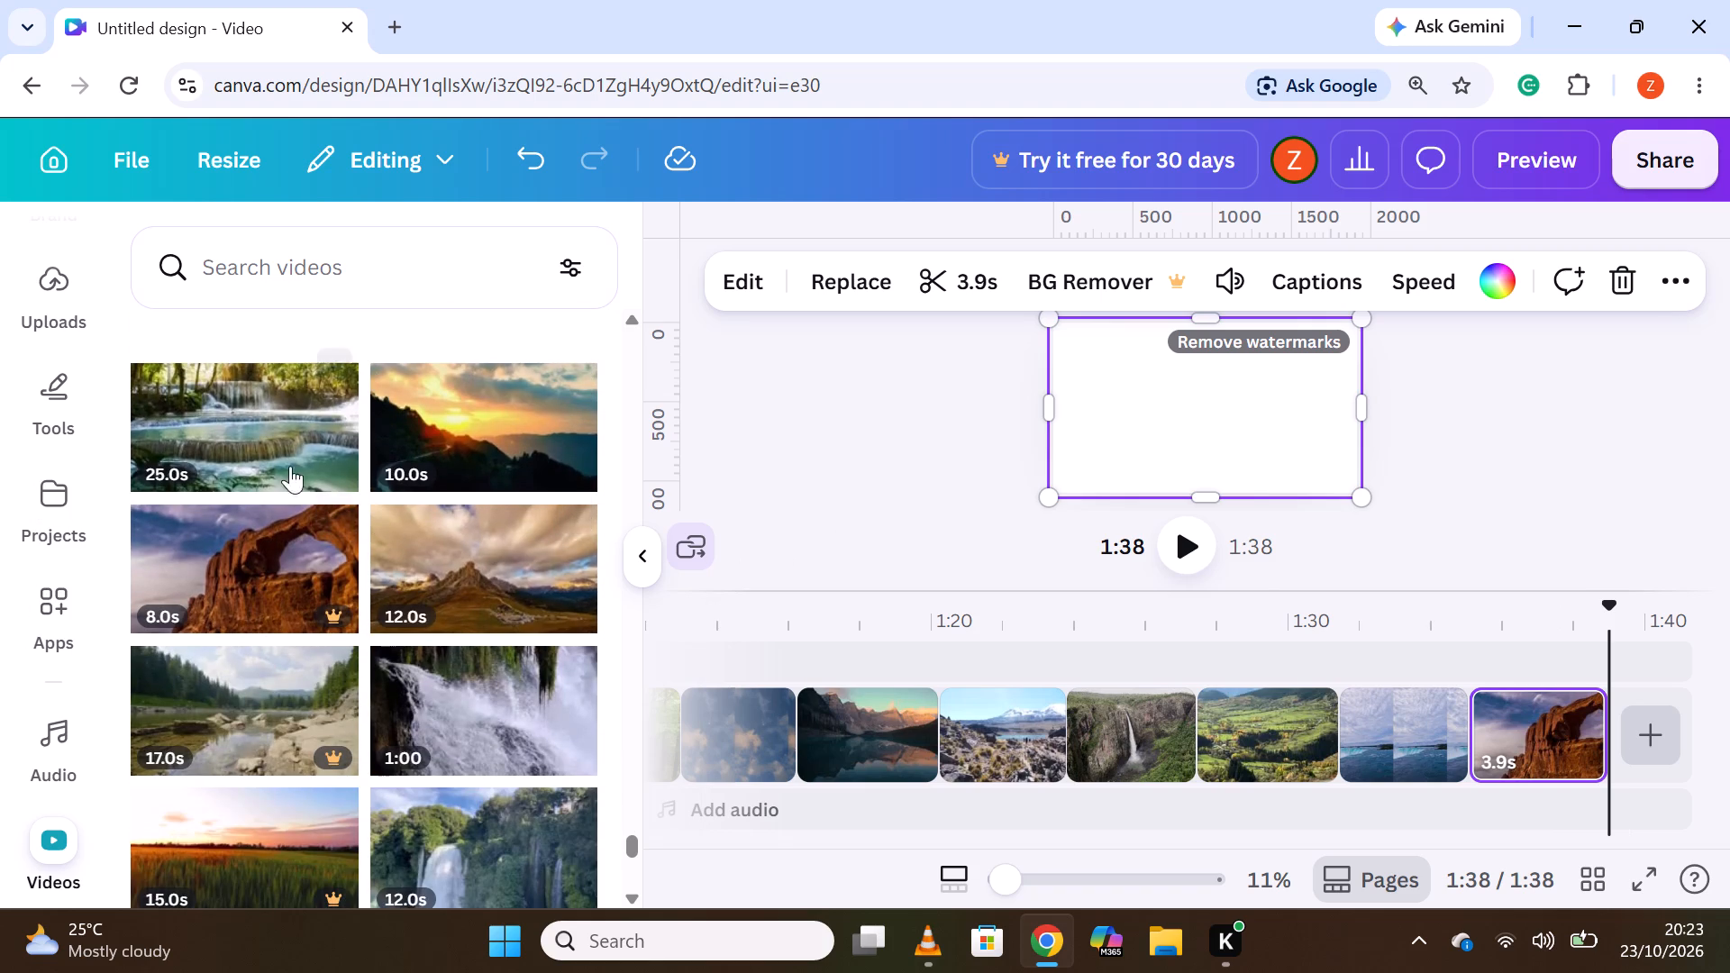
scroll(444, 505, "down", 1)
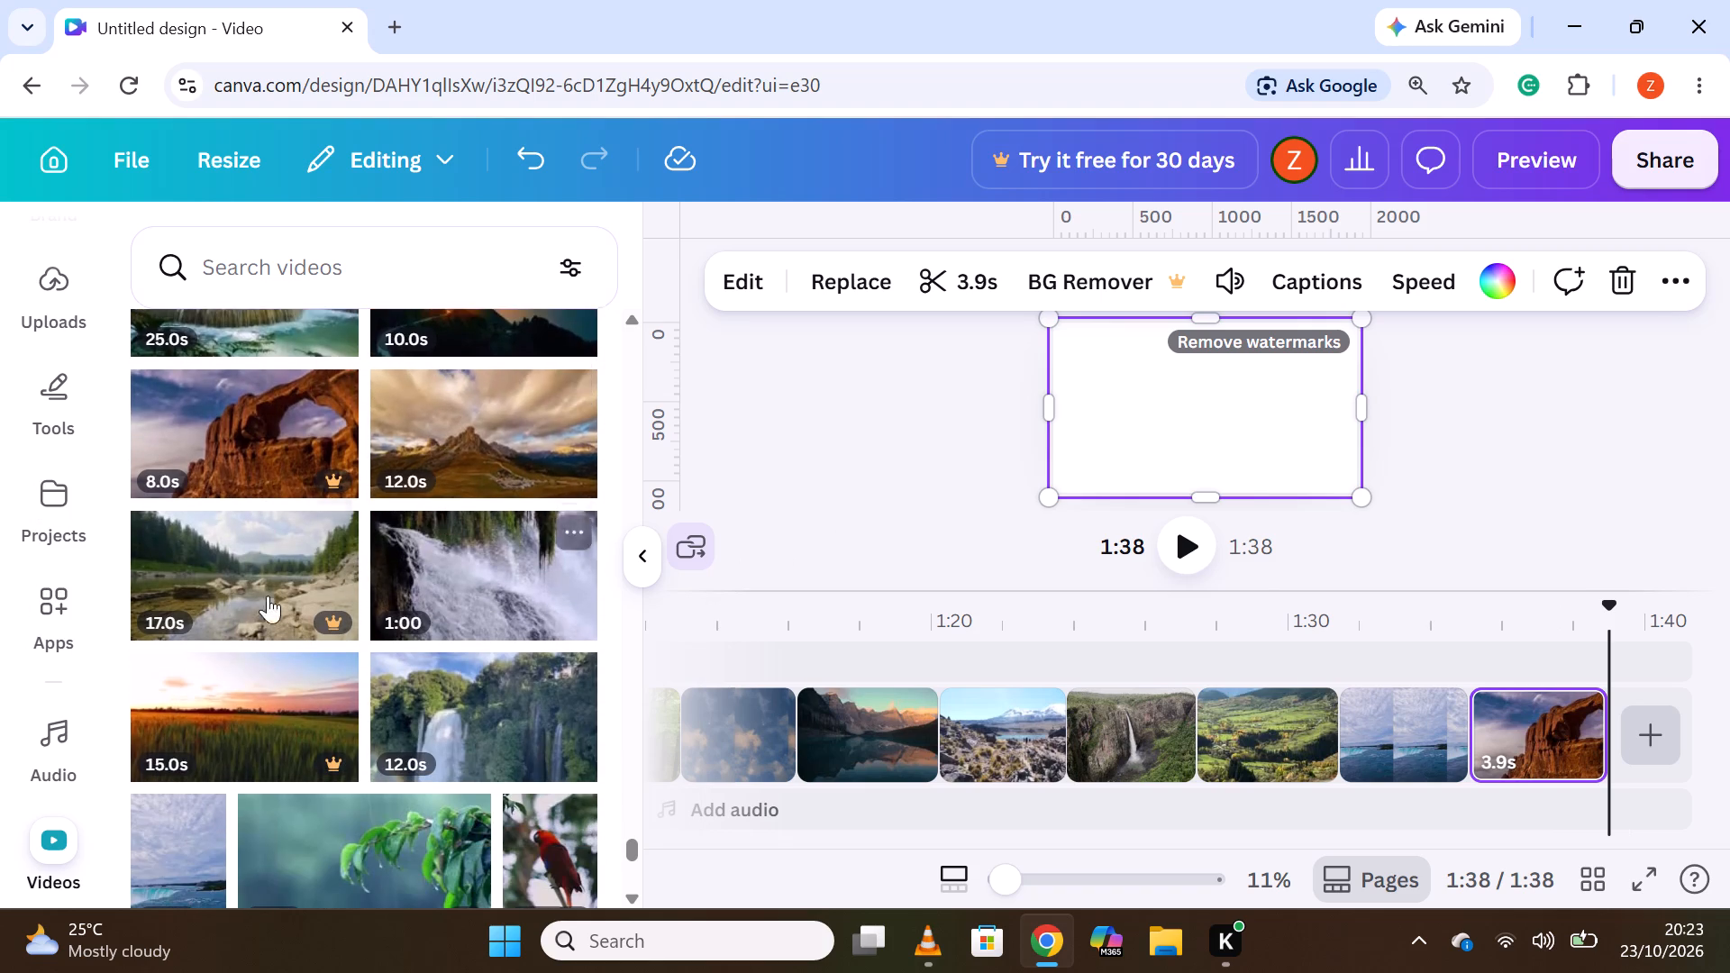
scroll(252, 599, "down", 1)
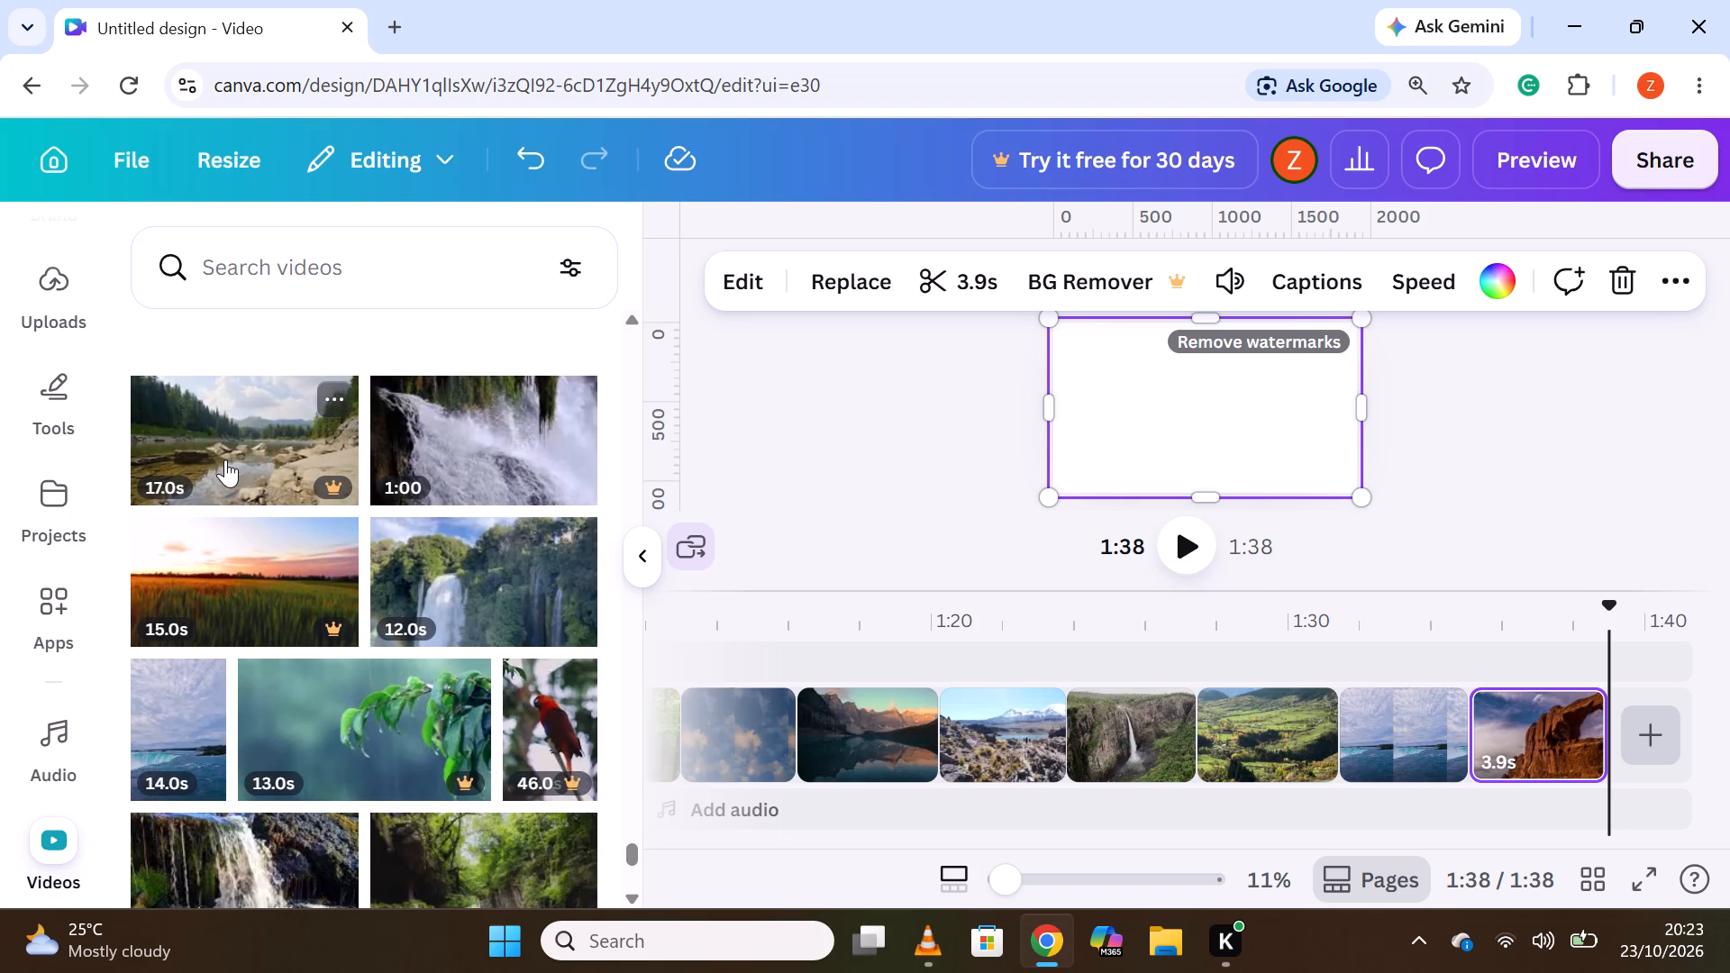
left_click_drag(223, 457, 849, 556)
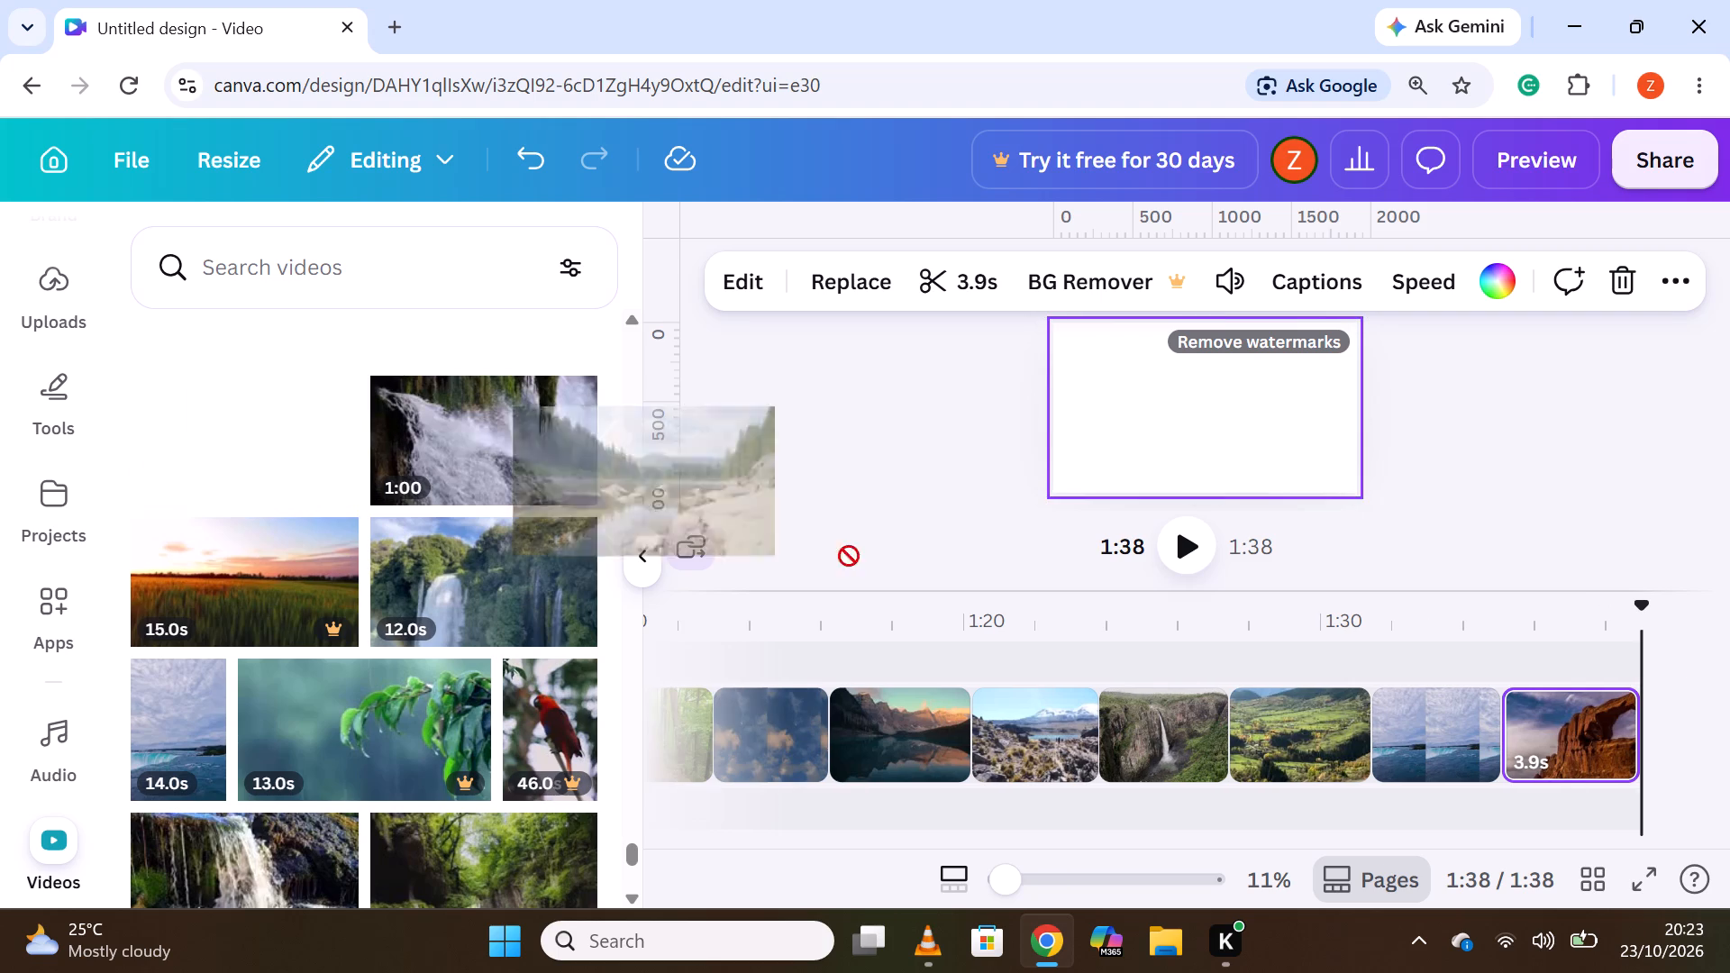
left_click_drag(849, 556, 1708, 729)
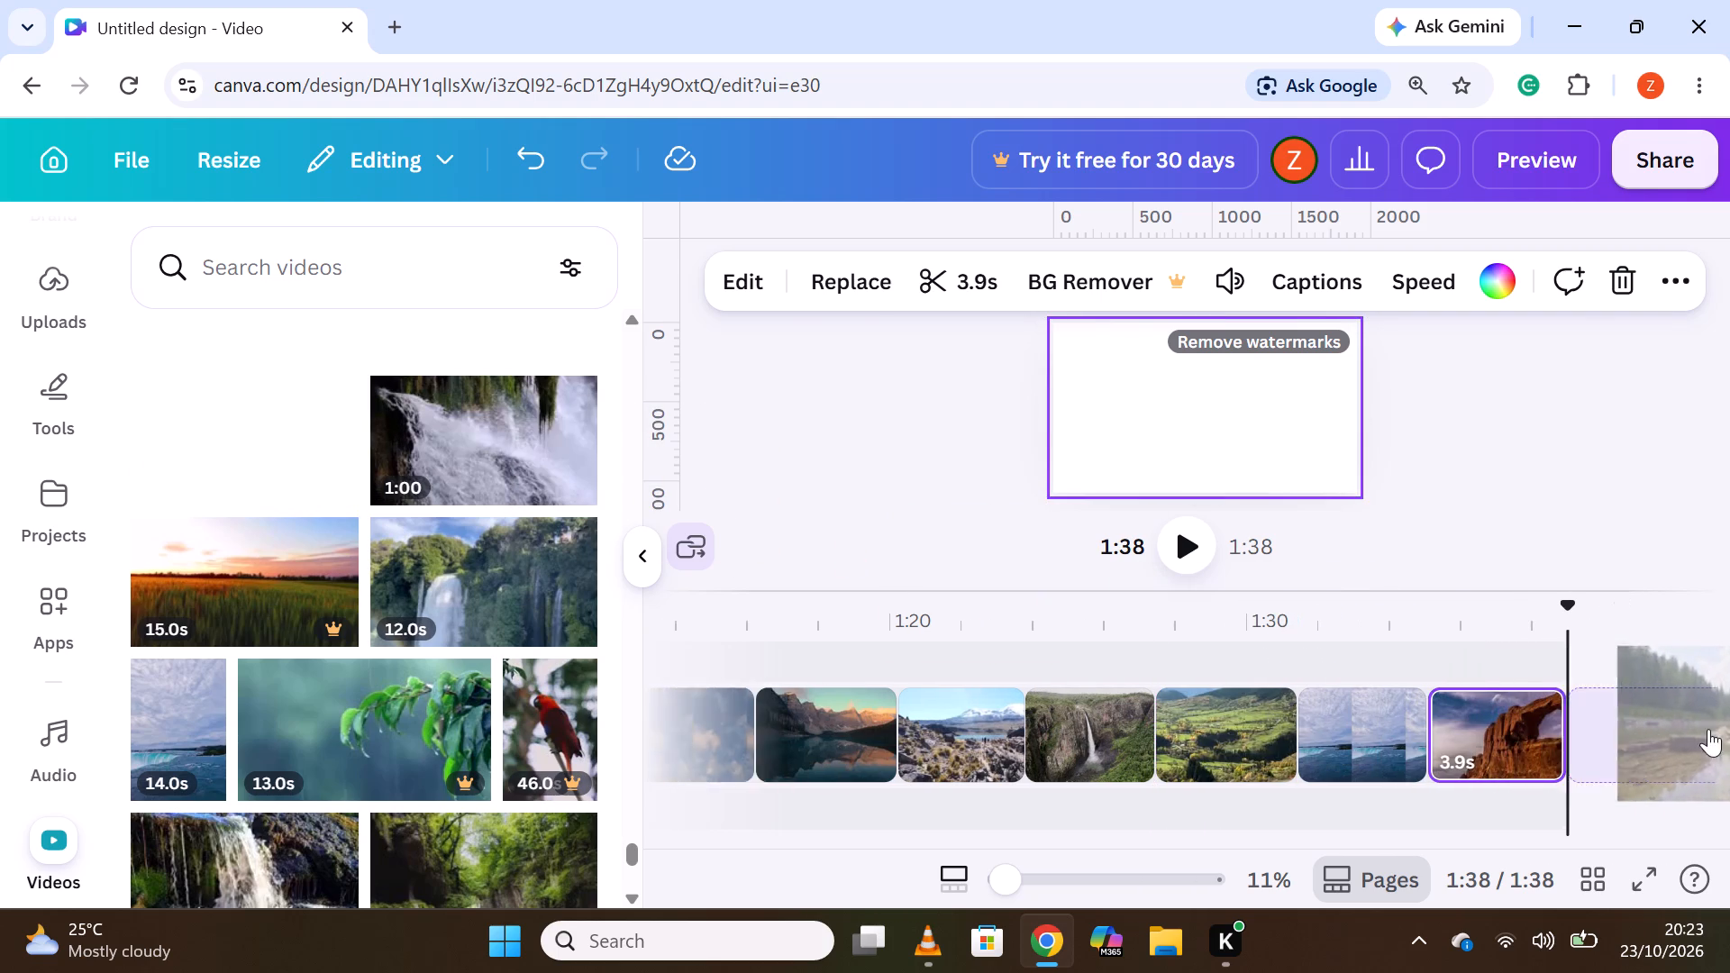
left_click_drag(1702, 729, 1652, 731)
Split the rocky river clip at about 1:42.9 and delete its second part, keeping the first 3.9s.
scroll(1565, 721, "down", 1)
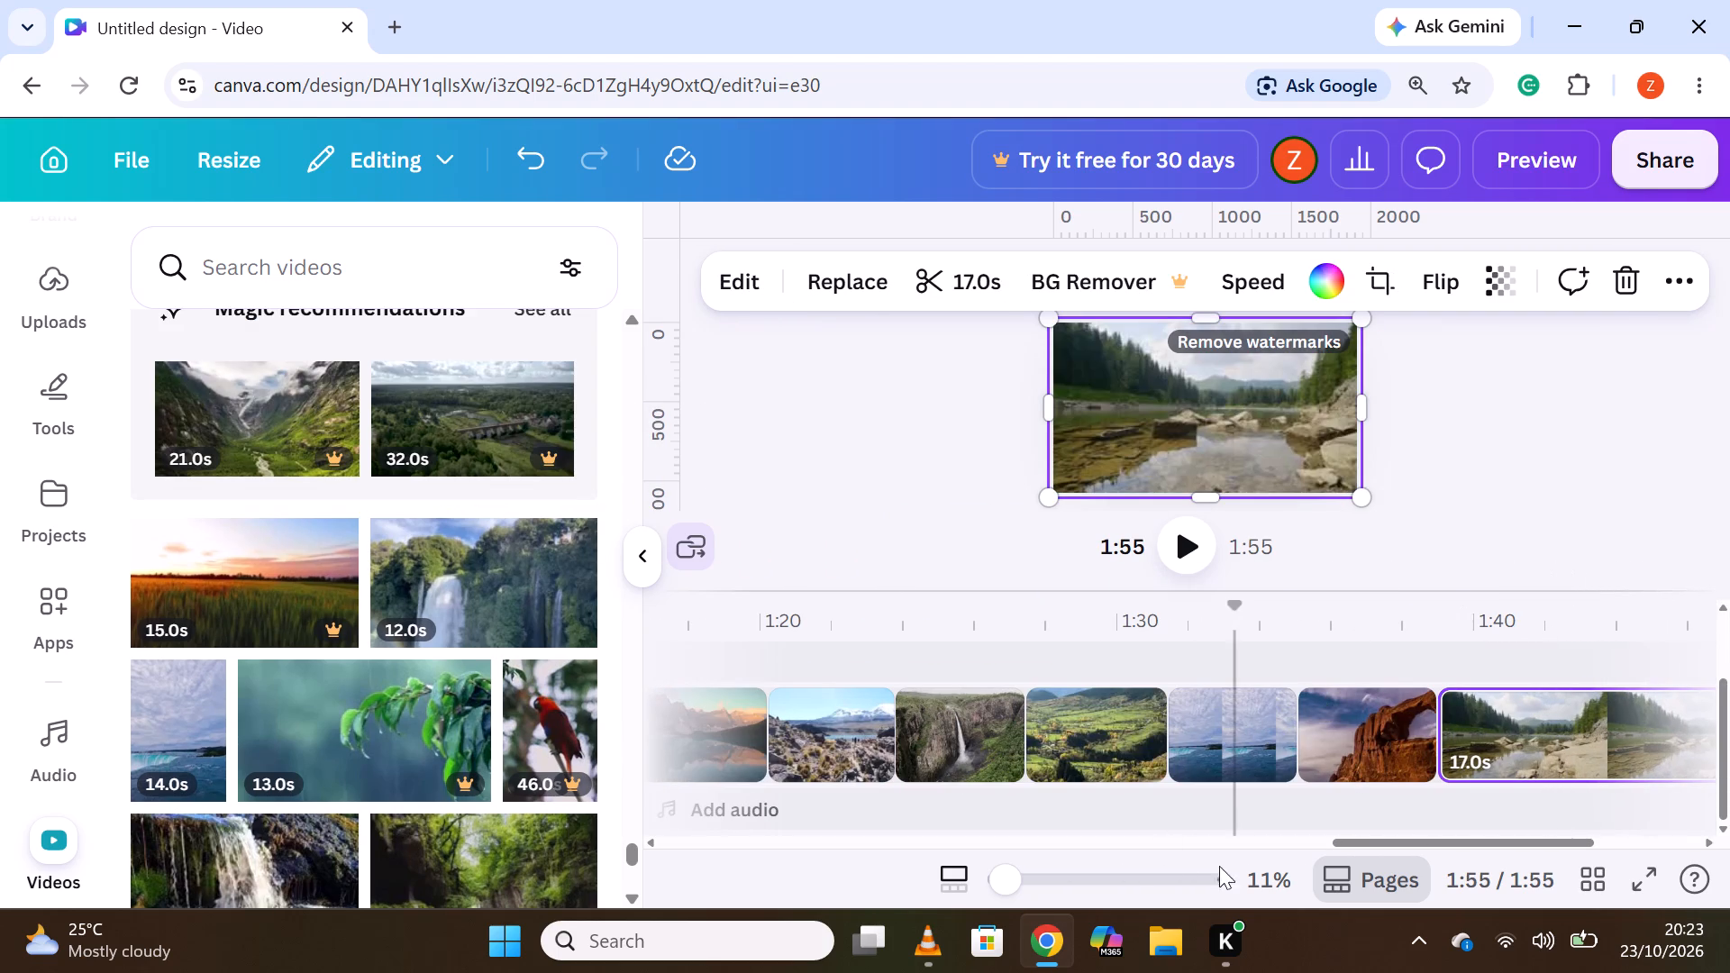
left_click_drag(1410, 839, 1600, 832)
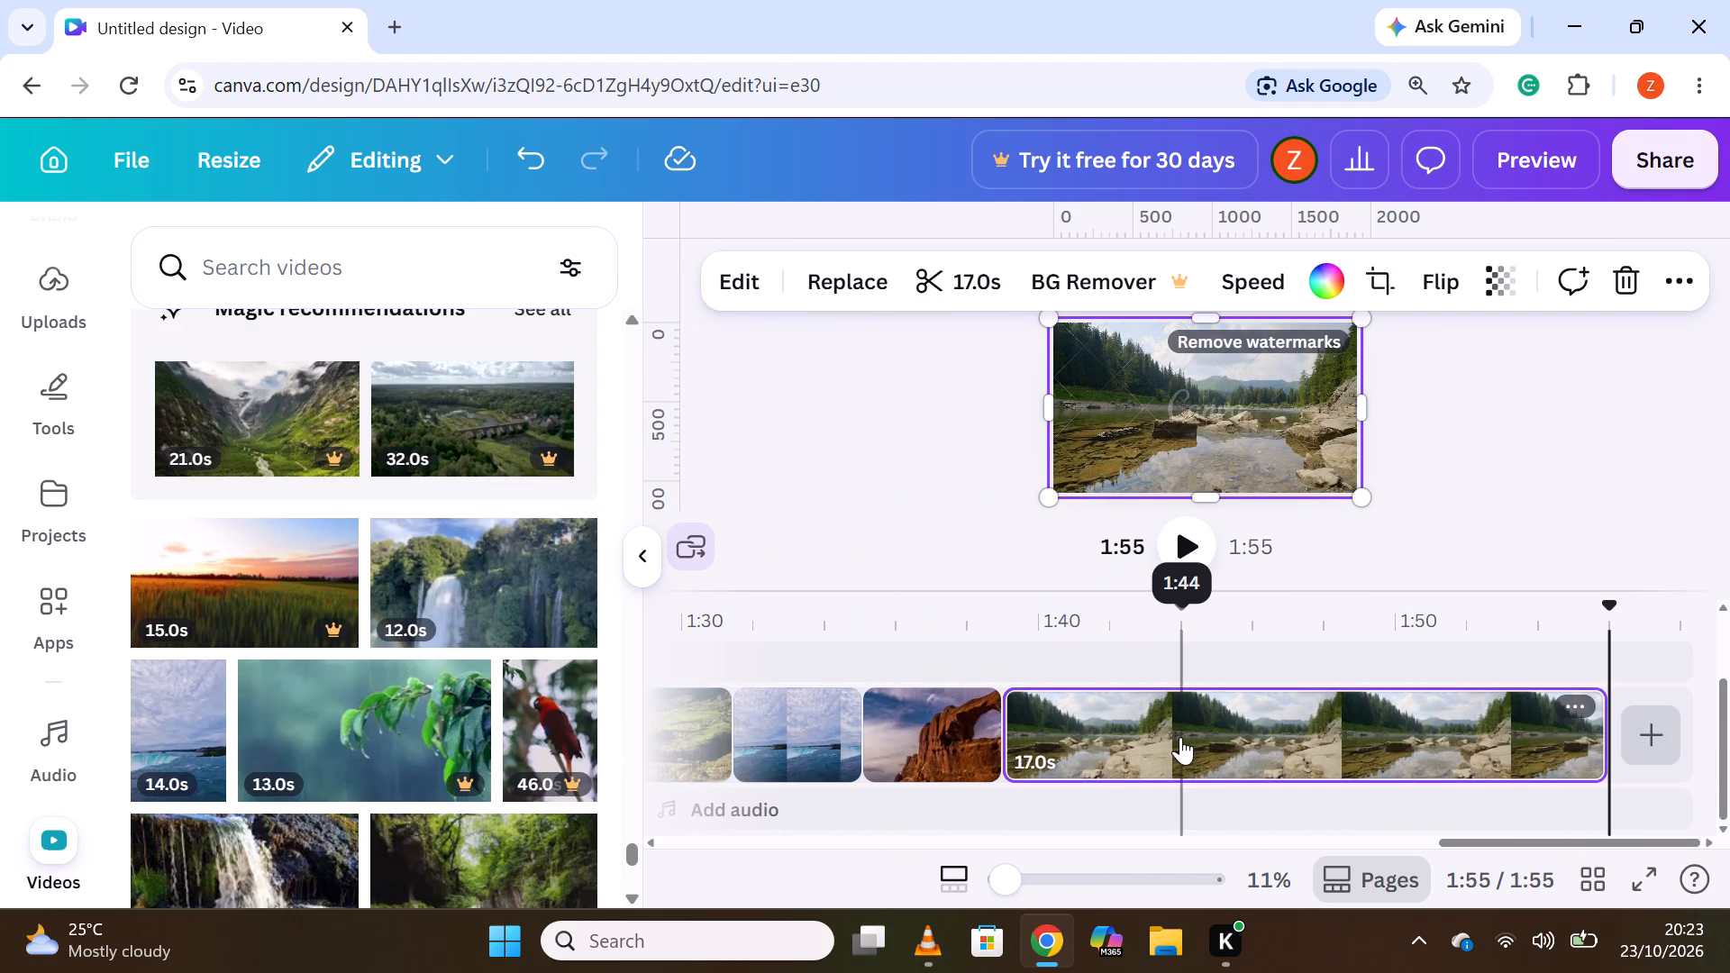
left_click(1145, 739)
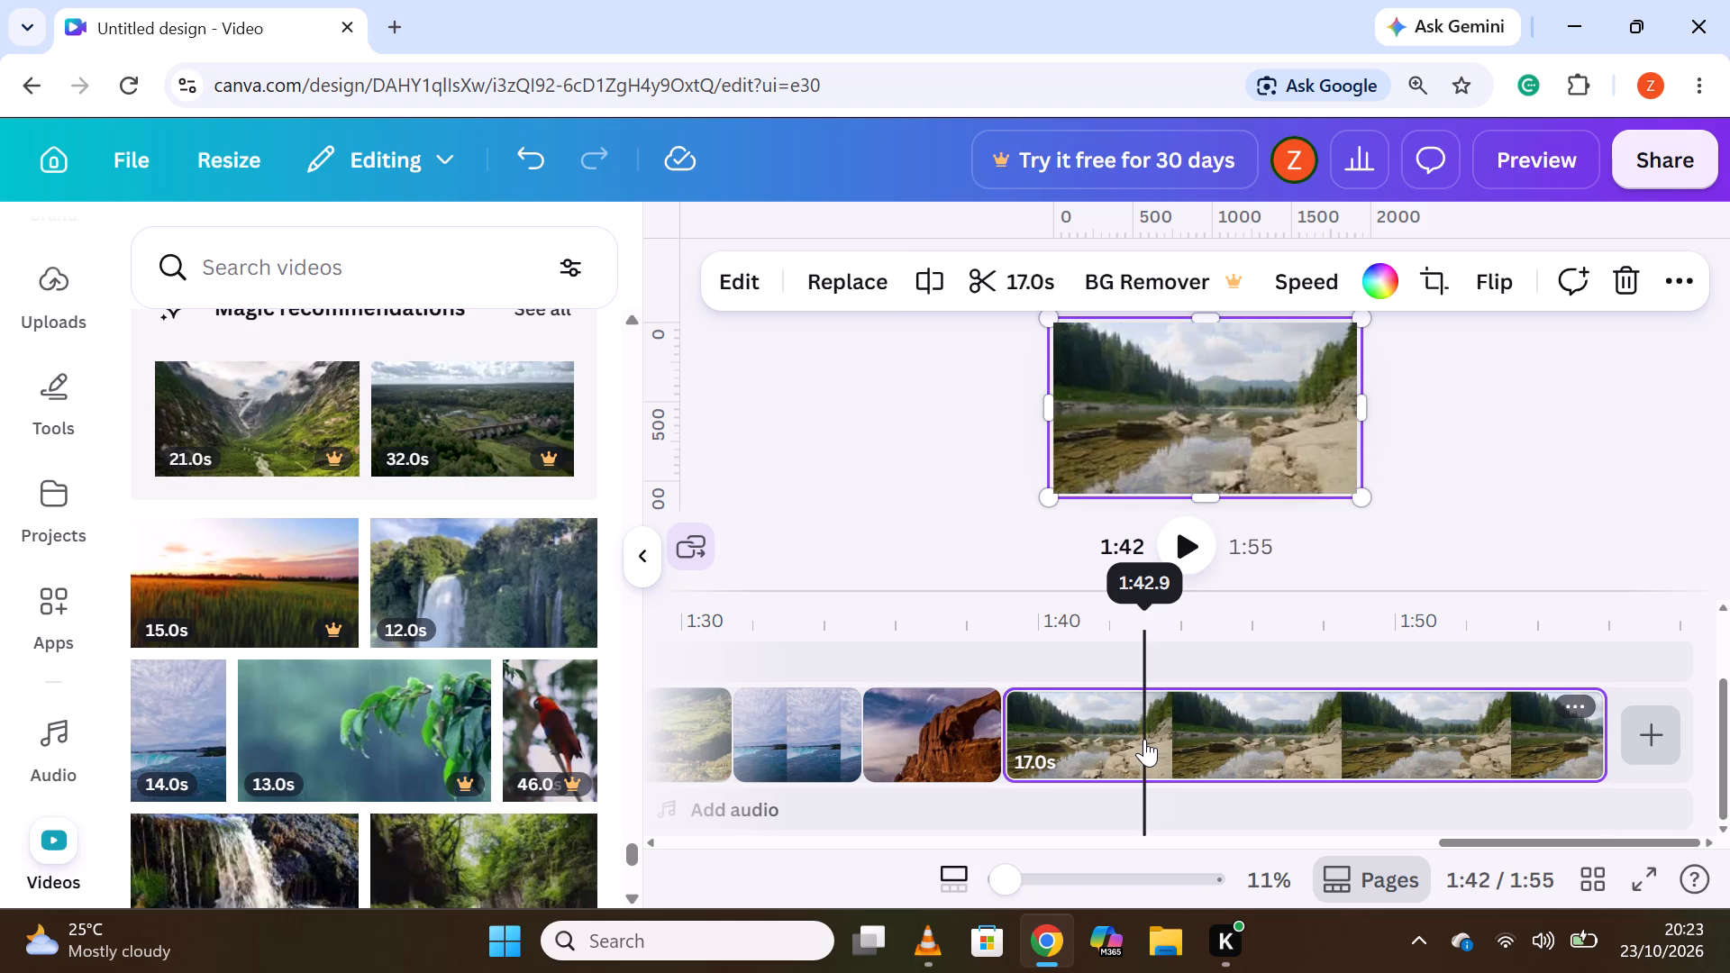
right_click(1144, 739)
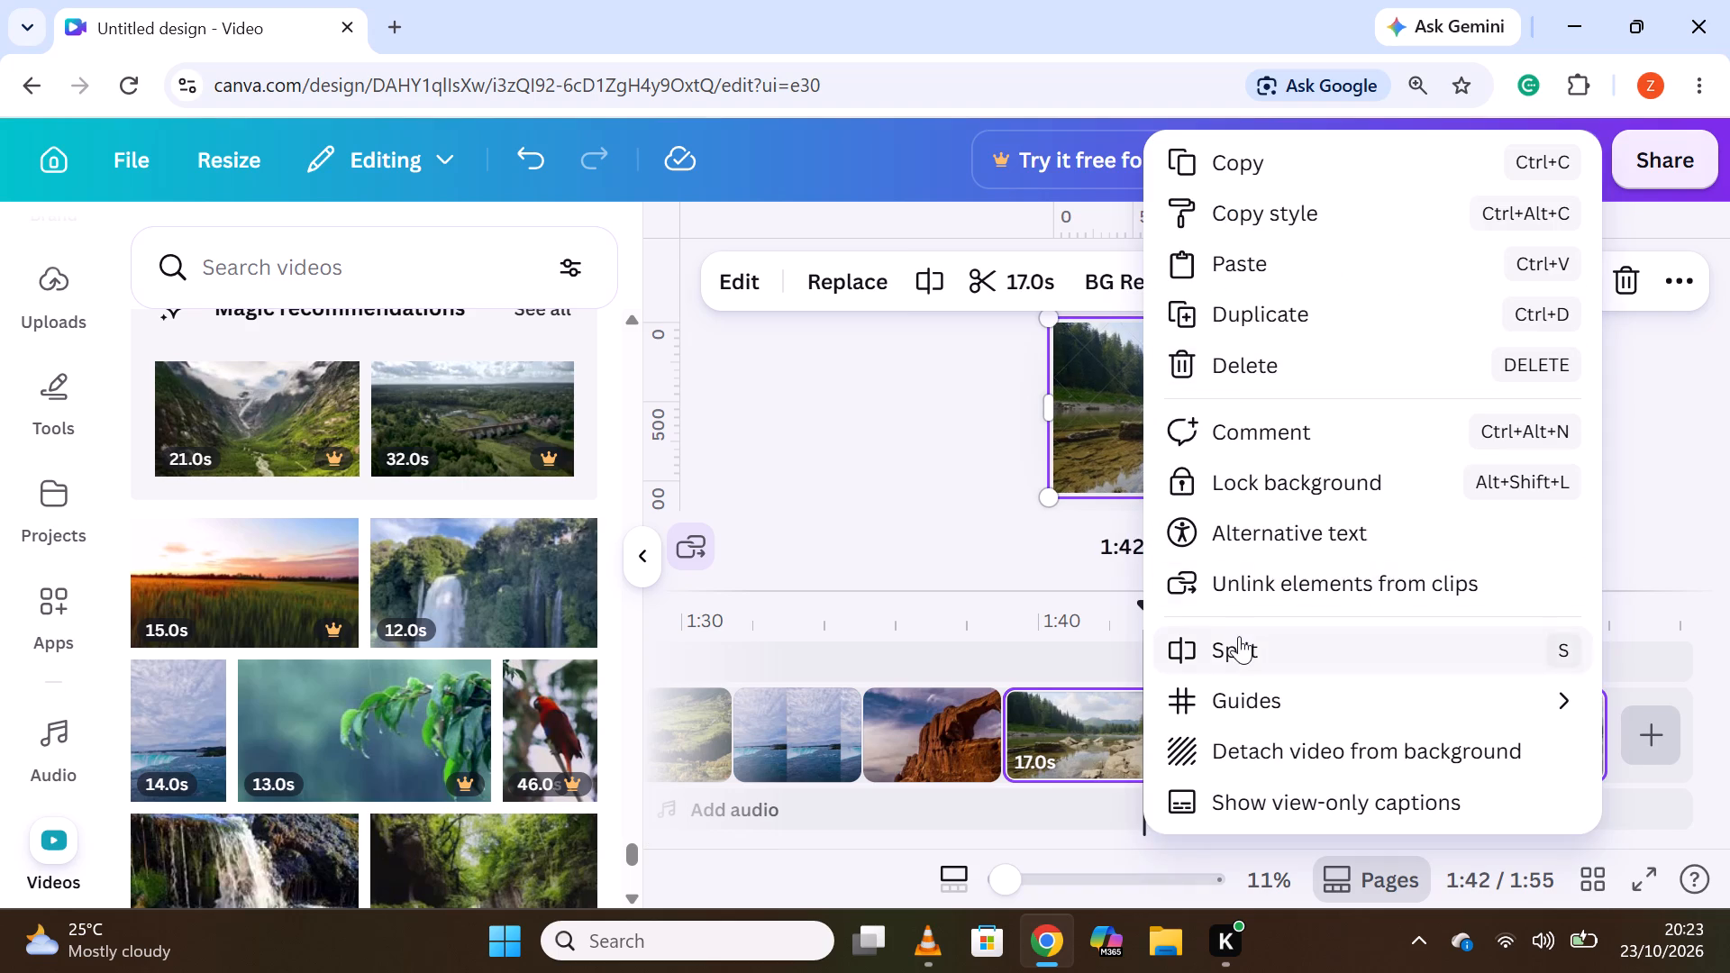
left_click(1241, 636)
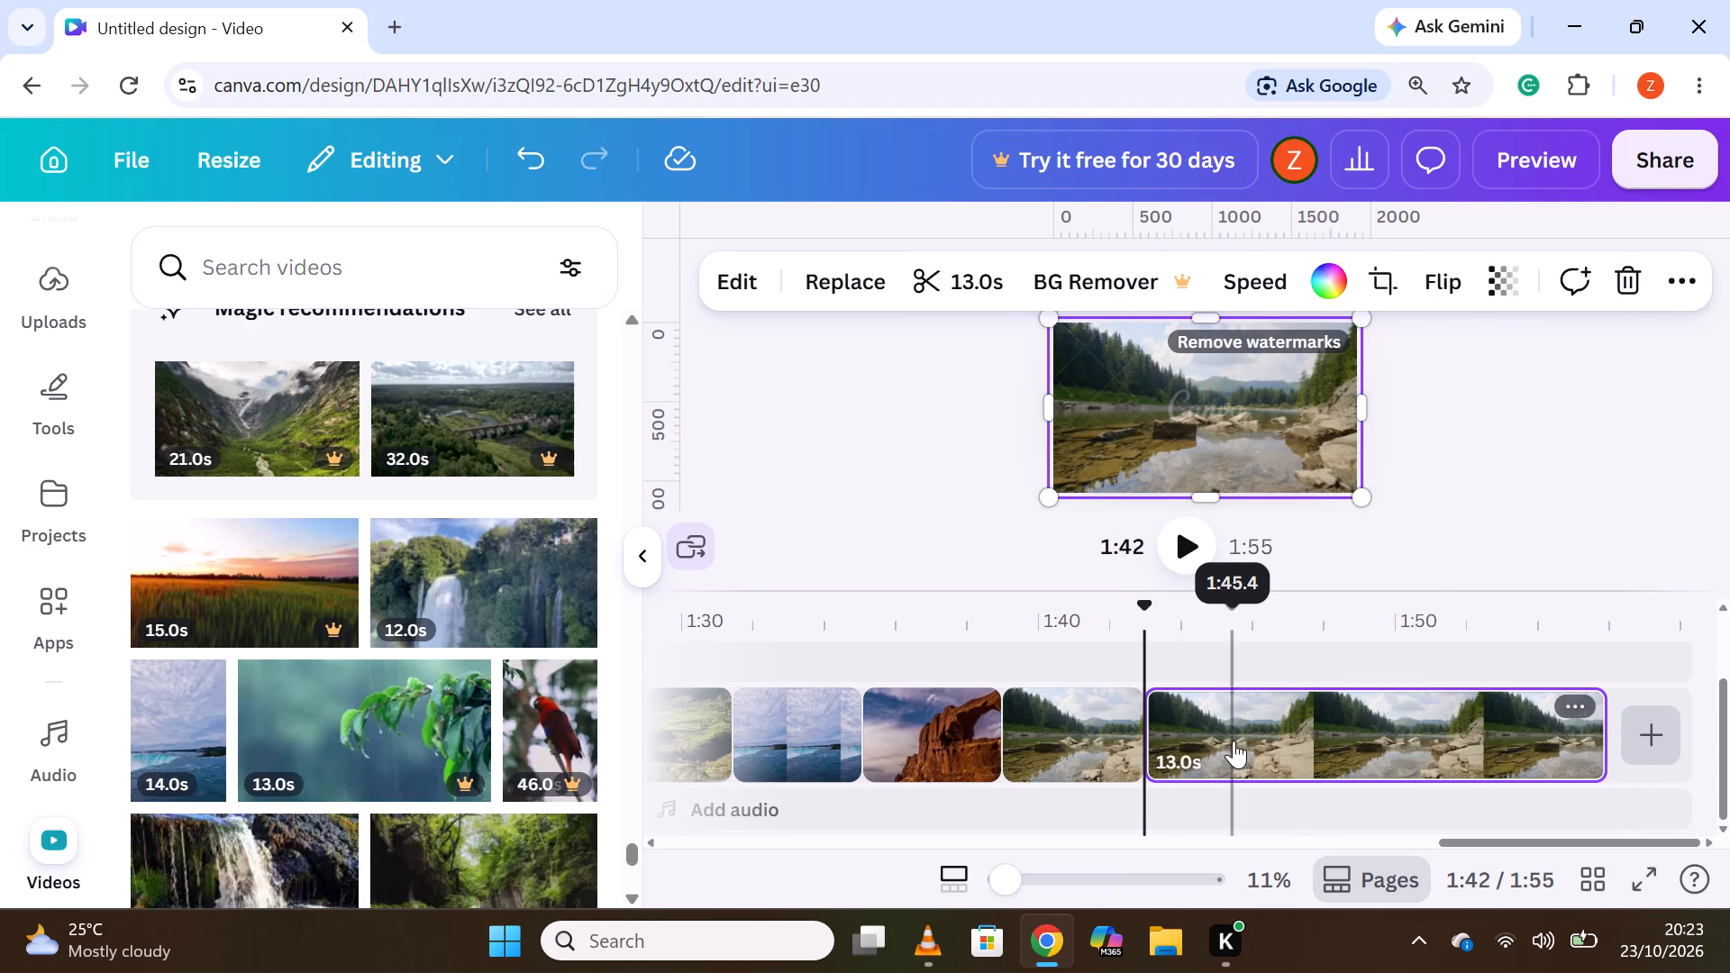
right_click(1234, 741)
left_click(1308, 366)
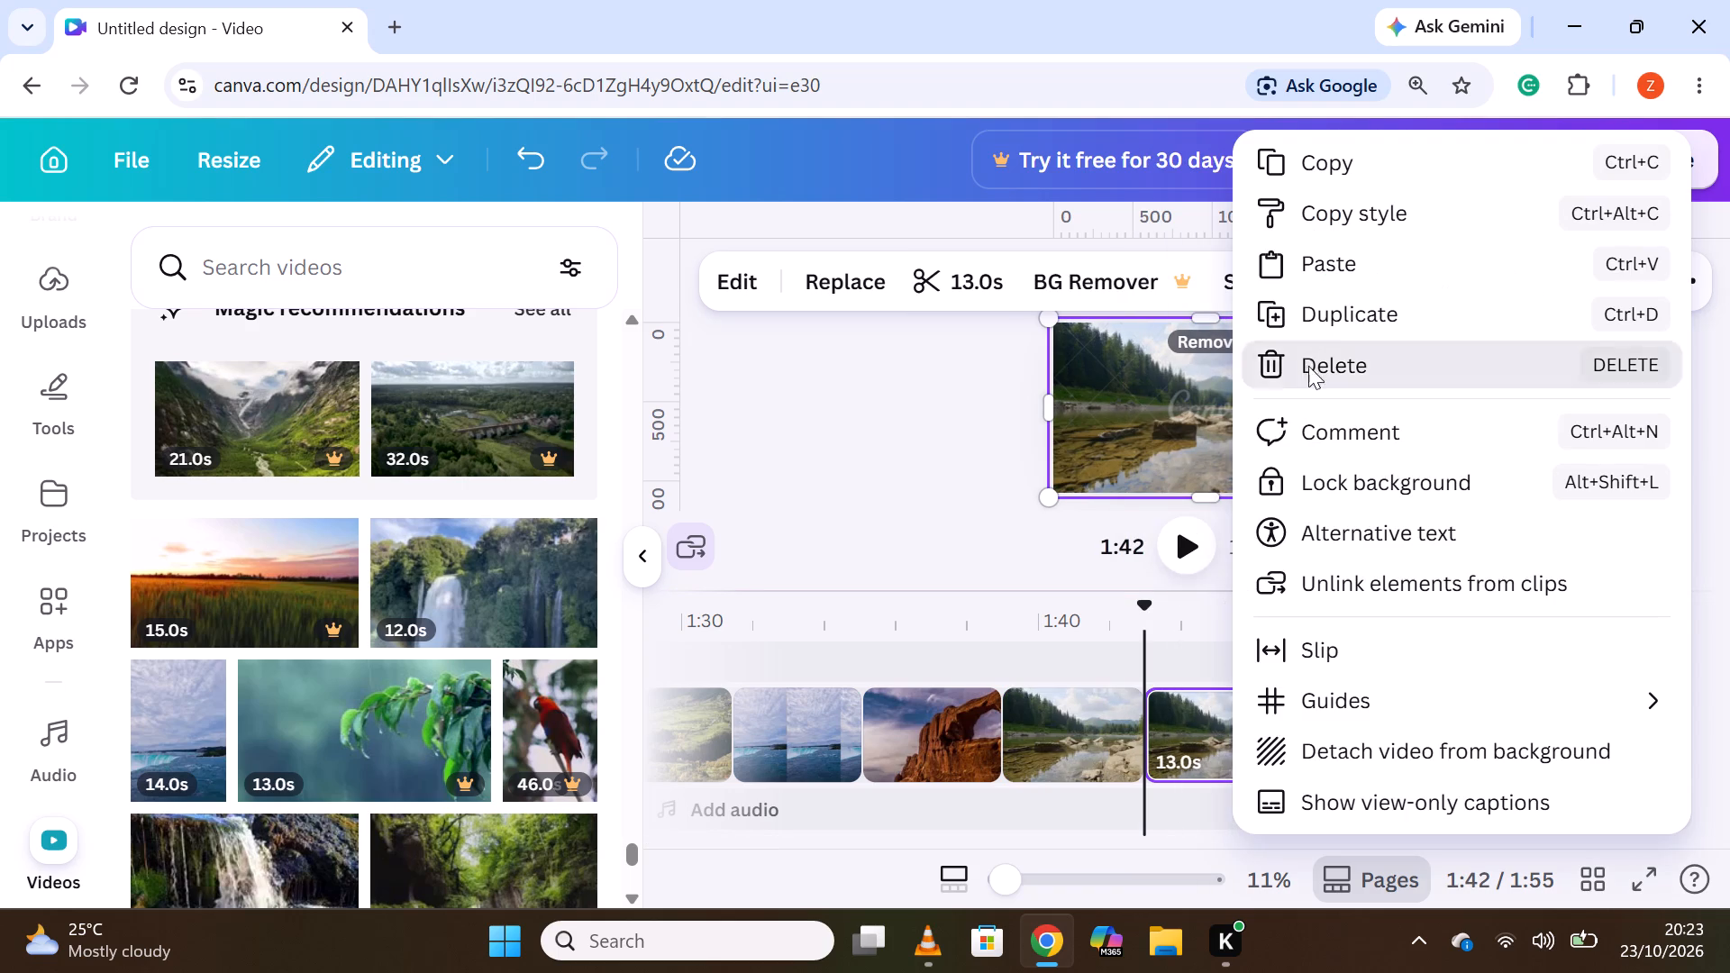
Insert the 9.0s clip of a village on green alpine slopes at the end of the main track.
scroll(313, 605, "down", 2)
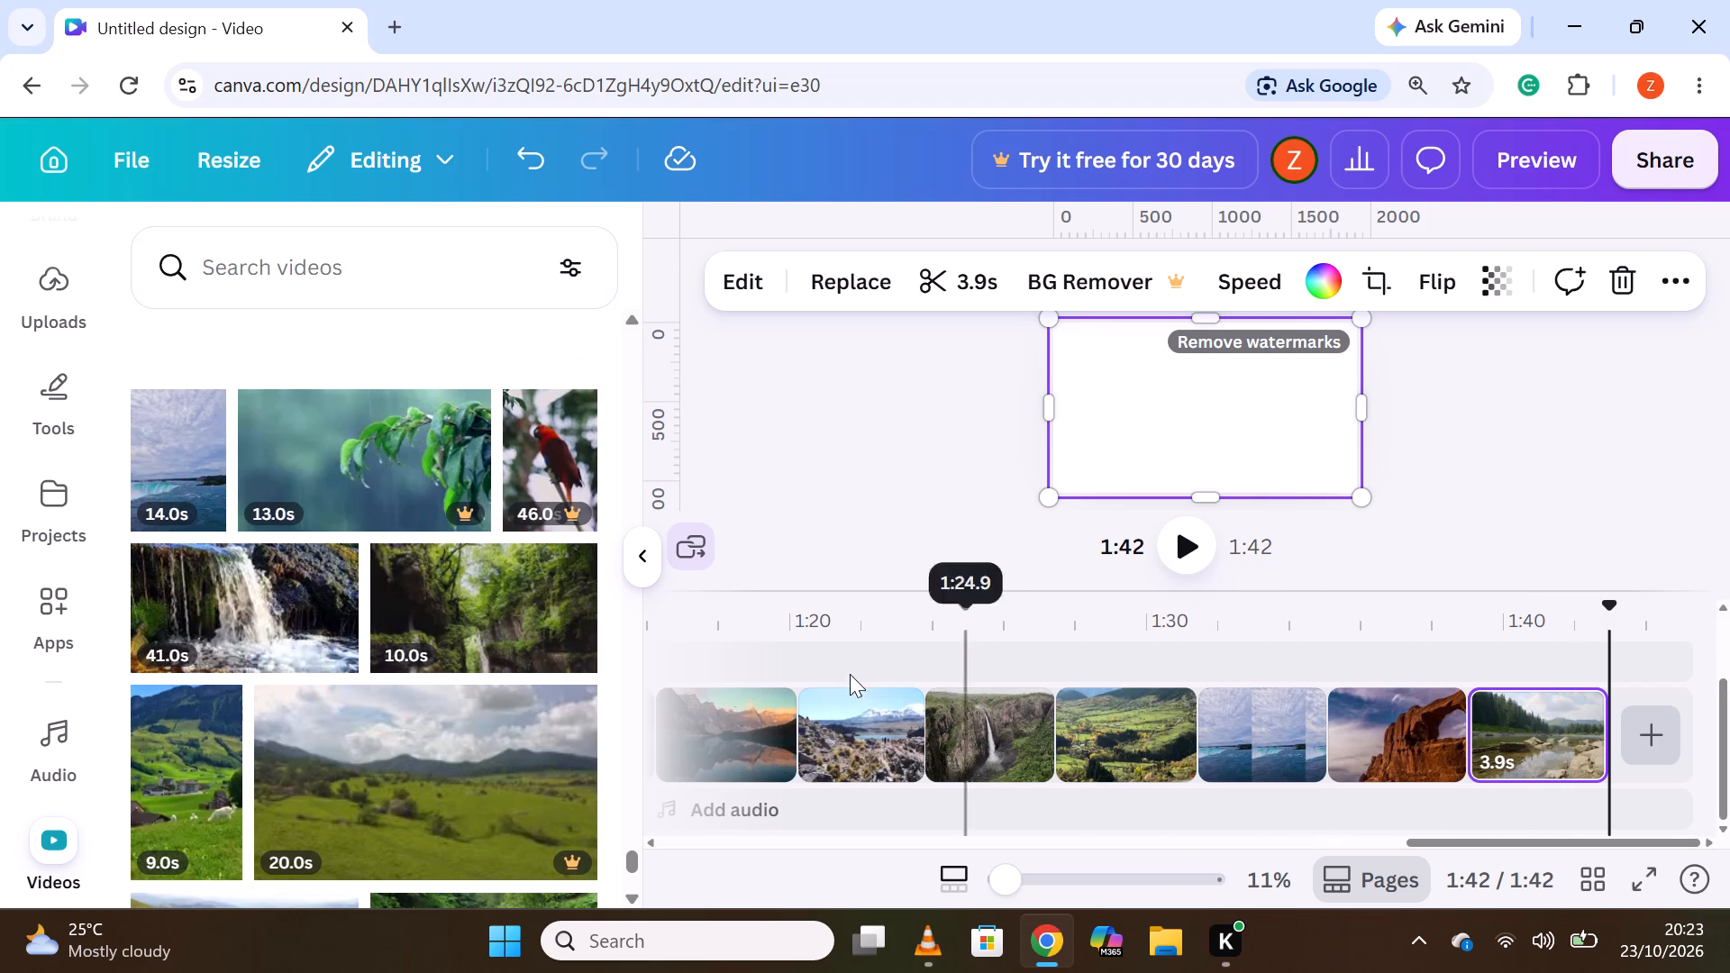
left_click_drag(1532, 838, 1523, 837)
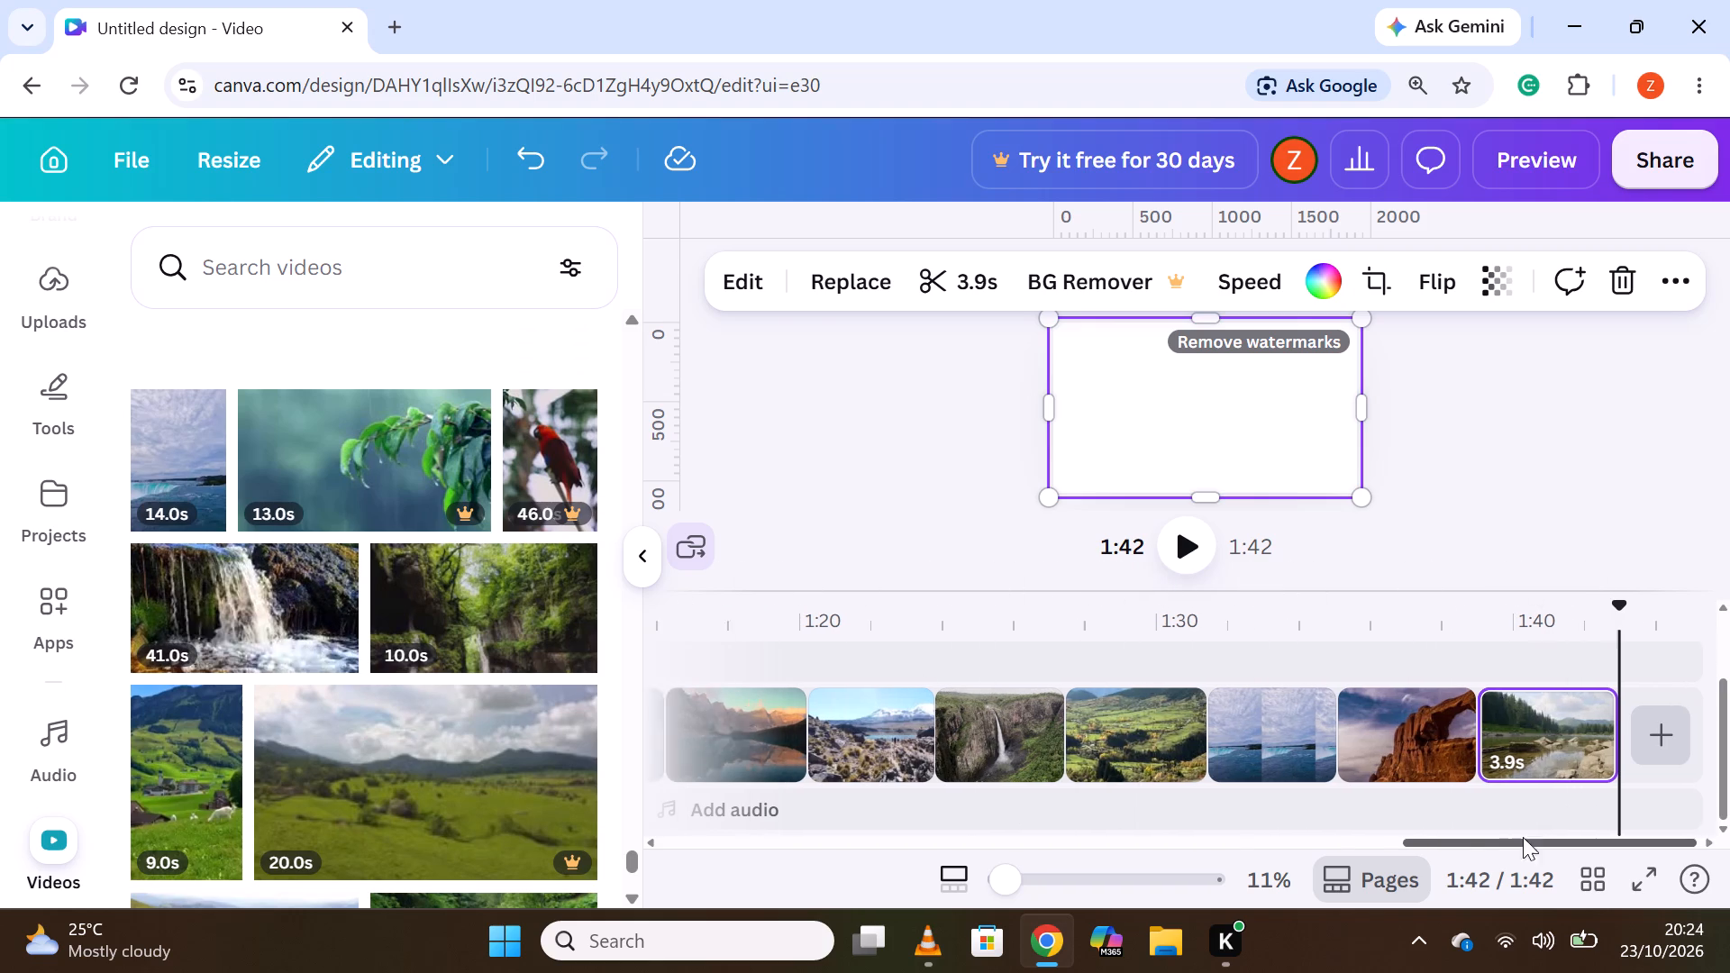
left_click_drag(1523, 837, 1720, 837)
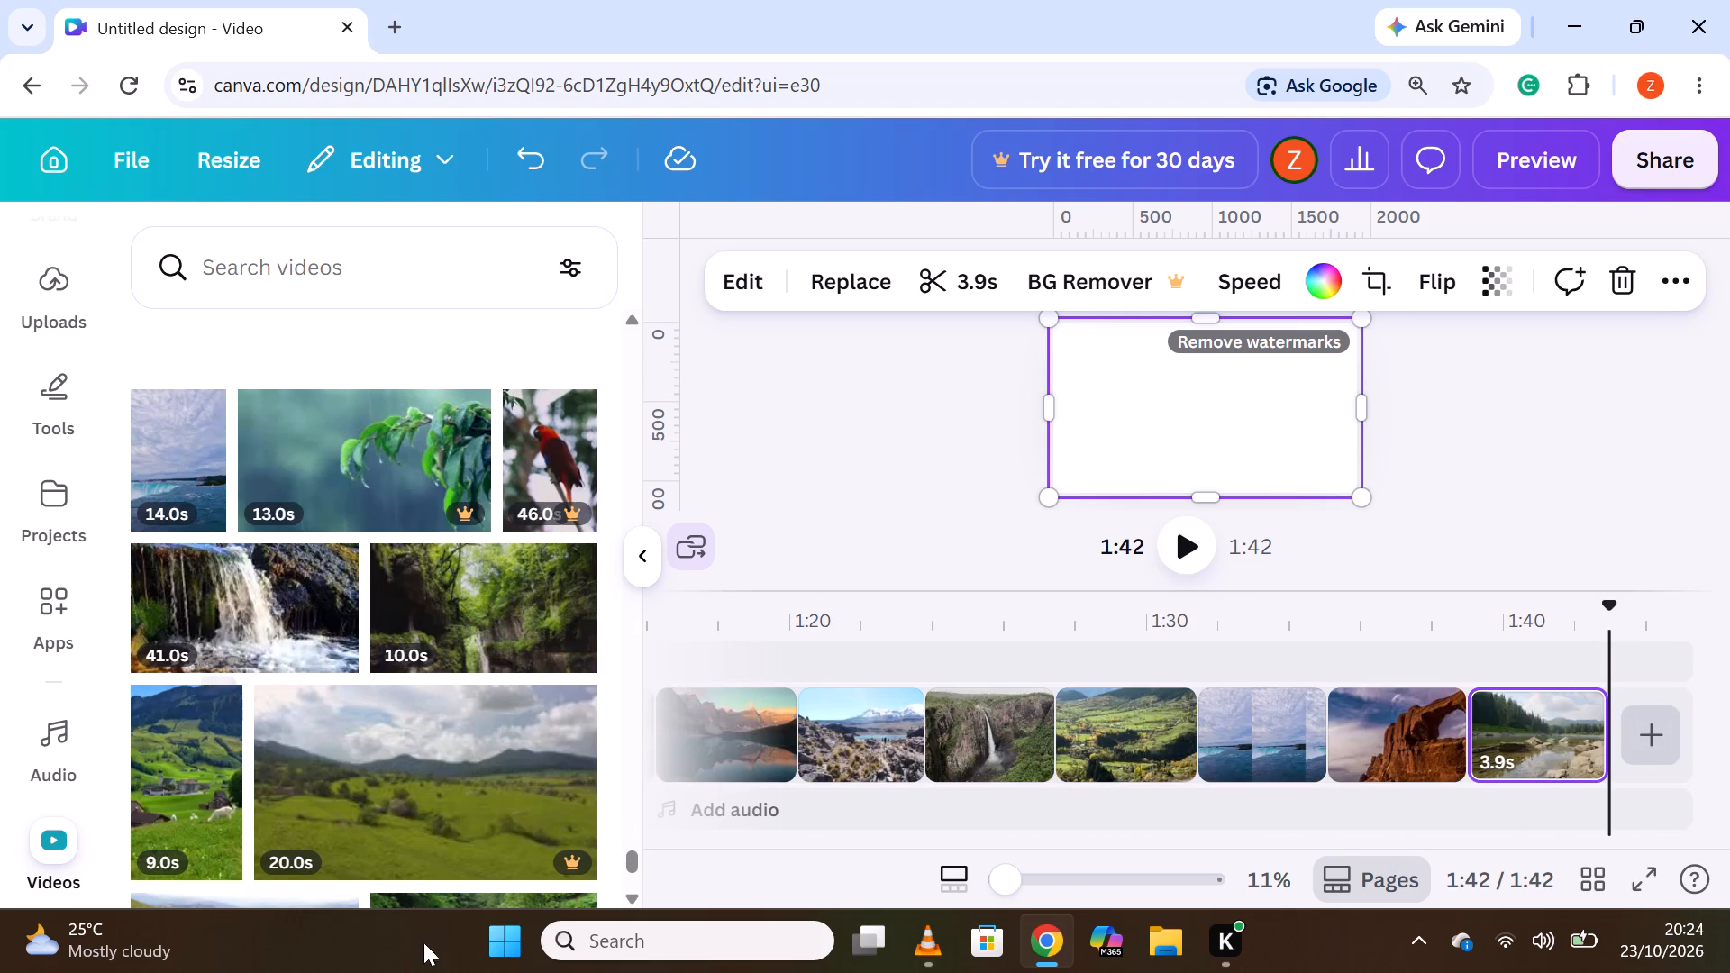
left_click(172, 813)
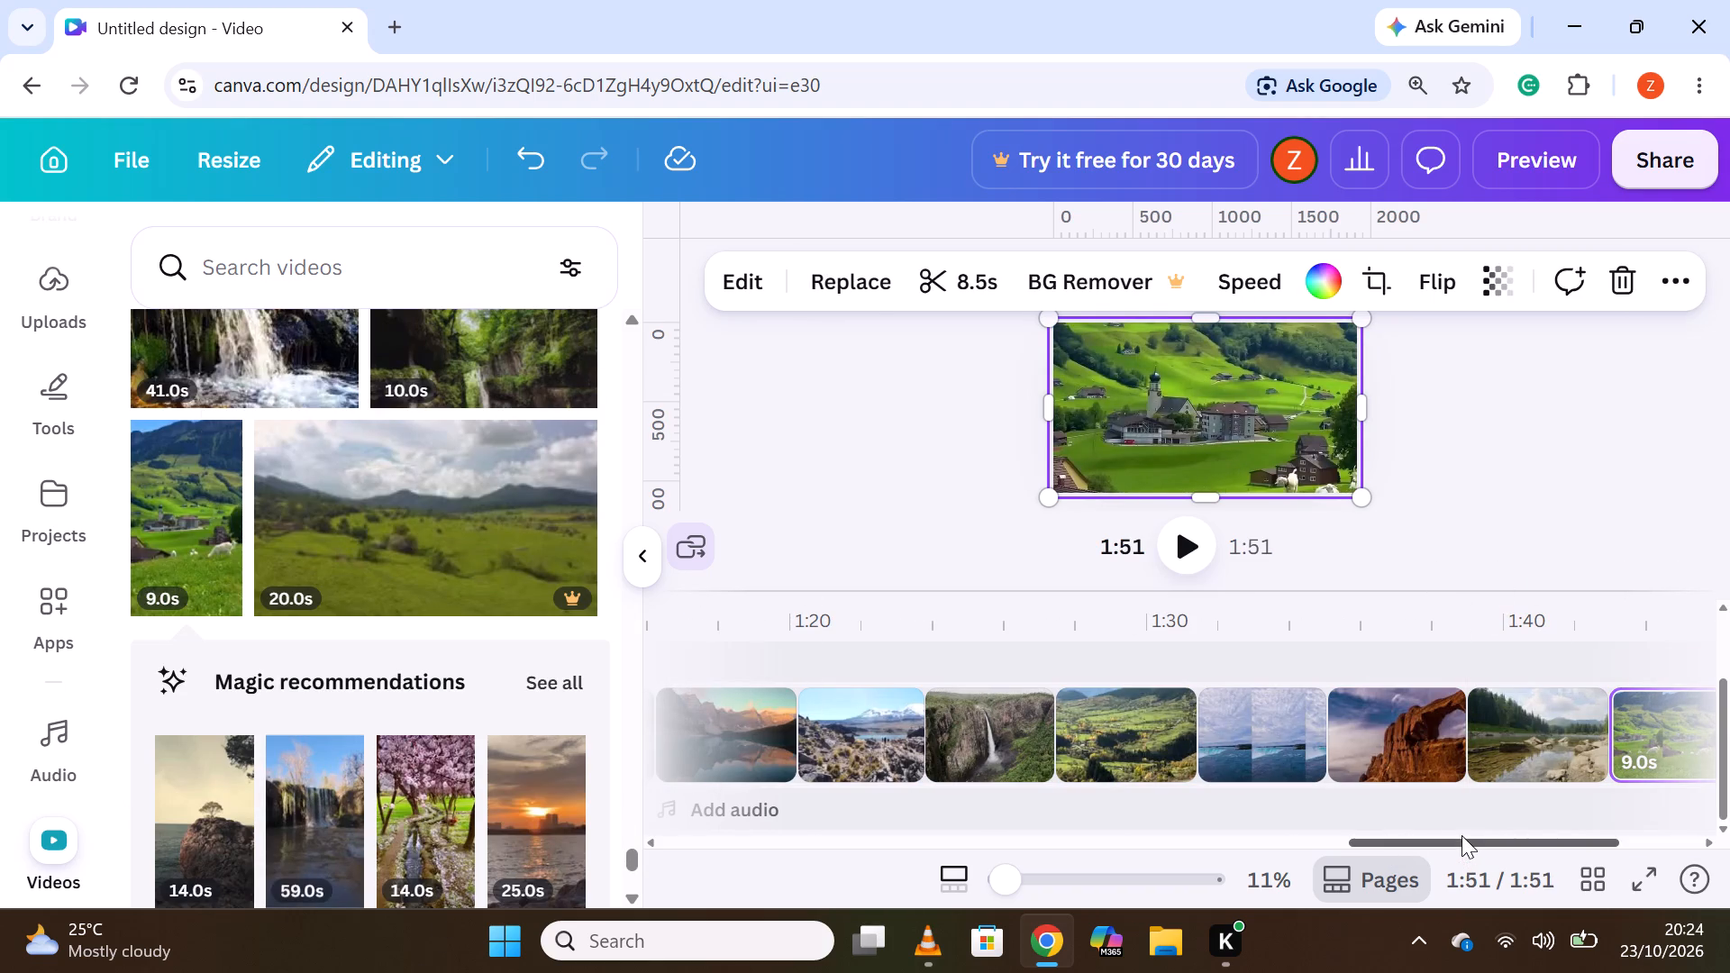
Split the alpine village clip at about 1:46 and delete its second part, keeping the first 3.5s.
left_click_drag(1460, 838, 1633, 820)
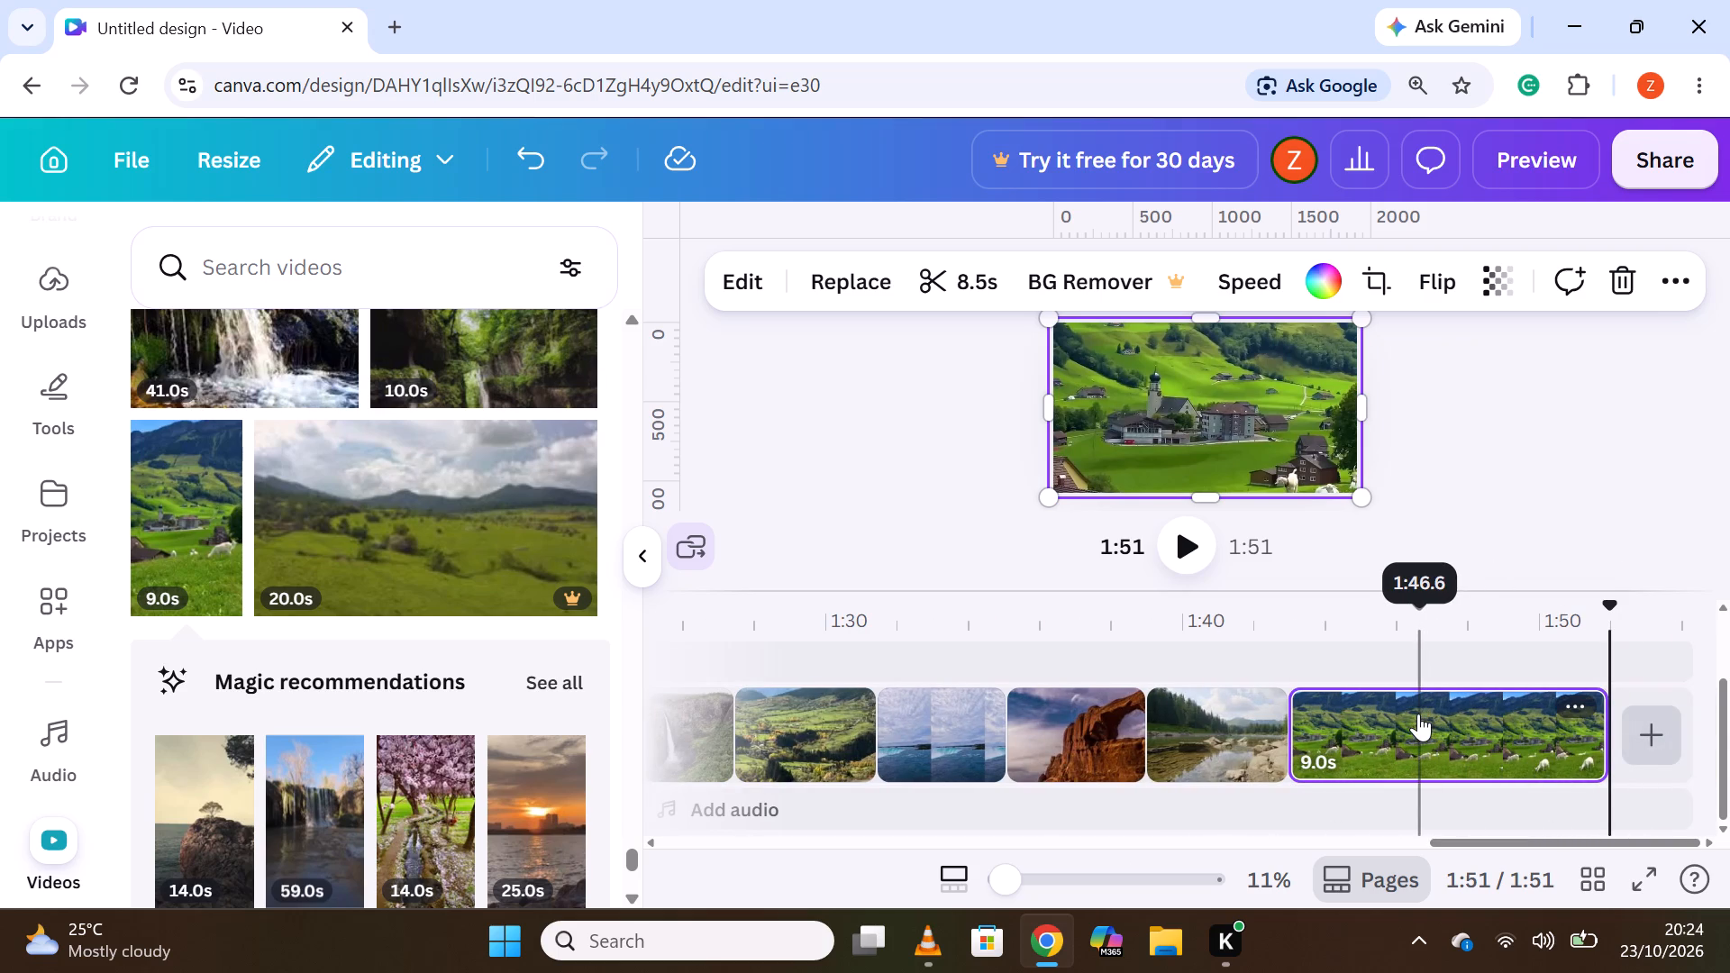
left_click(1418, 714)
right_click(1418, 714)
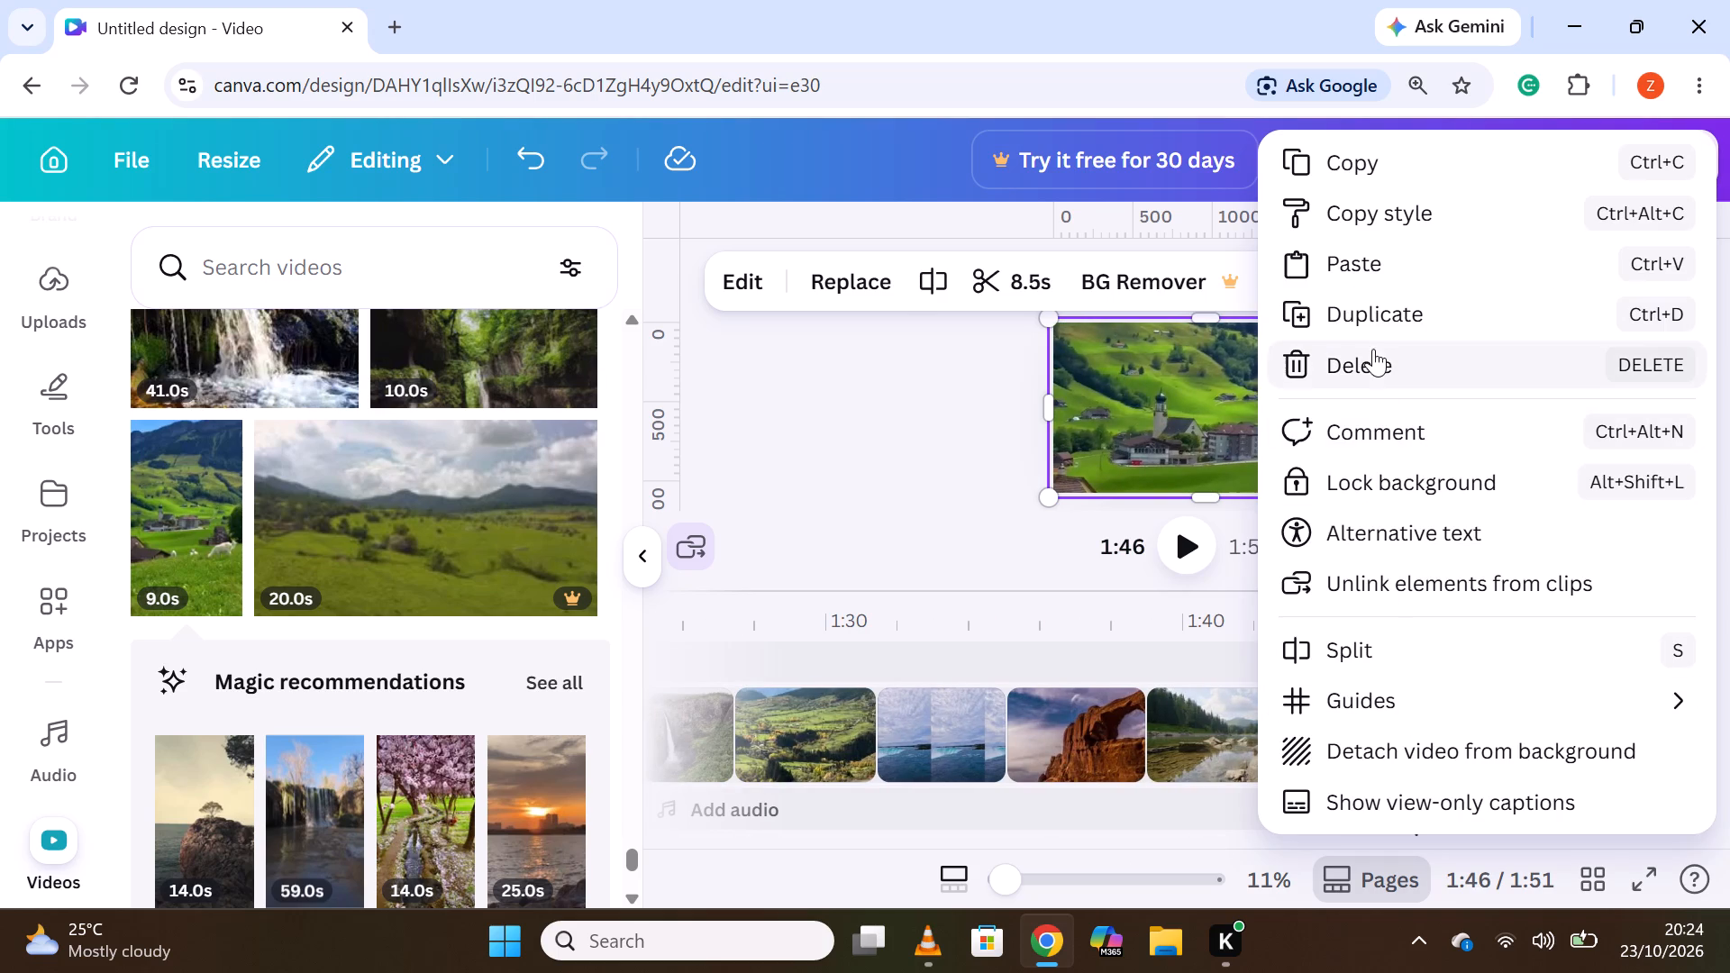
left_click(1421, 634)
right_click(1455, 741)
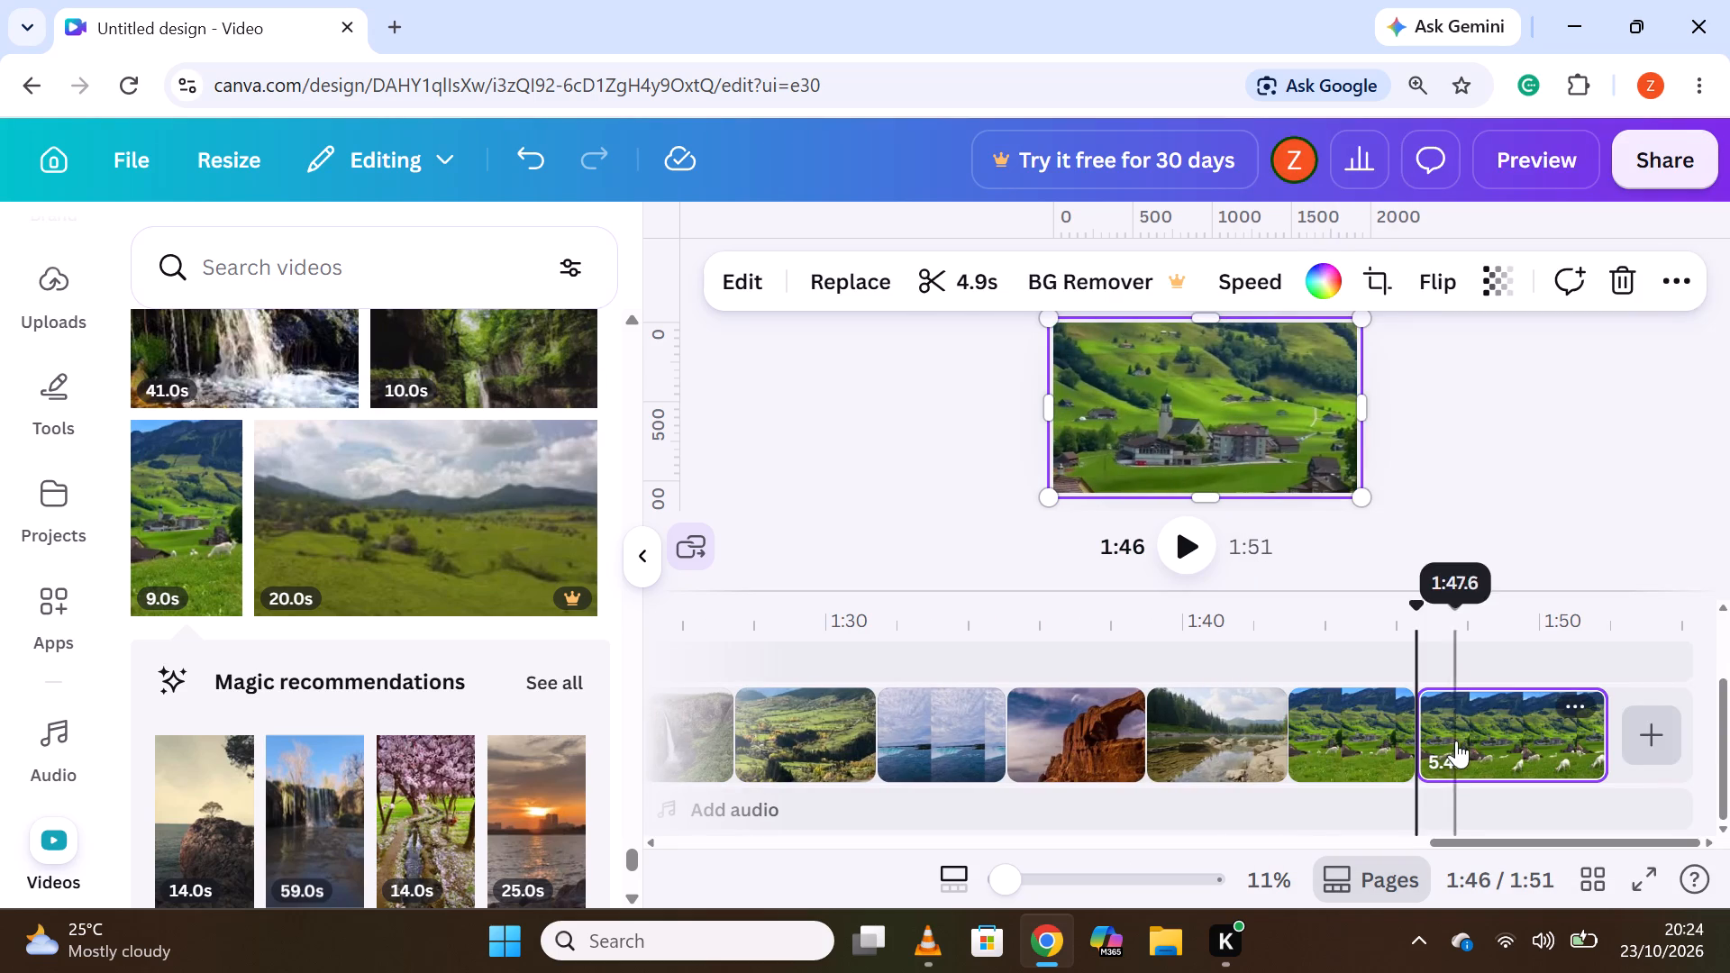
left_click(1400, 366)
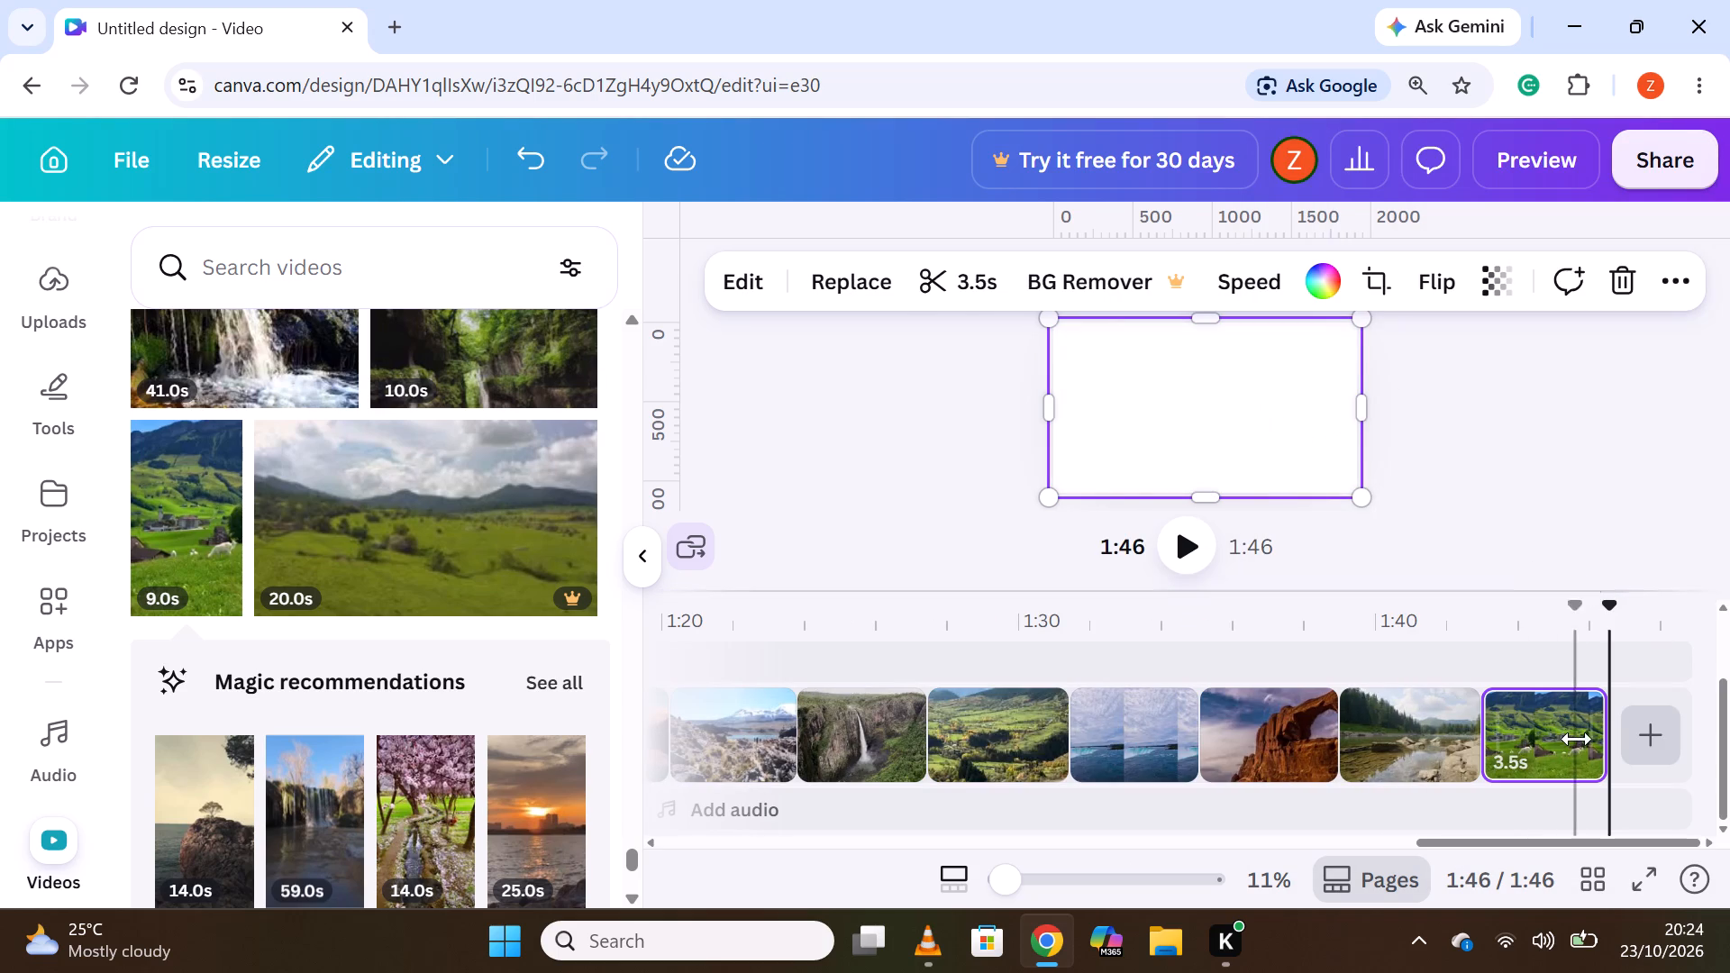
Insert the recommended 14.0s clip of pink blossom trees along a stream at the end of the main track.
scroll(404, 729, "down", 3)
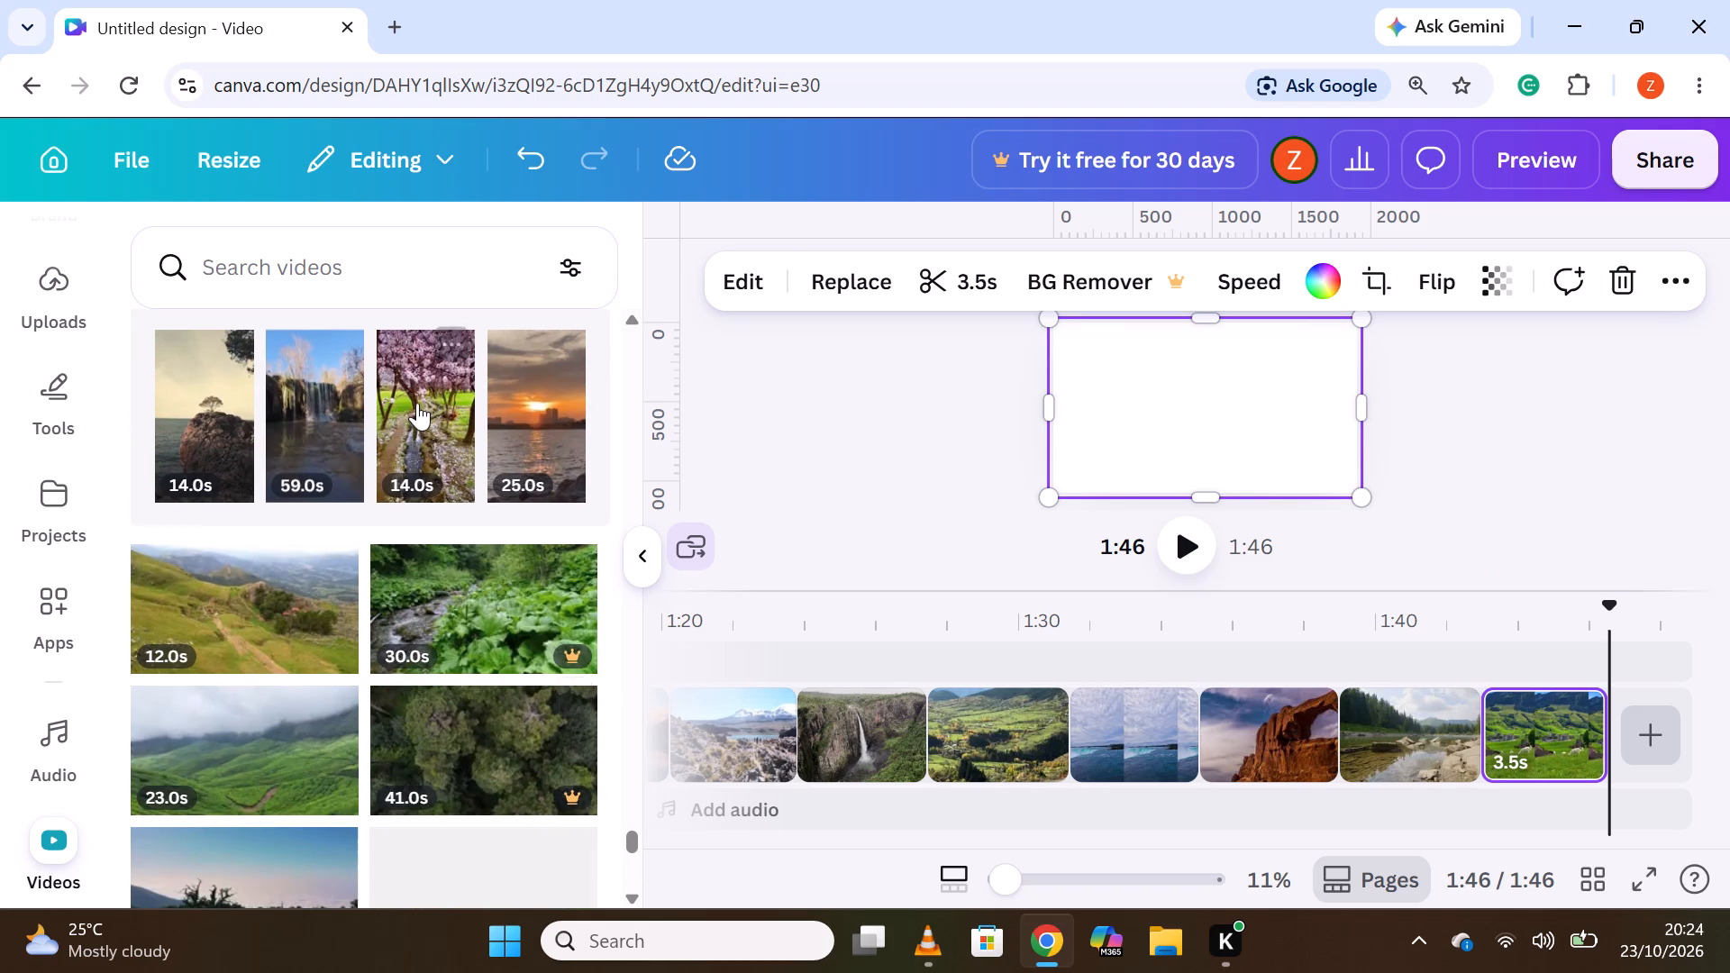
left_click(418, 402)
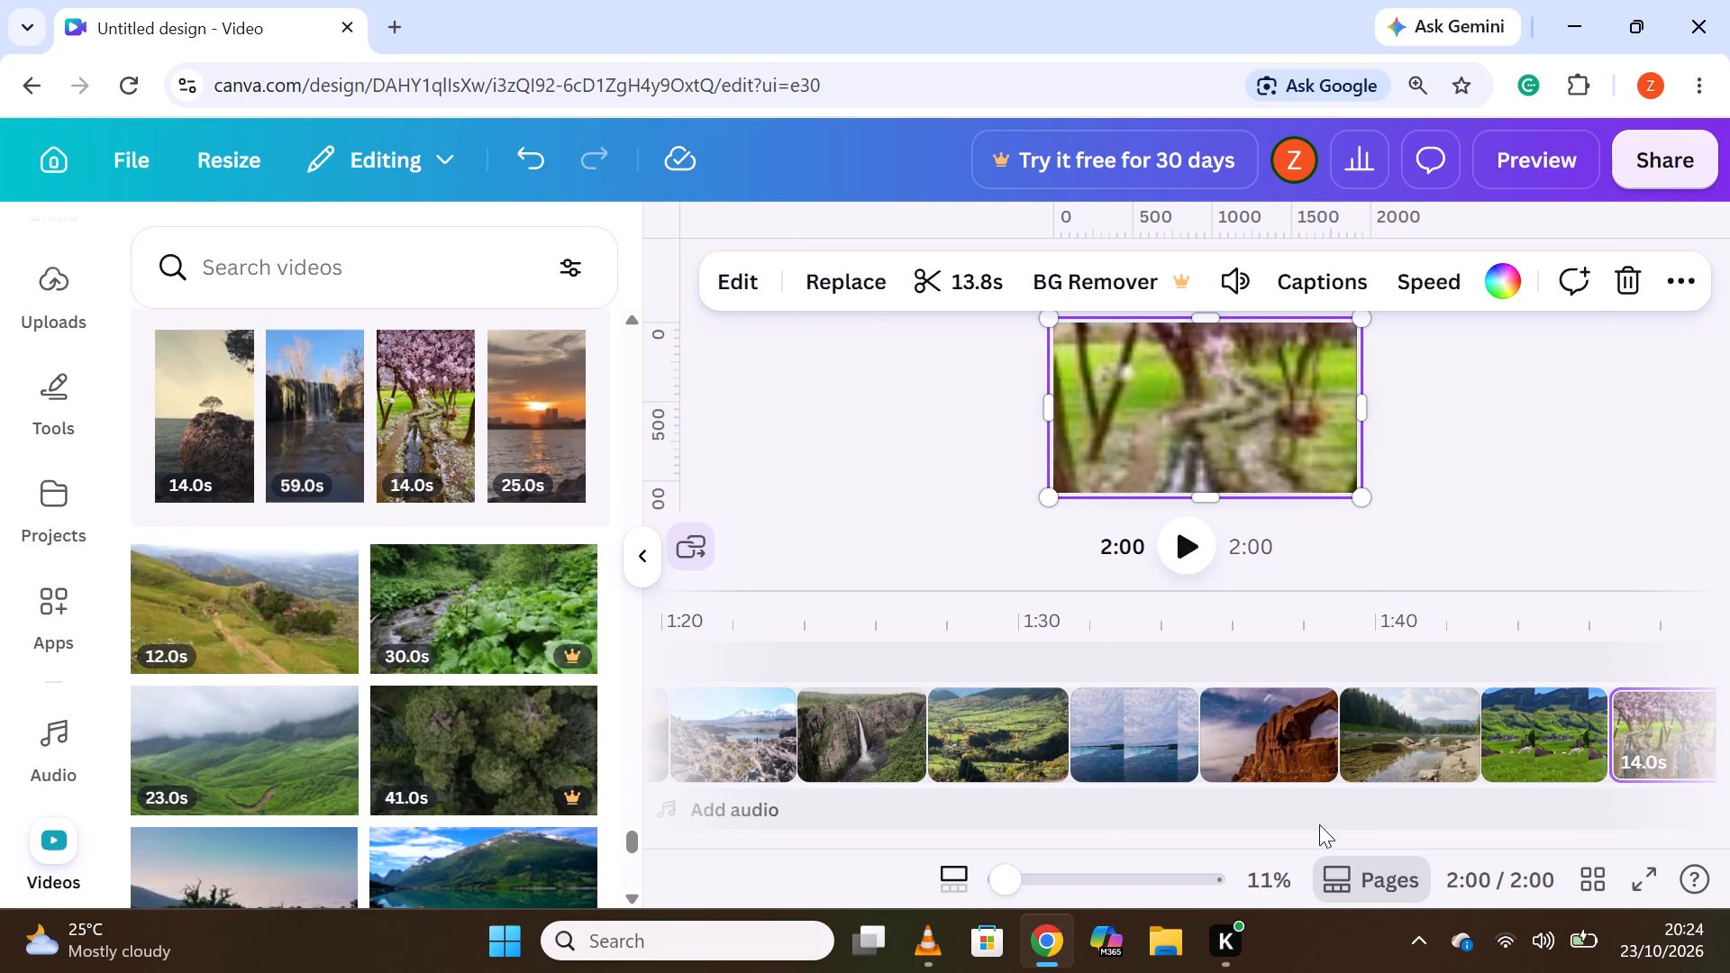
Split the pink blossom trees clip at about 1:50 and delete its second part, keeping the first 4.1s.
left_click_drag(1388, 839, 1554, 841)
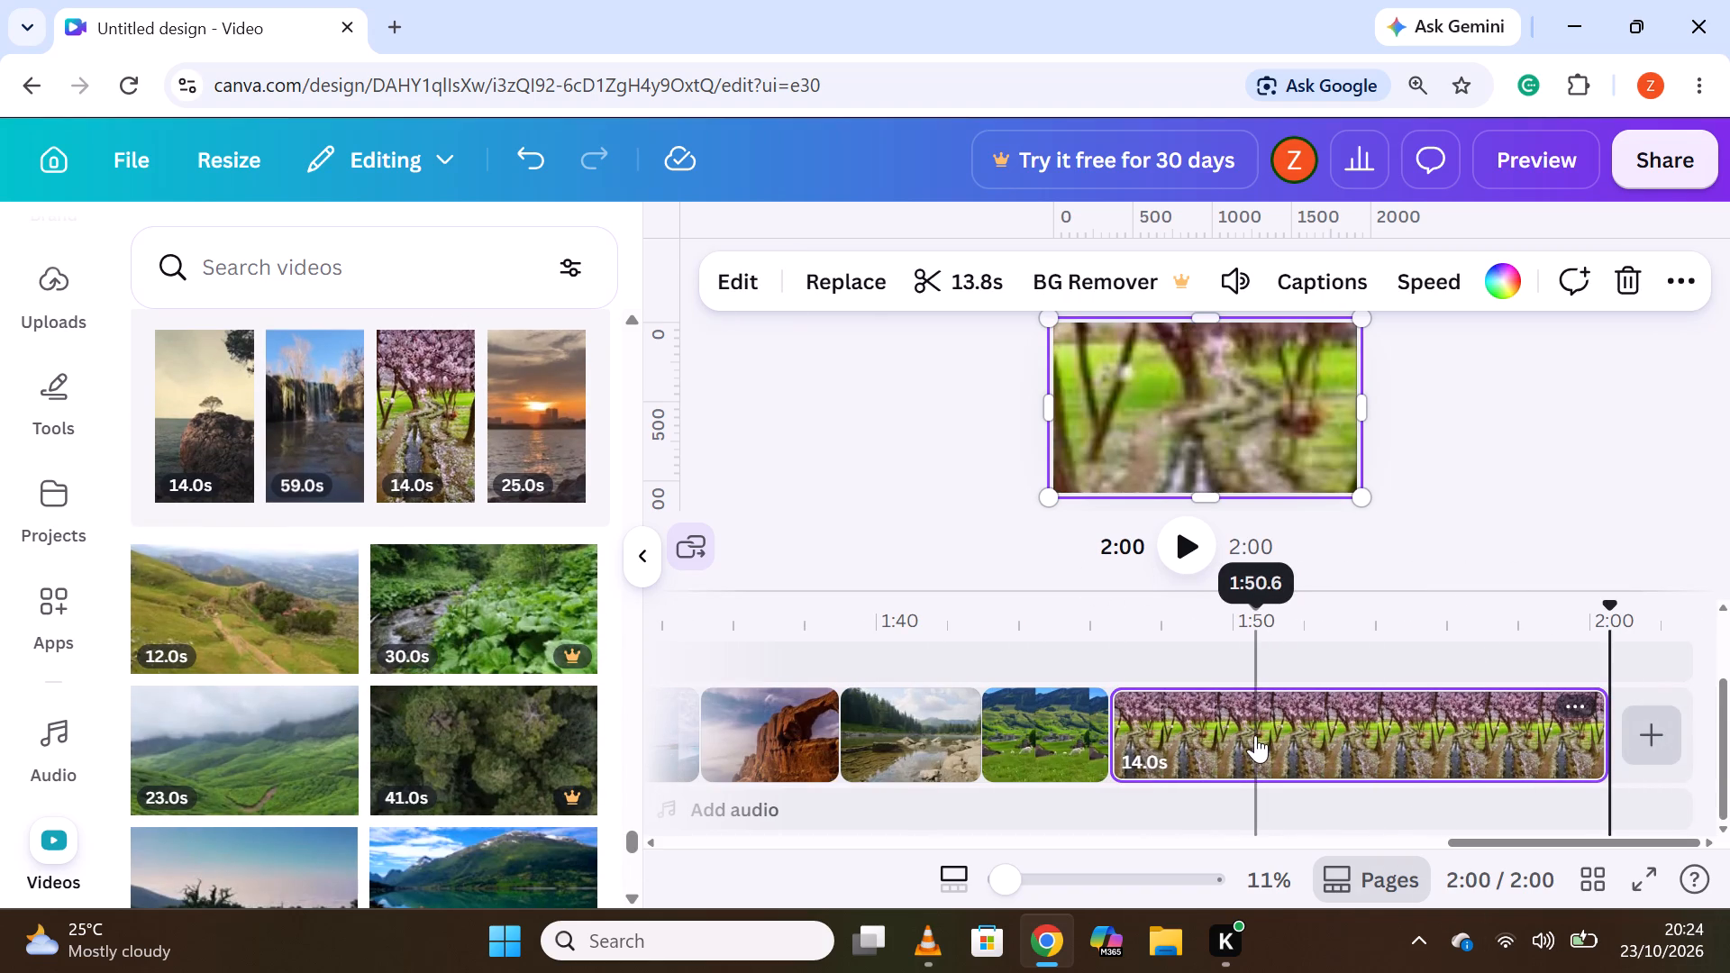
left_click(1259, 739)
right_click(1259, 739)
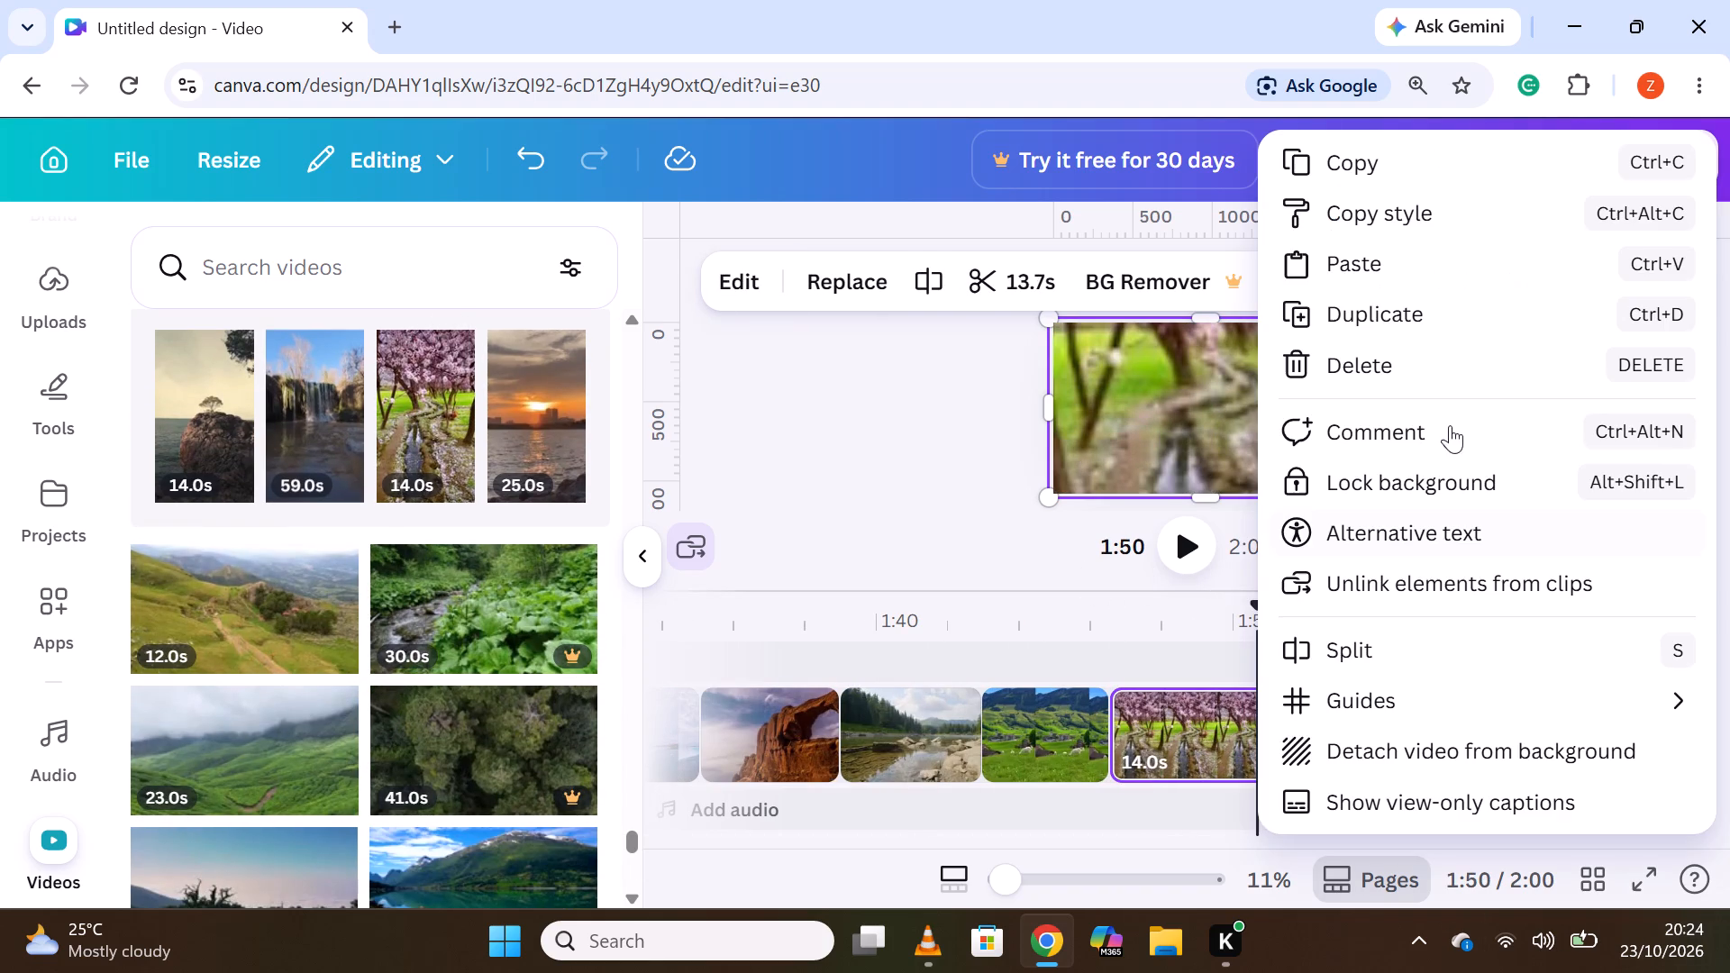
left_click(1375, 630)
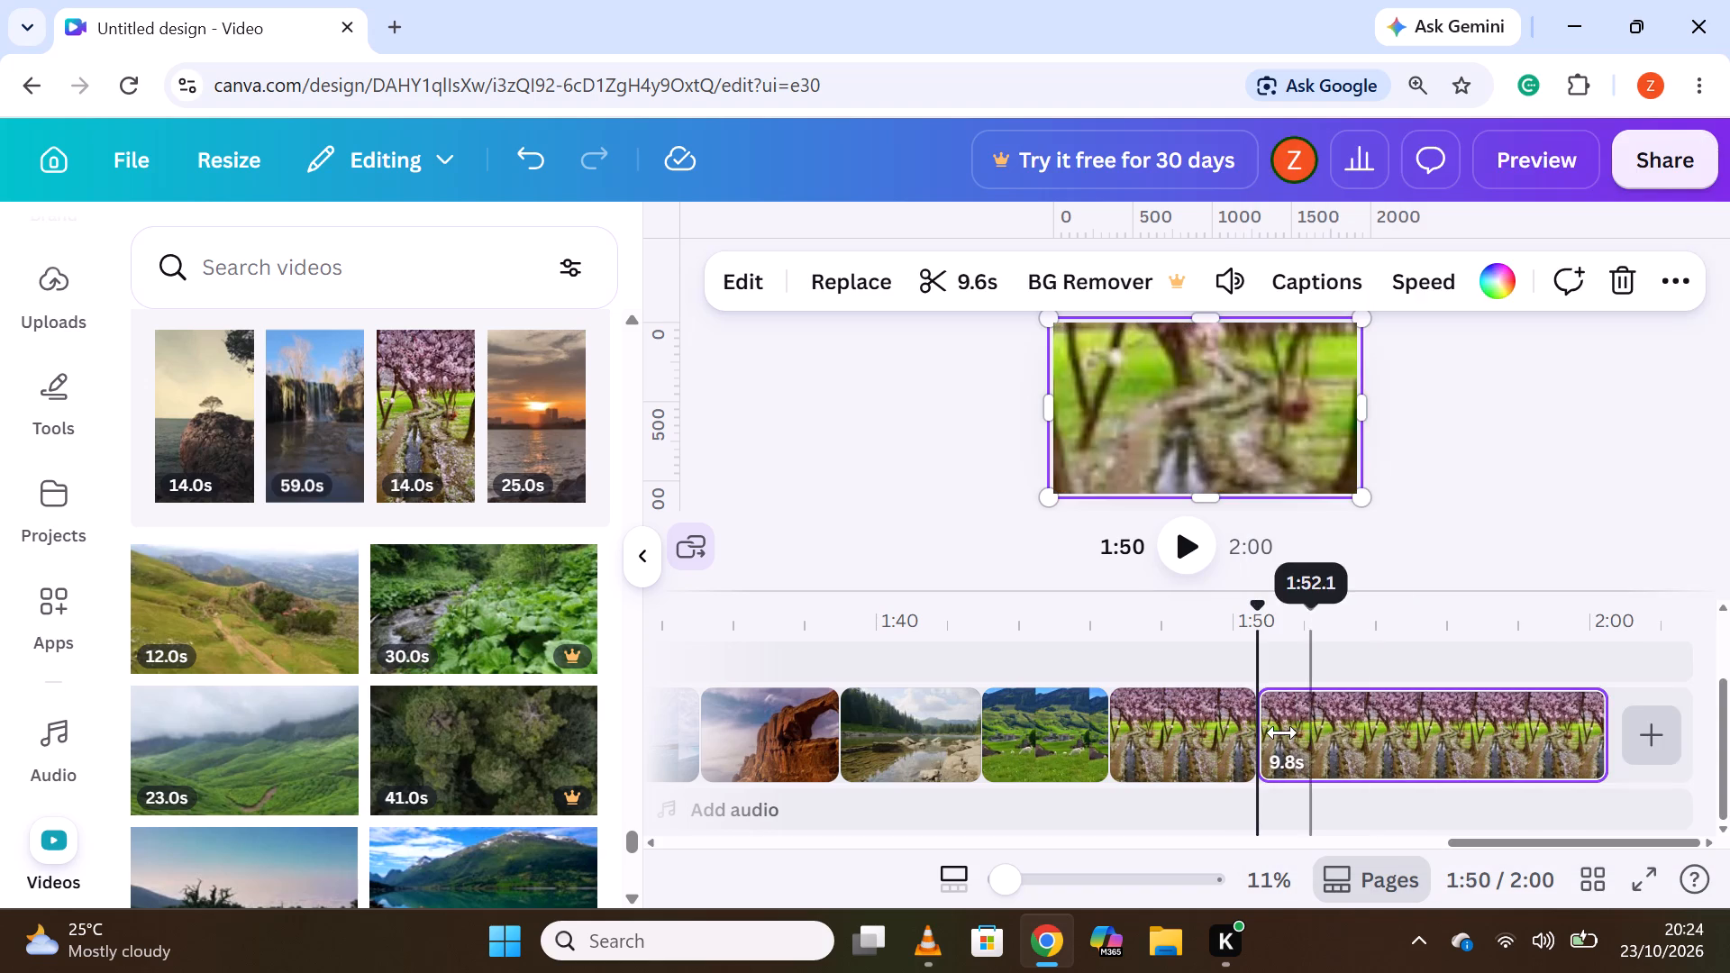
right_click(1322, 731)
left_click(1408, 344)
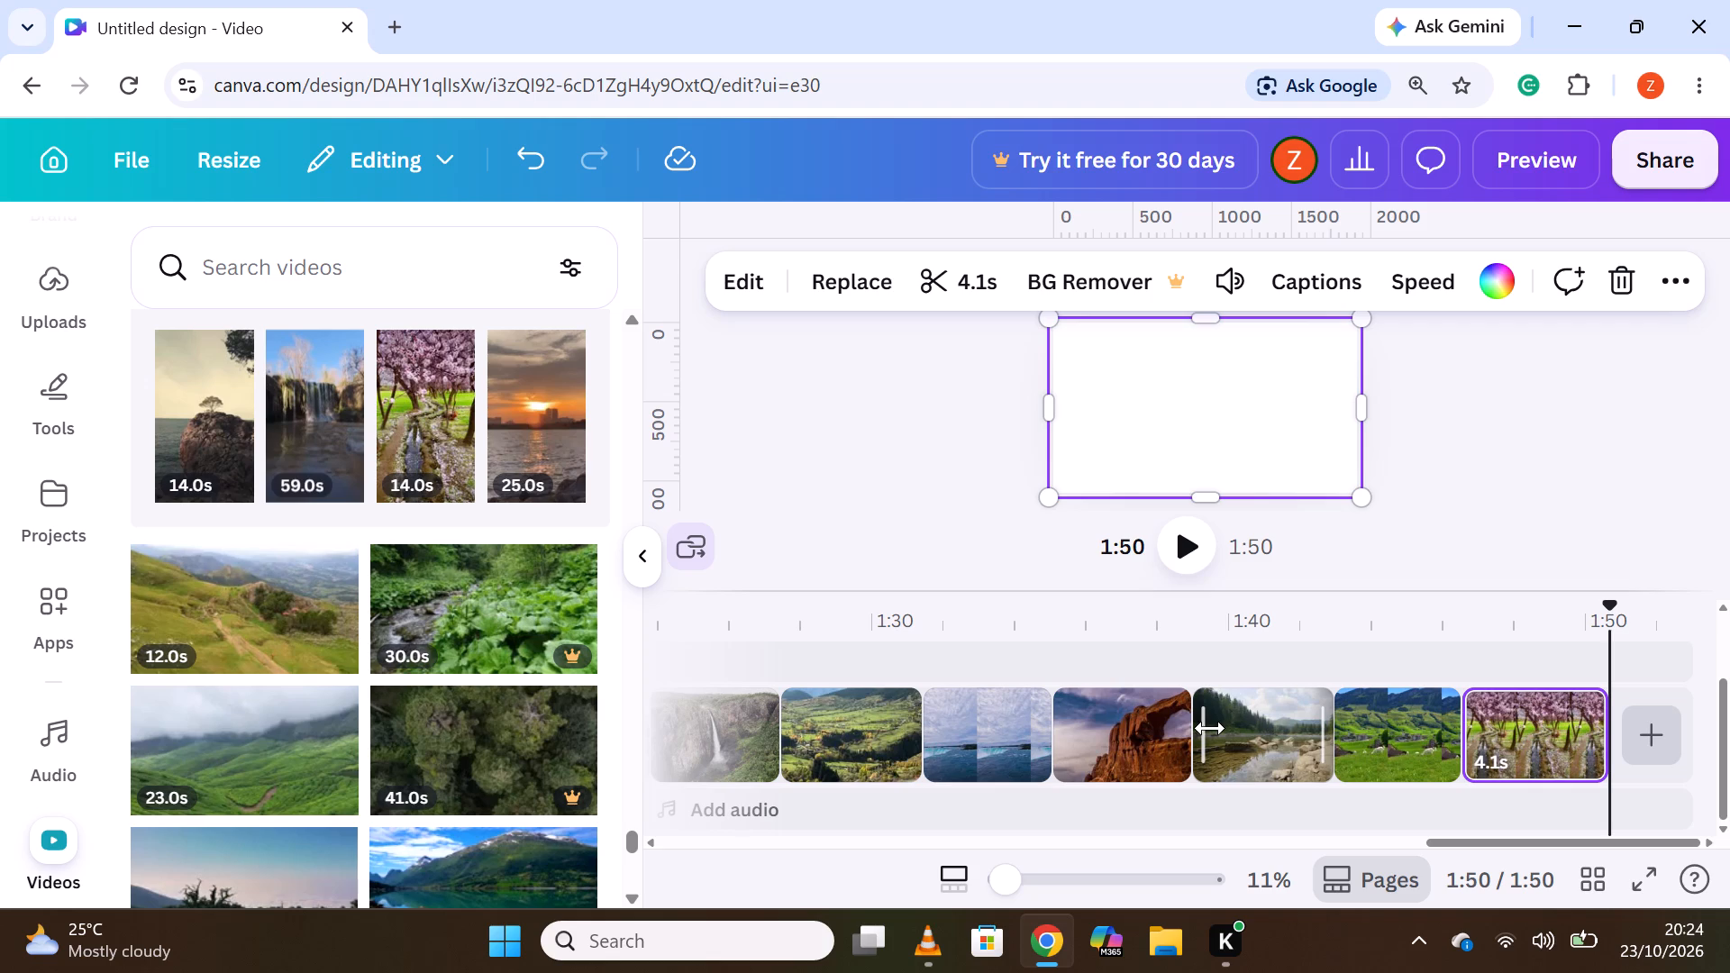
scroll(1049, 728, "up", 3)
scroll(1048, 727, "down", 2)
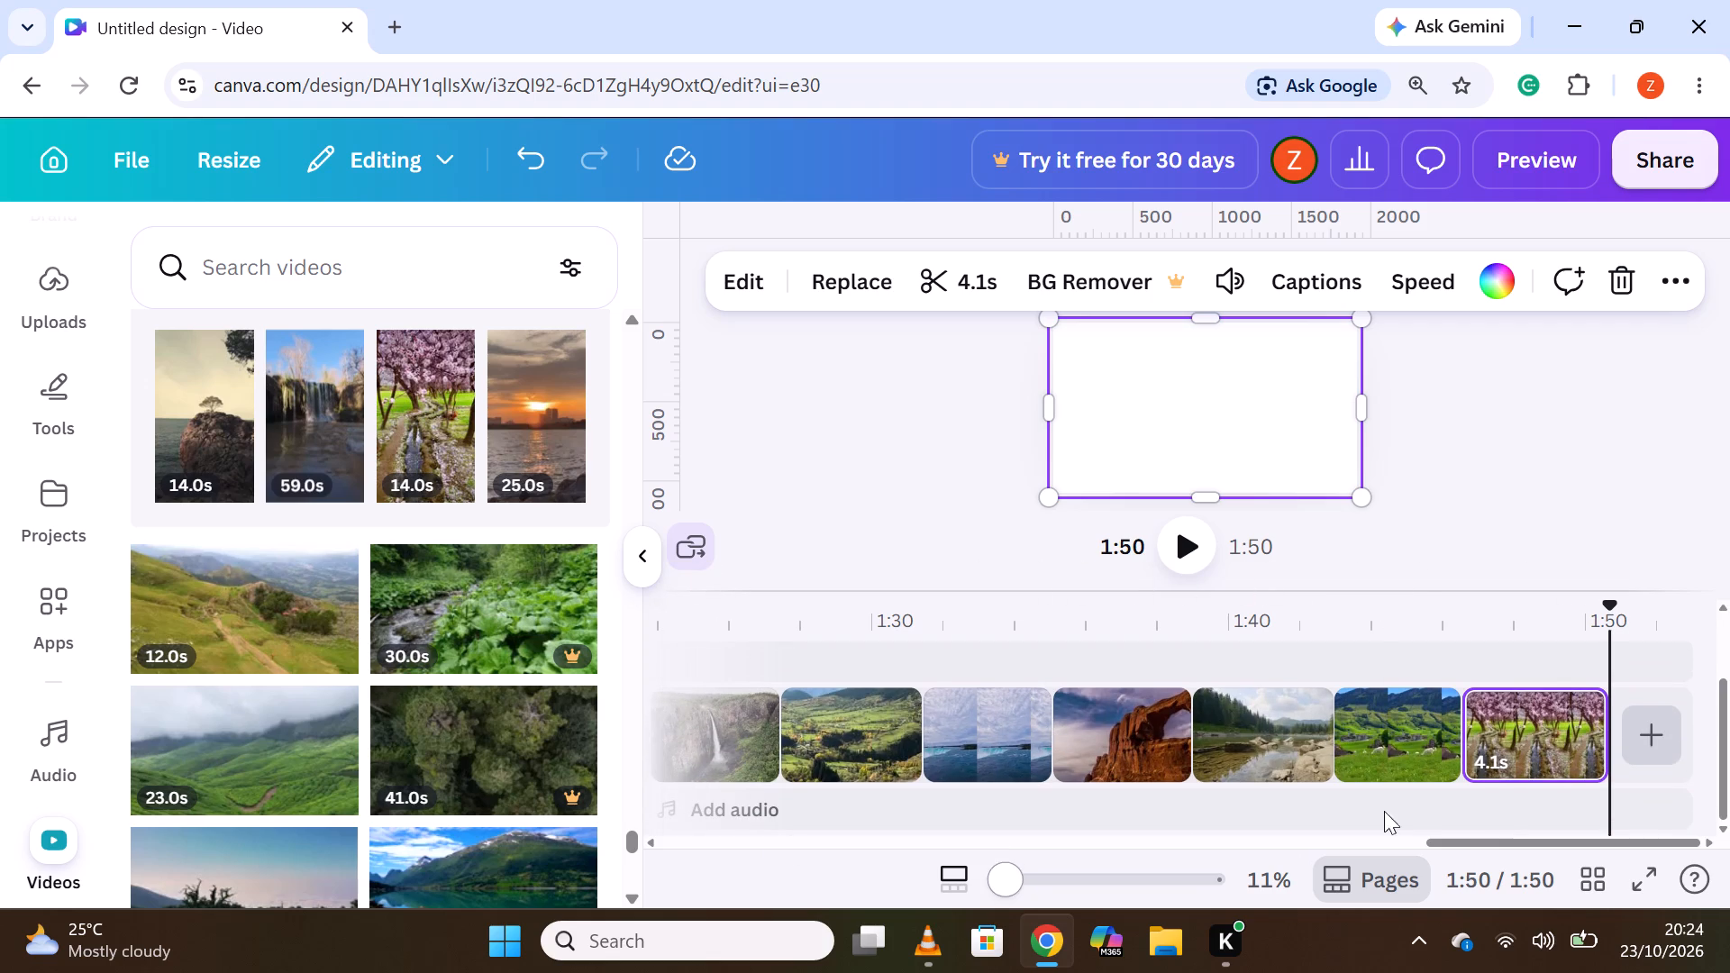
Replace the blue sky clouds clip on the topmost overlay track with the 12.0s clip of a grassy hillside path.
left_click_drag(1531, 838, 542, 851)
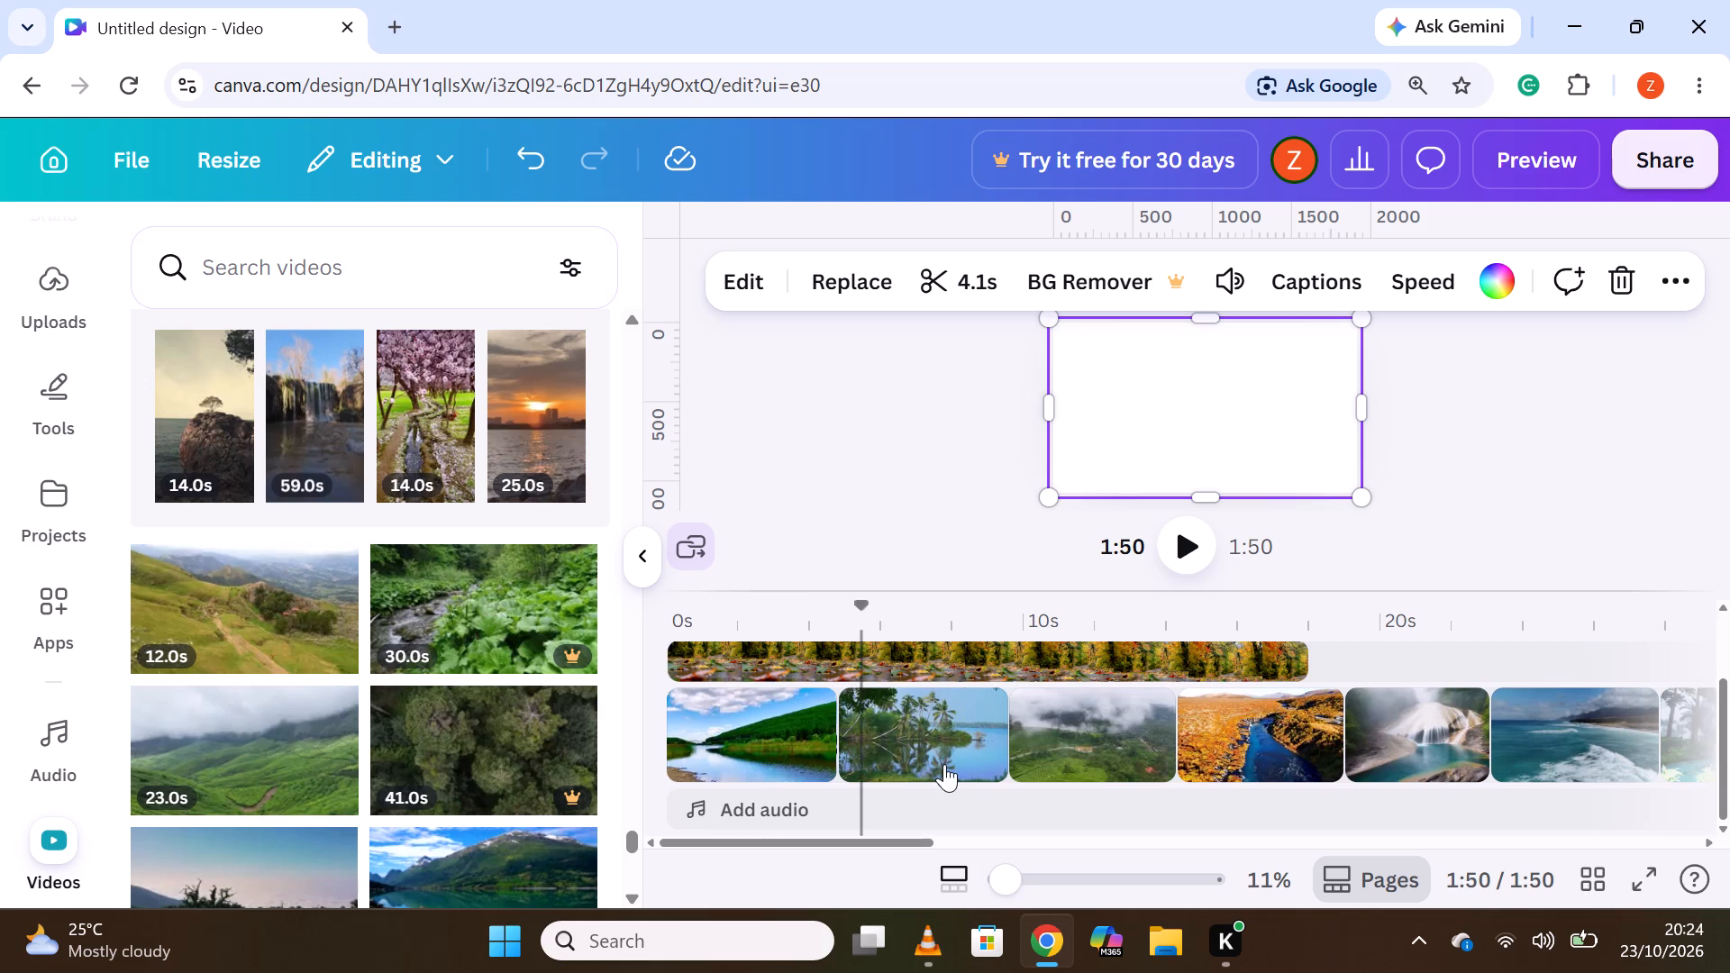
scroll(942, 761, "up", 5)
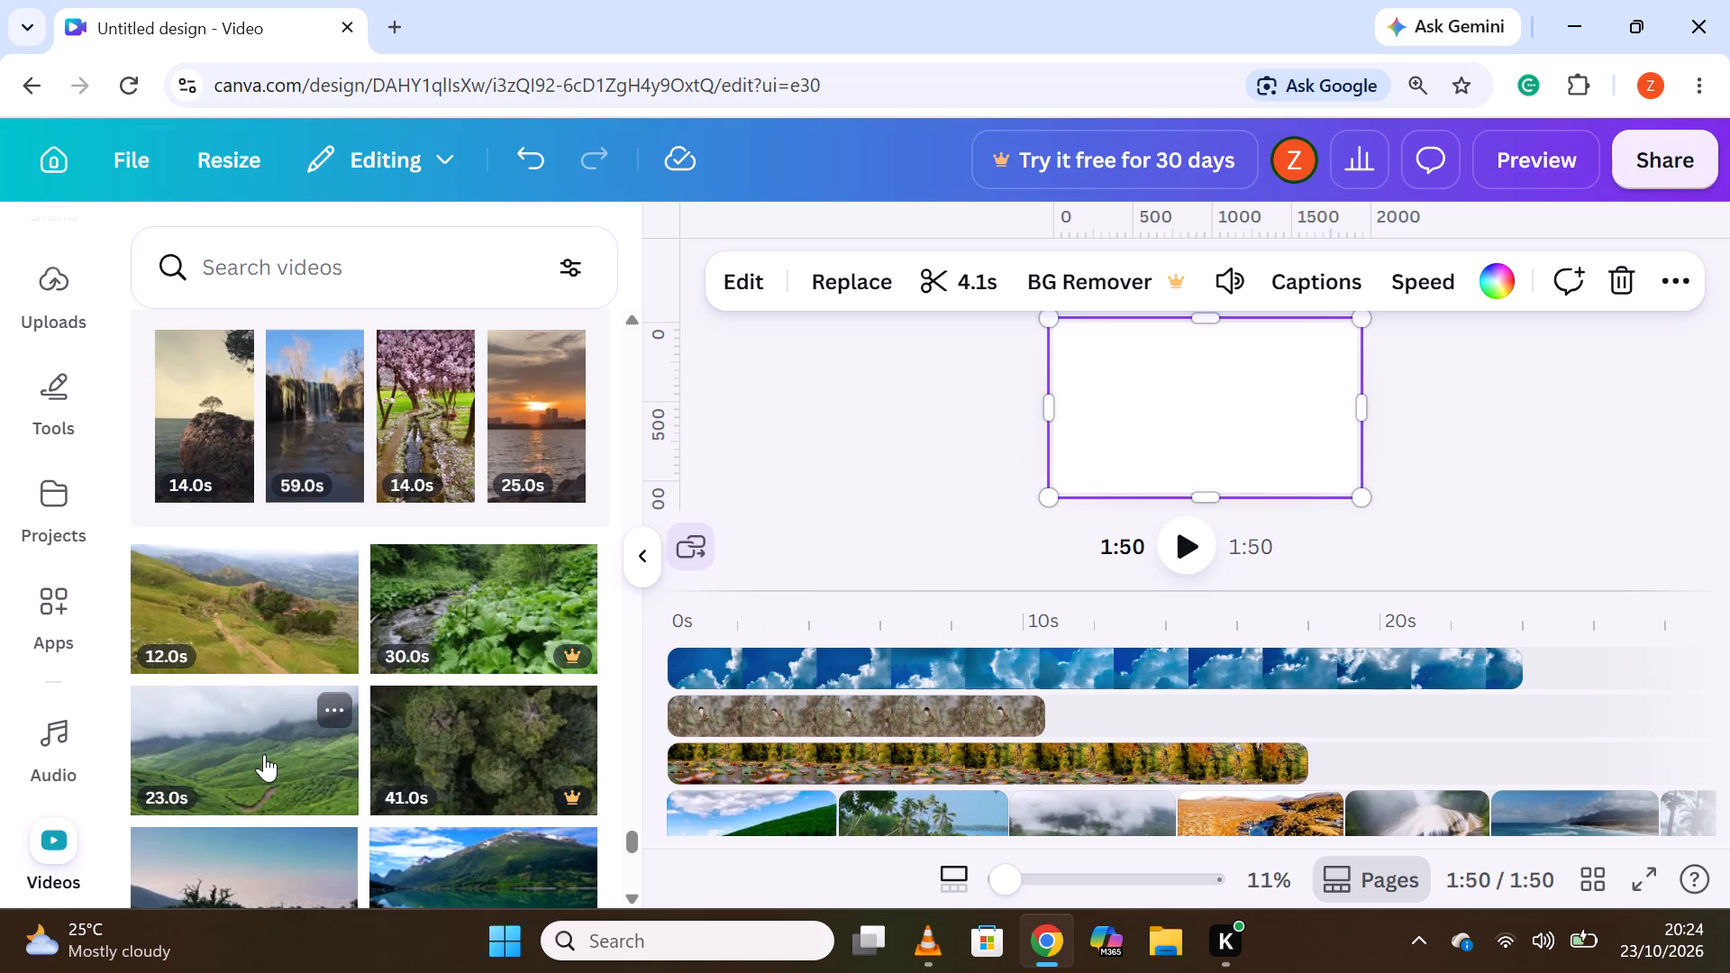
scroll(257, 754, "down", 2)
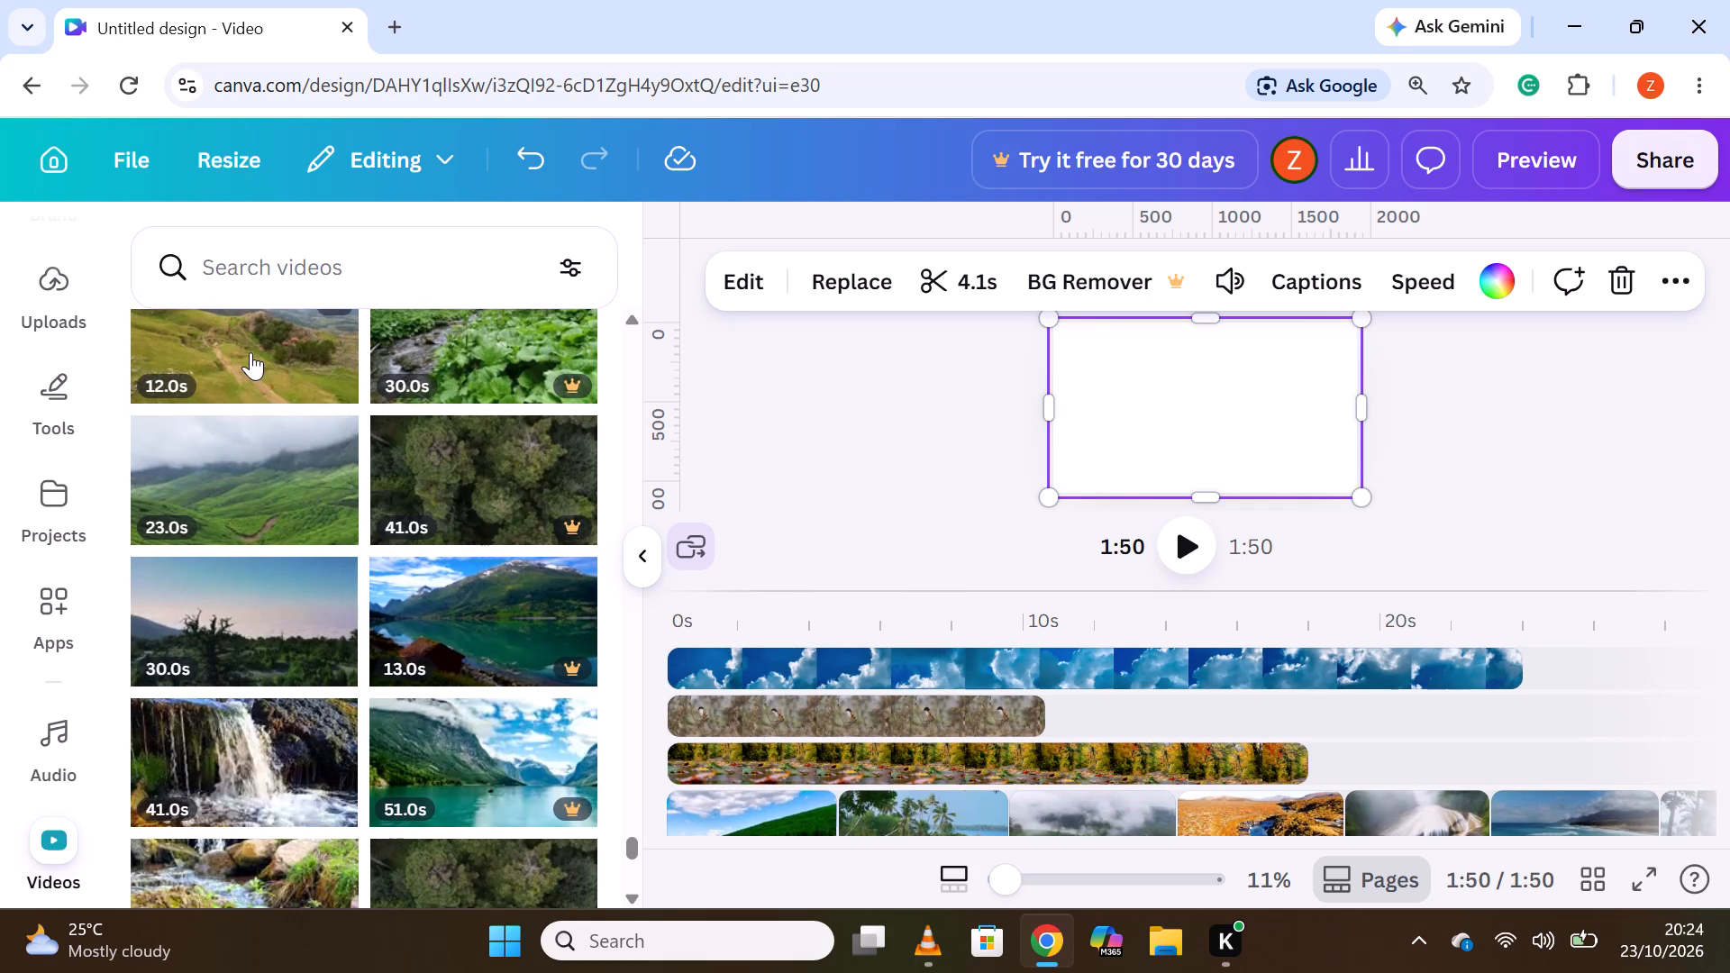
left_click_drag(249, 349, 1037, 668)
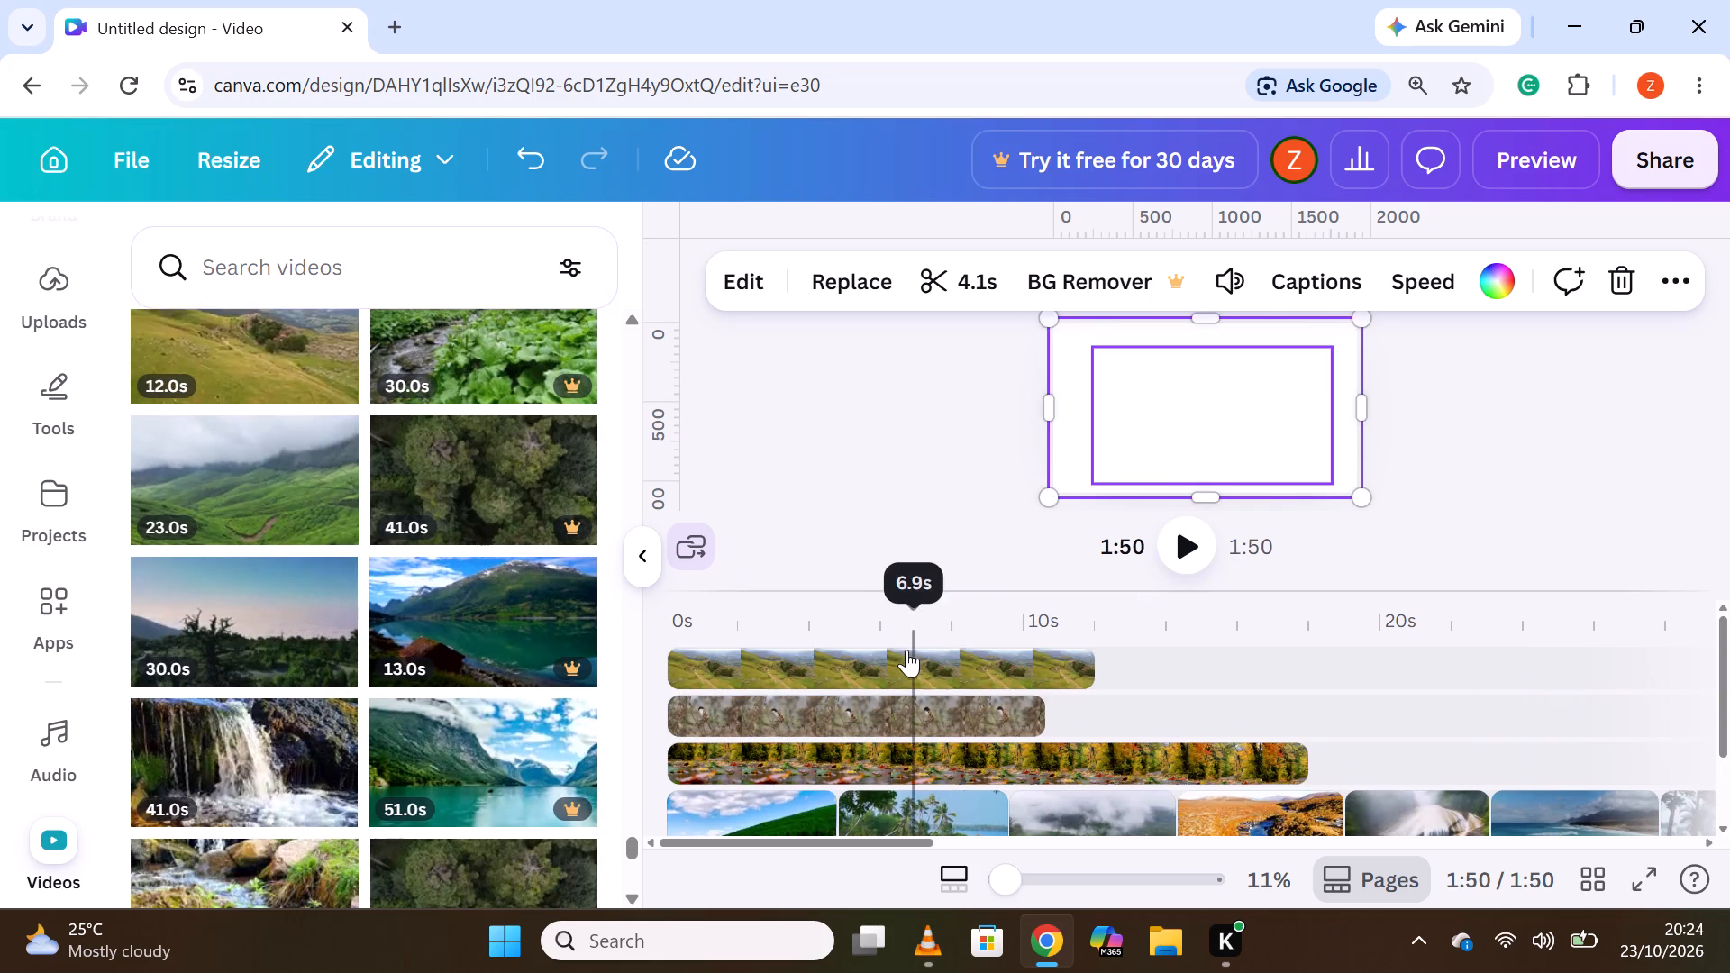
left_click(906, 650)
scroll(1024, 711, "up", 2)
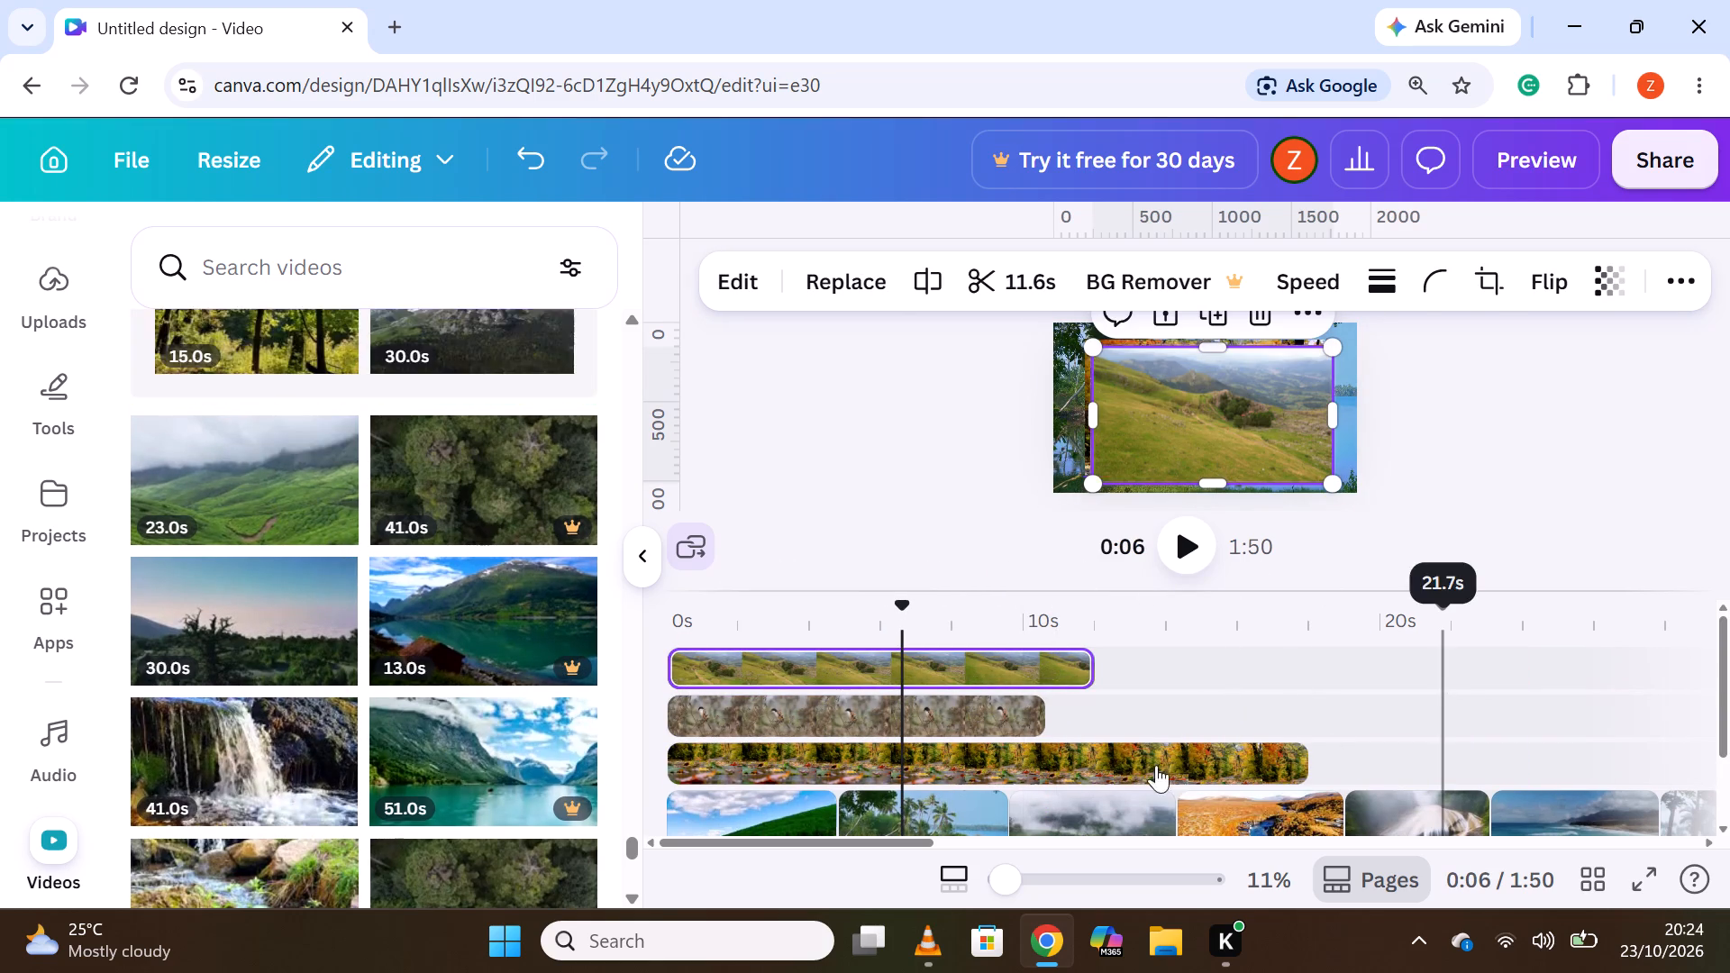
left_click(878, 466)
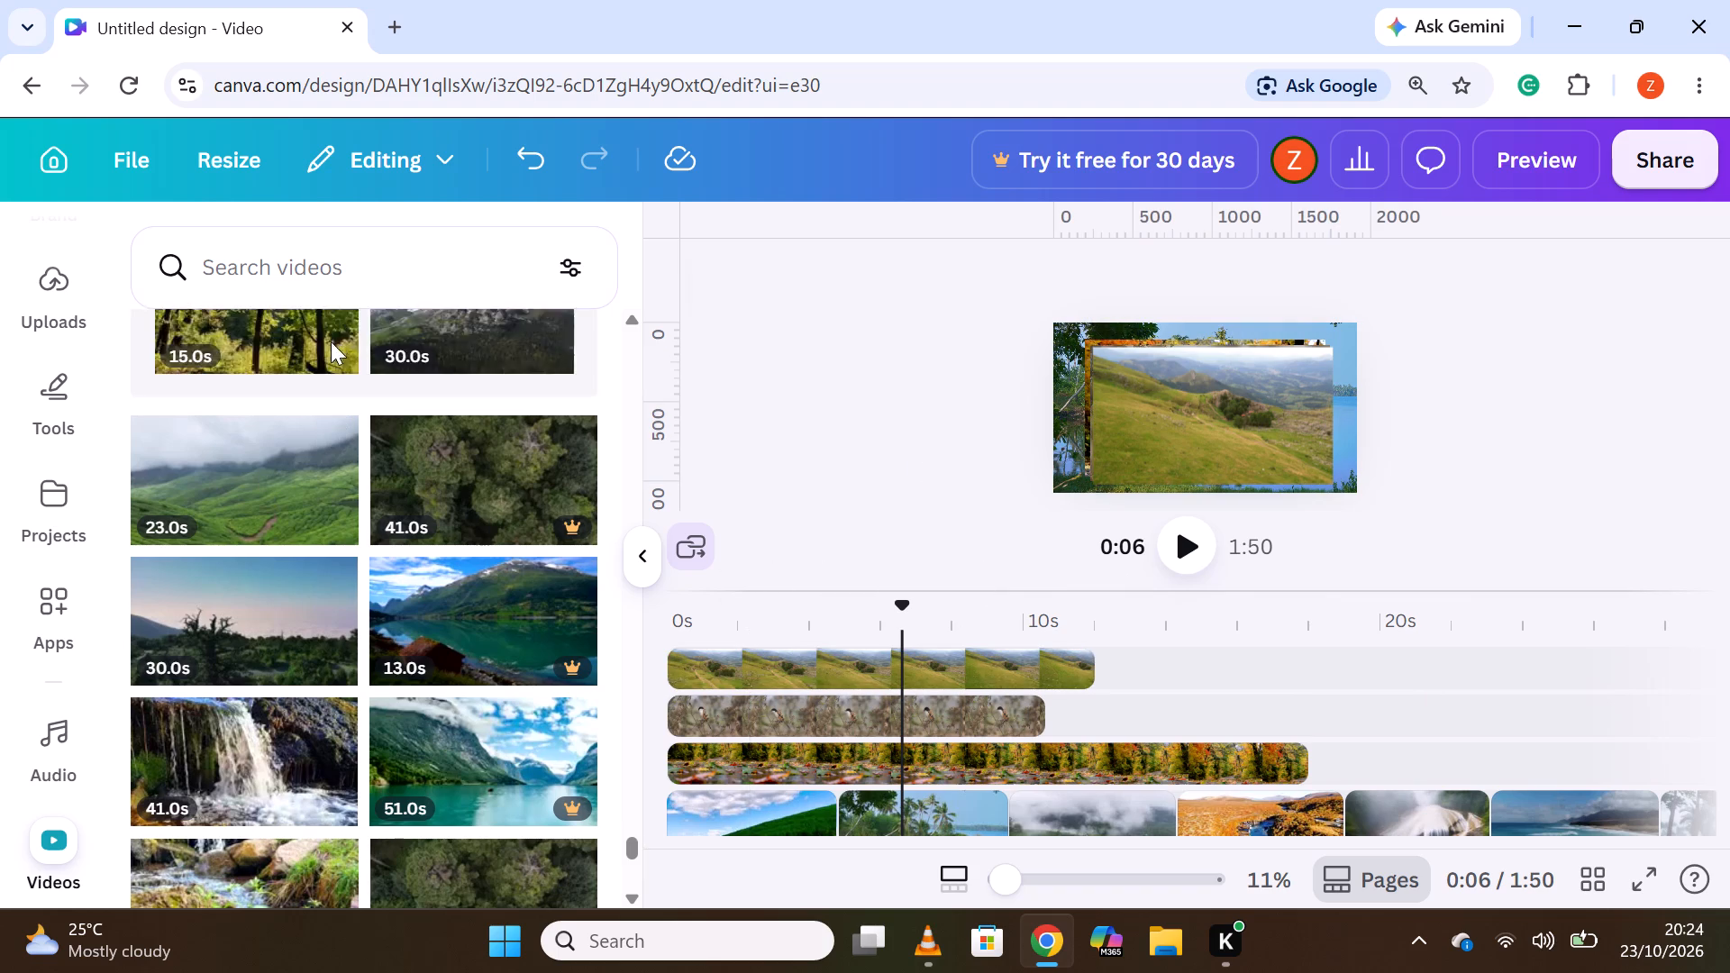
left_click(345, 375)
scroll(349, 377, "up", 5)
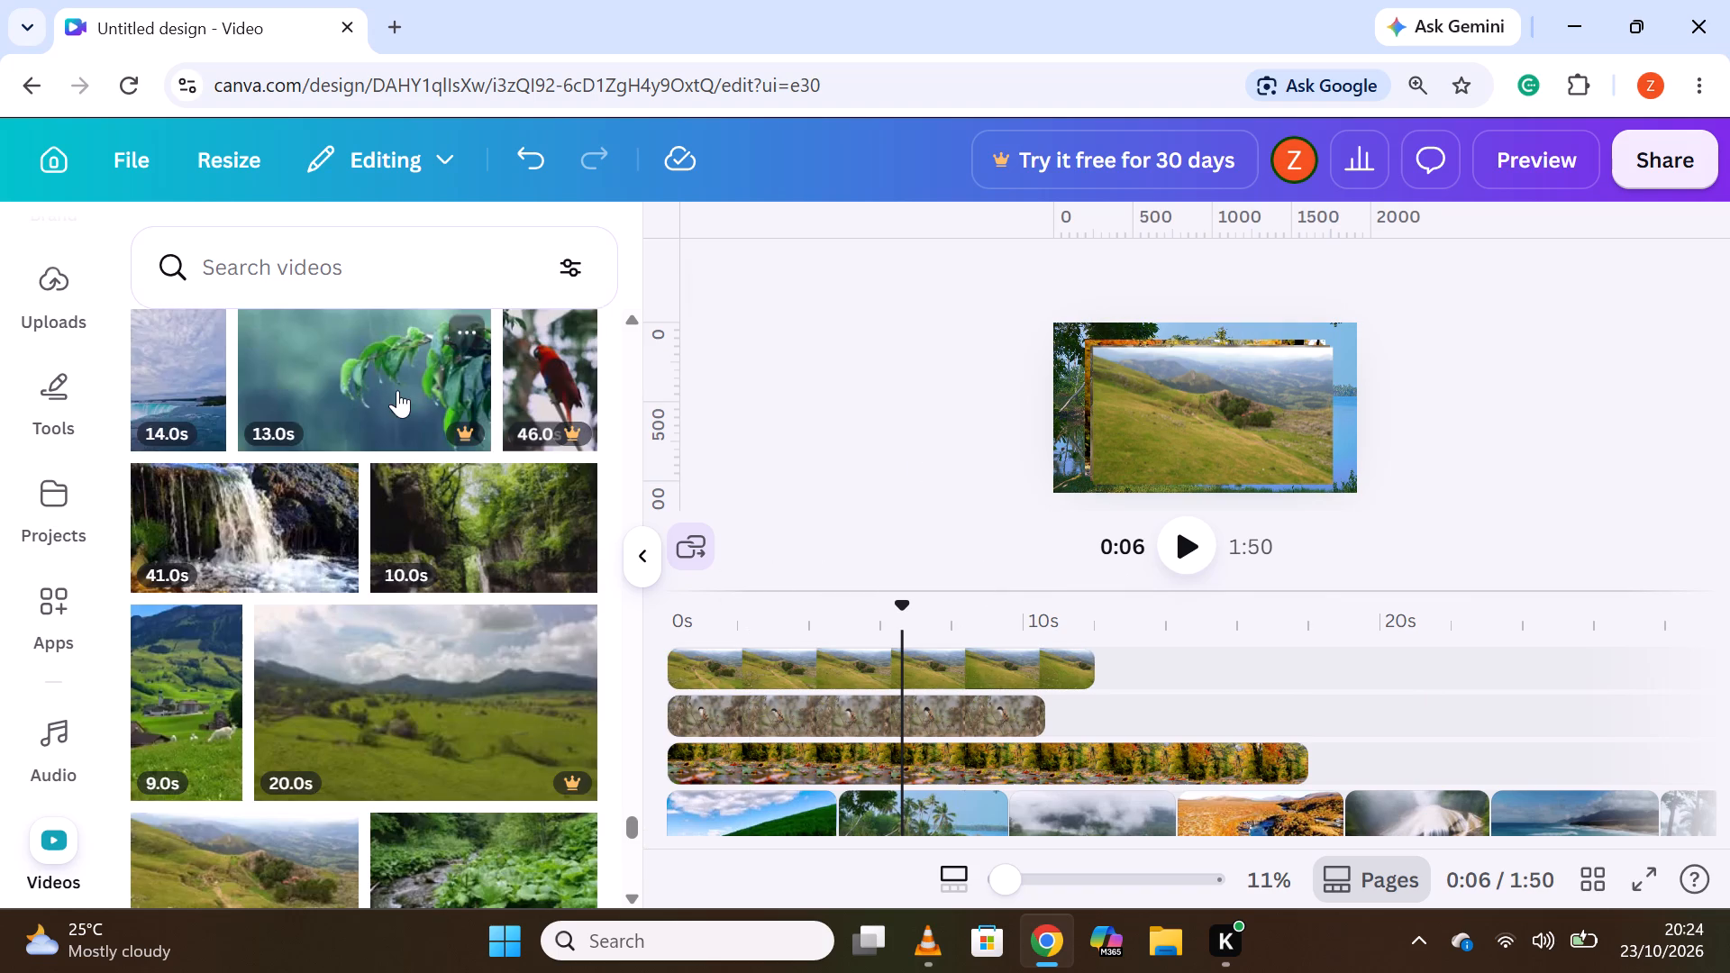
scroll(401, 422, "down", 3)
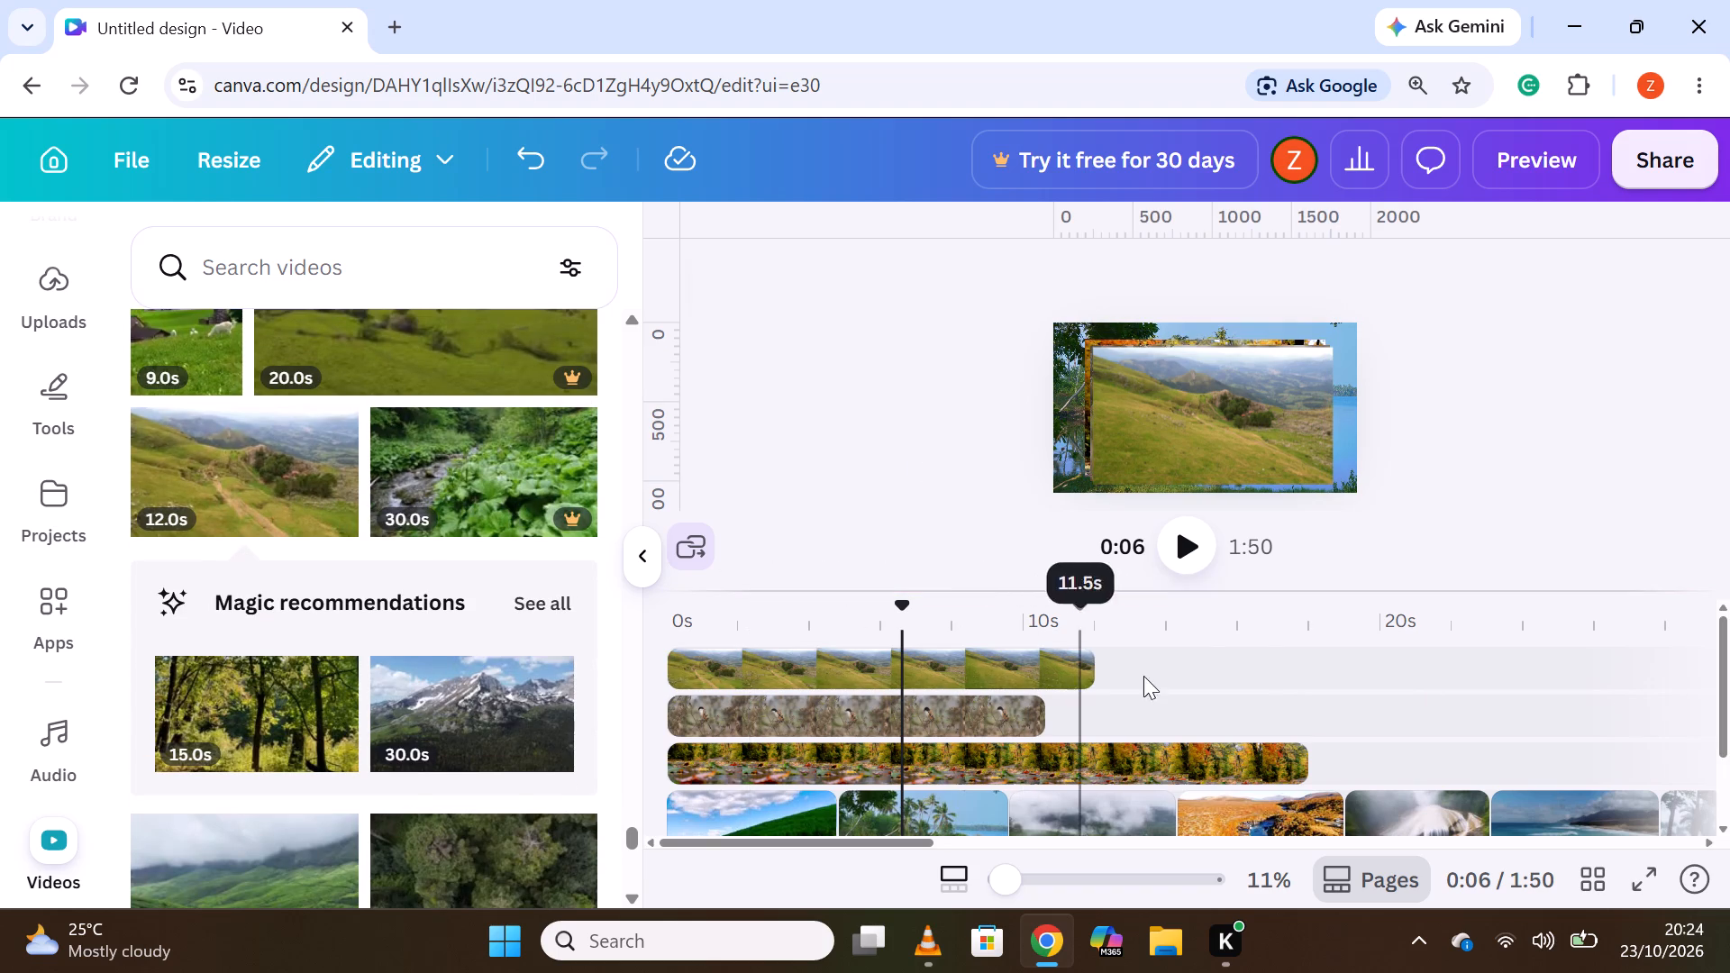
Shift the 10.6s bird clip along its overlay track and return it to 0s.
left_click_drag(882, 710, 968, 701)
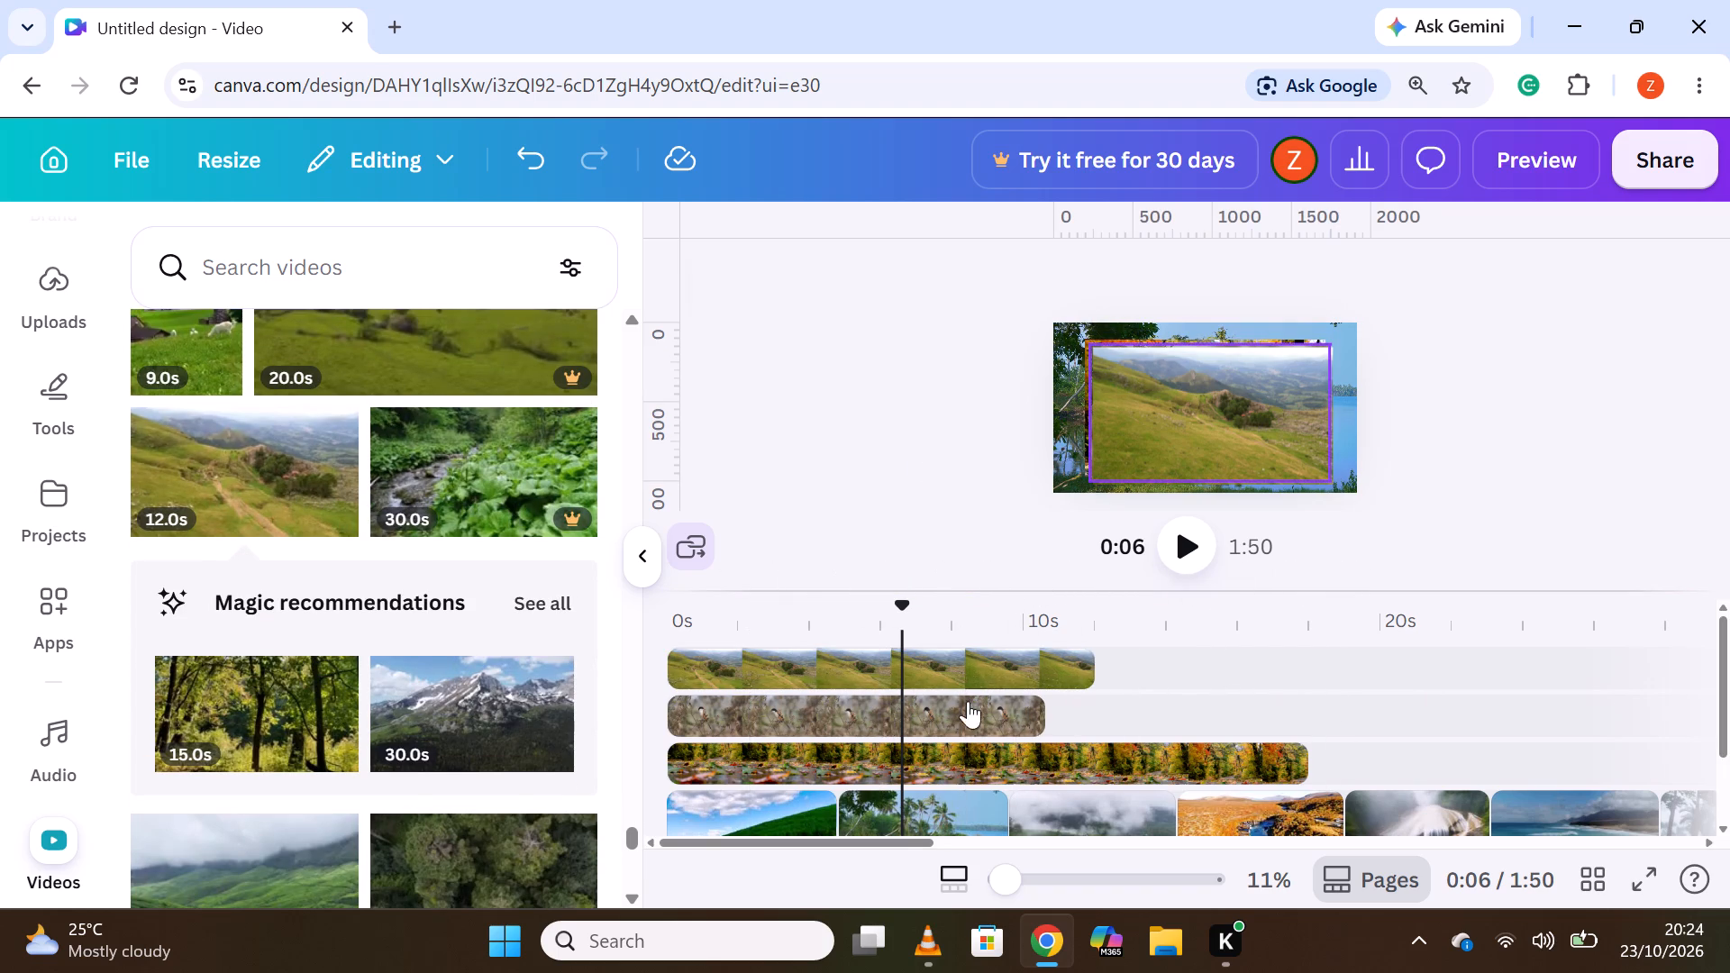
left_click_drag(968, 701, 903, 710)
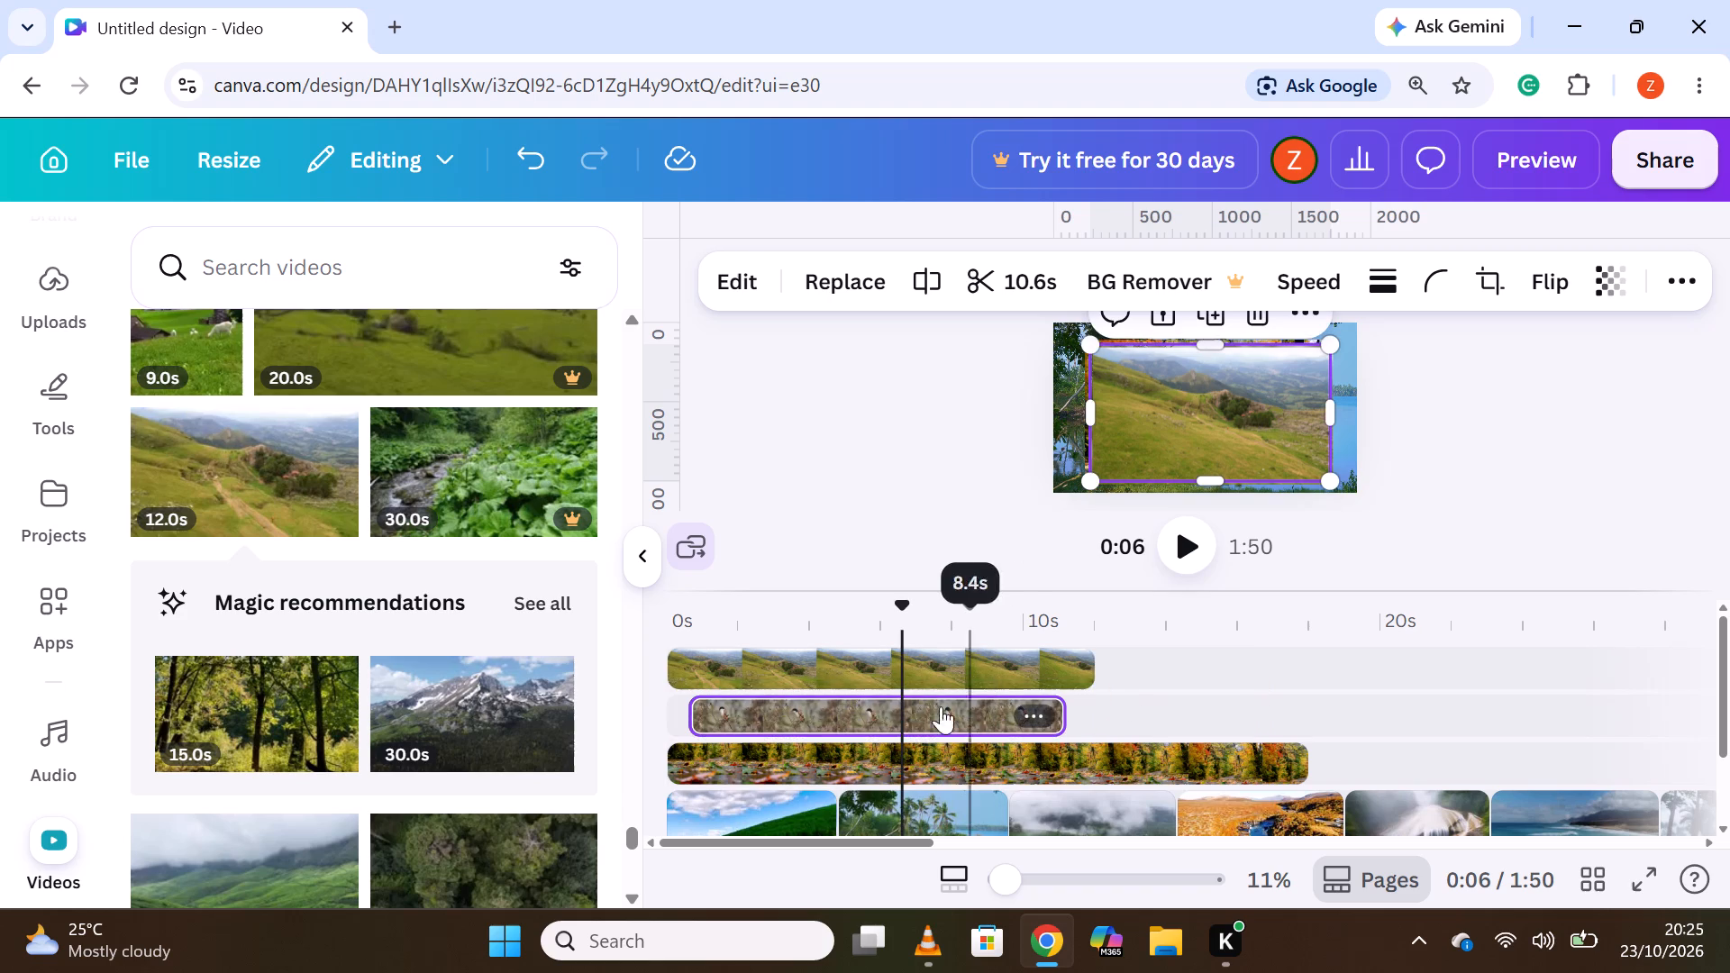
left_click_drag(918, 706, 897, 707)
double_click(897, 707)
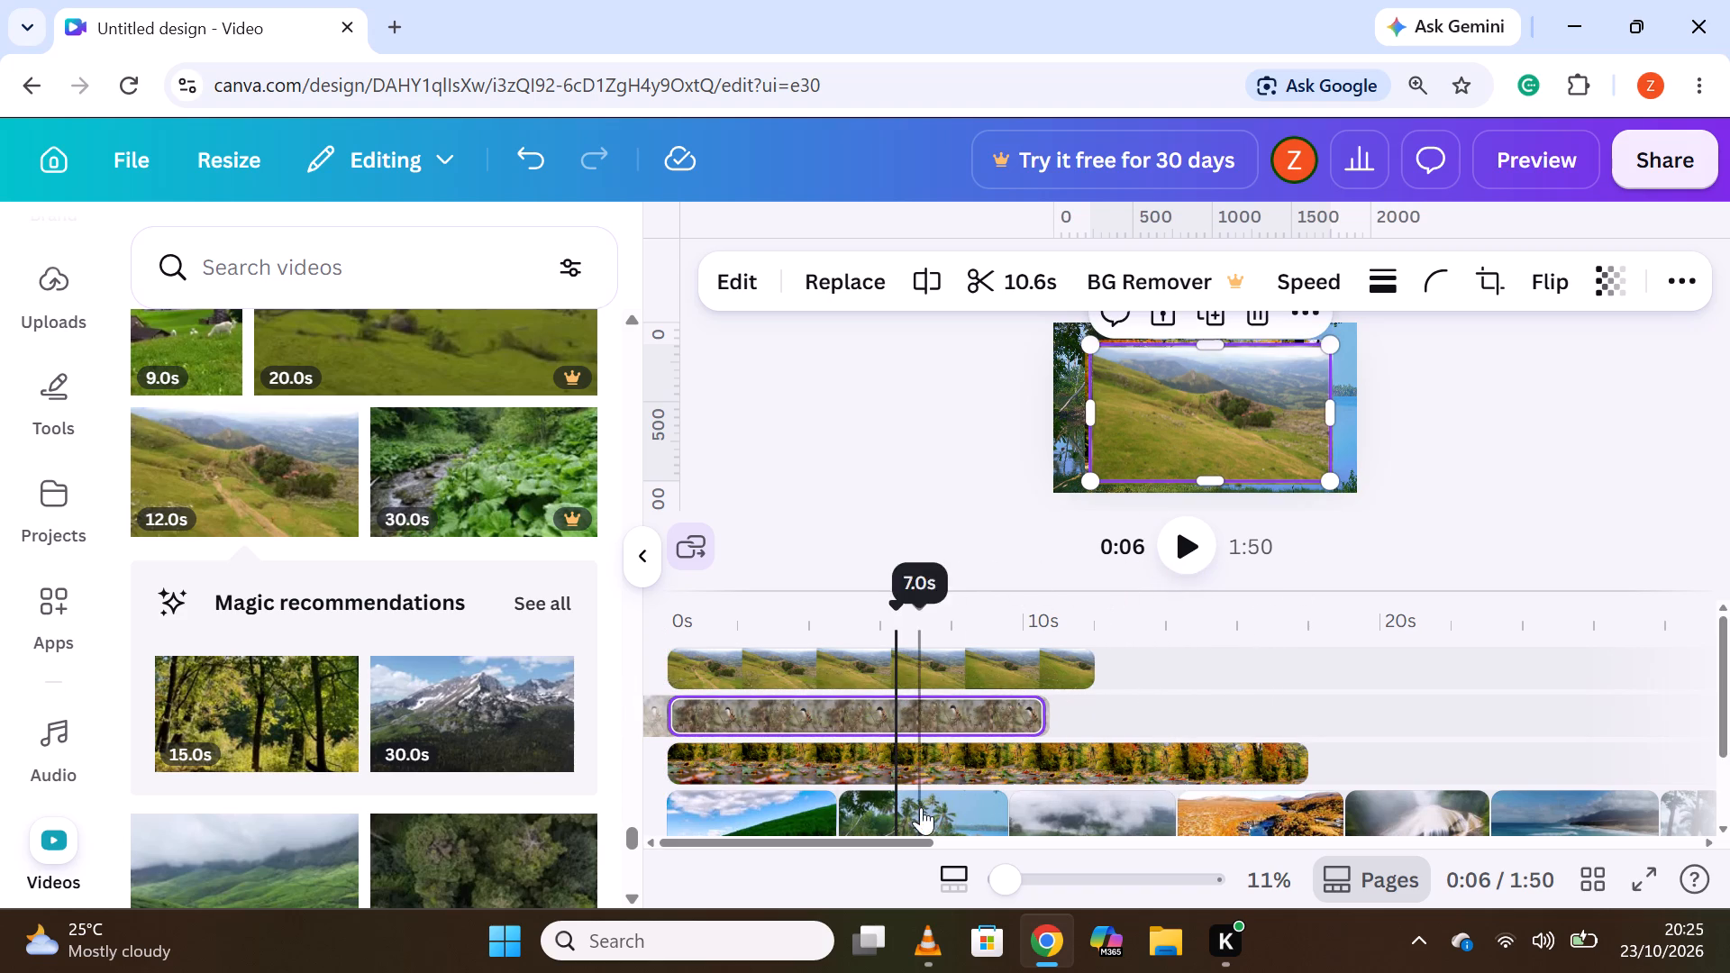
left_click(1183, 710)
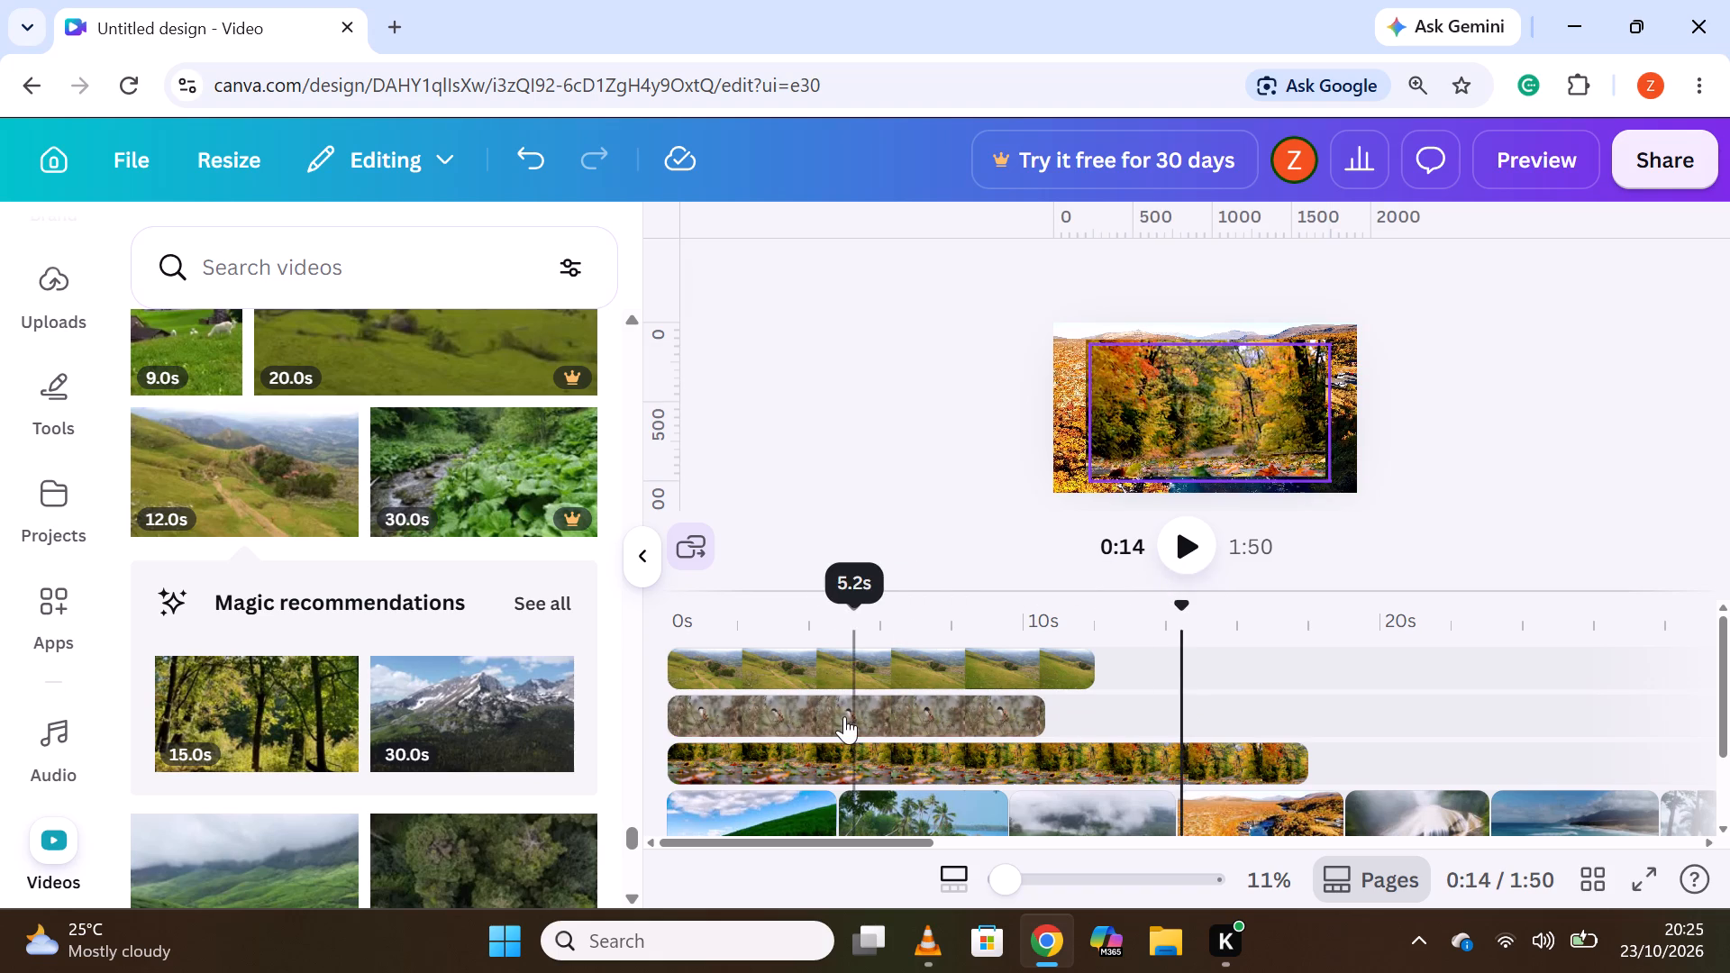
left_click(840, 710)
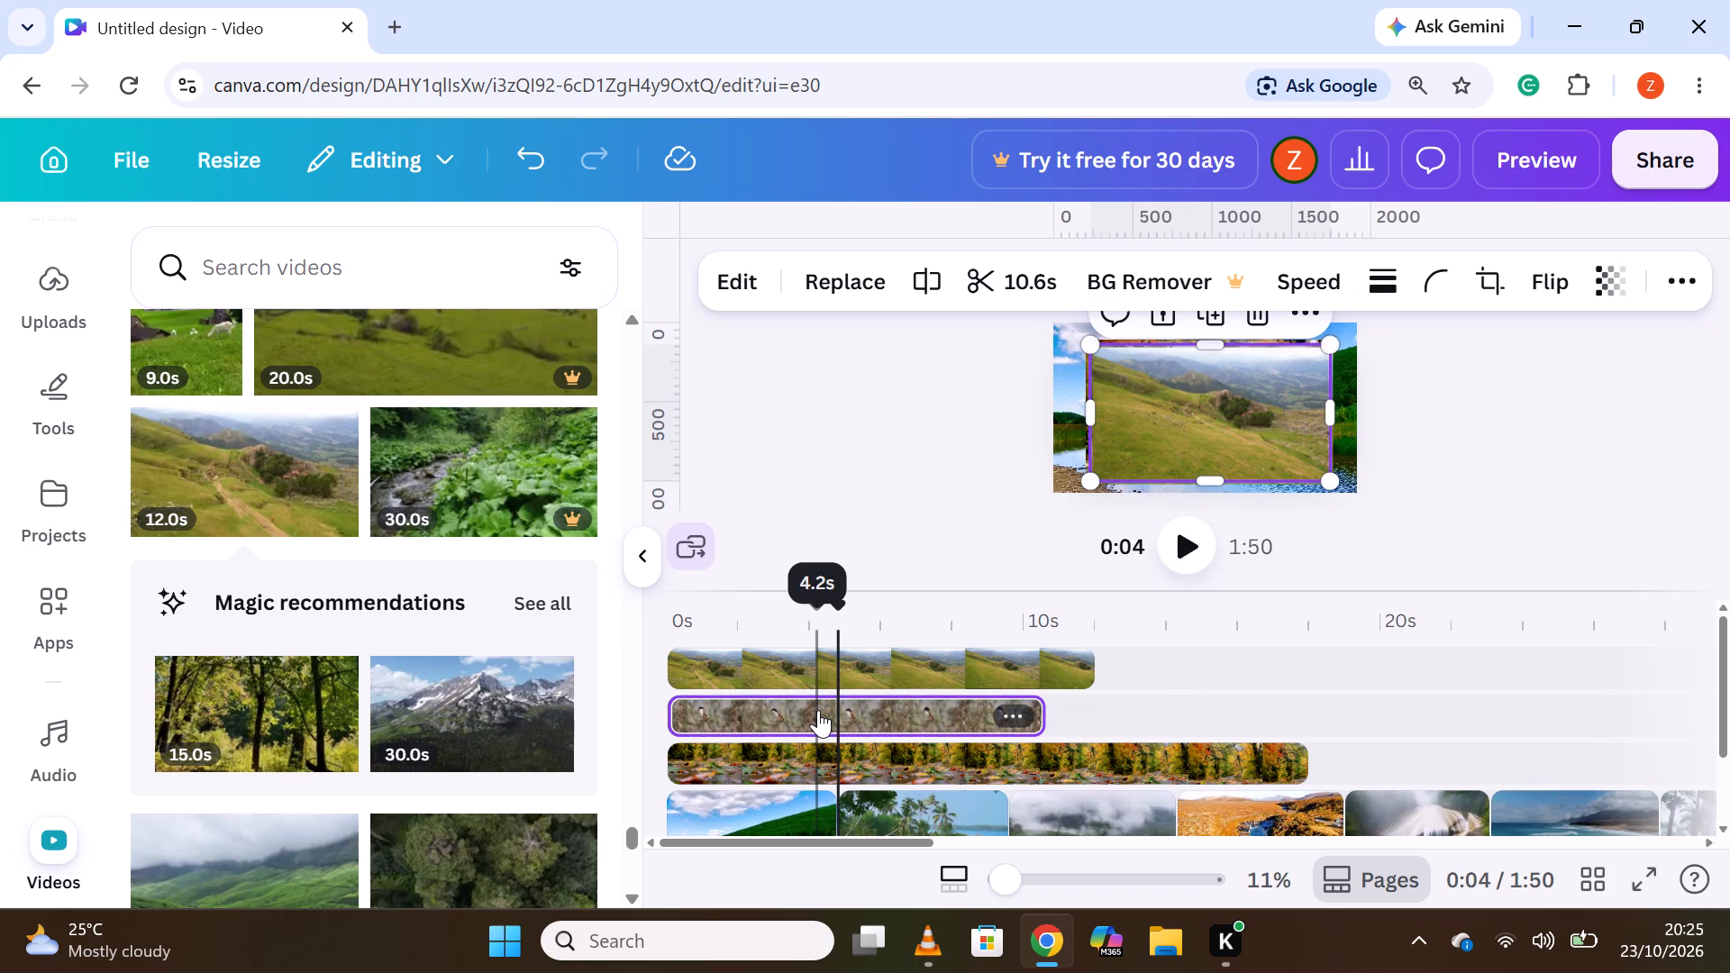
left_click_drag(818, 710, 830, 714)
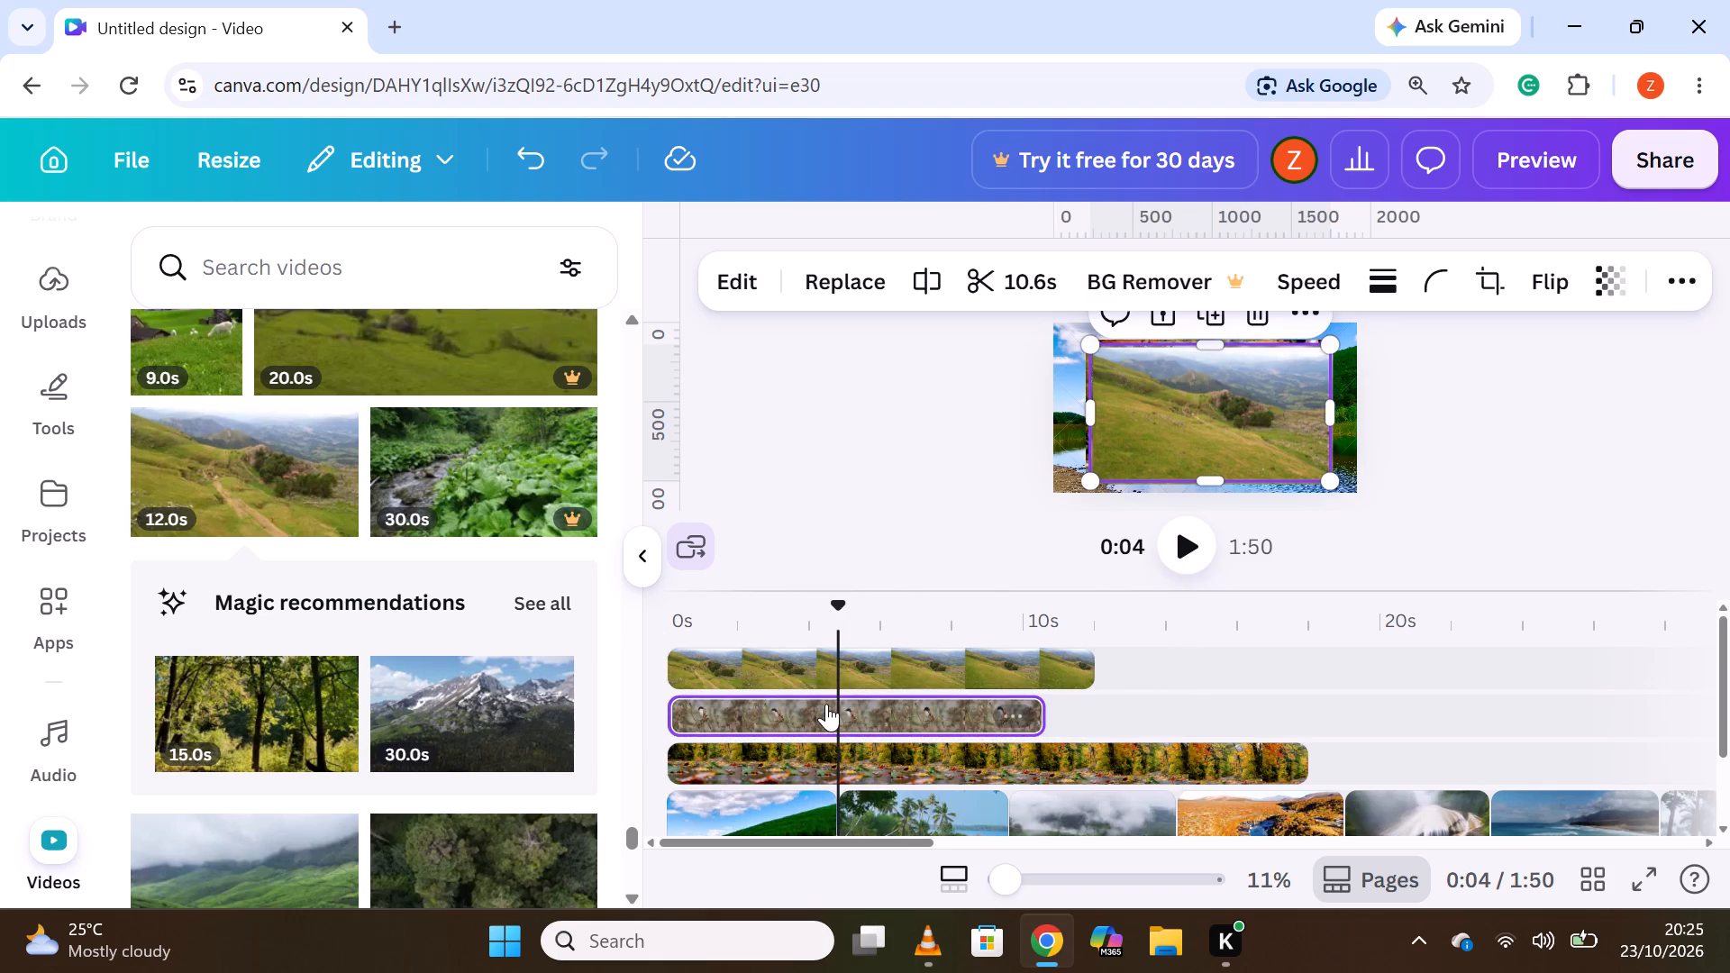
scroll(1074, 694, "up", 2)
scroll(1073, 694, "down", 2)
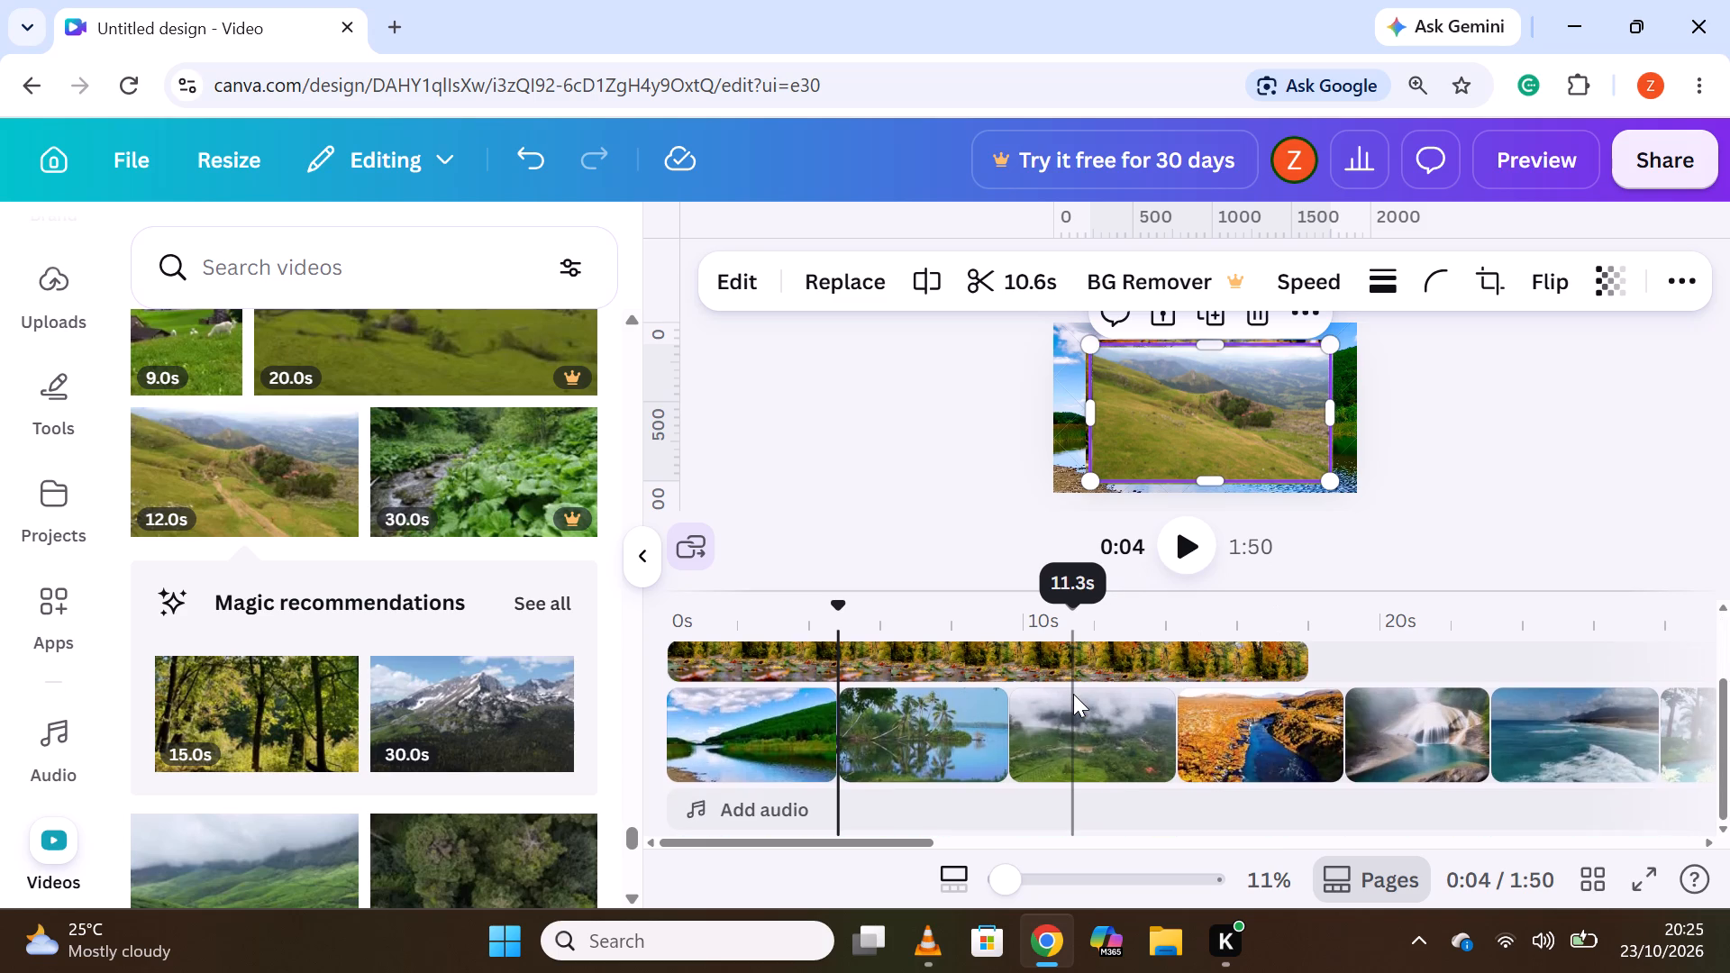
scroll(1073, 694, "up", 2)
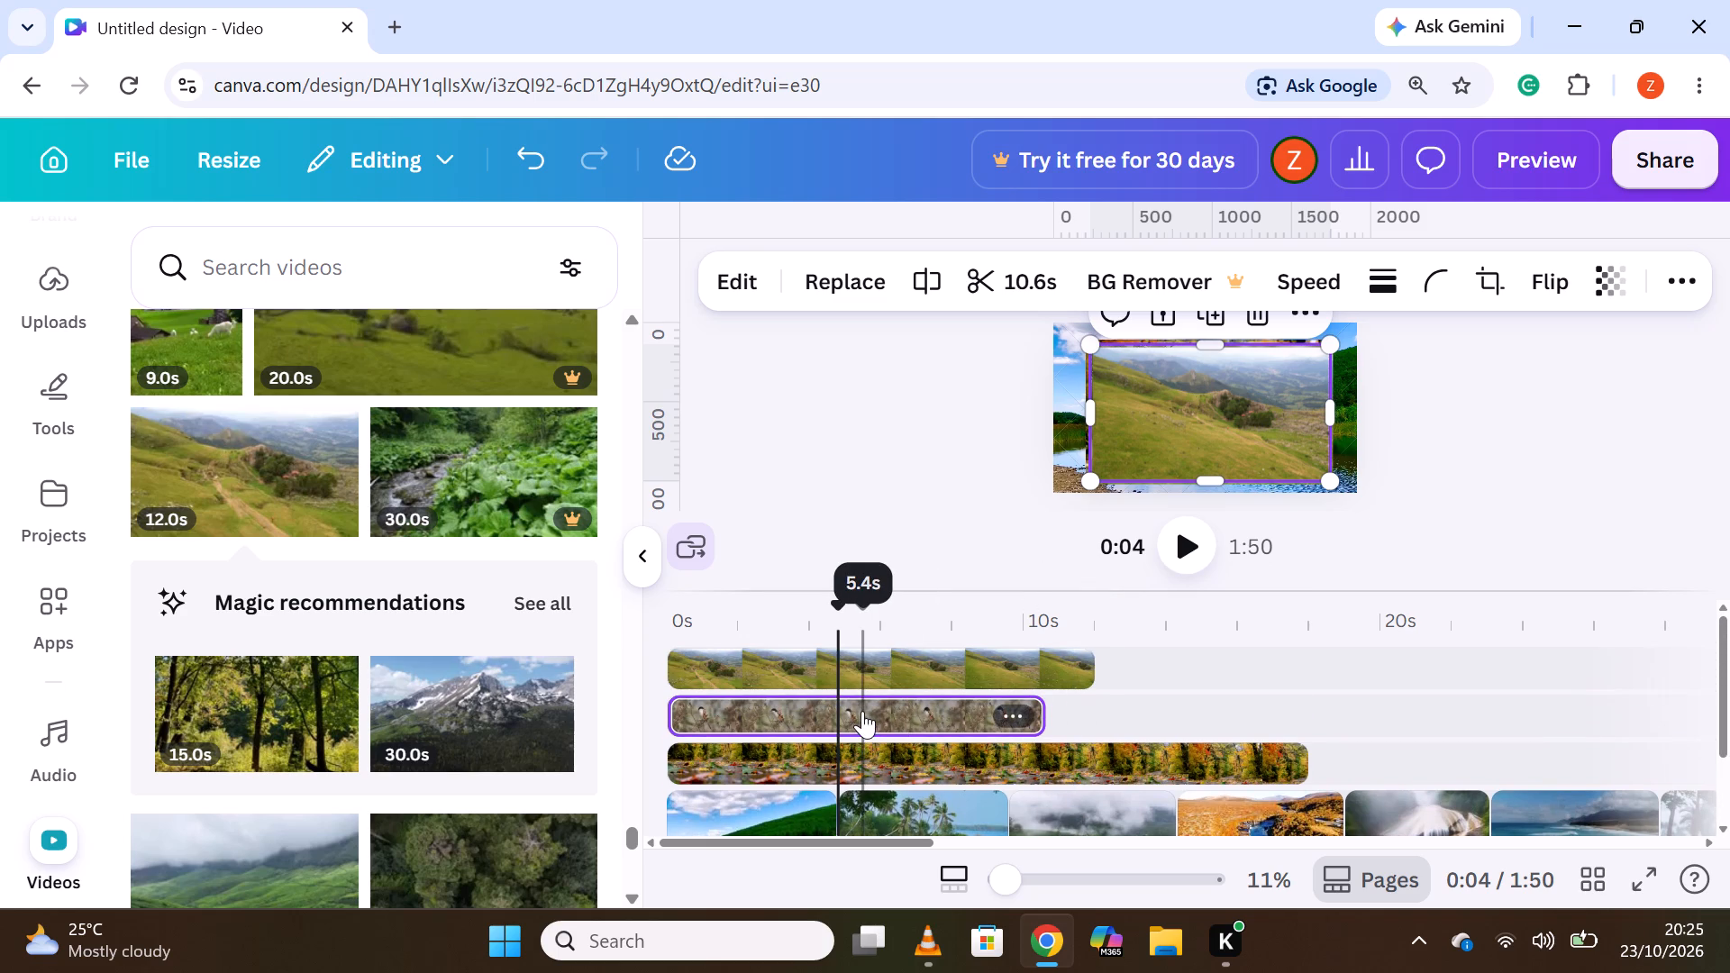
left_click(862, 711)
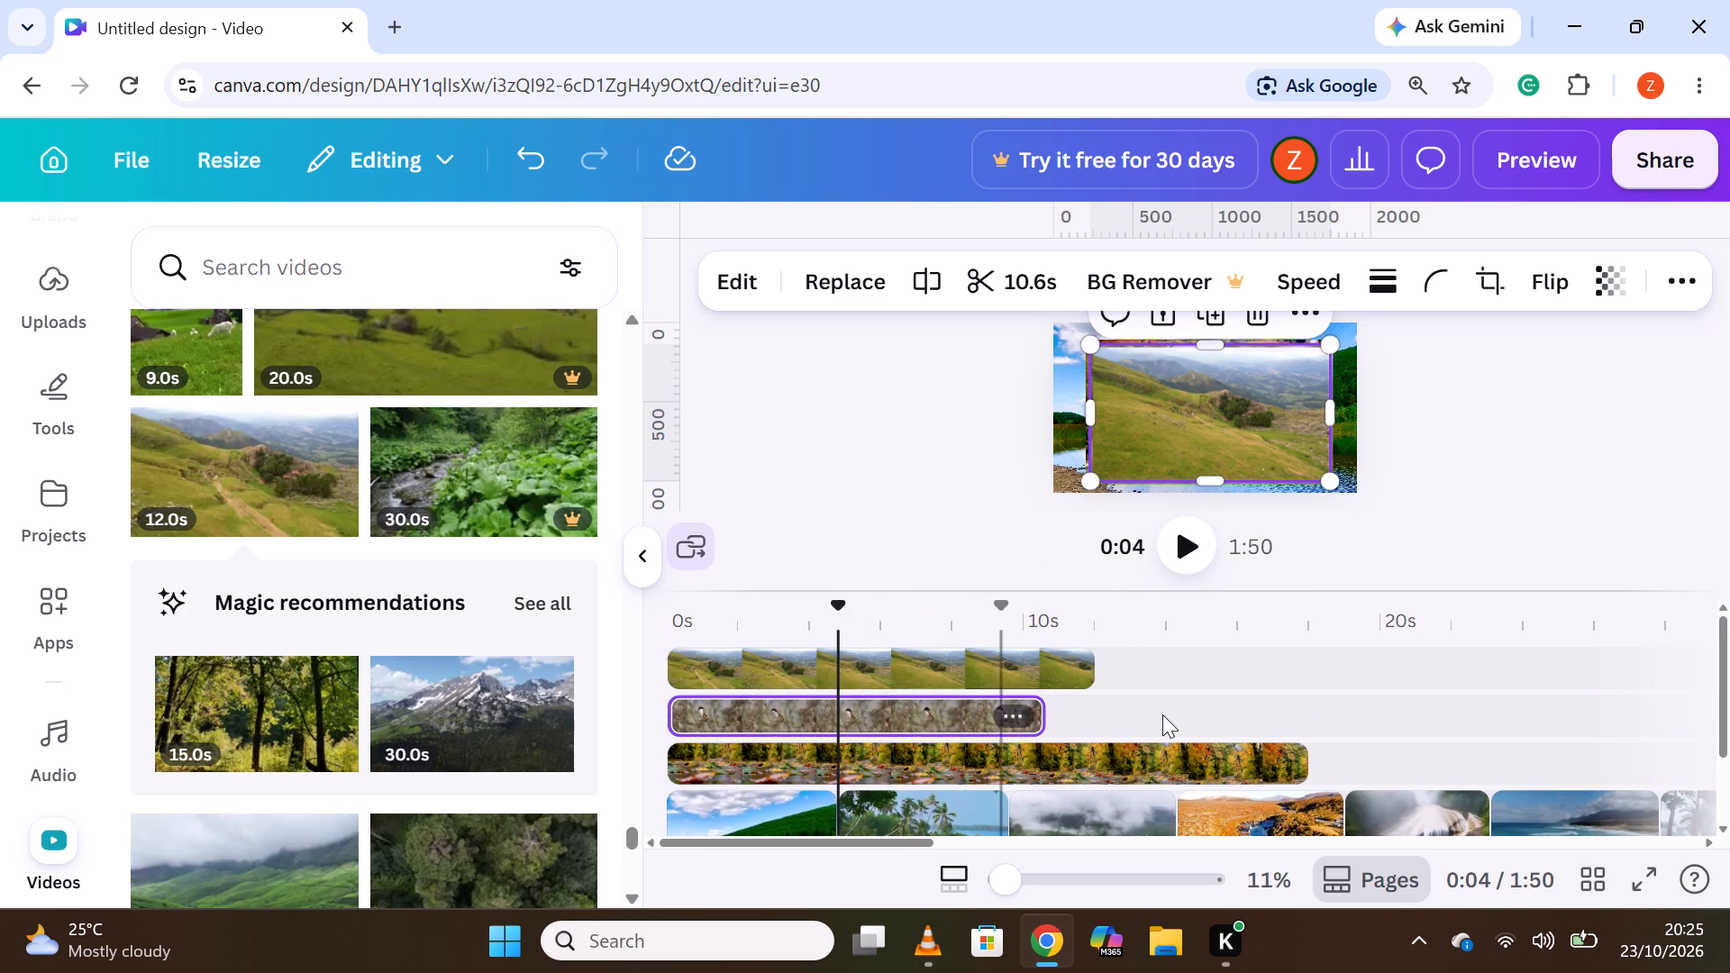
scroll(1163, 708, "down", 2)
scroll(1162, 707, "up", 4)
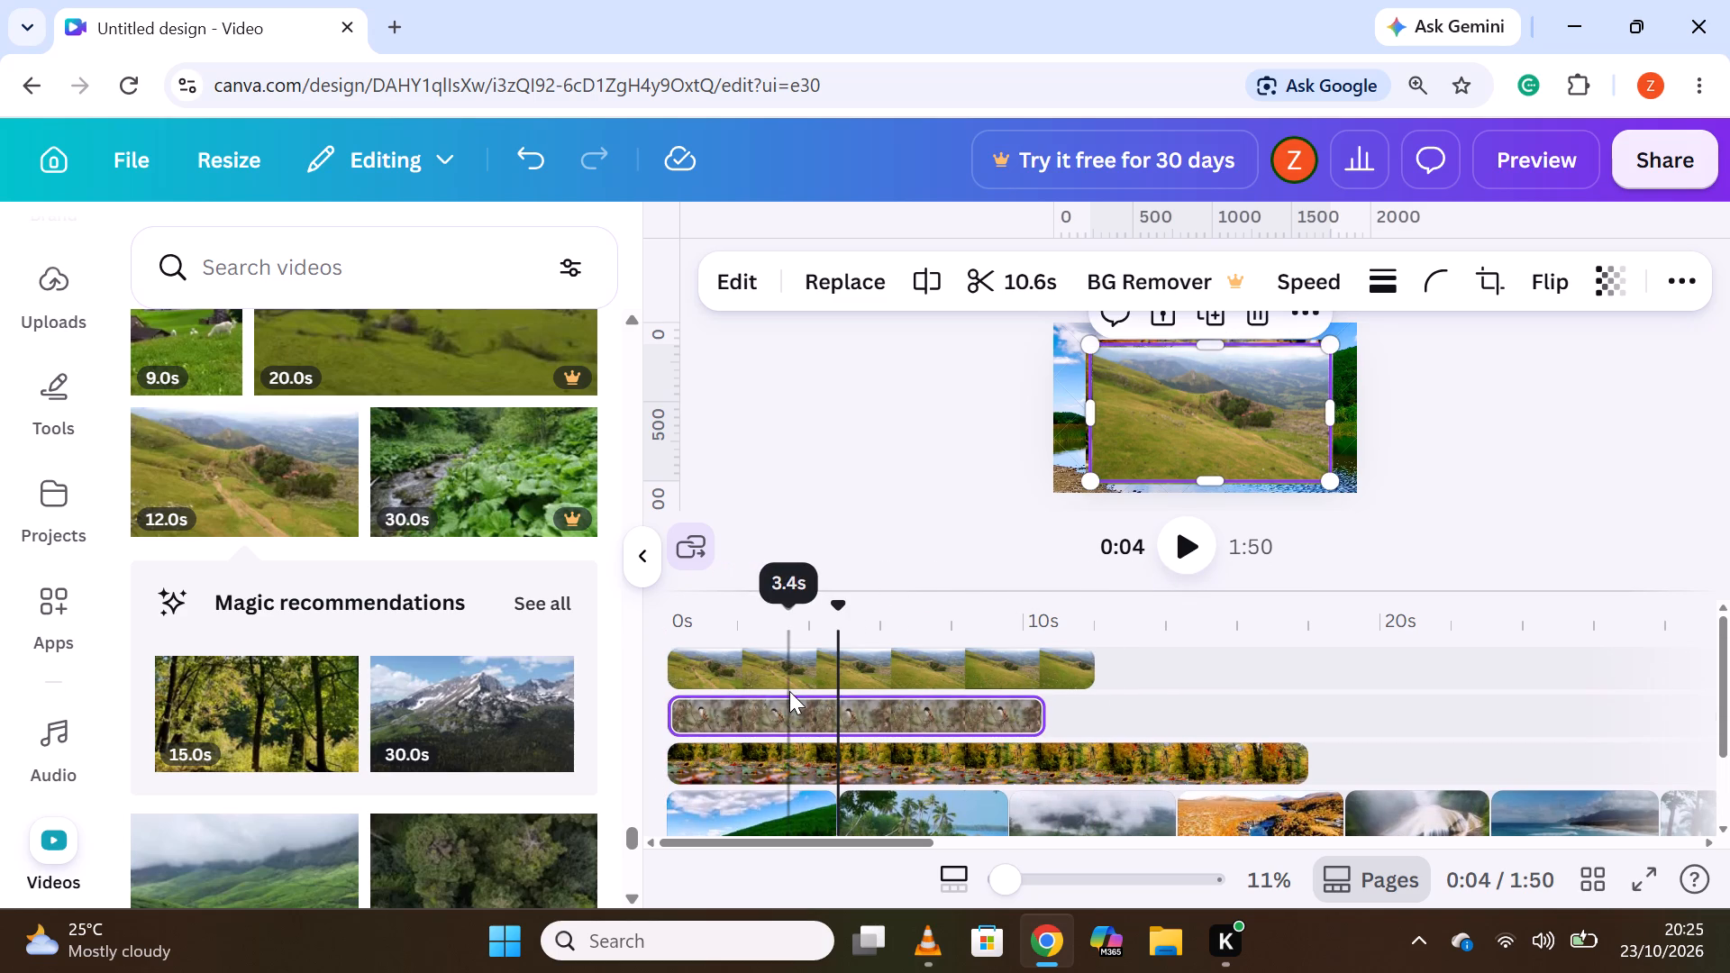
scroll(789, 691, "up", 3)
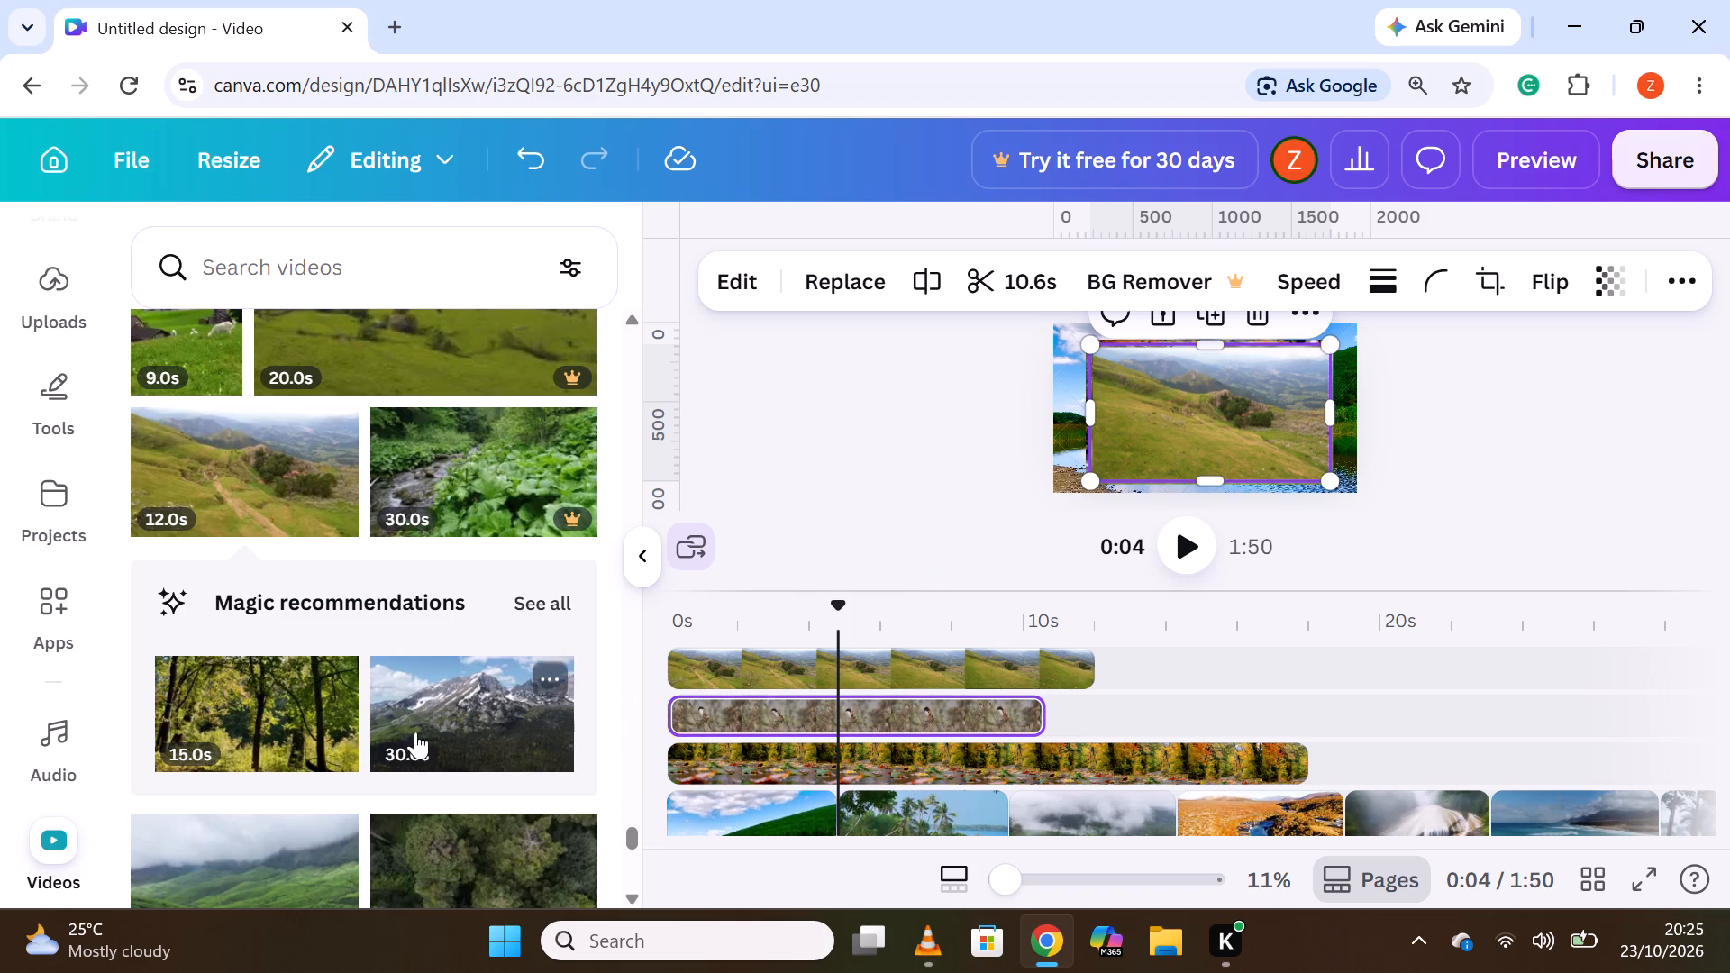
Add the recommended 15.0s clip of sunlit green trees on a new overlay track above the hillside clip, starting at 0s.
scroll(463, 677, "down", 1)
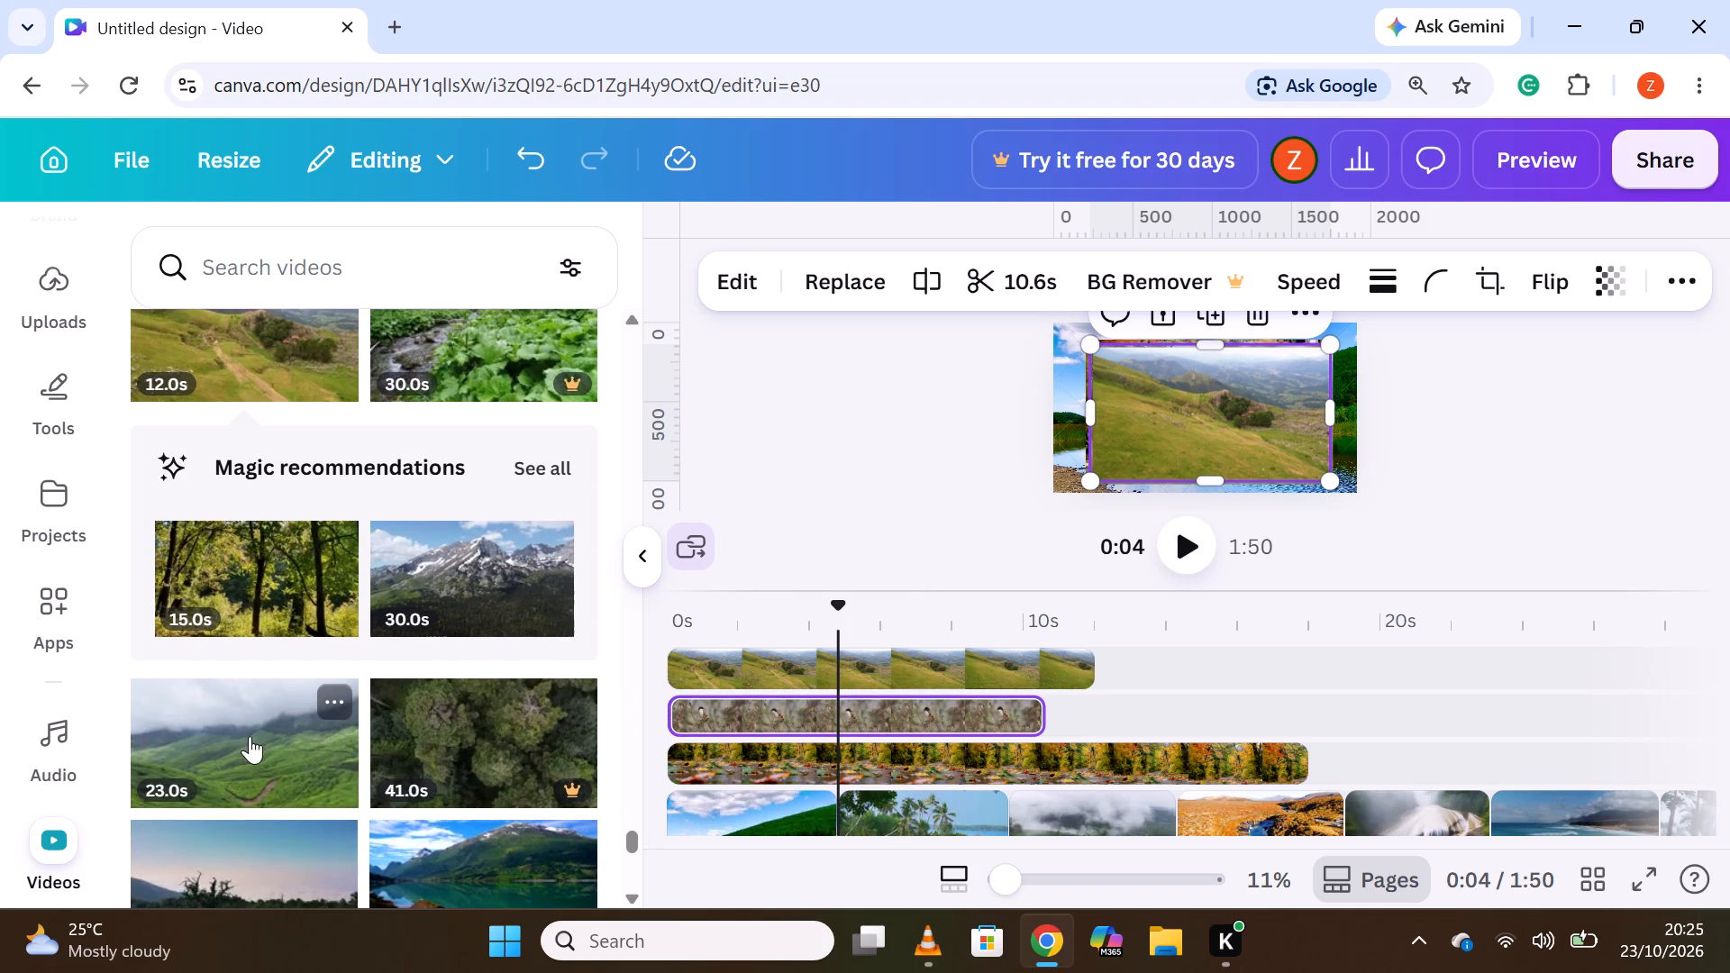
left_click_drag(283, 595, 494, 535)
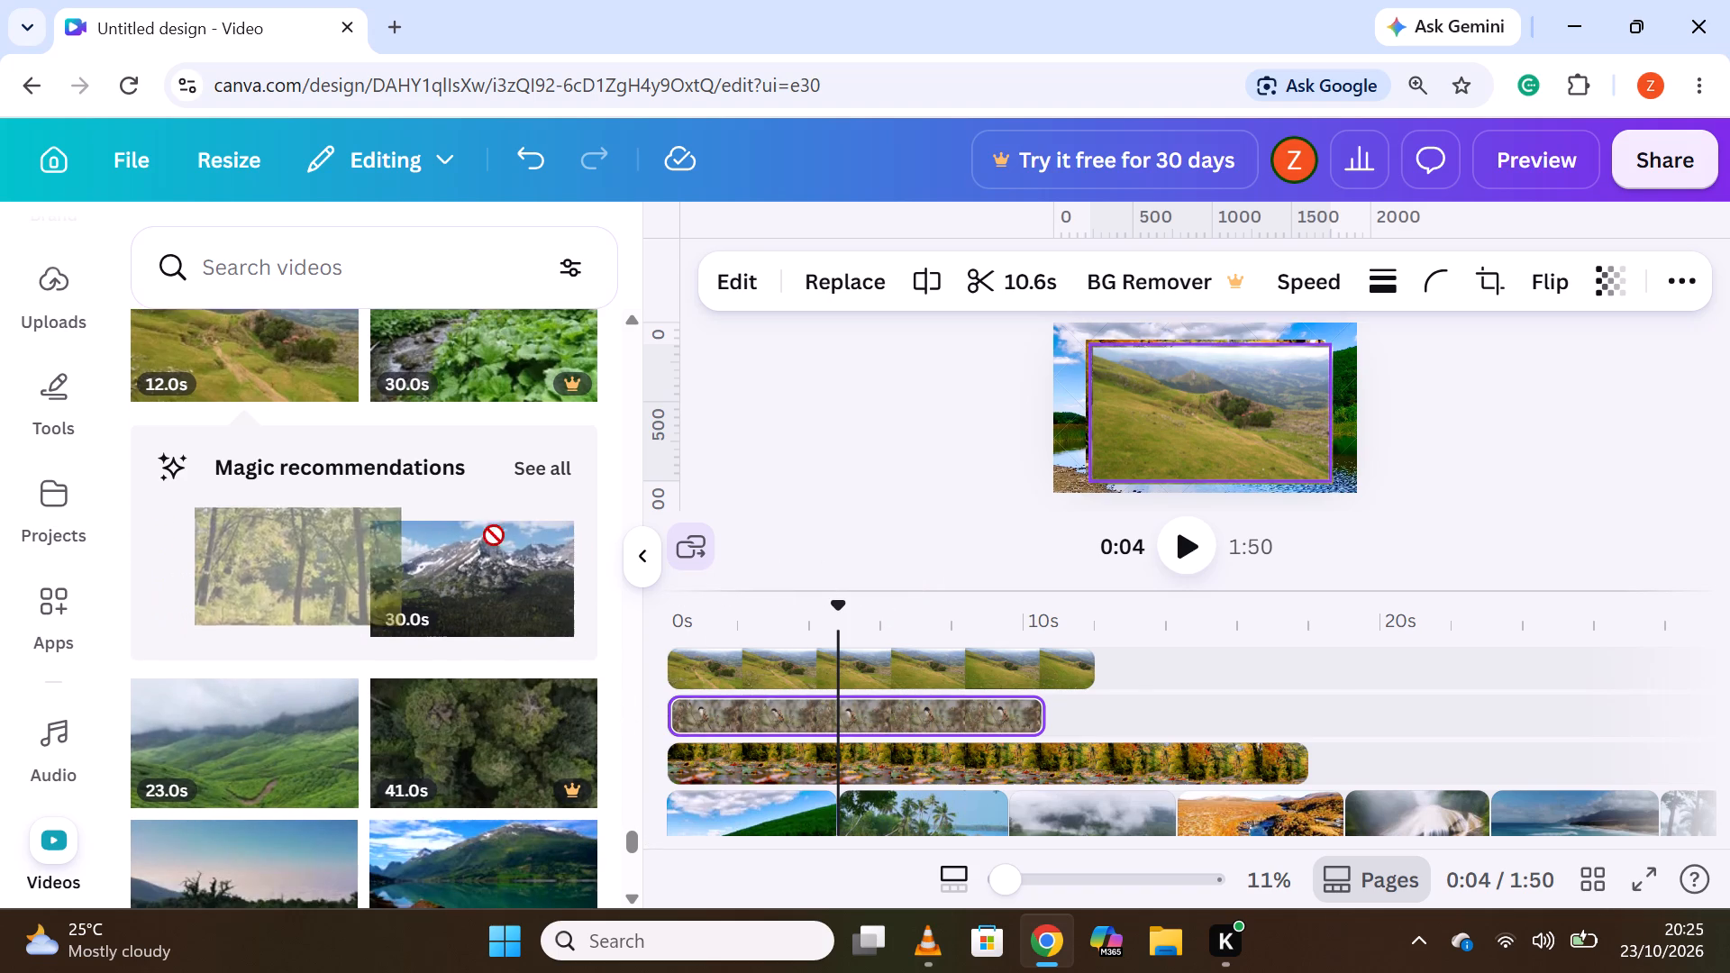
left_click_drag(494, 535, 832, 645)
left_click(833, 645)
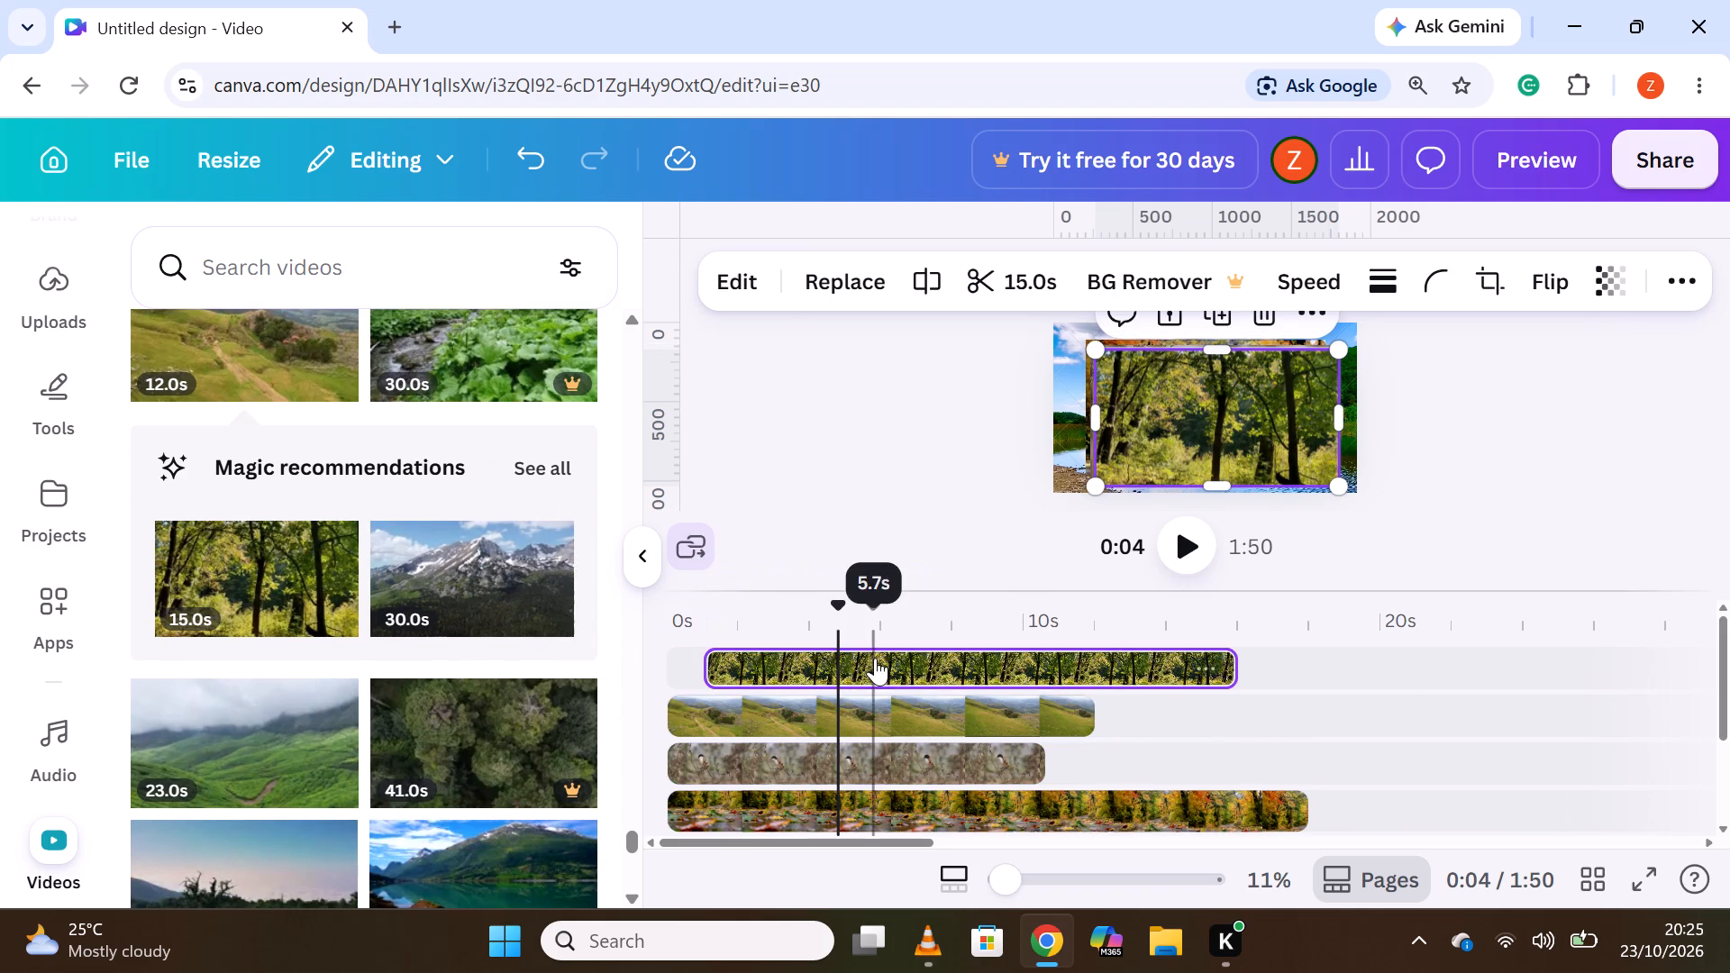
left_click_drag(861, 651, 807, 652)
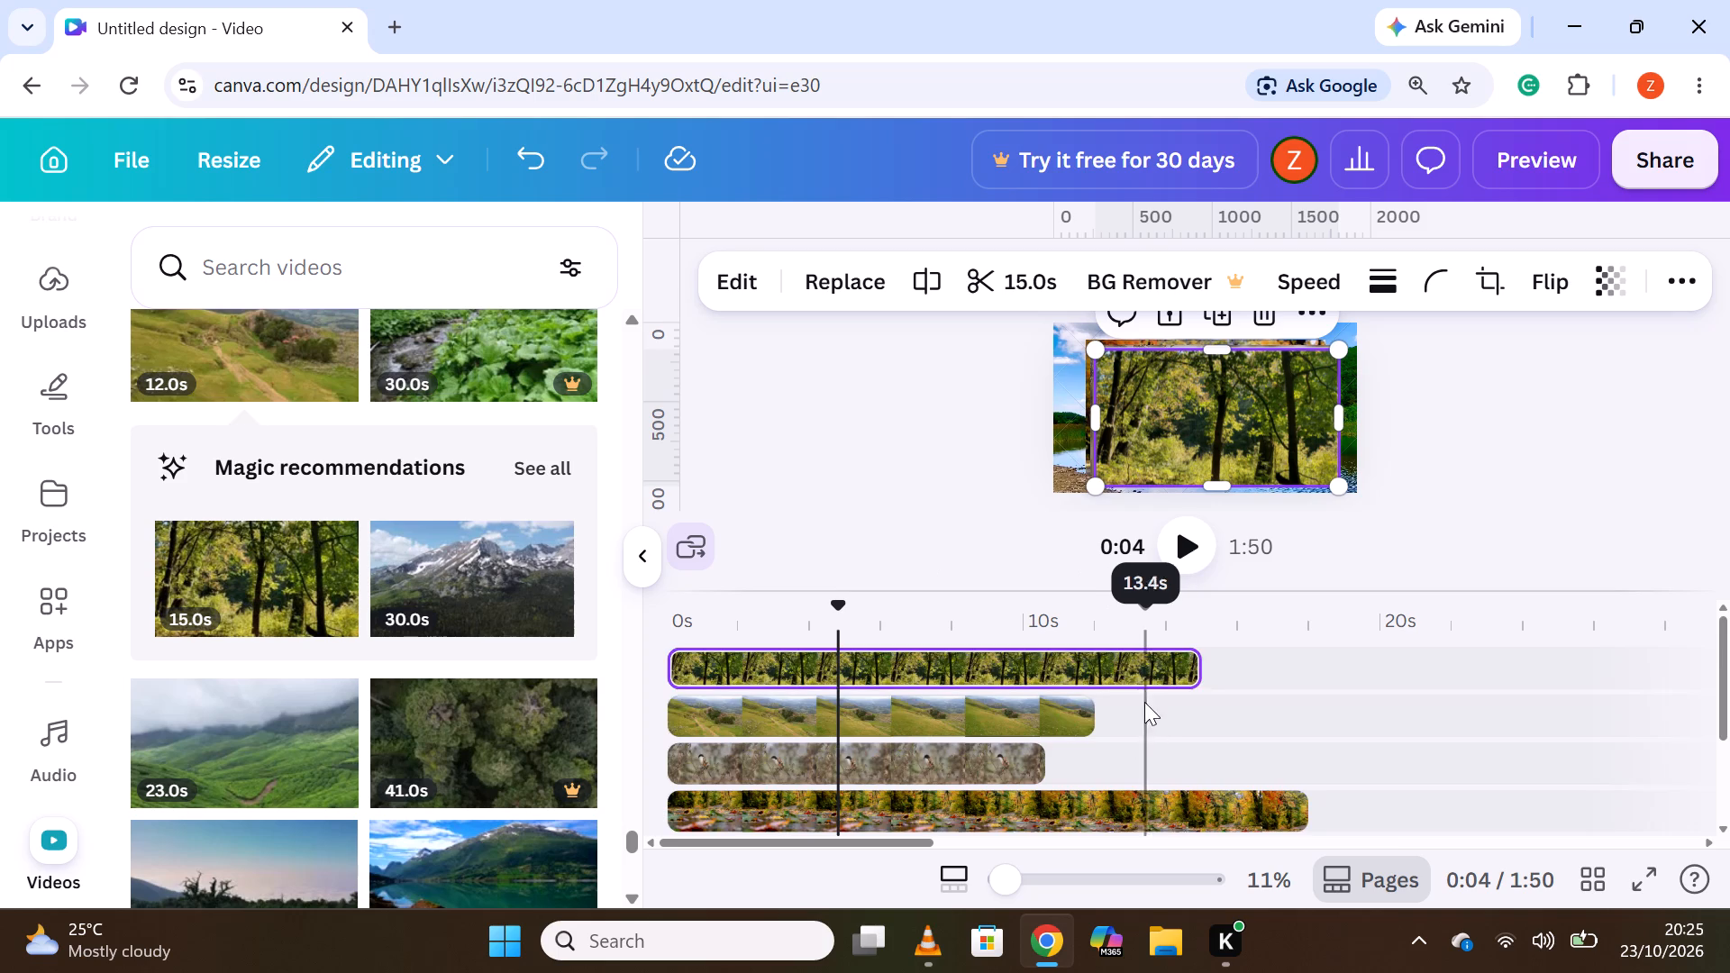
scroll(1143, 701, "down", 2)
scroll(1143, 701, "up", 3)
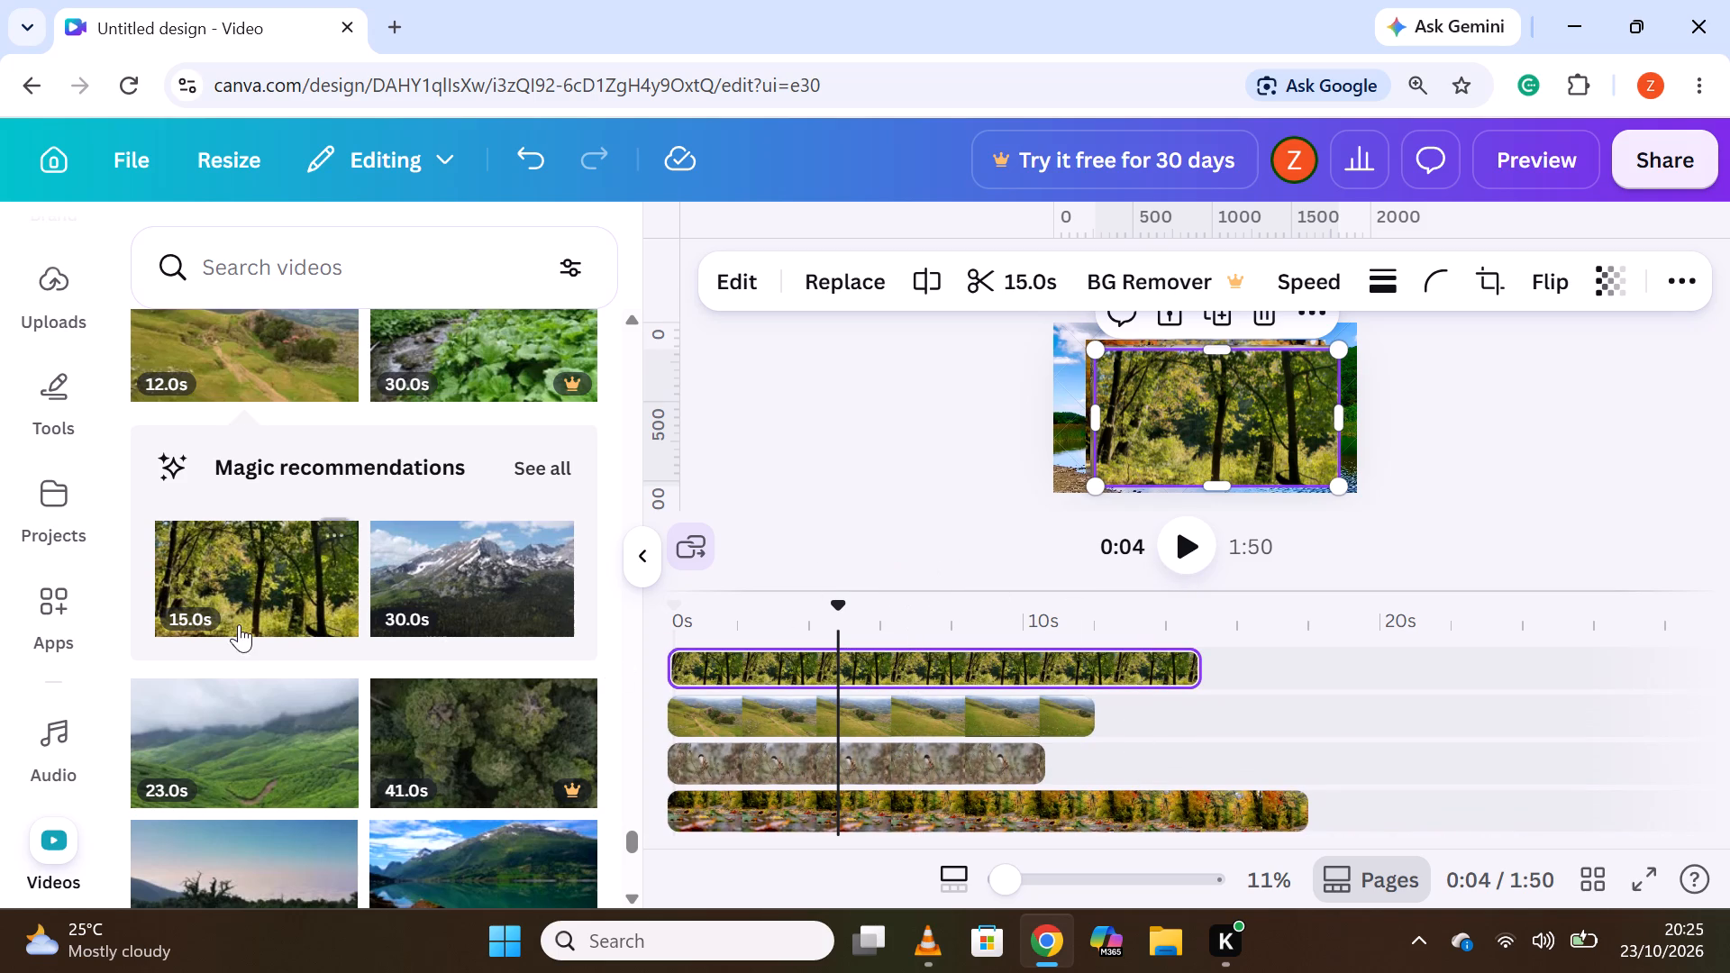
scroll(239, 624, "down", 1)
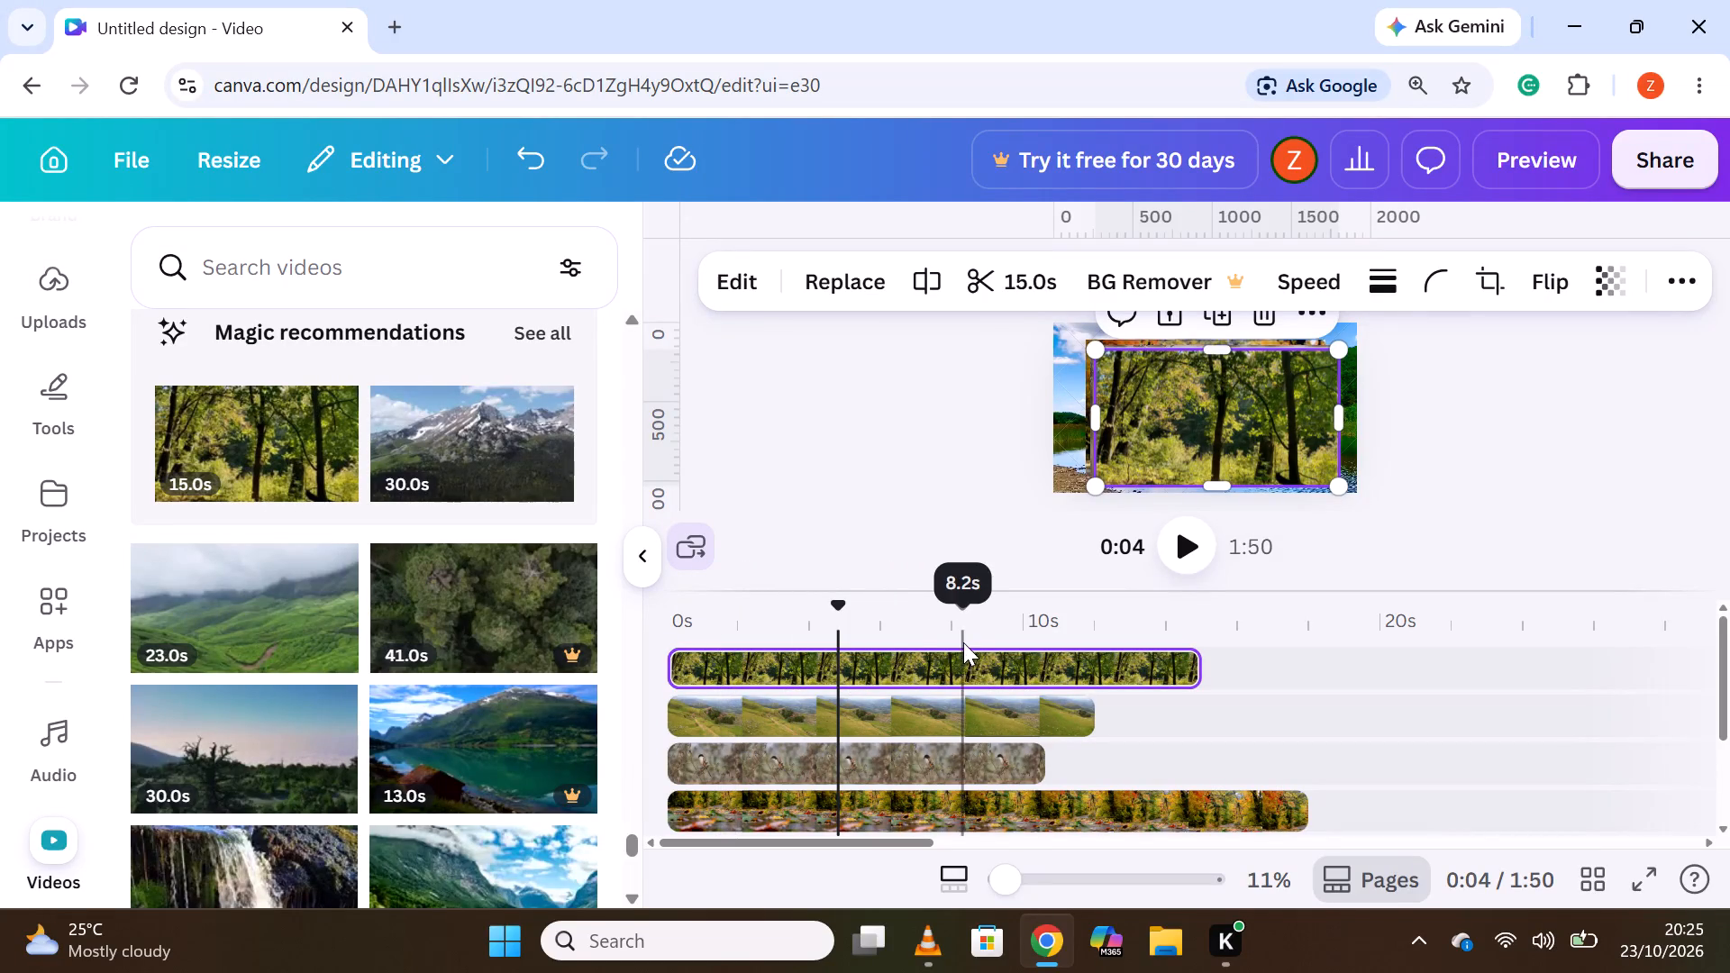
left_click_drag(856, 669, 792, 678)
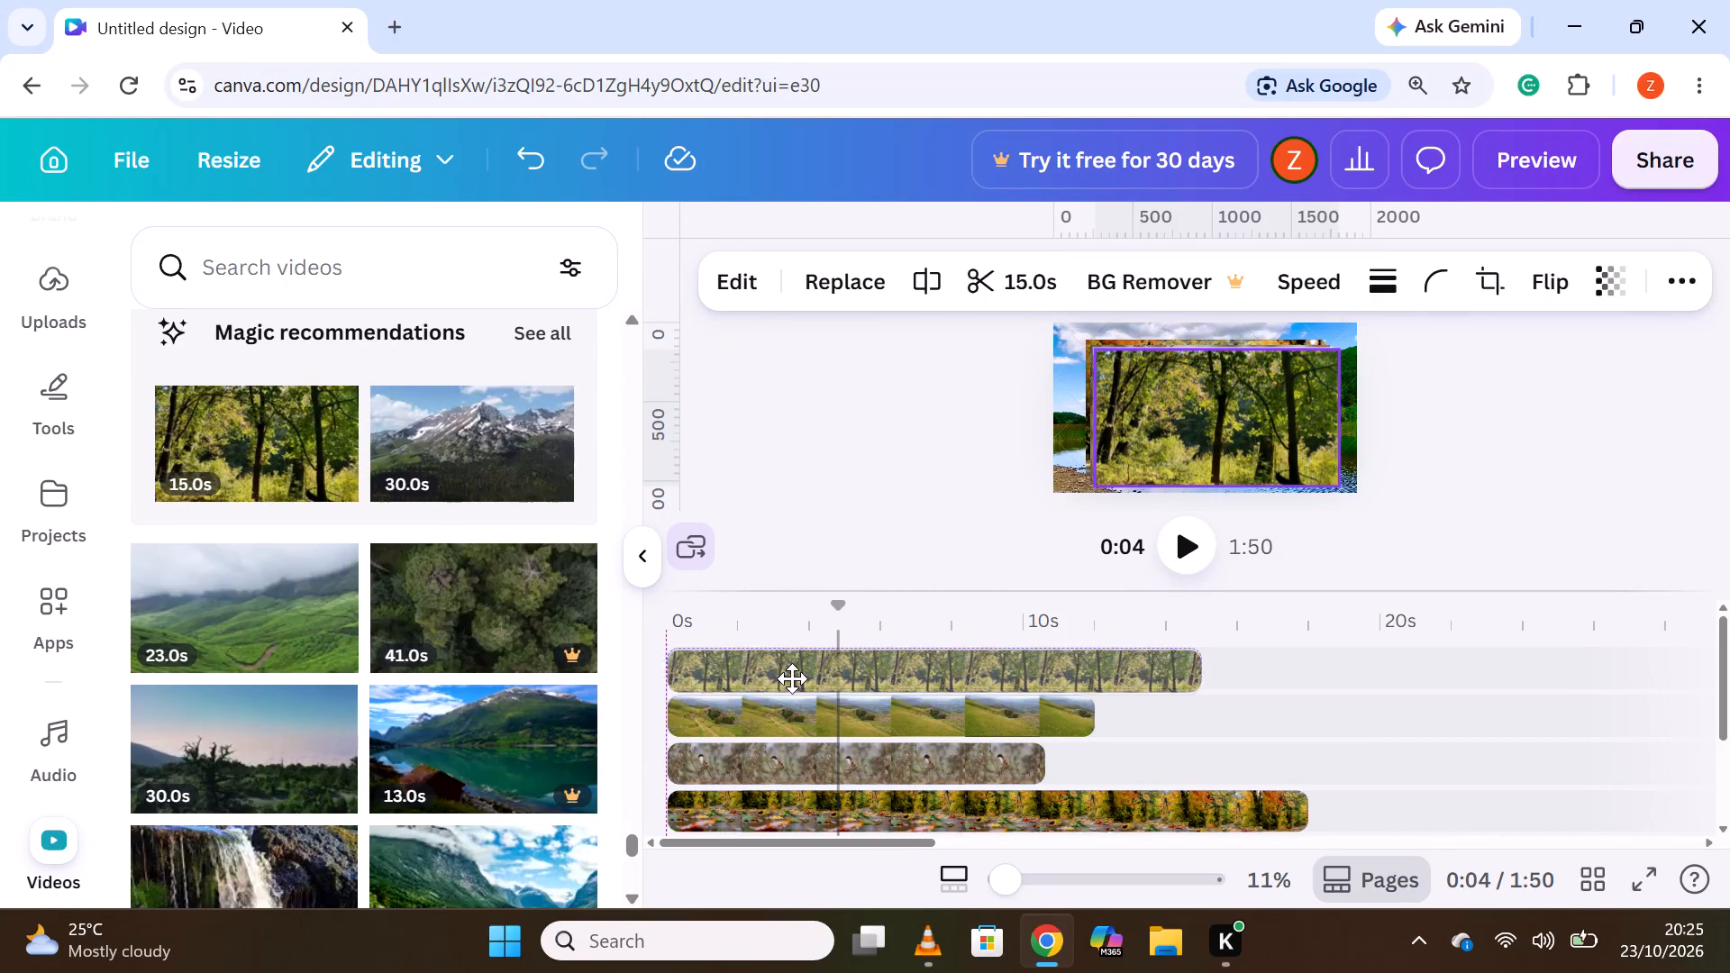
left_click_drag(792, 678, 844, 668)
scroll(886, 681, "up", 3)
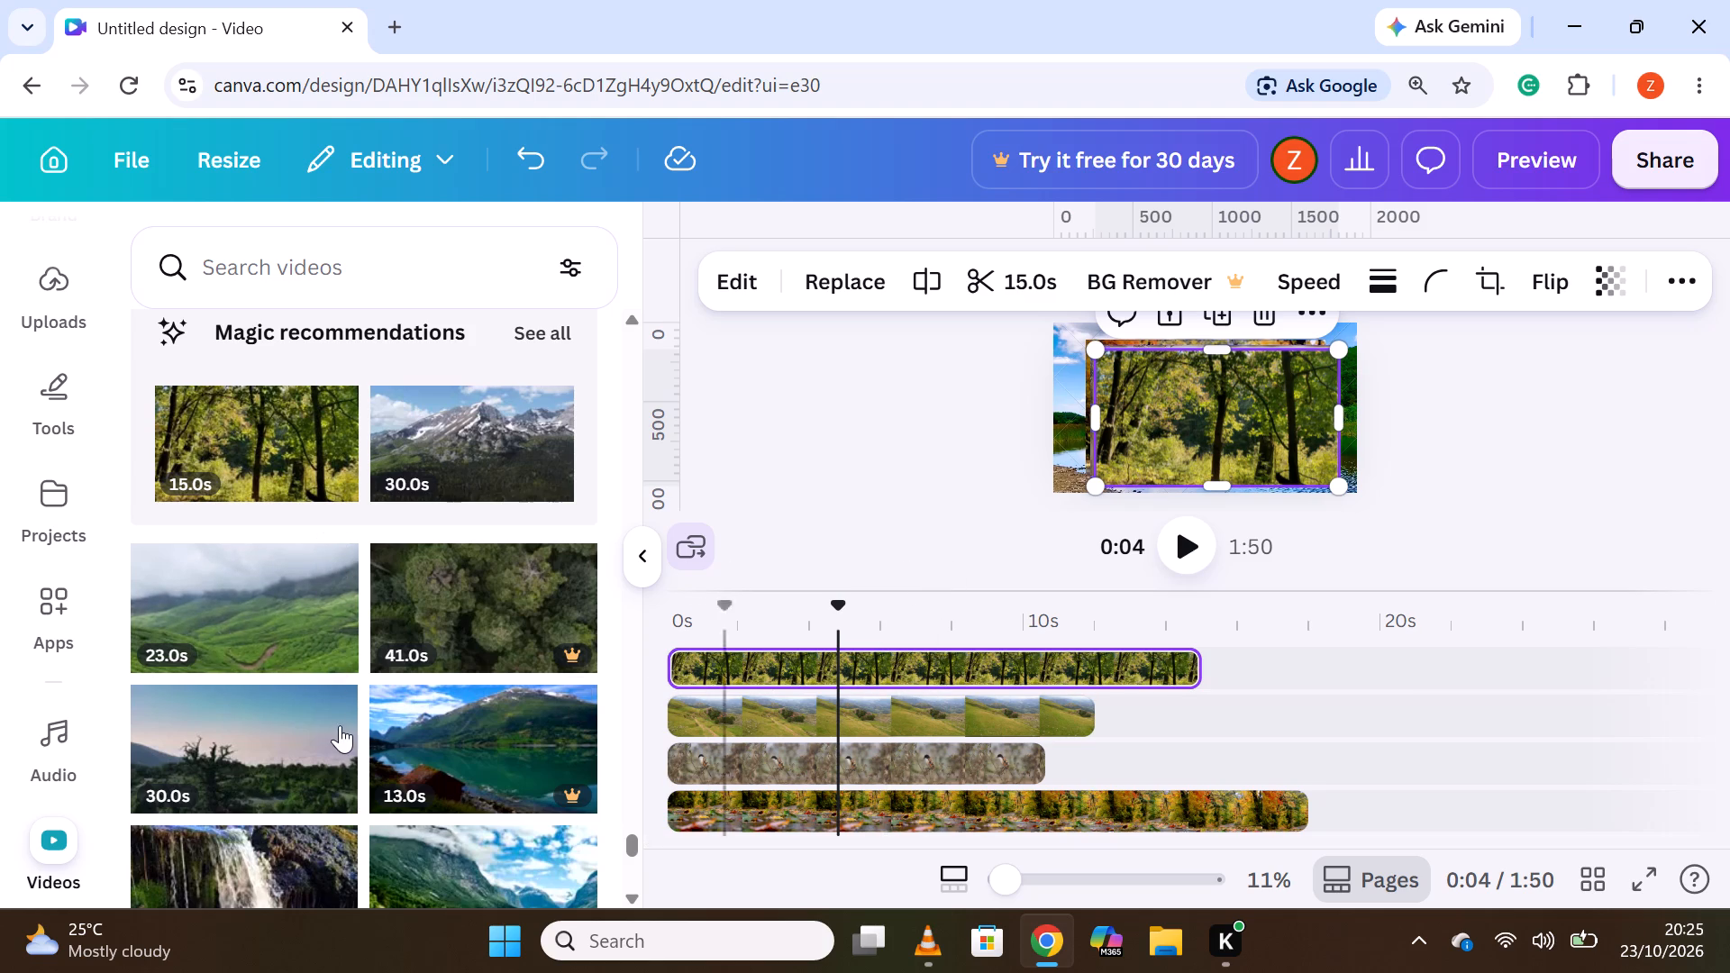
Insert the 13.0s clip of a mountain lake directly after the bird clip on its overlay track.
scroll(339, 726, "down", 1)
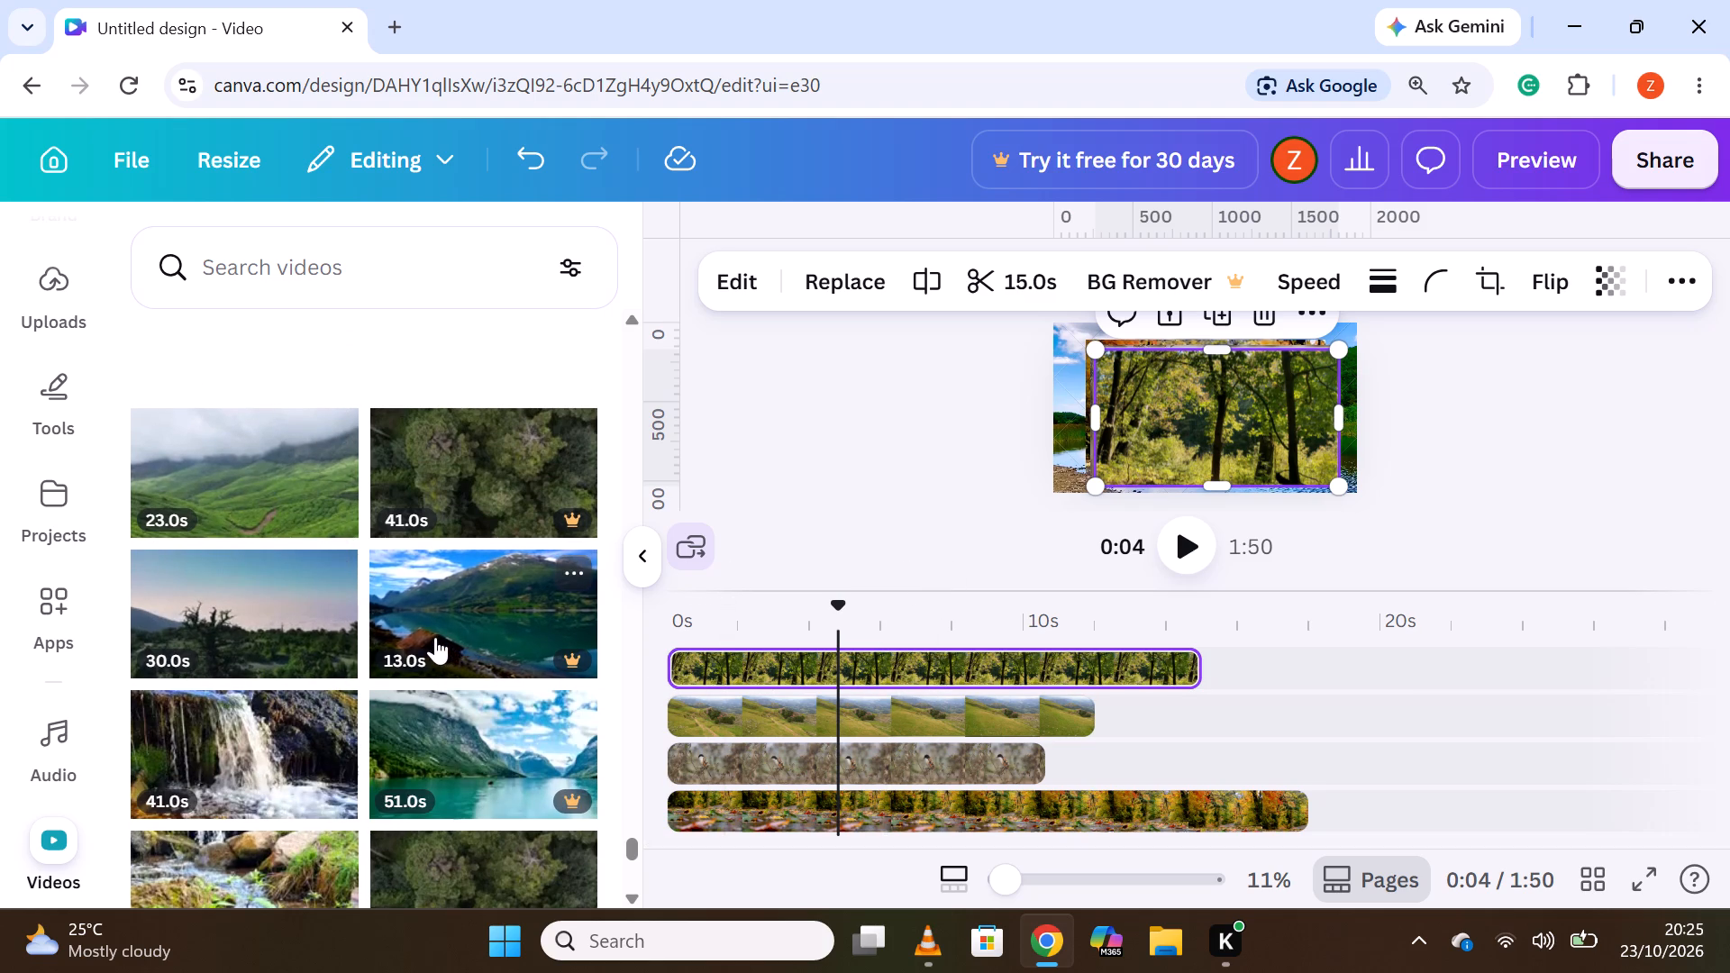
left_click_drag(435, 637, 1153, 730)
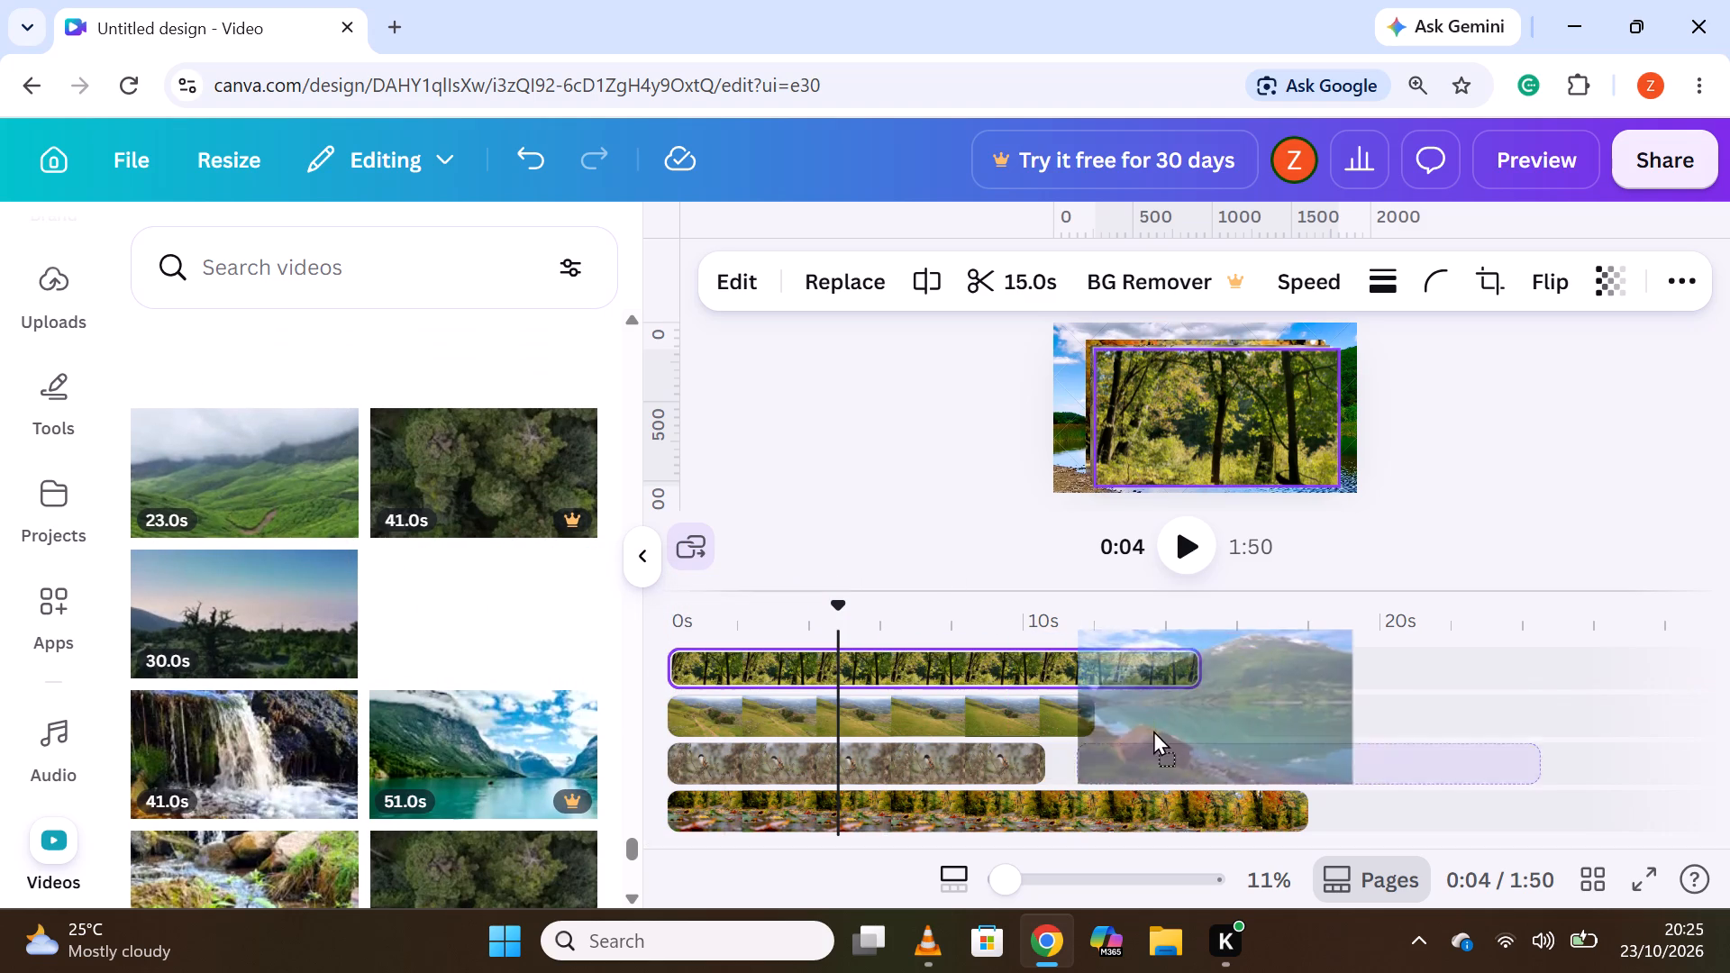
left_click_drag(1153, 730, 1101, 744)
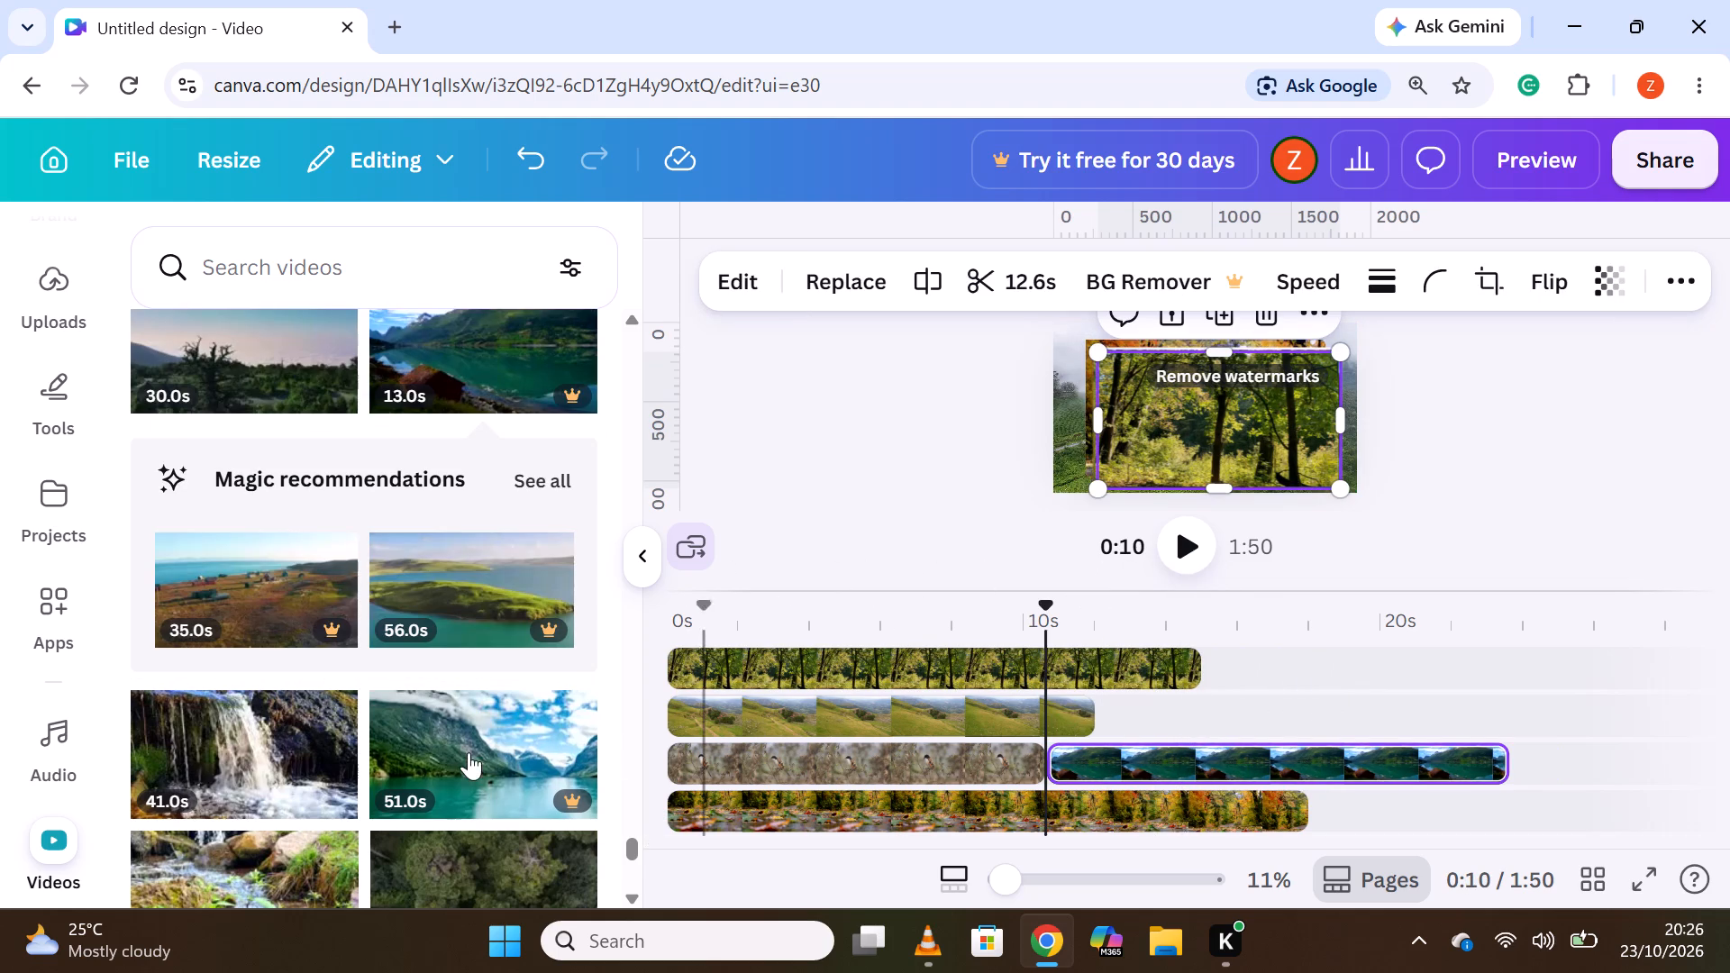
Insert the 9.0s clip of clouds in a dark blue sky directly after the hillside clip on its overlay track, without a gap.
scroll(468, 752, "down", 4)
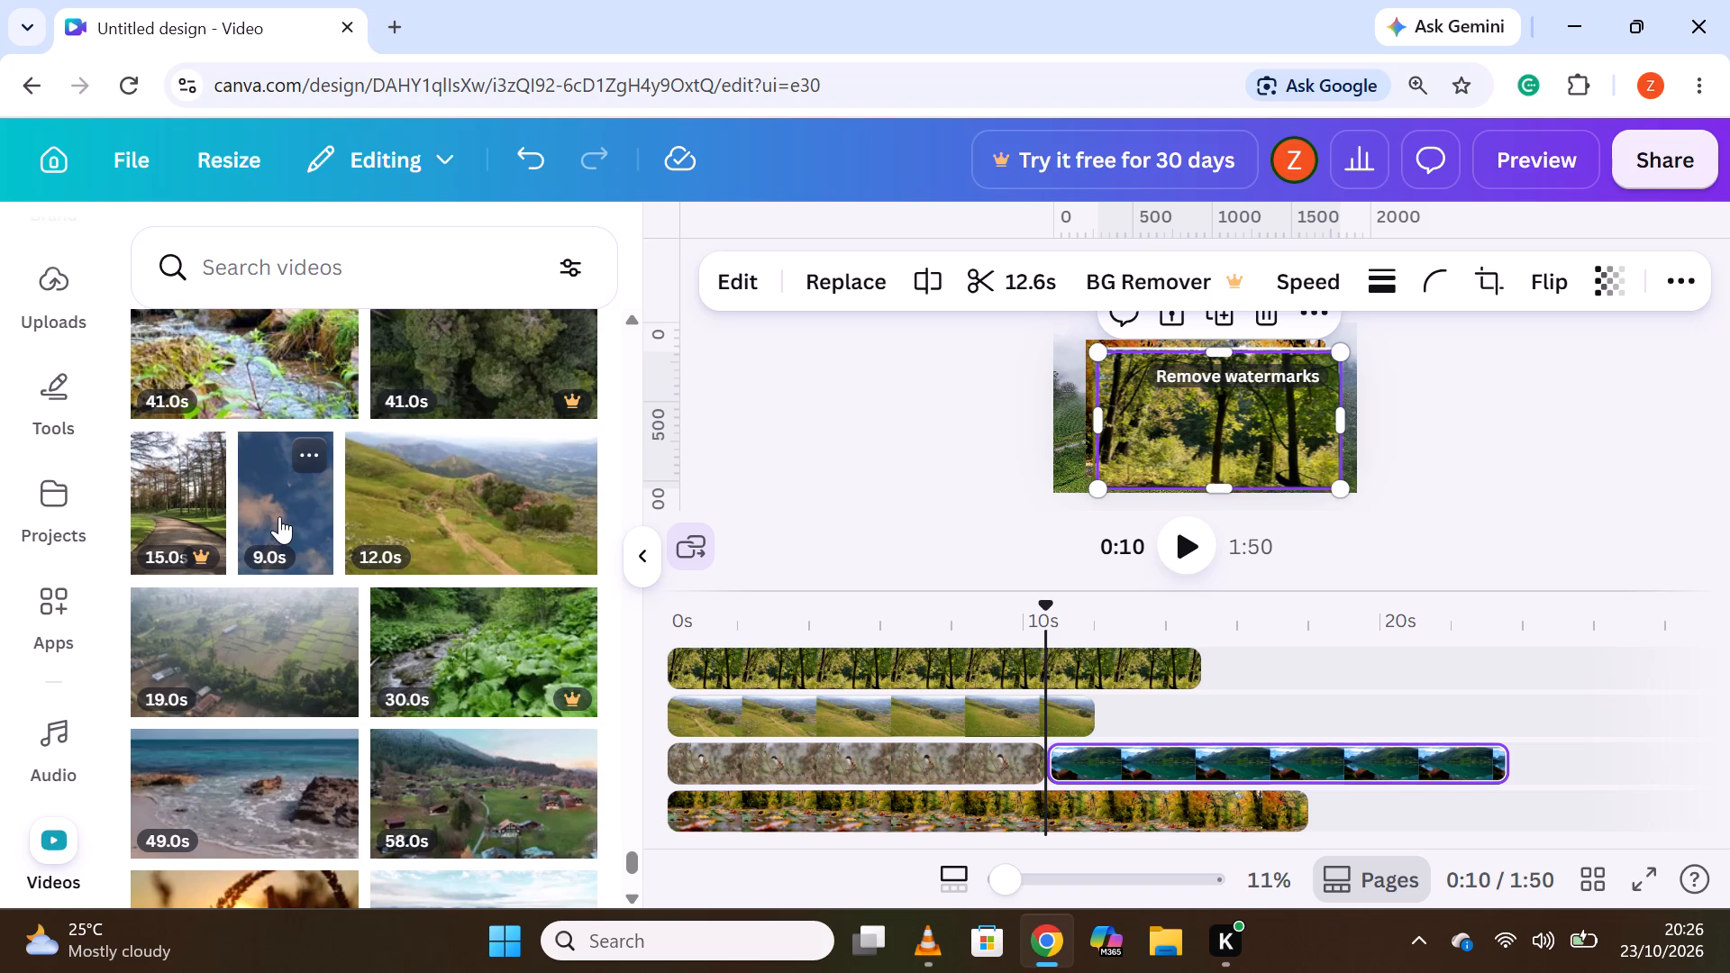
left_click_drag(279, 515, 1173, 705)
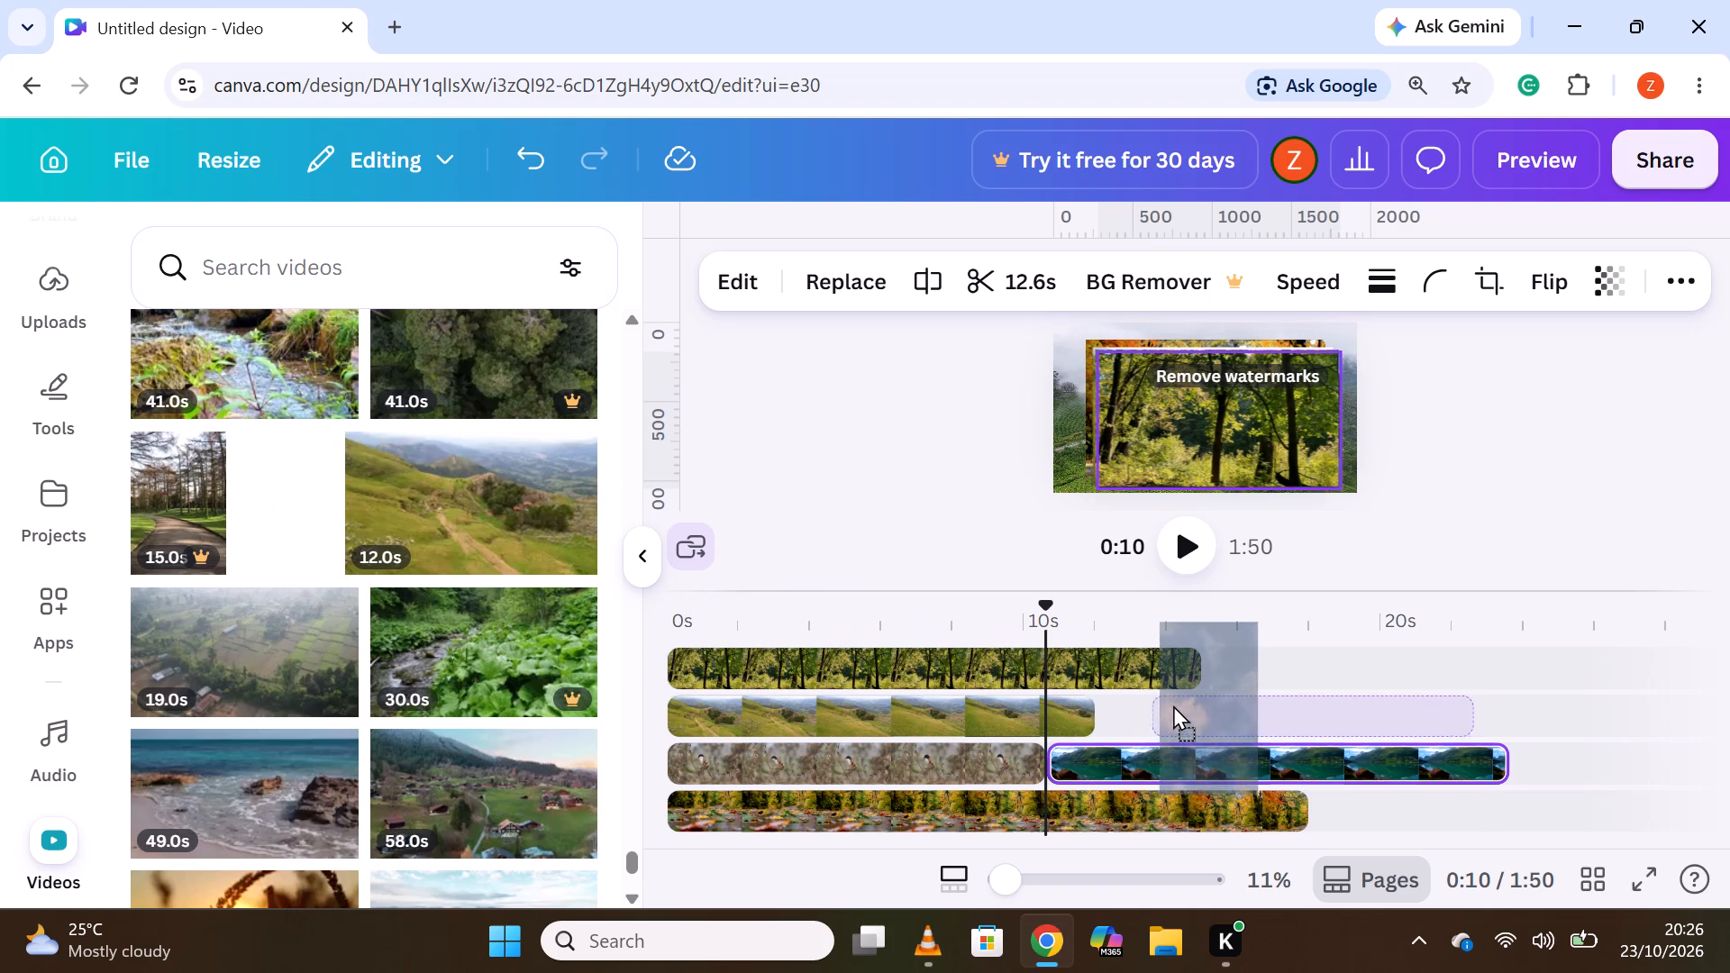
left_click_drag(1173, 705, 1163, 703)
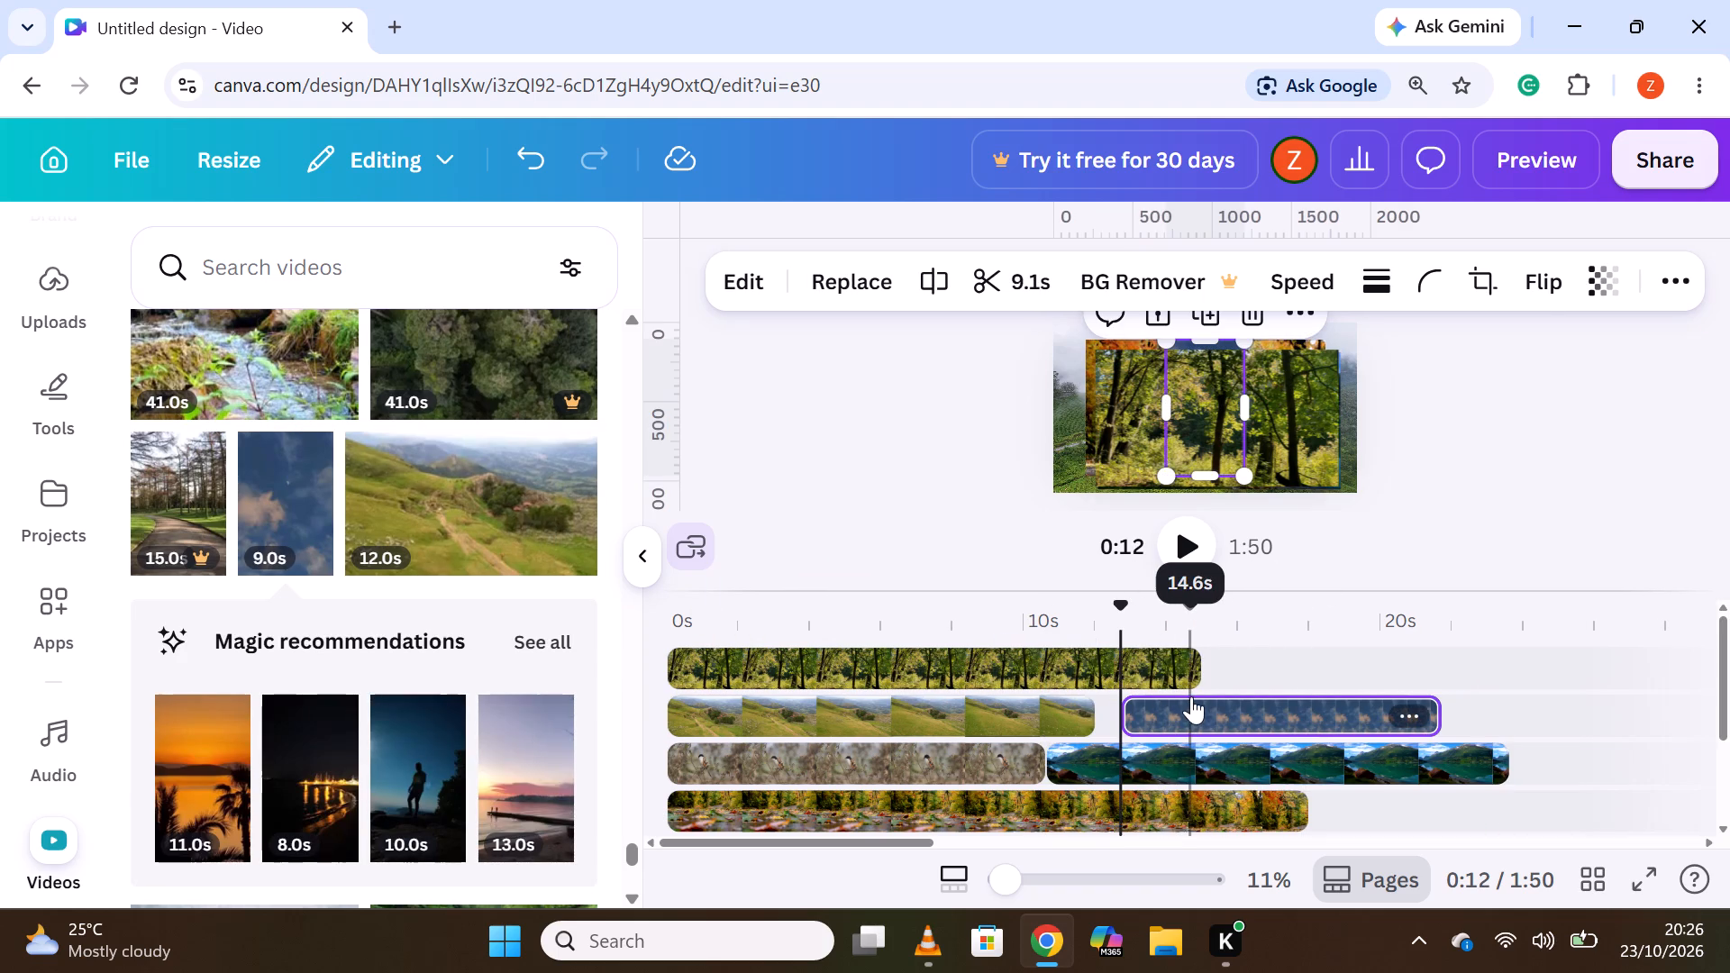
scroll(1189, 697, "up", 2)
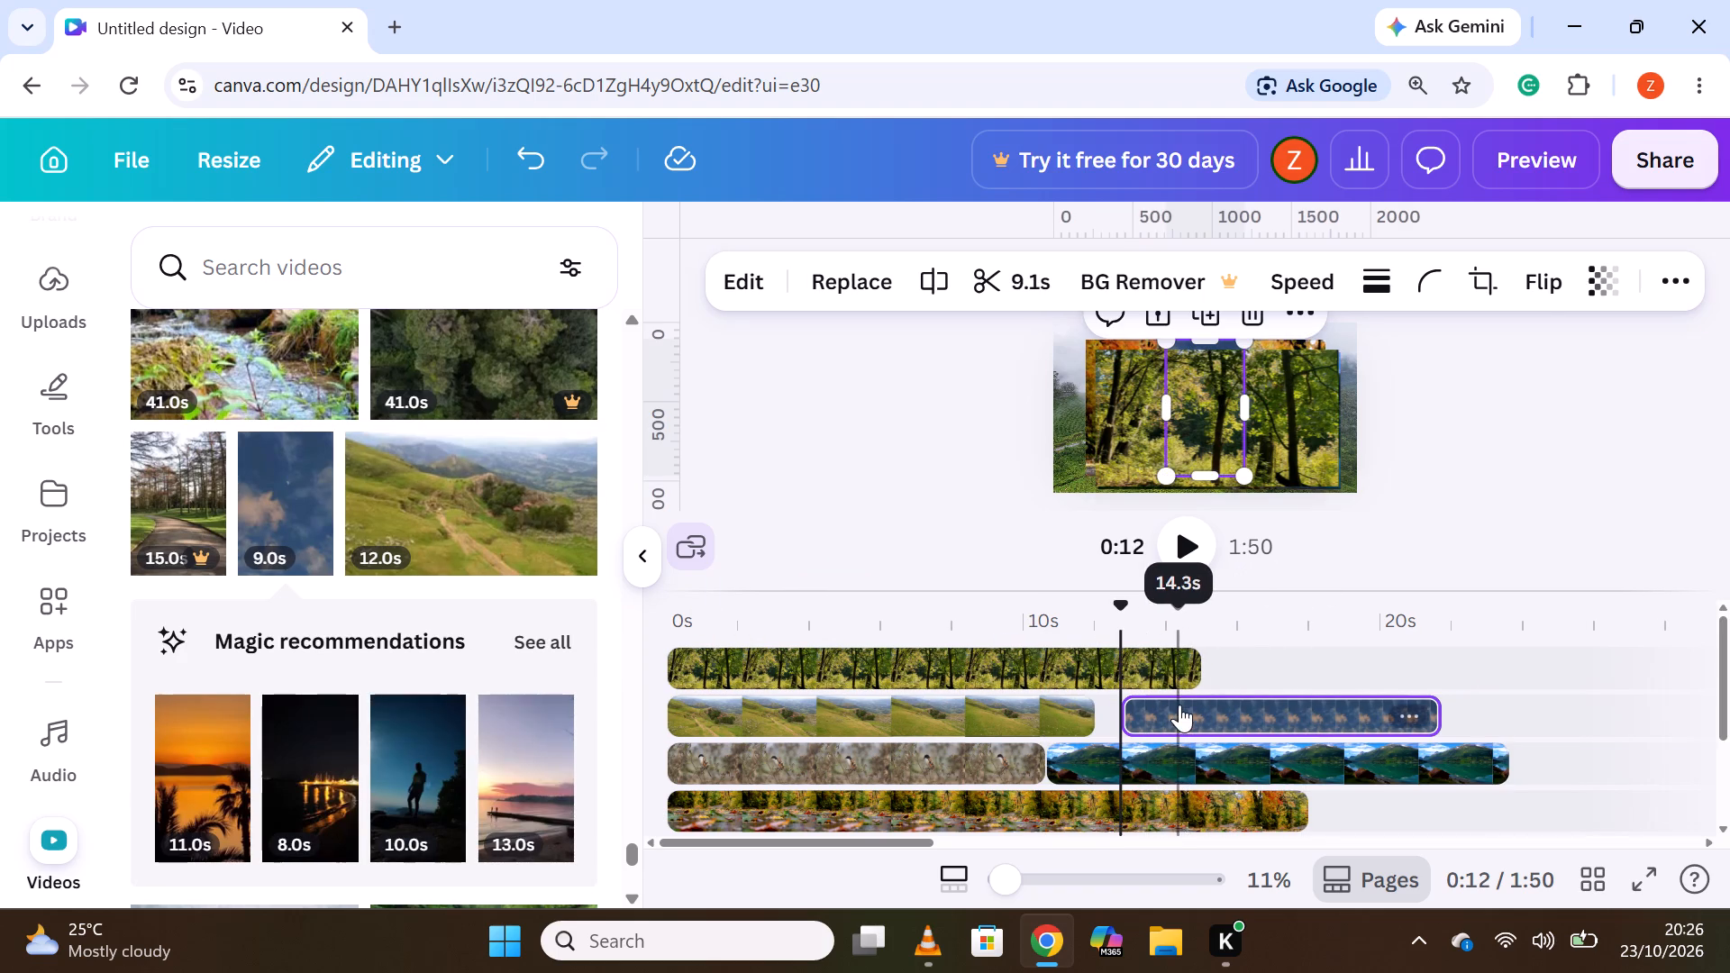
left_click_drag(1179, 705, 1161, 702)
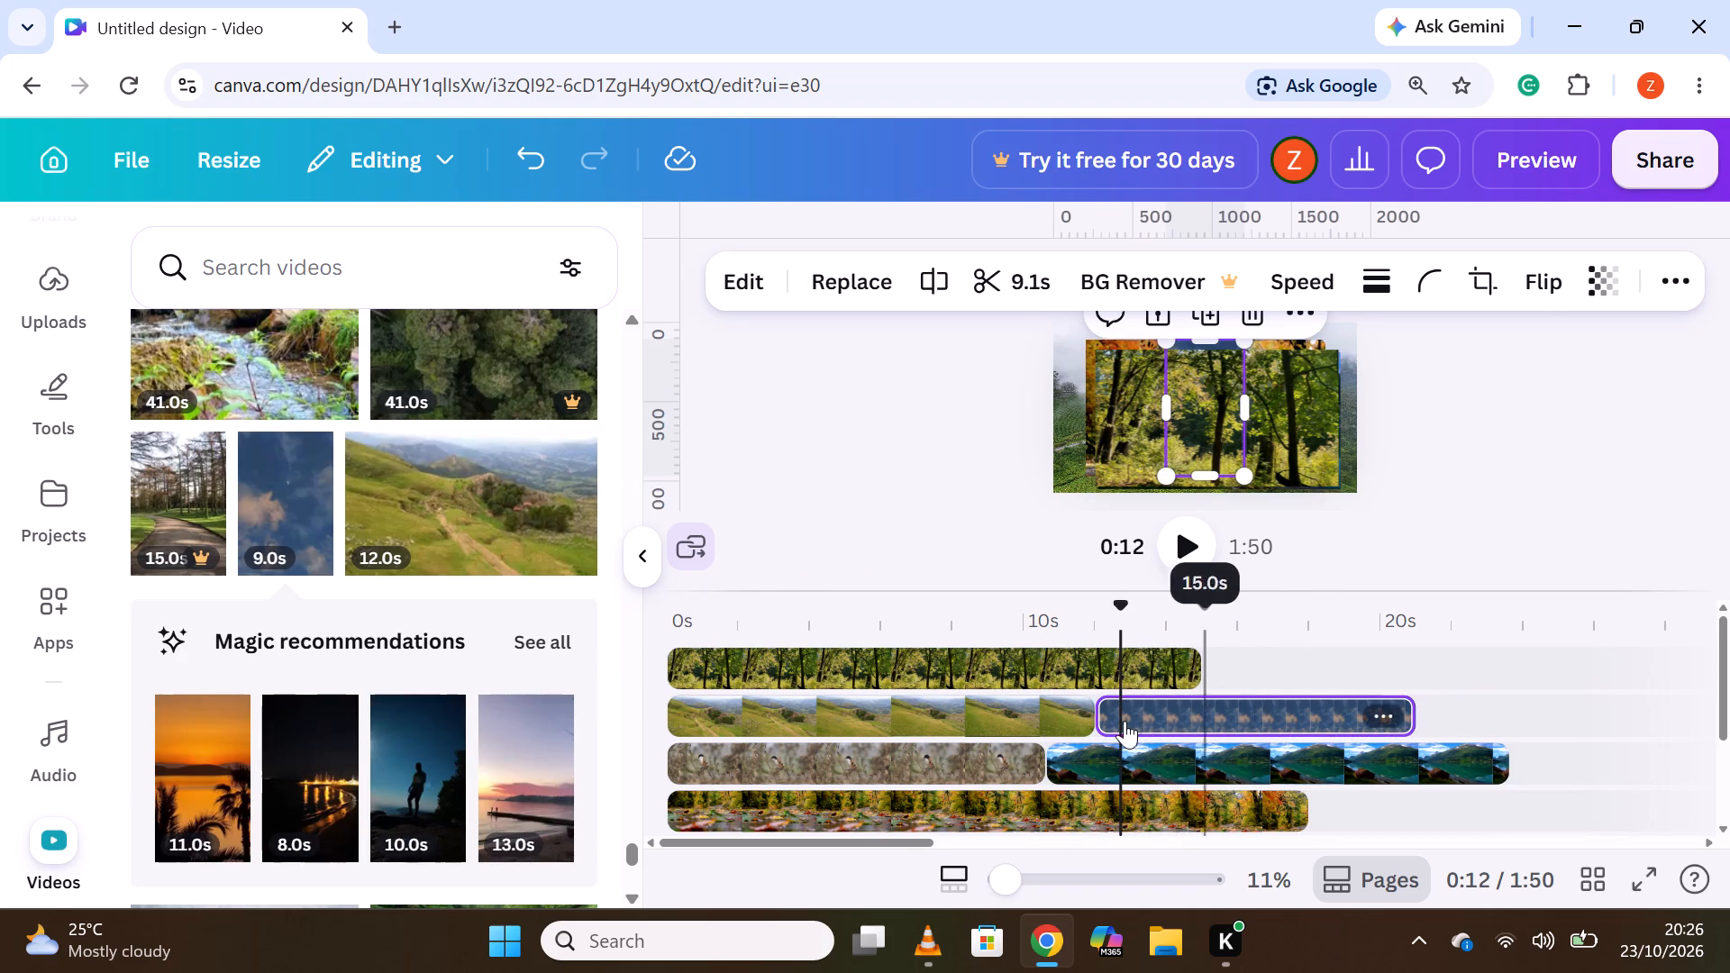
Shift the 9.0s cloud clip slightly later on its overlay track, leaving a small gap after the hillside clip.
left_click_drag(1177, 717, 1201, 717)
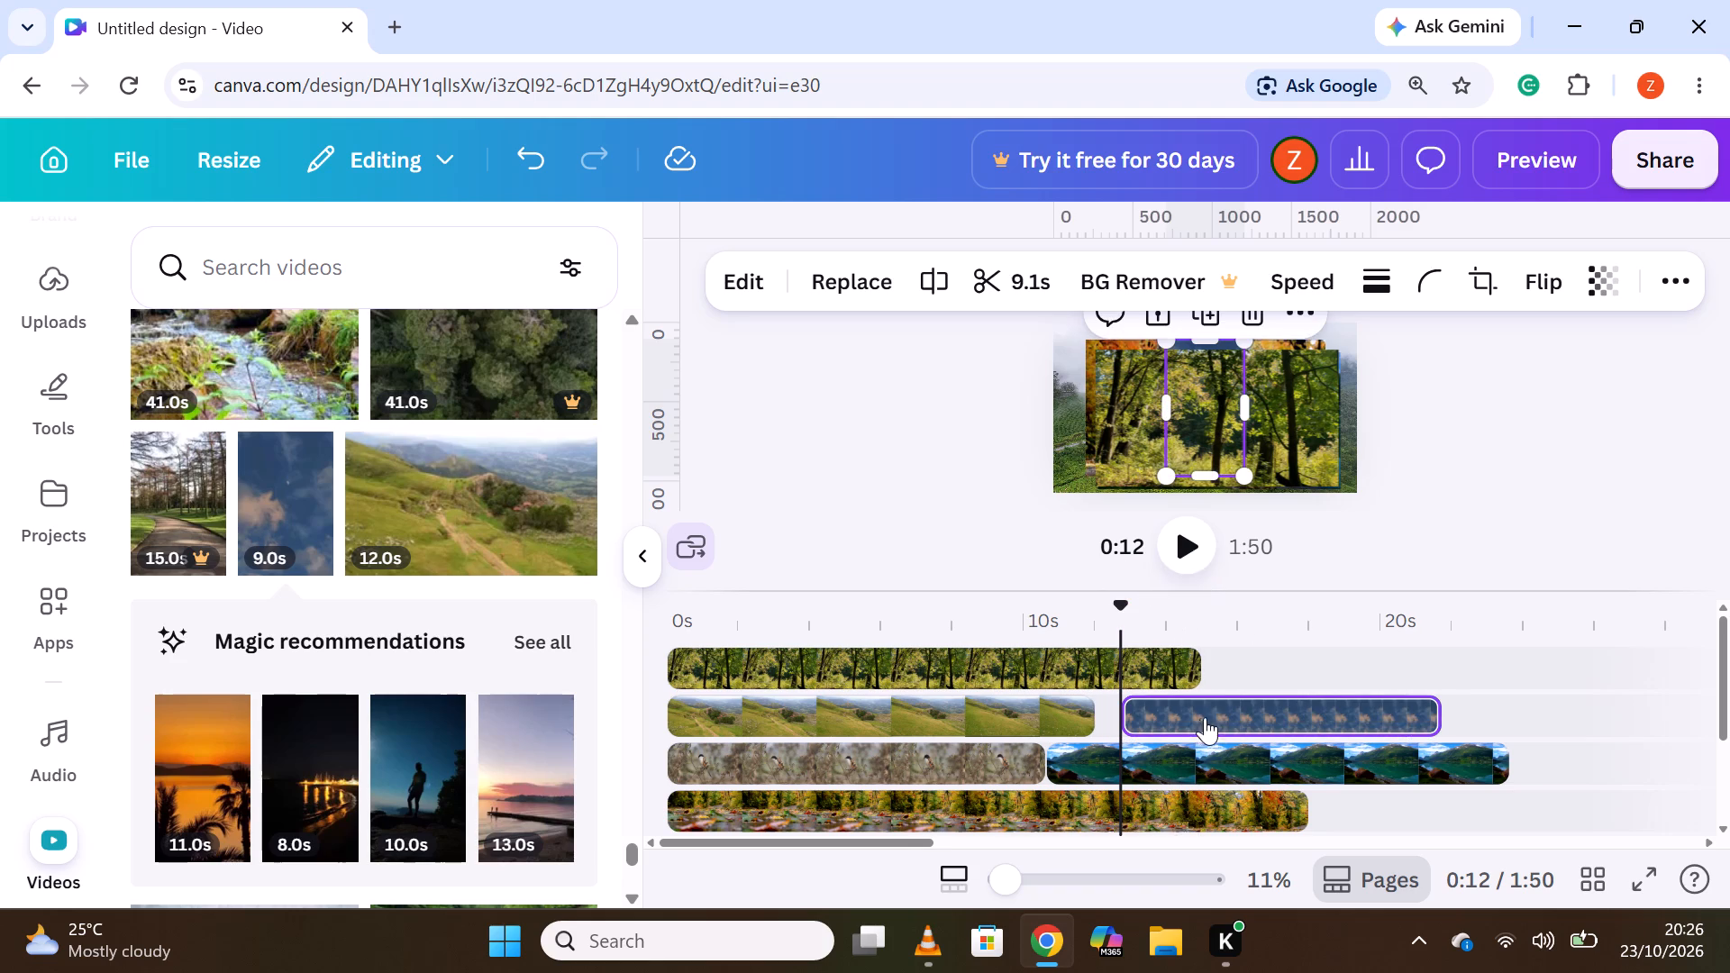
Add the 12.0s clip of rocky terrain with snowy mountains on a new overlay track above the sunlit trees clip.
scroll(390, 681, "down", 3)
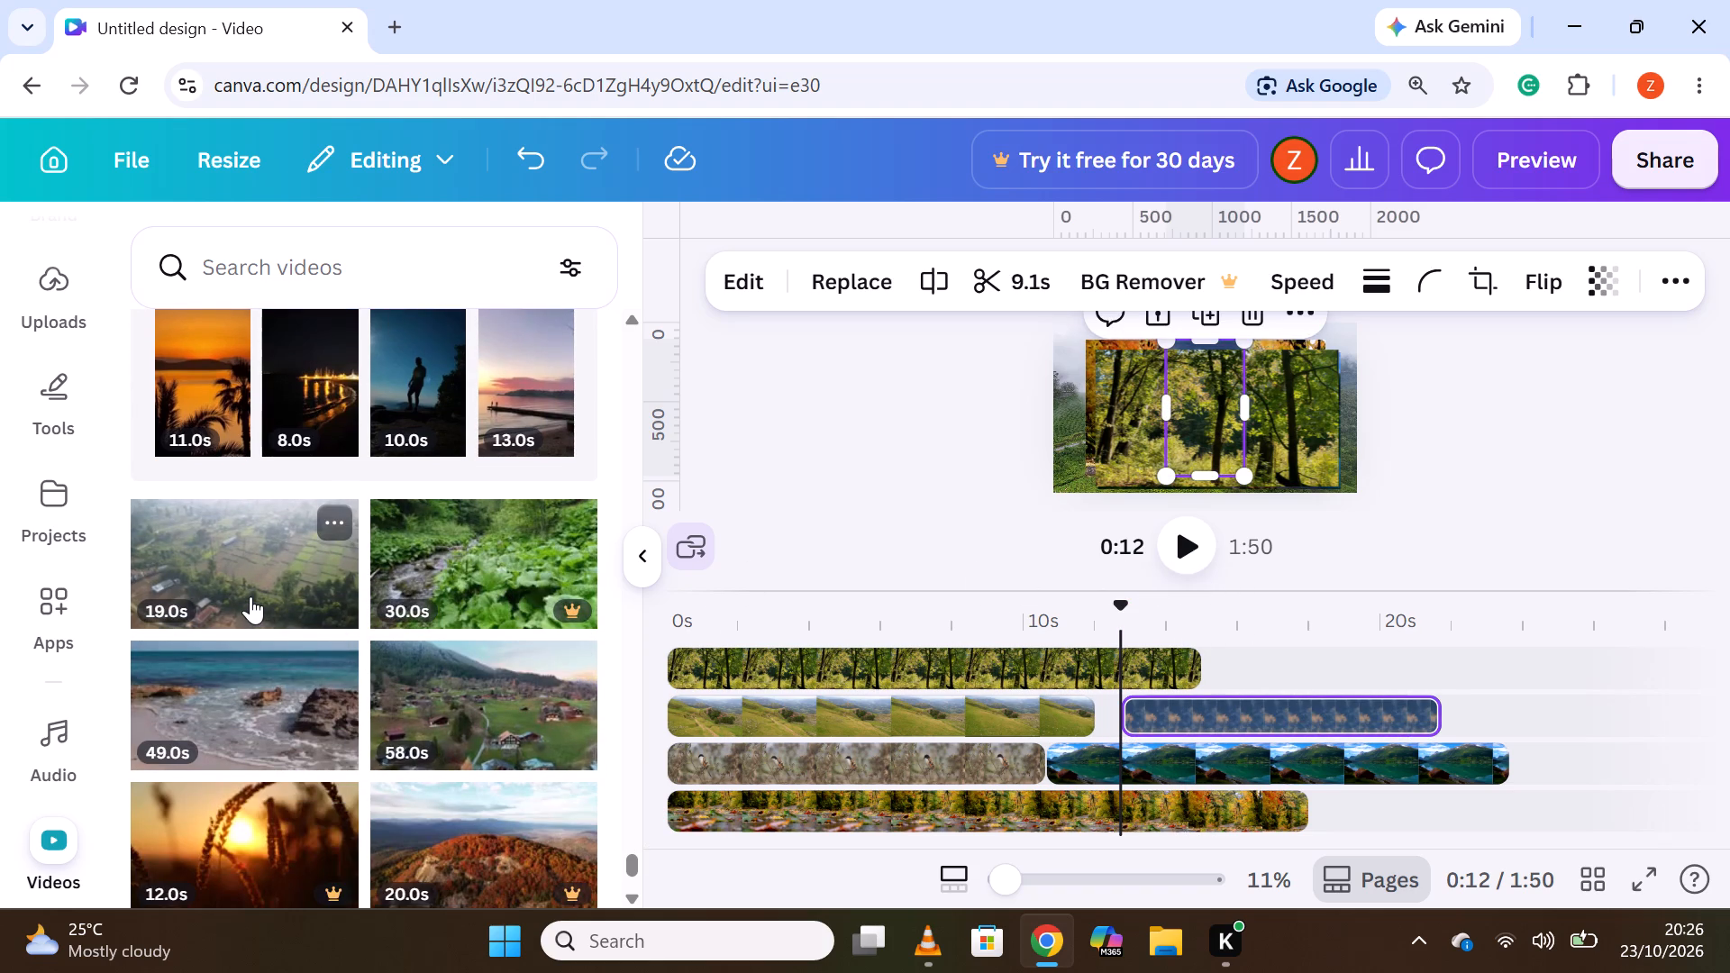
scroll(250, 596, "down", 4)
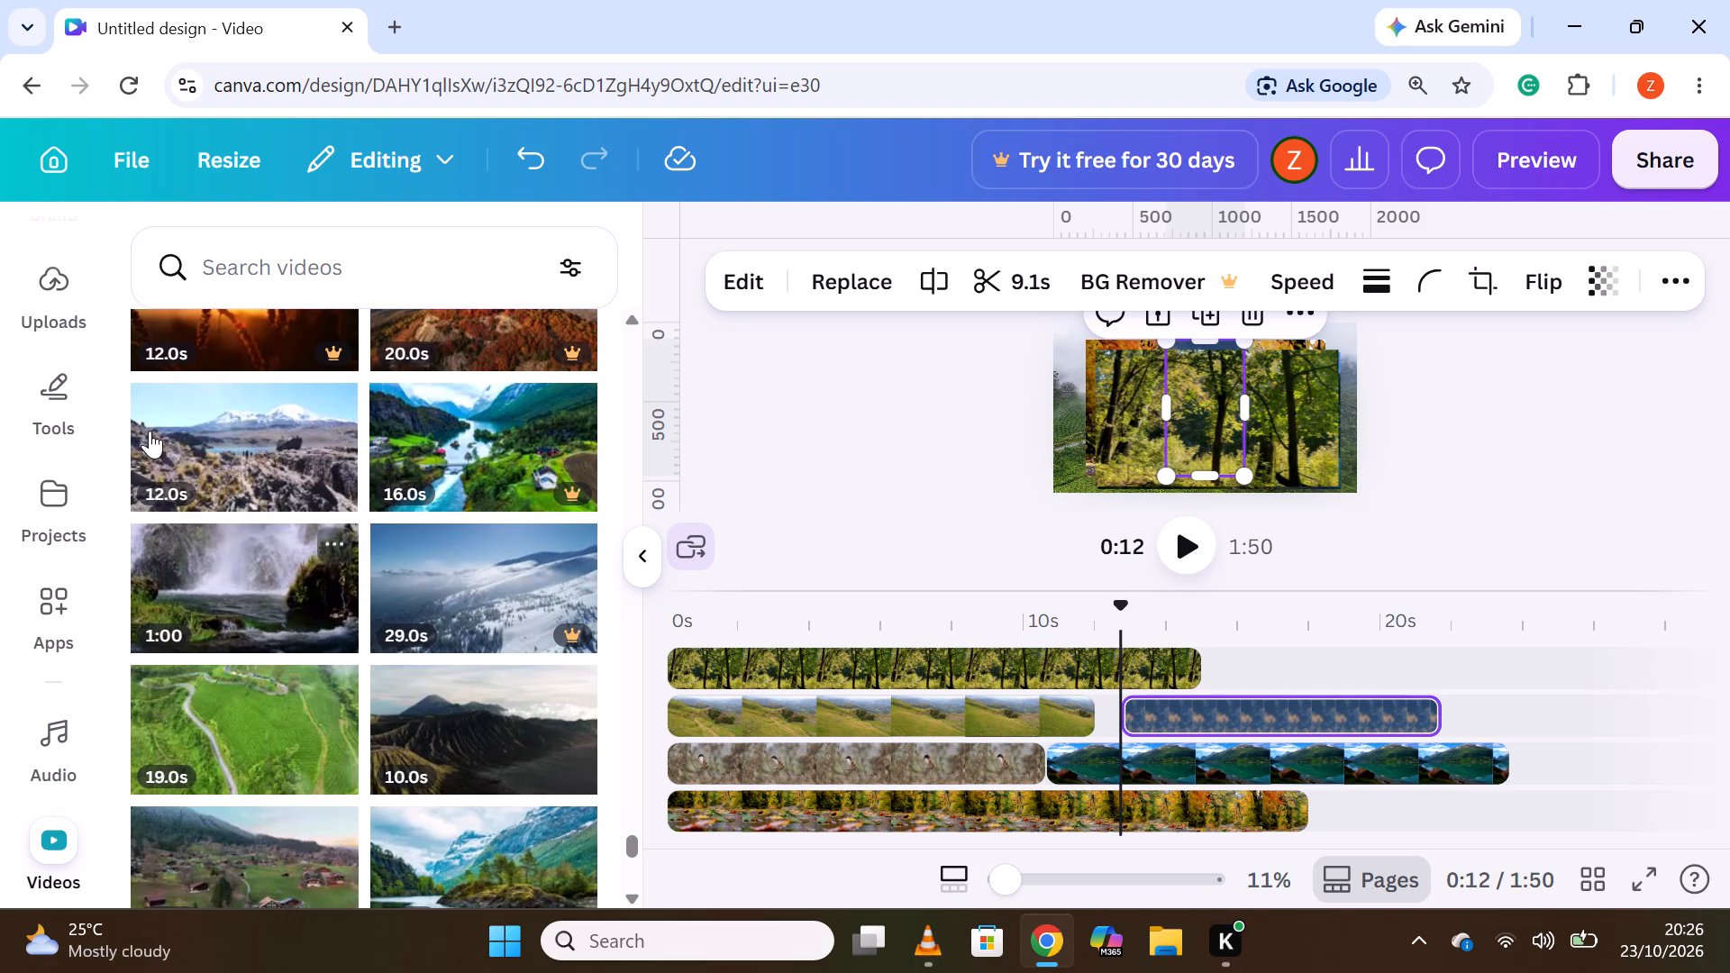
left_click_drag(225, 448, 236, 449)
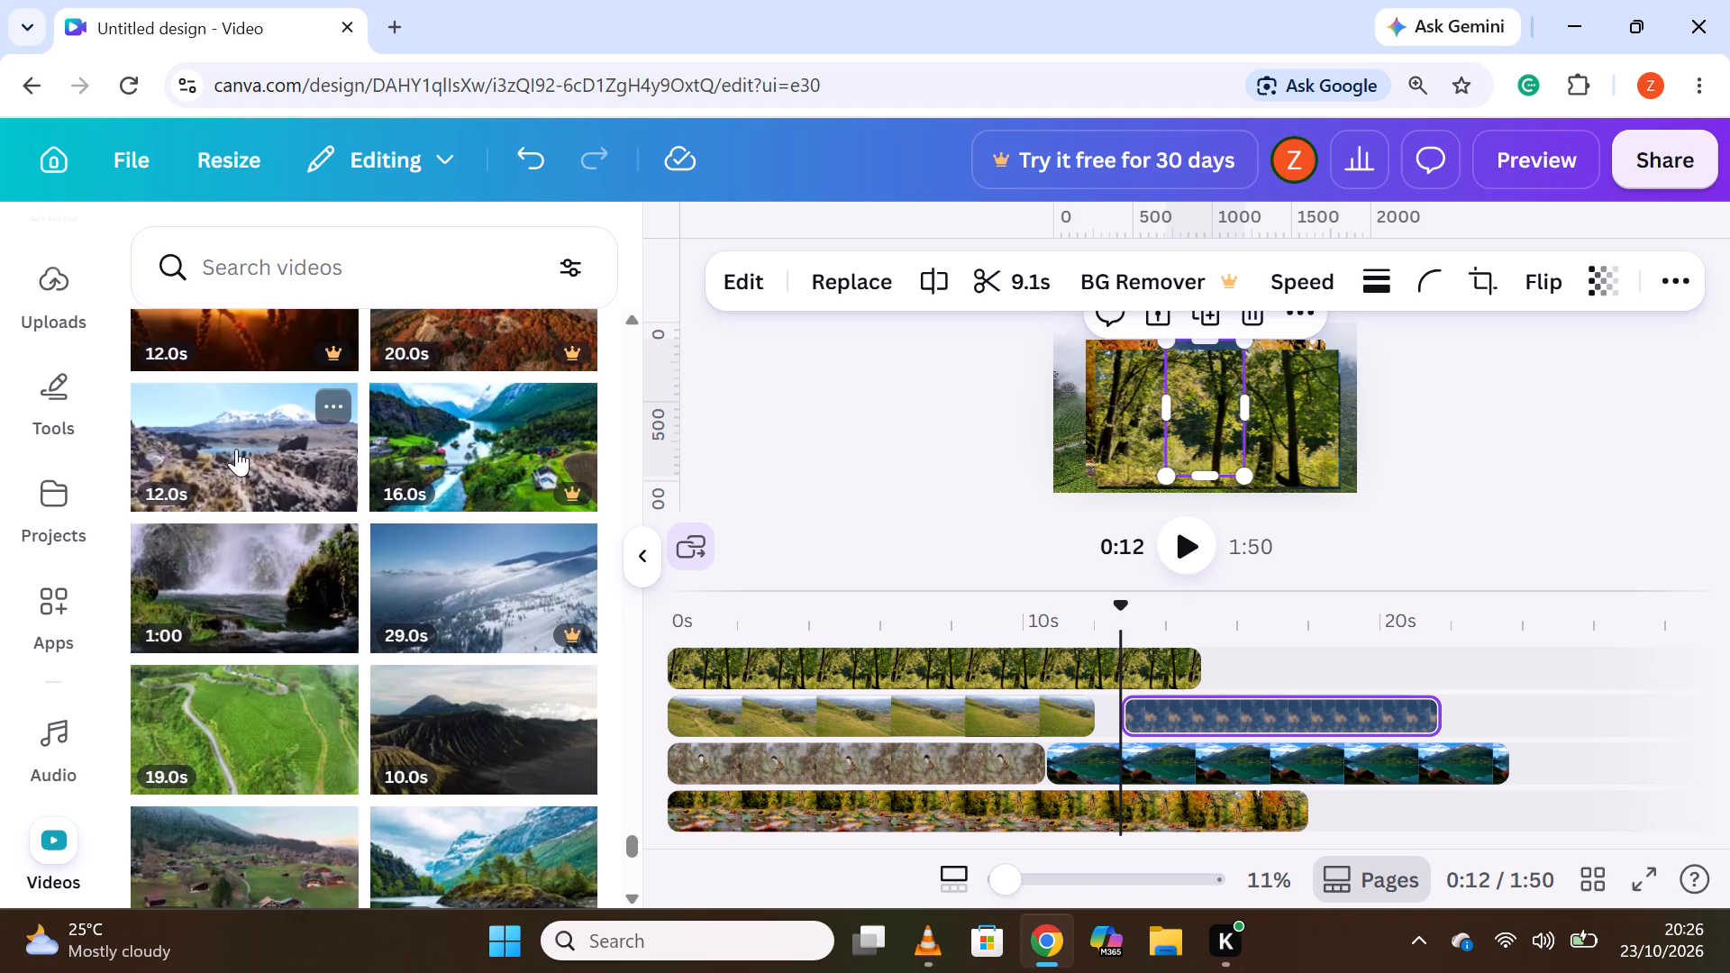
left_click_drag(236, 449, 1297, 652)
left_click(1286, 651)
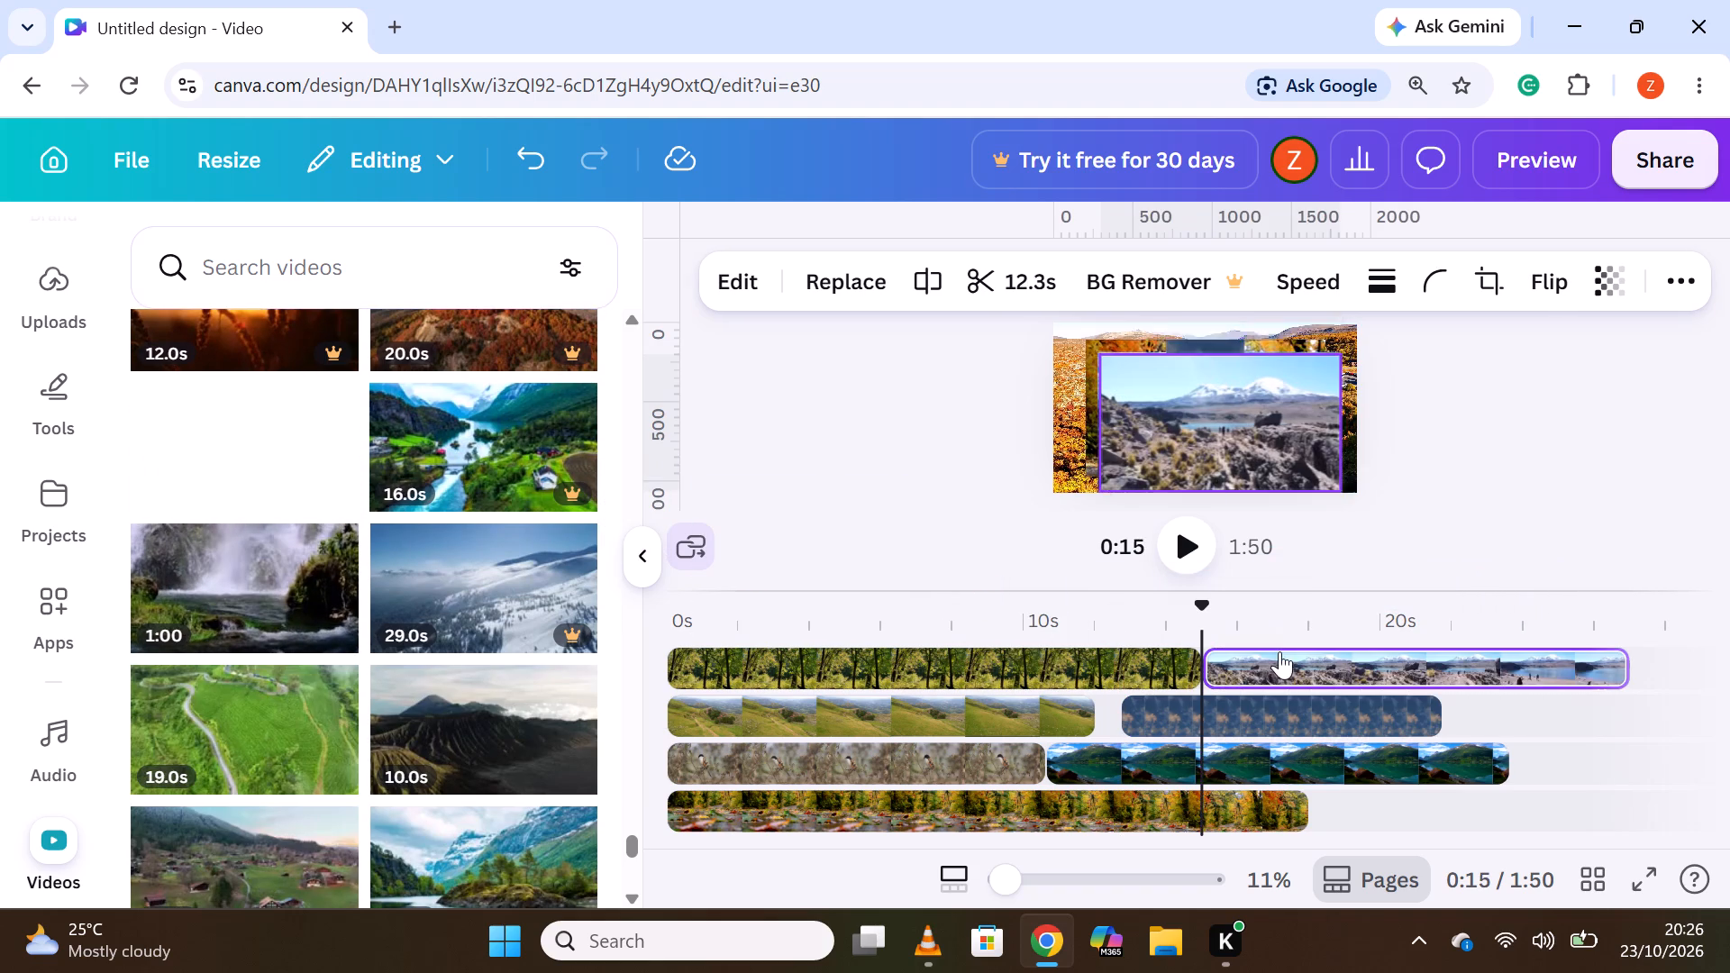
left_click_drag(1291, 658, 818, 678)
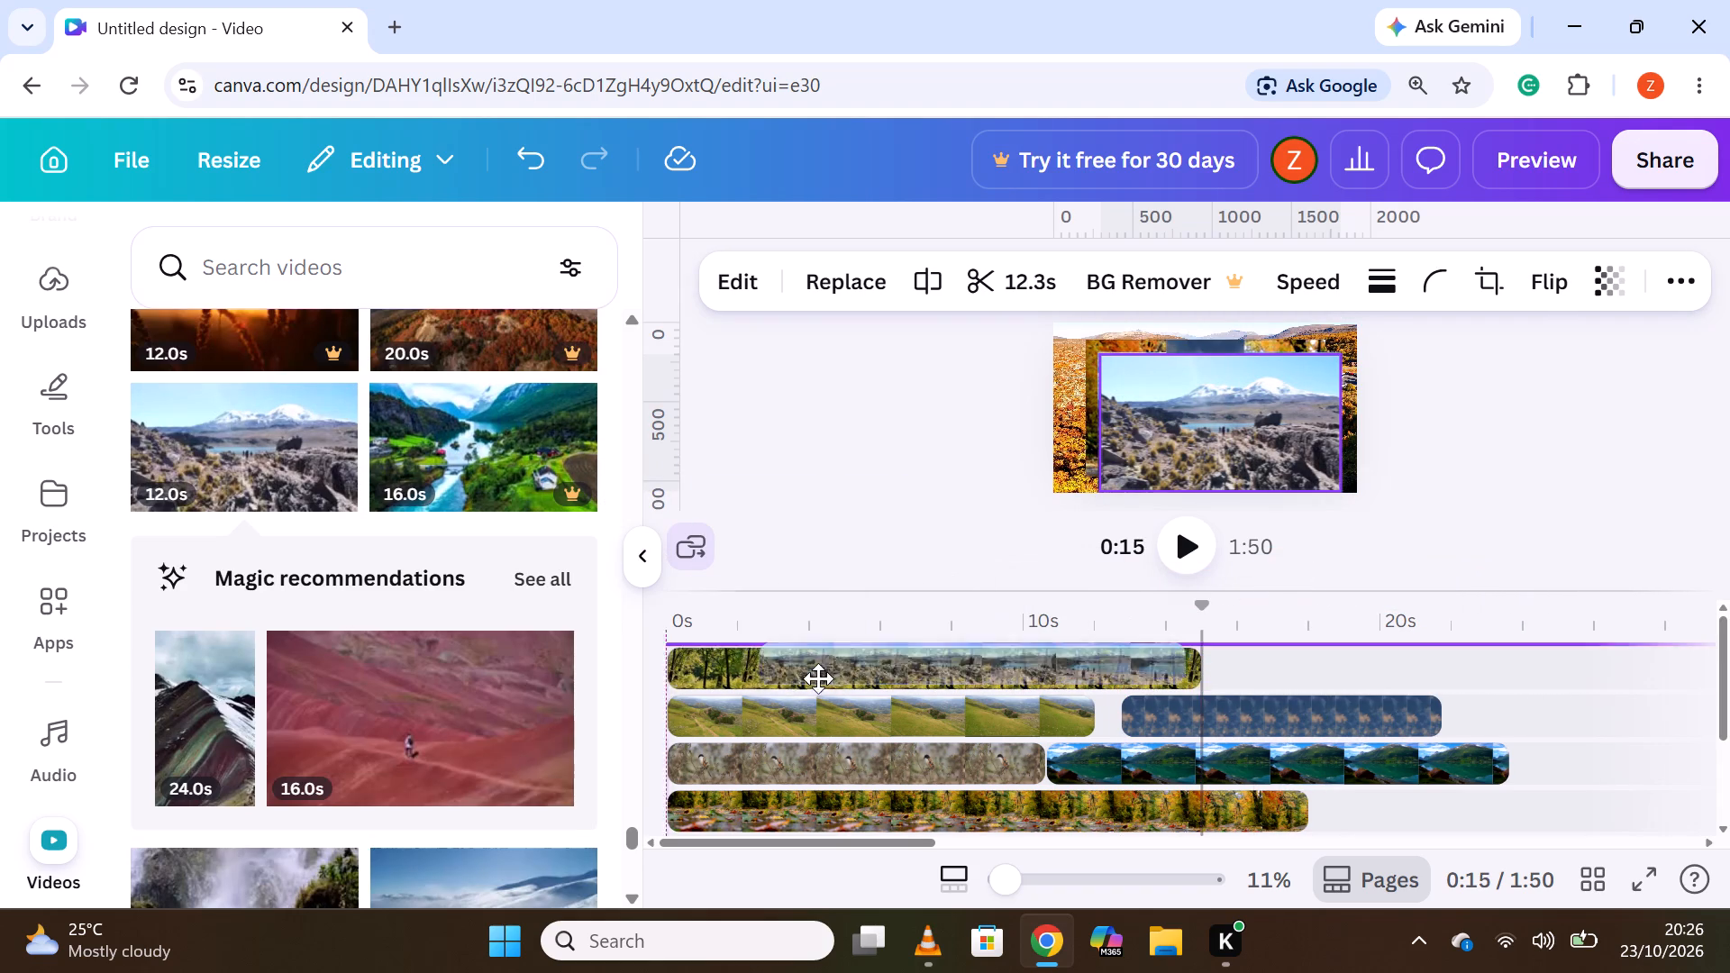
left_click_drag(818, 678, 795, 647)
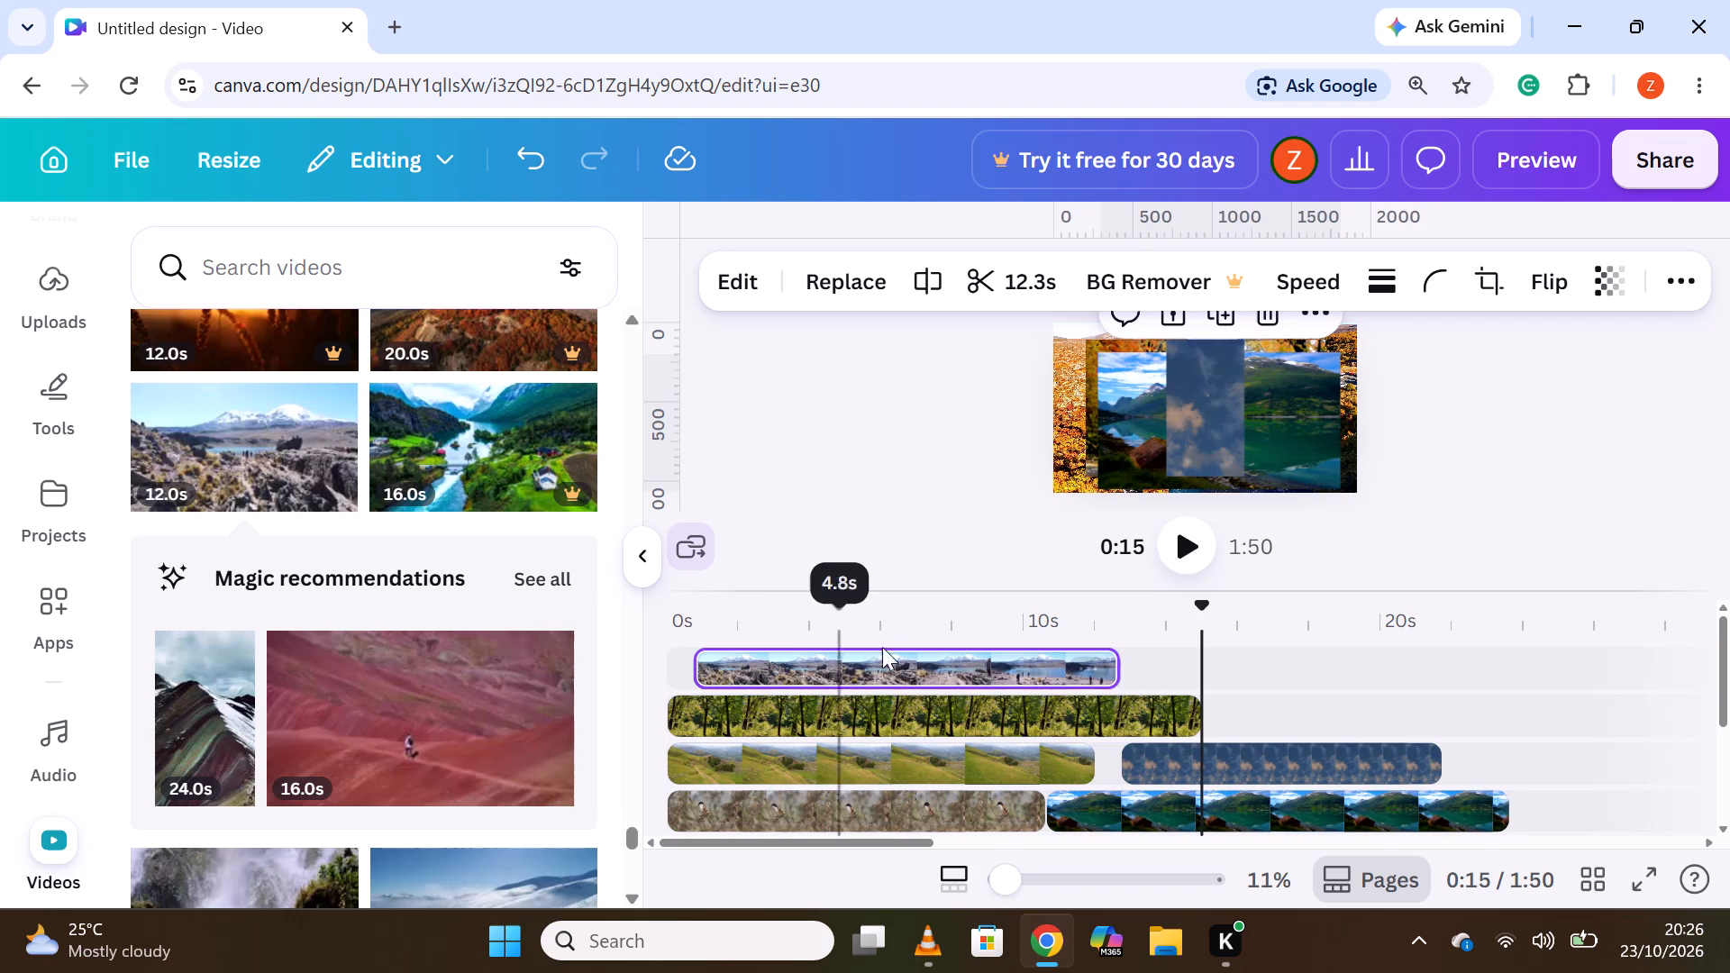
left_click(860, 652)
Insert the 19.0s clip of a path through green fields after the snowy mountains clip, running both from 0s without gaps.
scroll(270, 690, "down", 2)
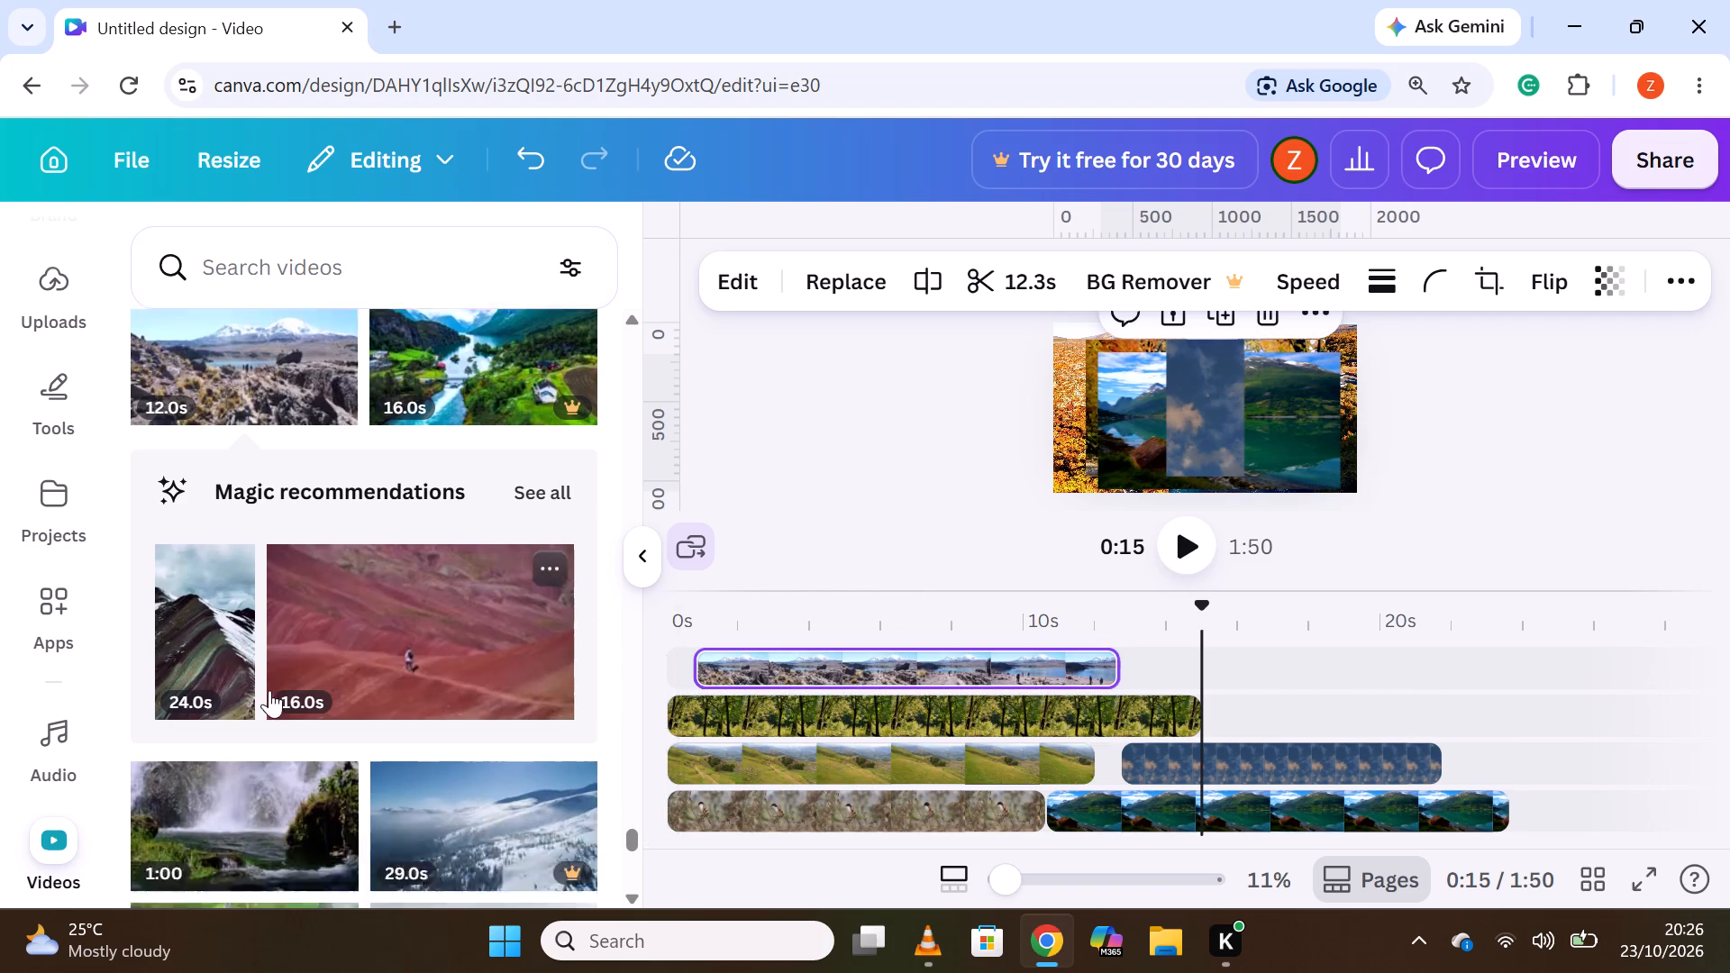
scroll(269, 690, "down", 2)
left_click_drag(283, 526, 1009, 650)
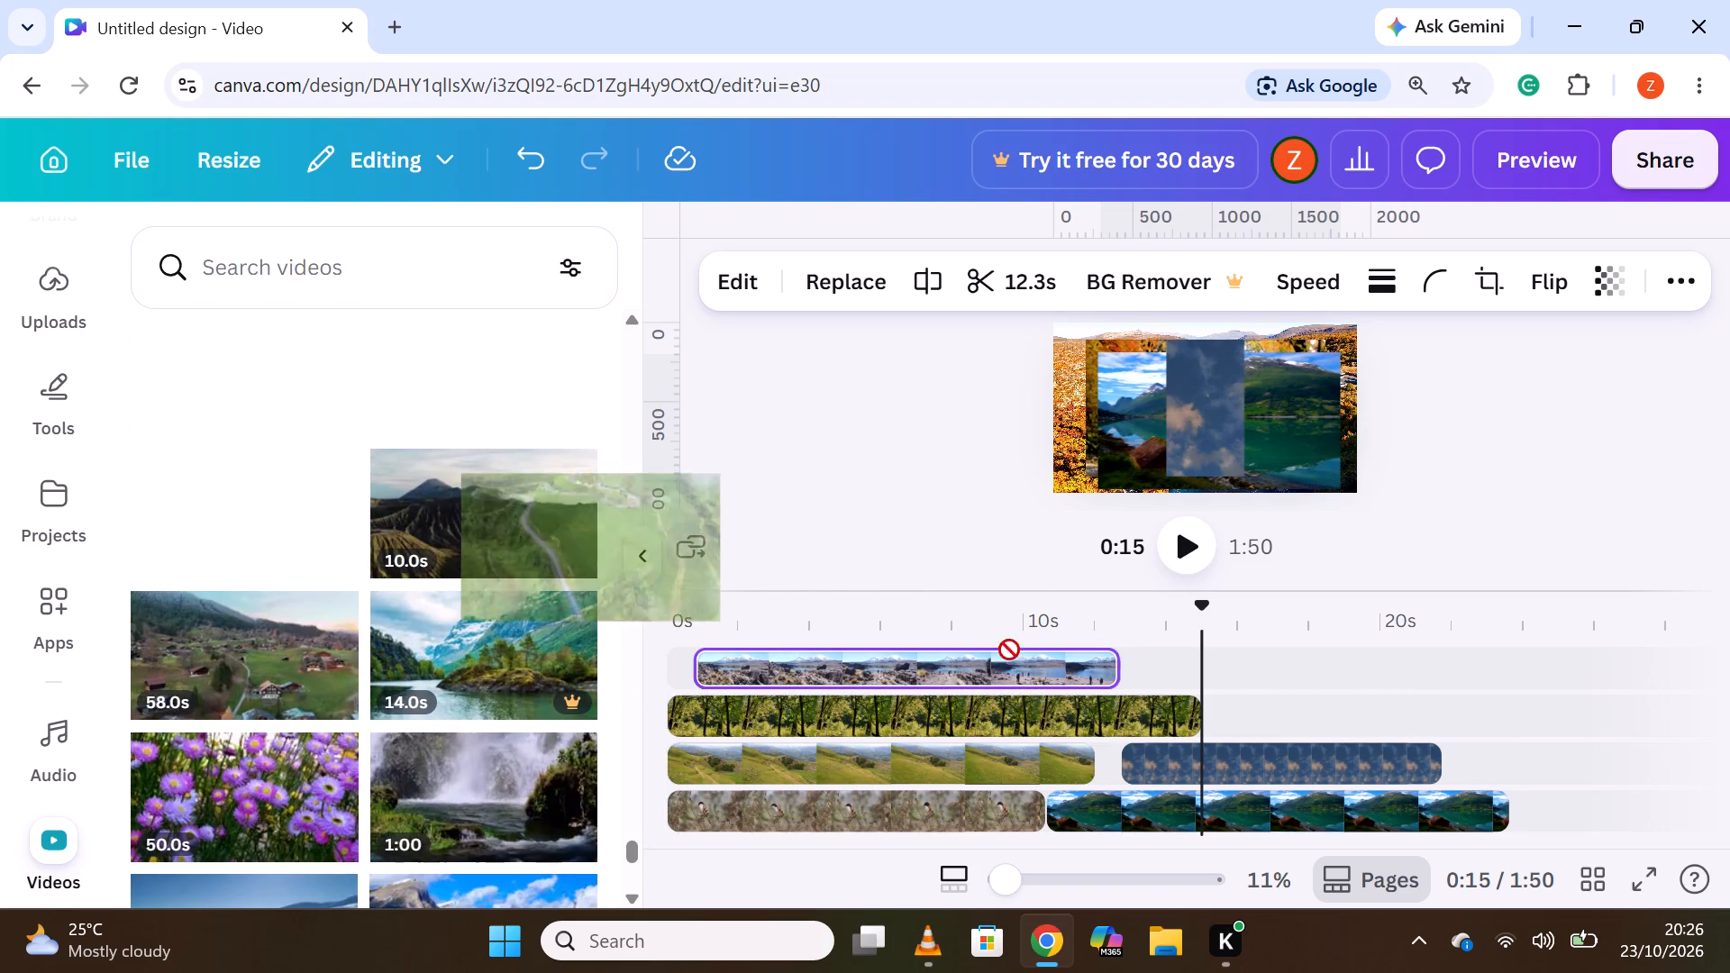
left_click_drag(1009, 650, 1276, 654)
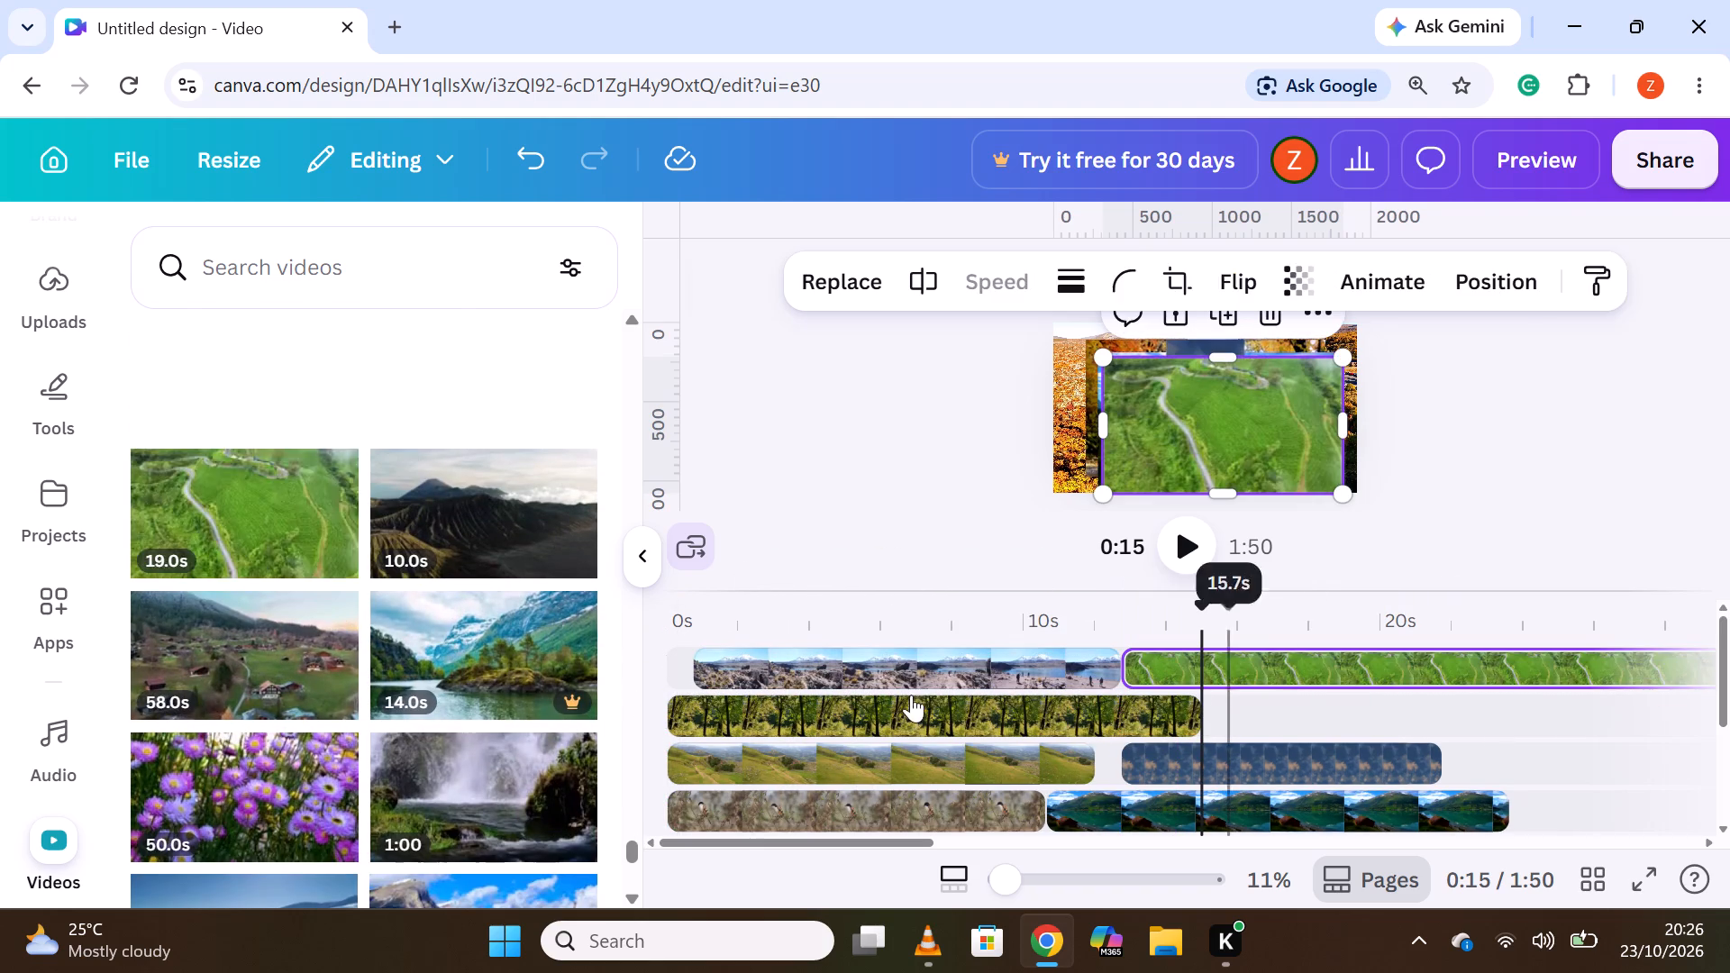
left_click_drag(842, 661, 817, 661)
left_click_drag(1219, 668, 1202, 666)
Insert the 5.0s soap bubble clip just after the sunlit trees clip on its overlay track.
scroll(425, 618, "down", 2)
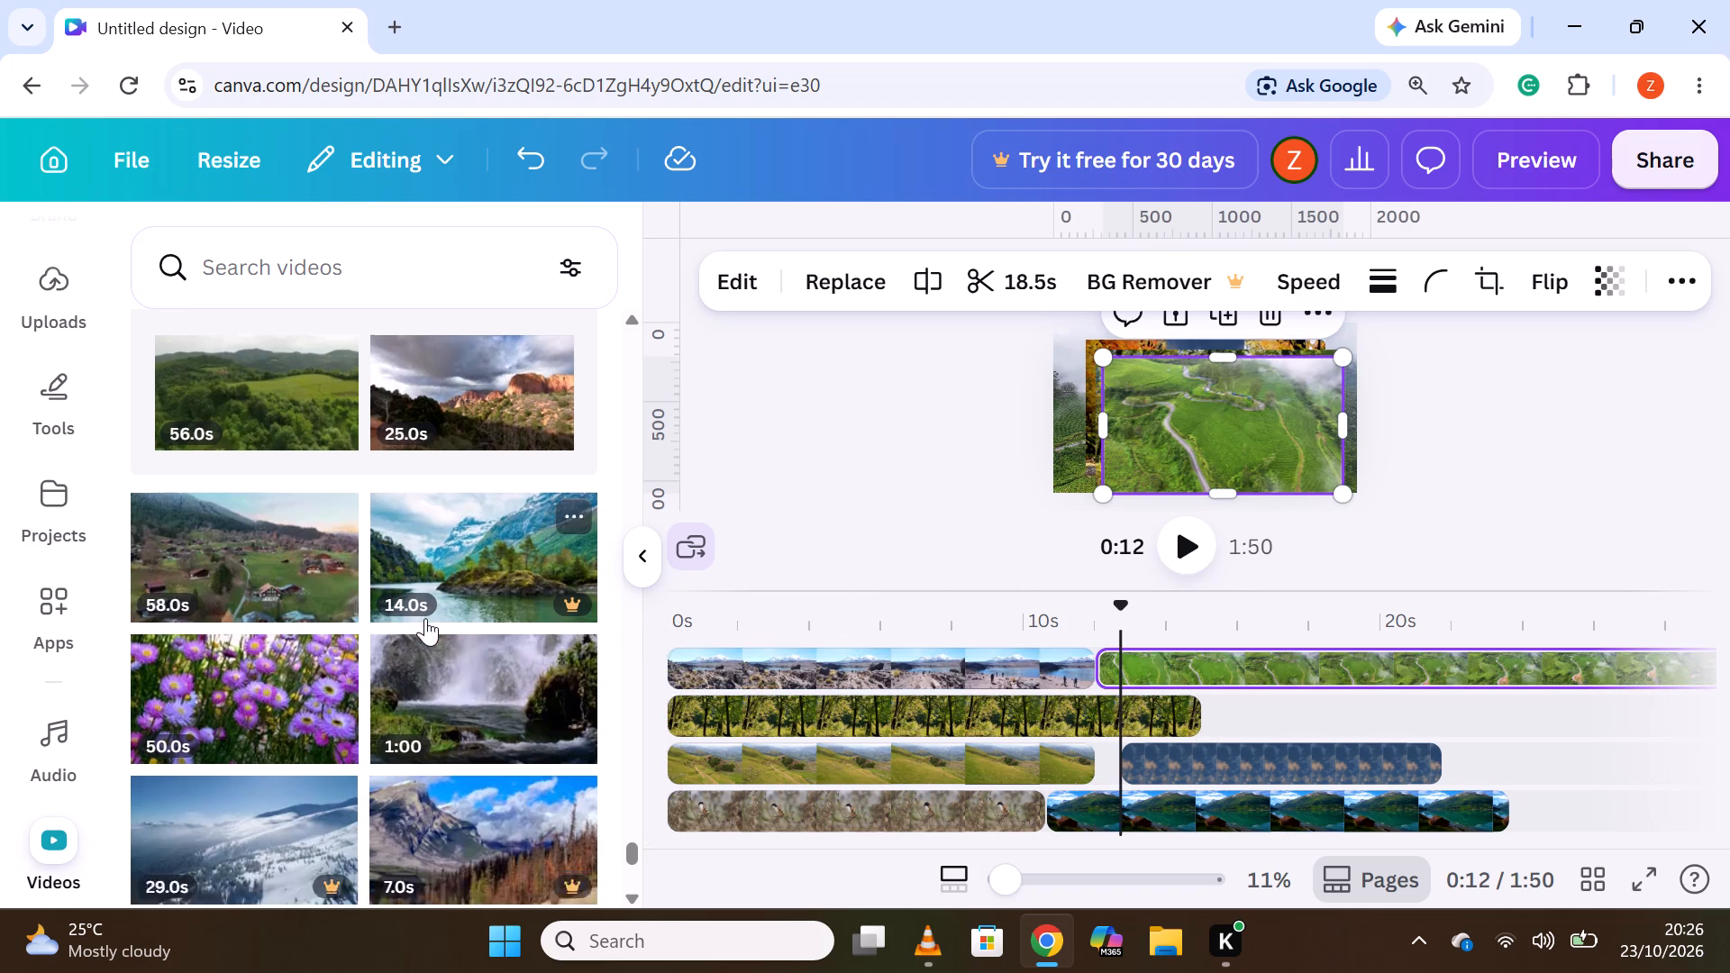
scroll(425, 618, "down", 2)
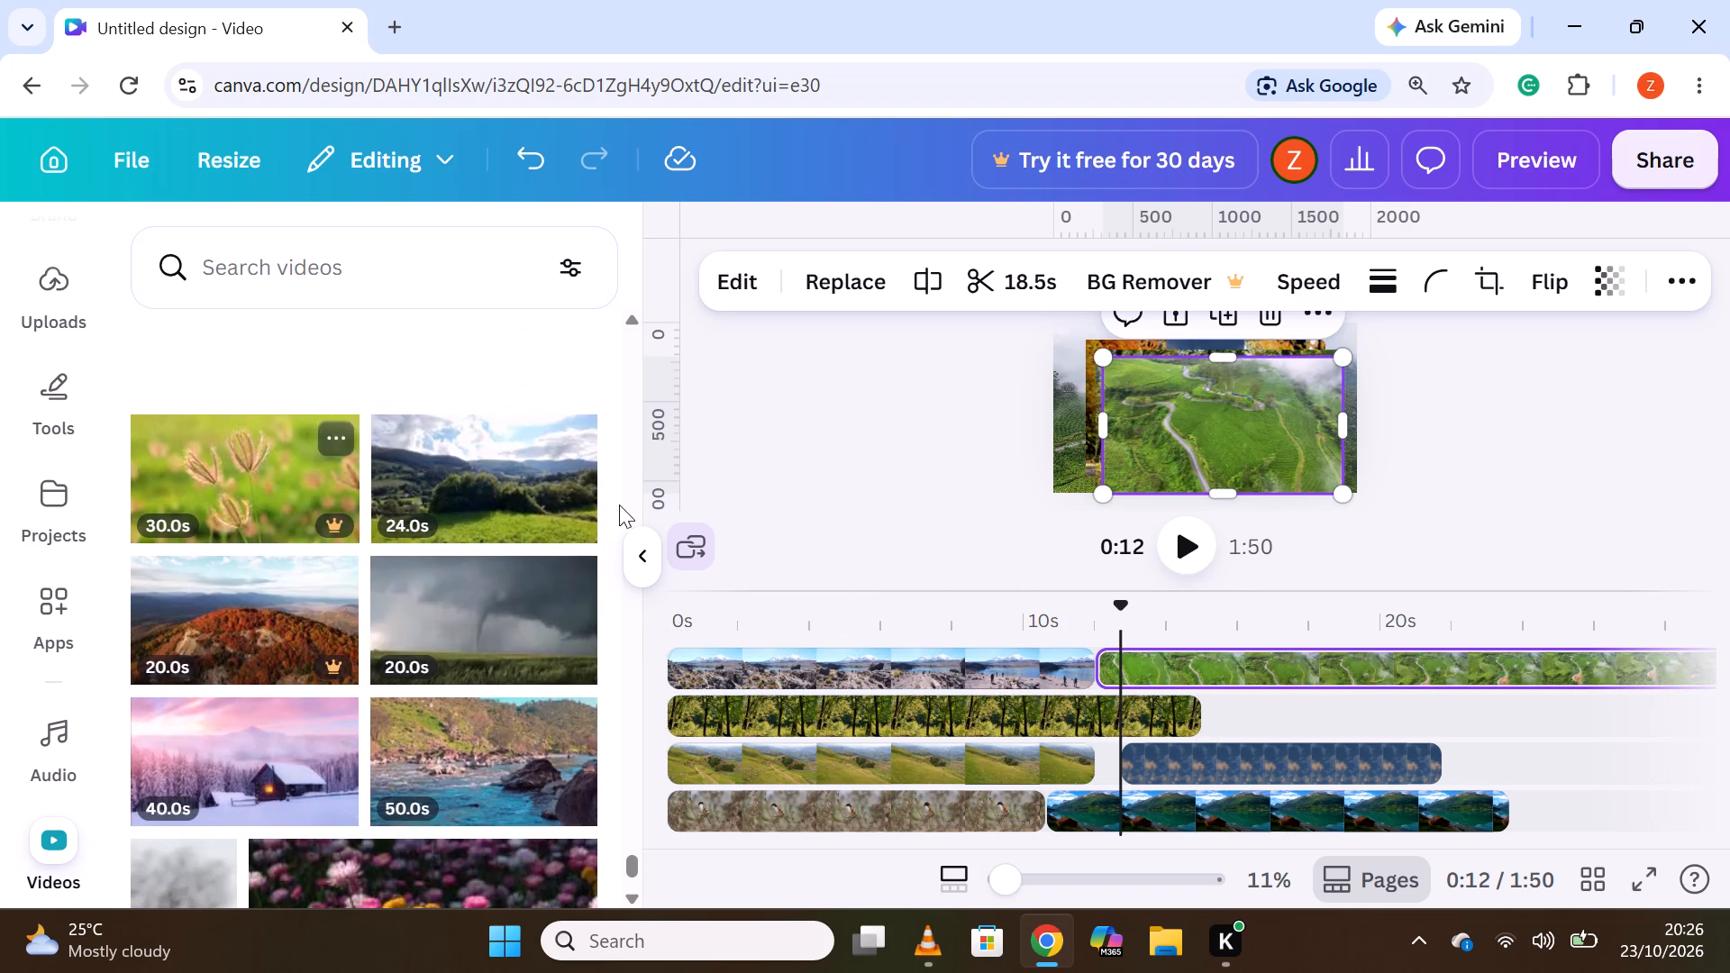
scroll(480, 626, "down", 2)
scroll(200, 723, "down", 3)
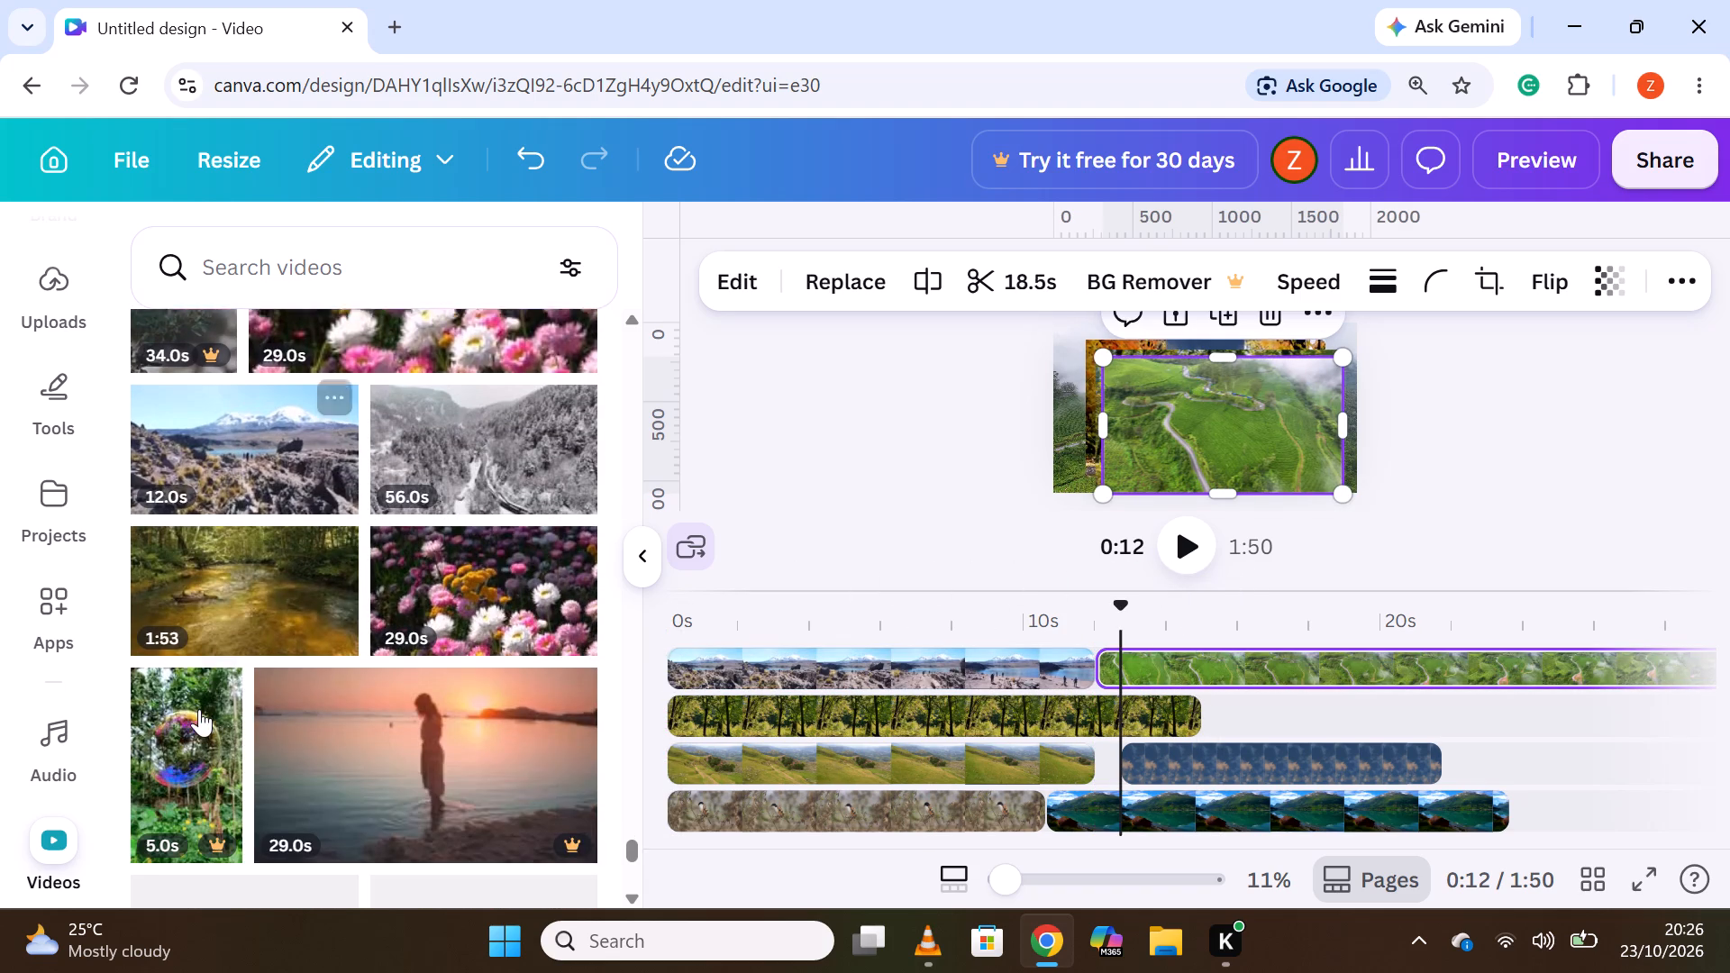
scroll(261, 777, "down", 2)
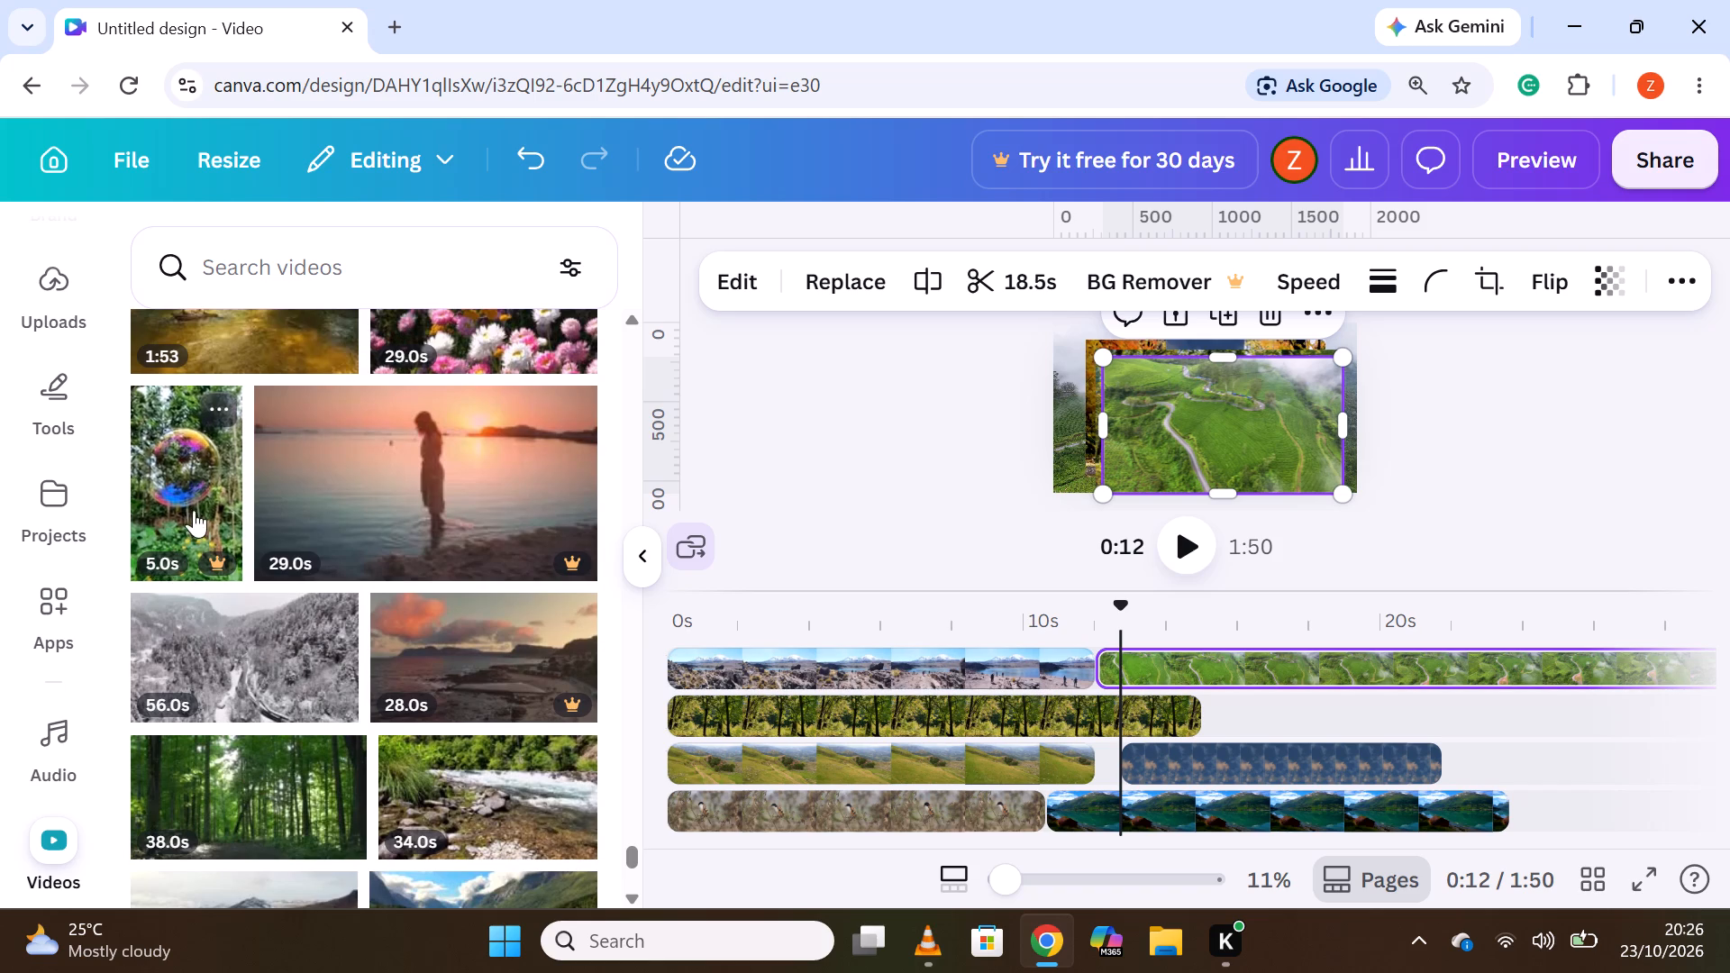
left_click_drag(189, 503, 1398, 699)
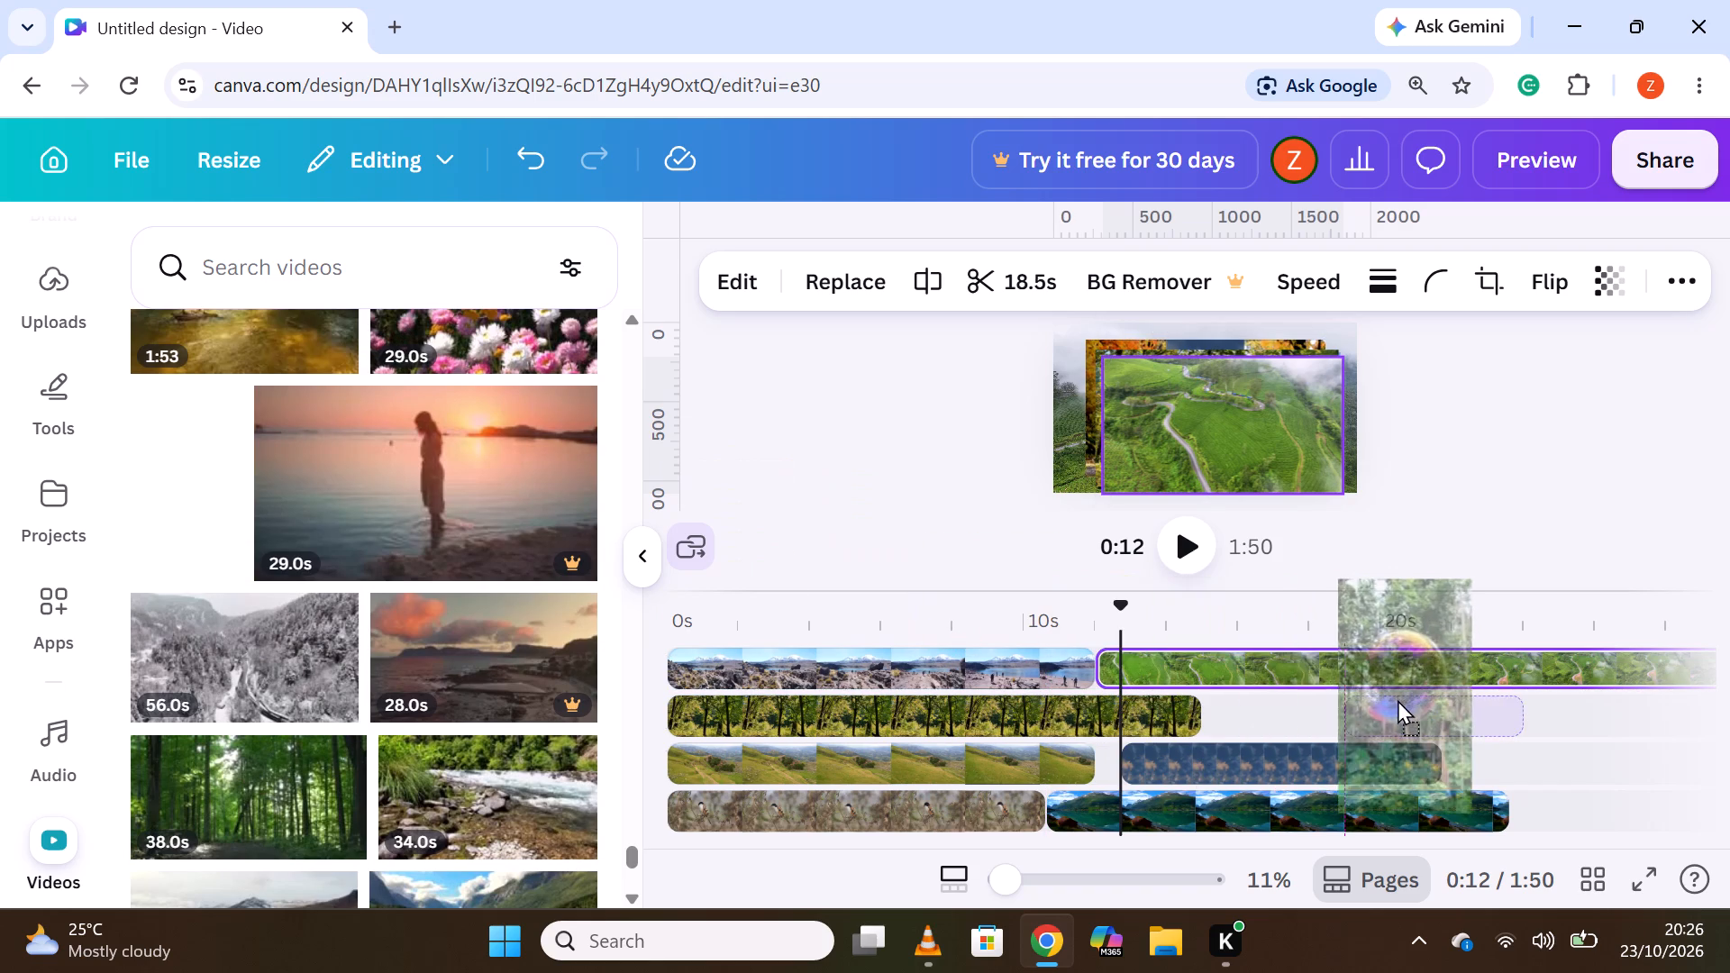
left_click_drag(1398, 699, 1278, 690)
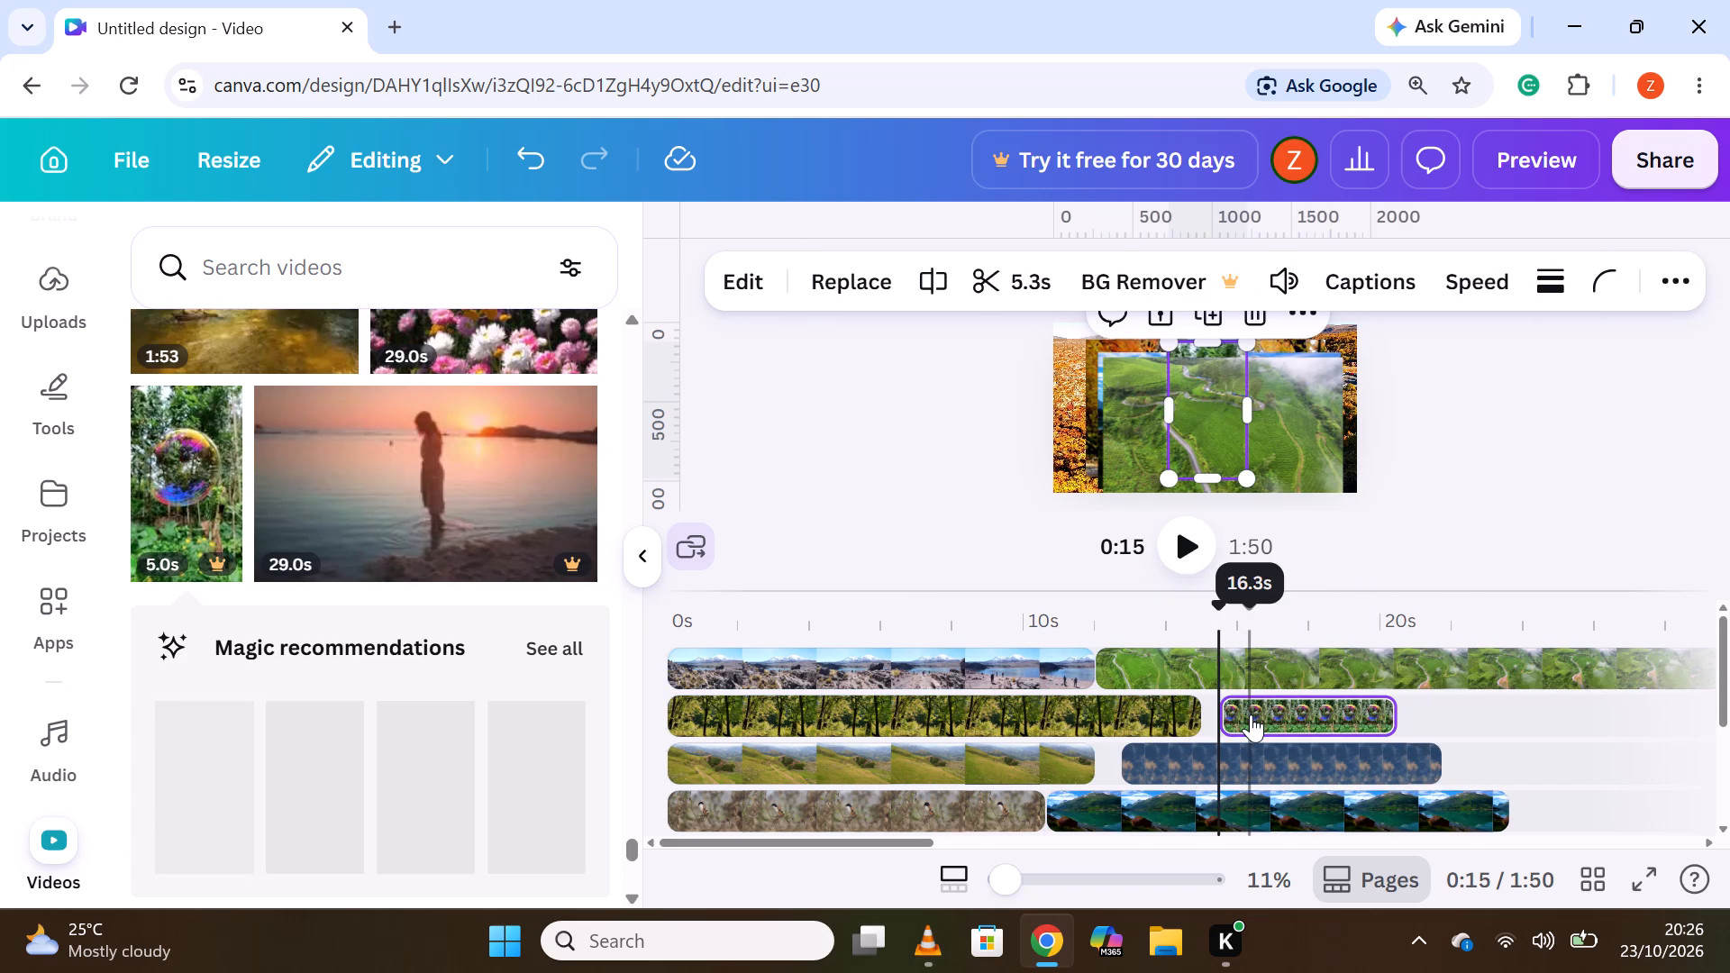
left_click(1251, 714)
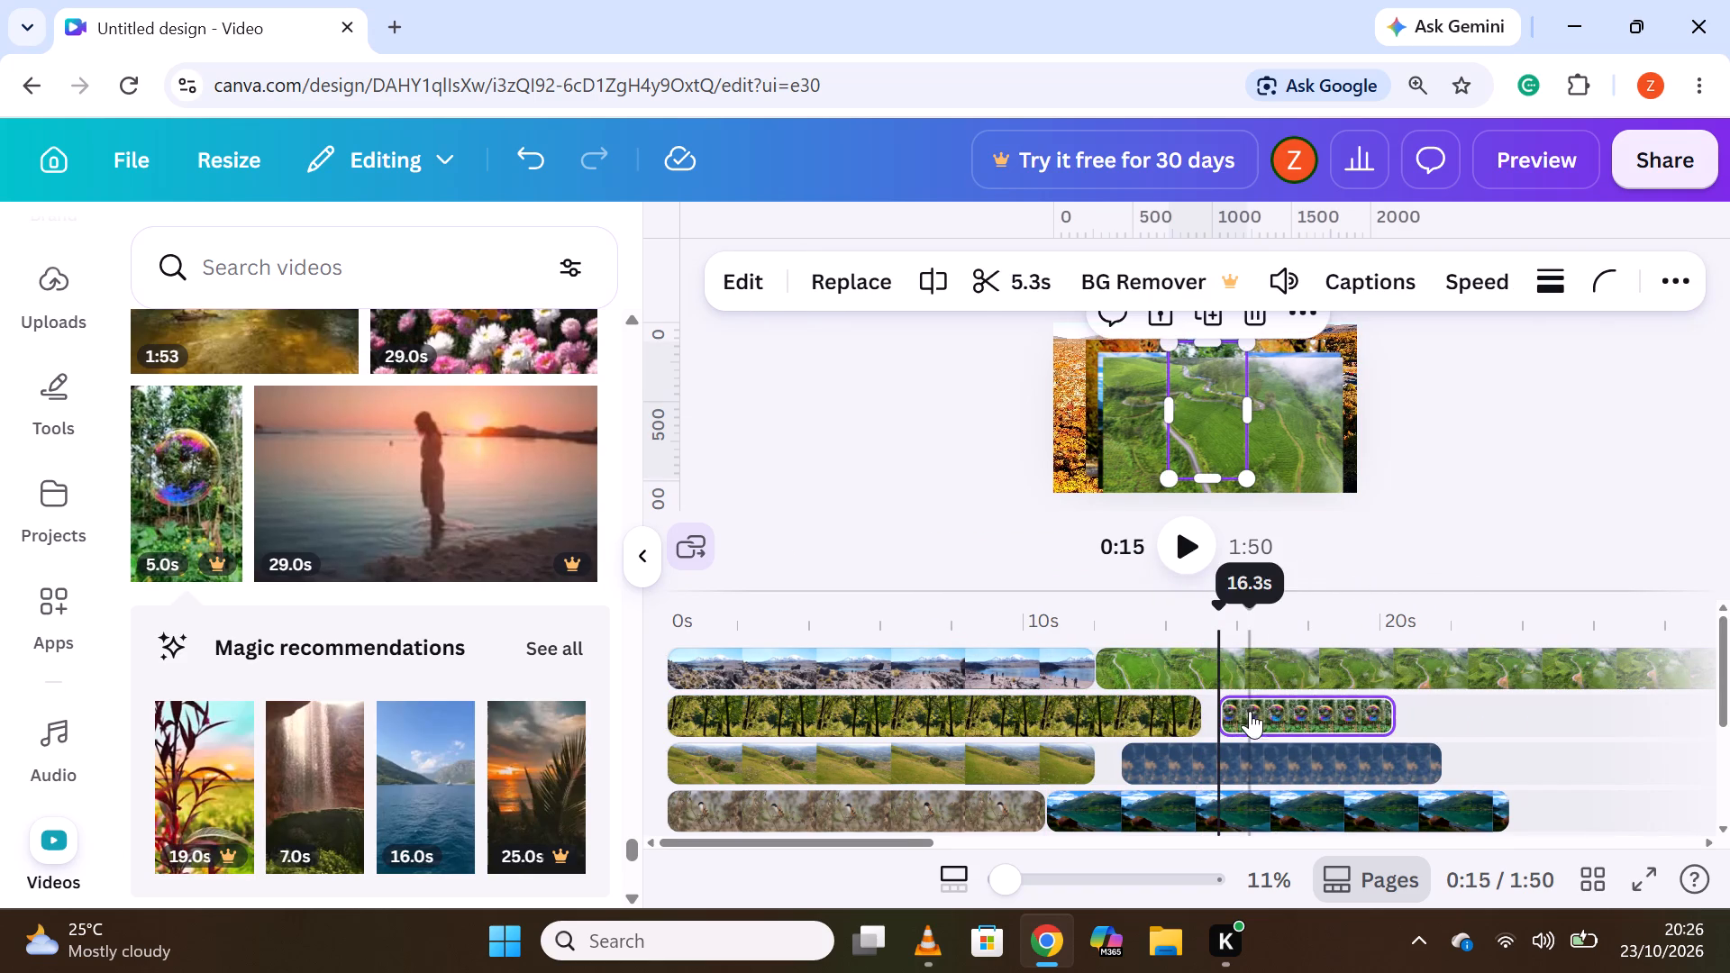
Add the 13.0s clip of a purple sunset with palm fronds on a new top overlay track, starting at 0s.
scroll(219, 643, "down", 5)
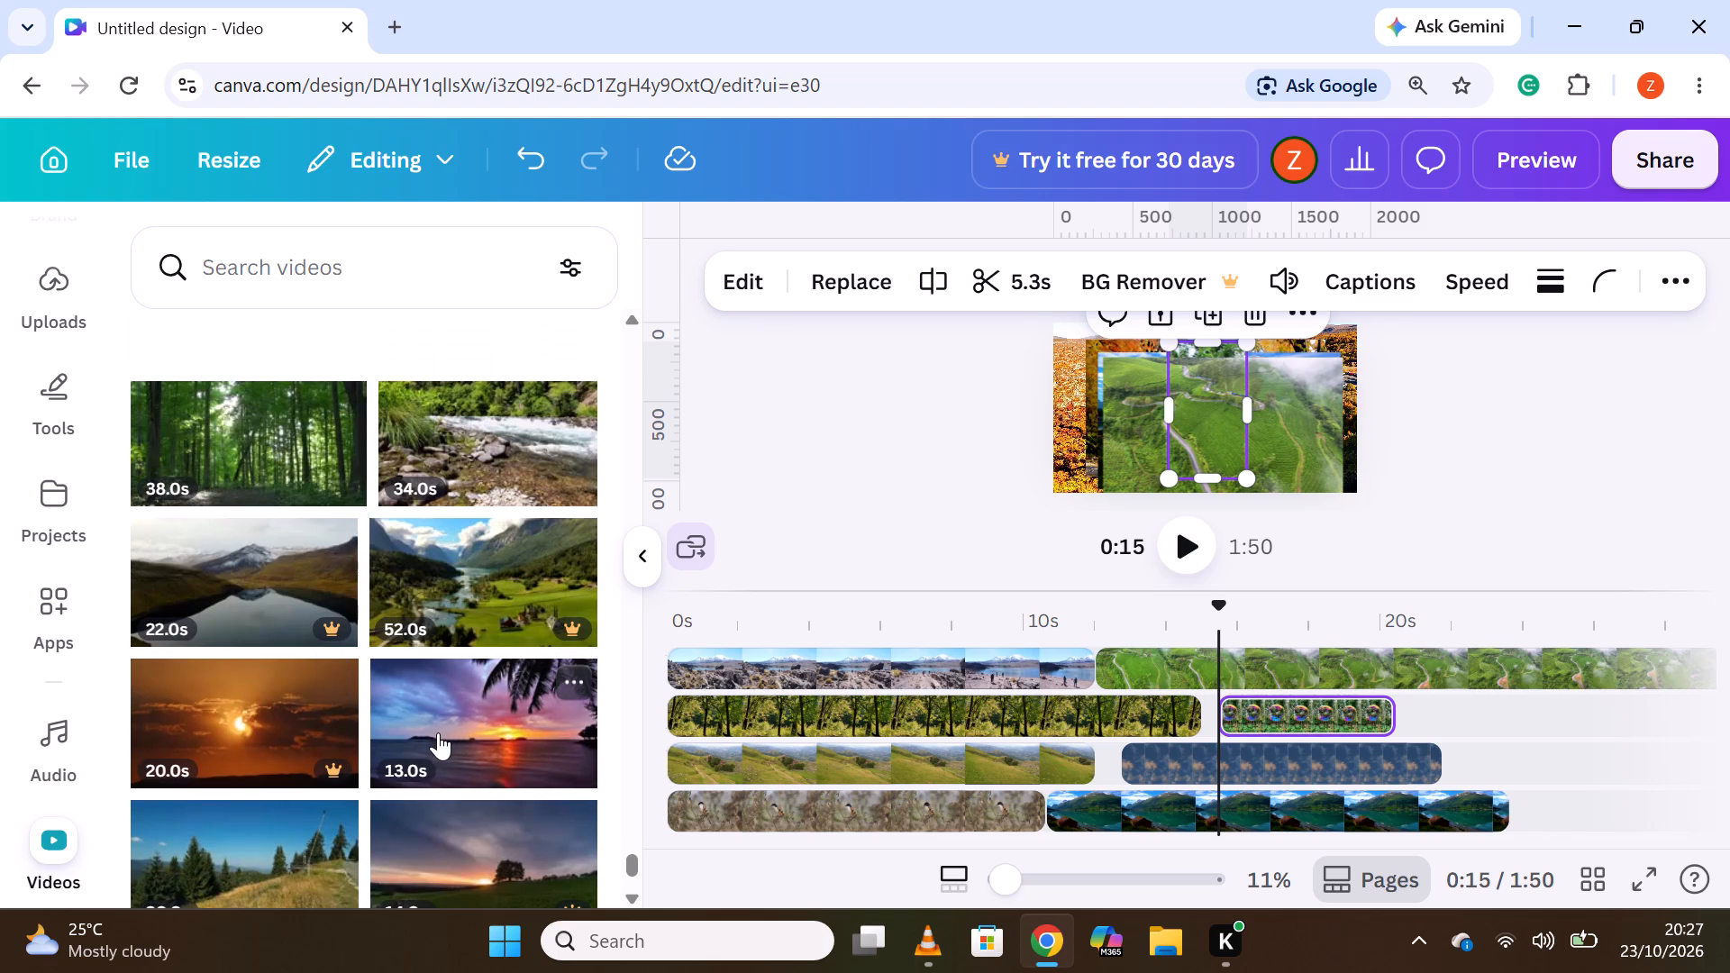
left_click_drag(435, 731, 1353, 724)
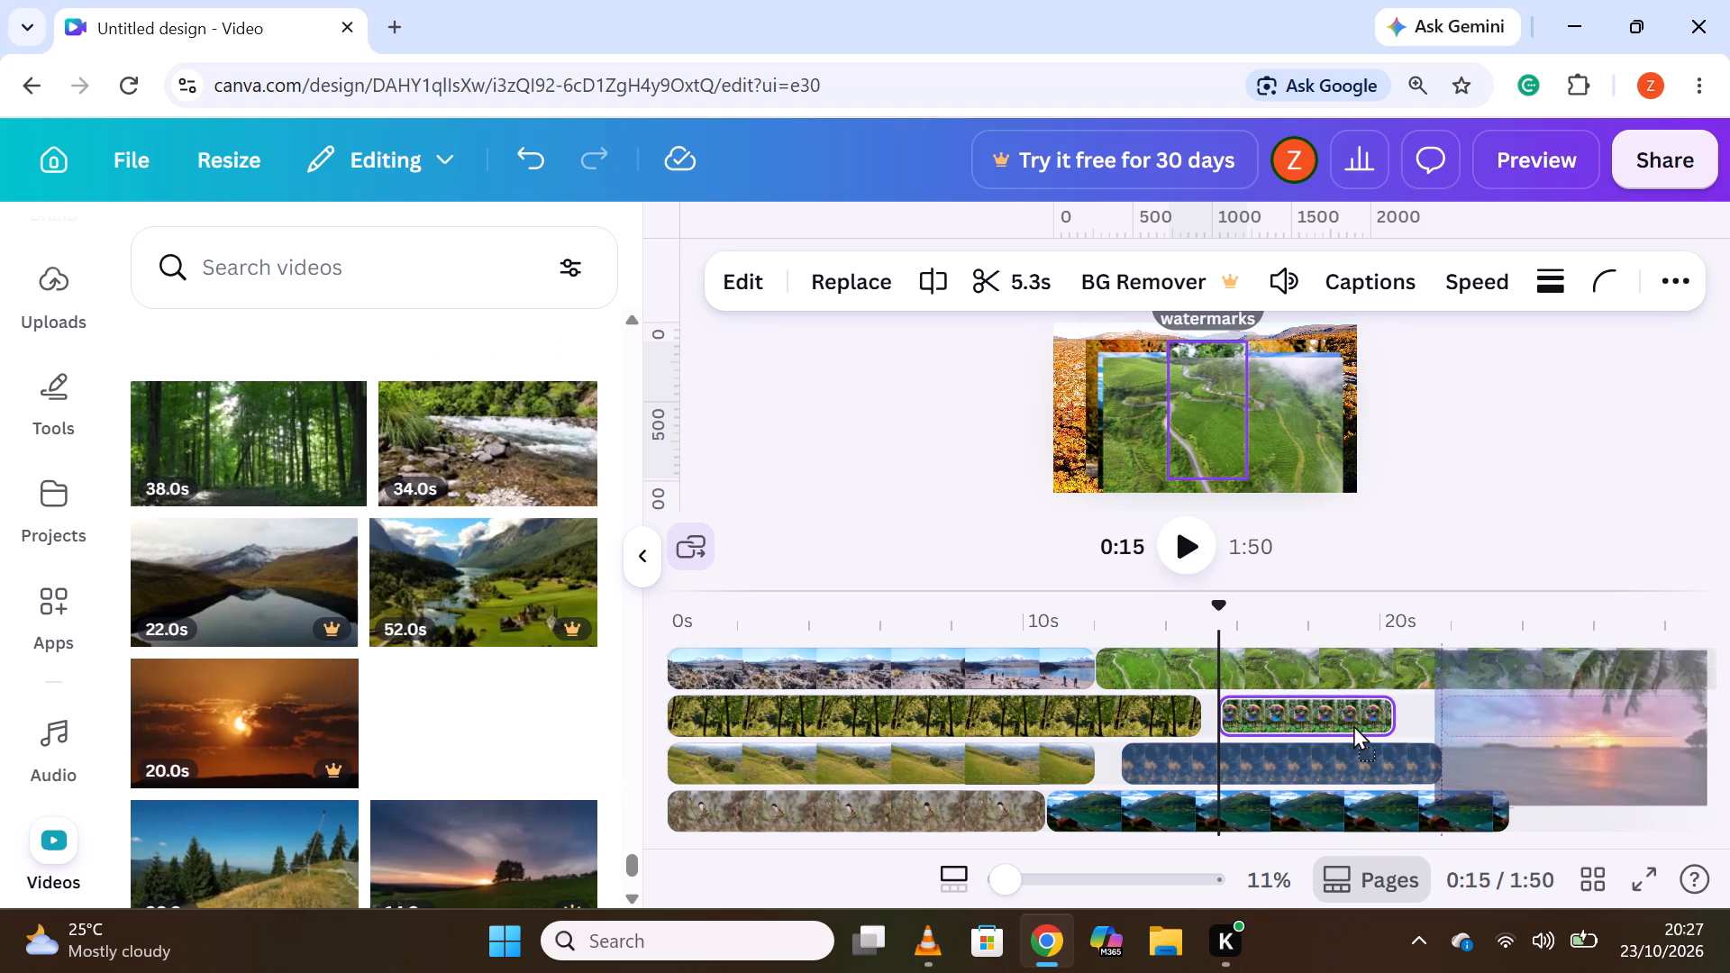
left_click_drag(1353, 724, 815, 644)
left_click_drag(872, 670, 822, 674)
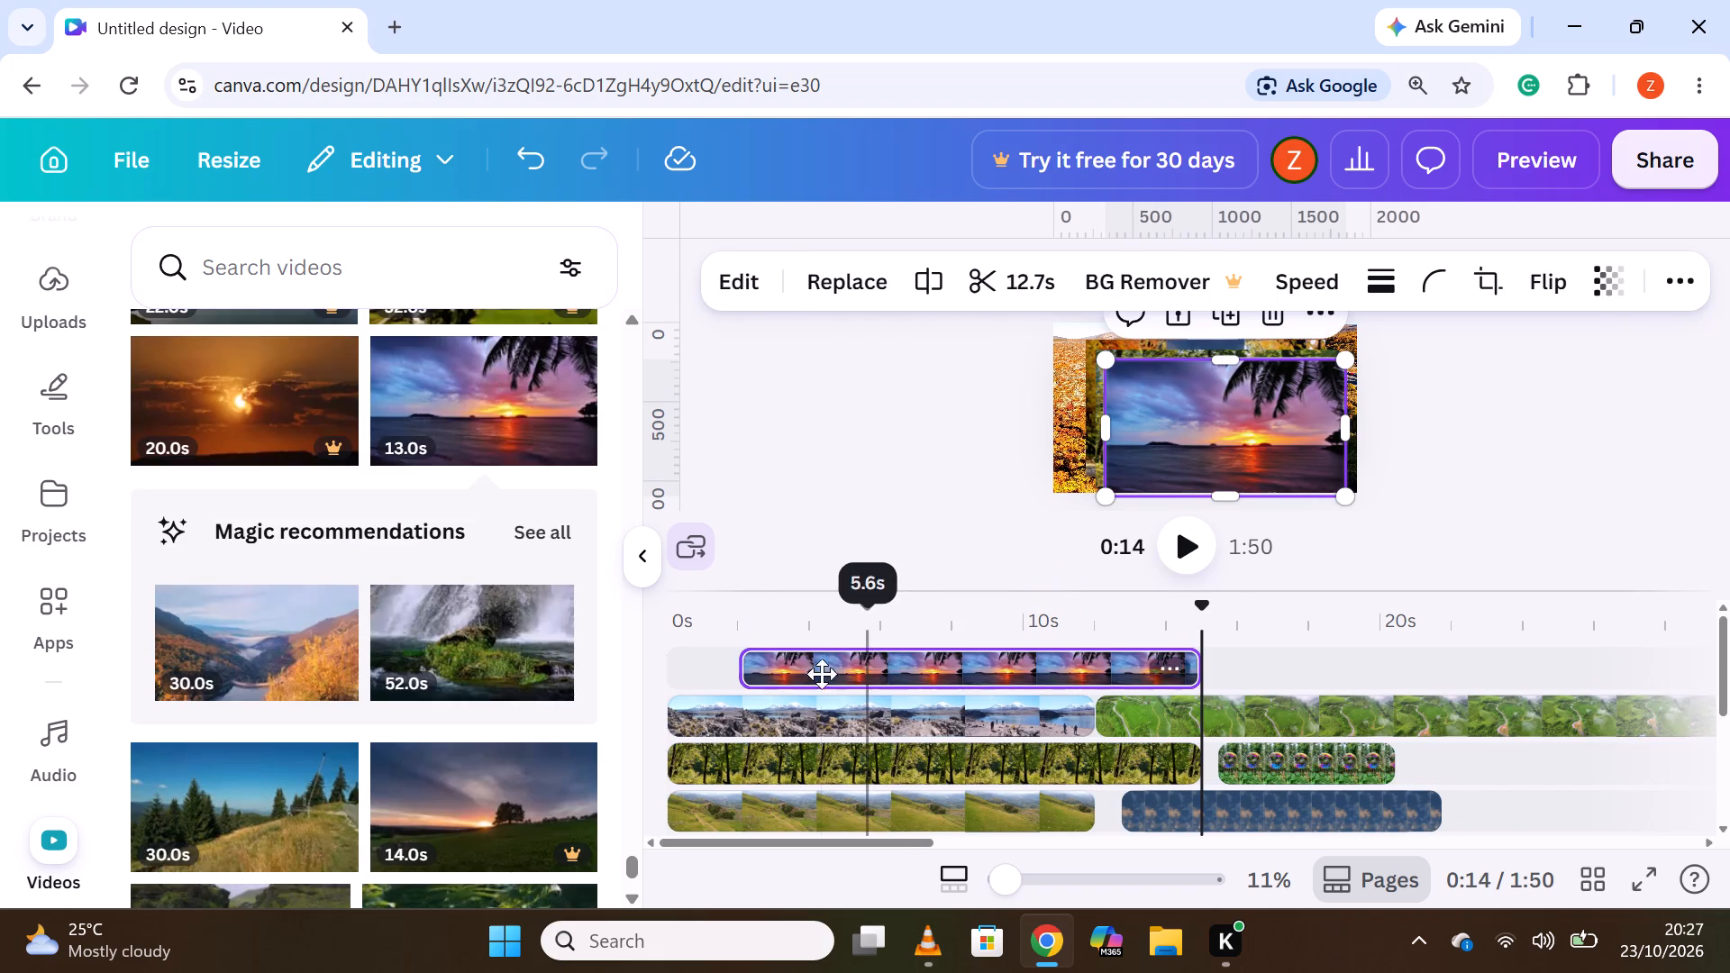
left_click_drag(822, 674, 792, 674)
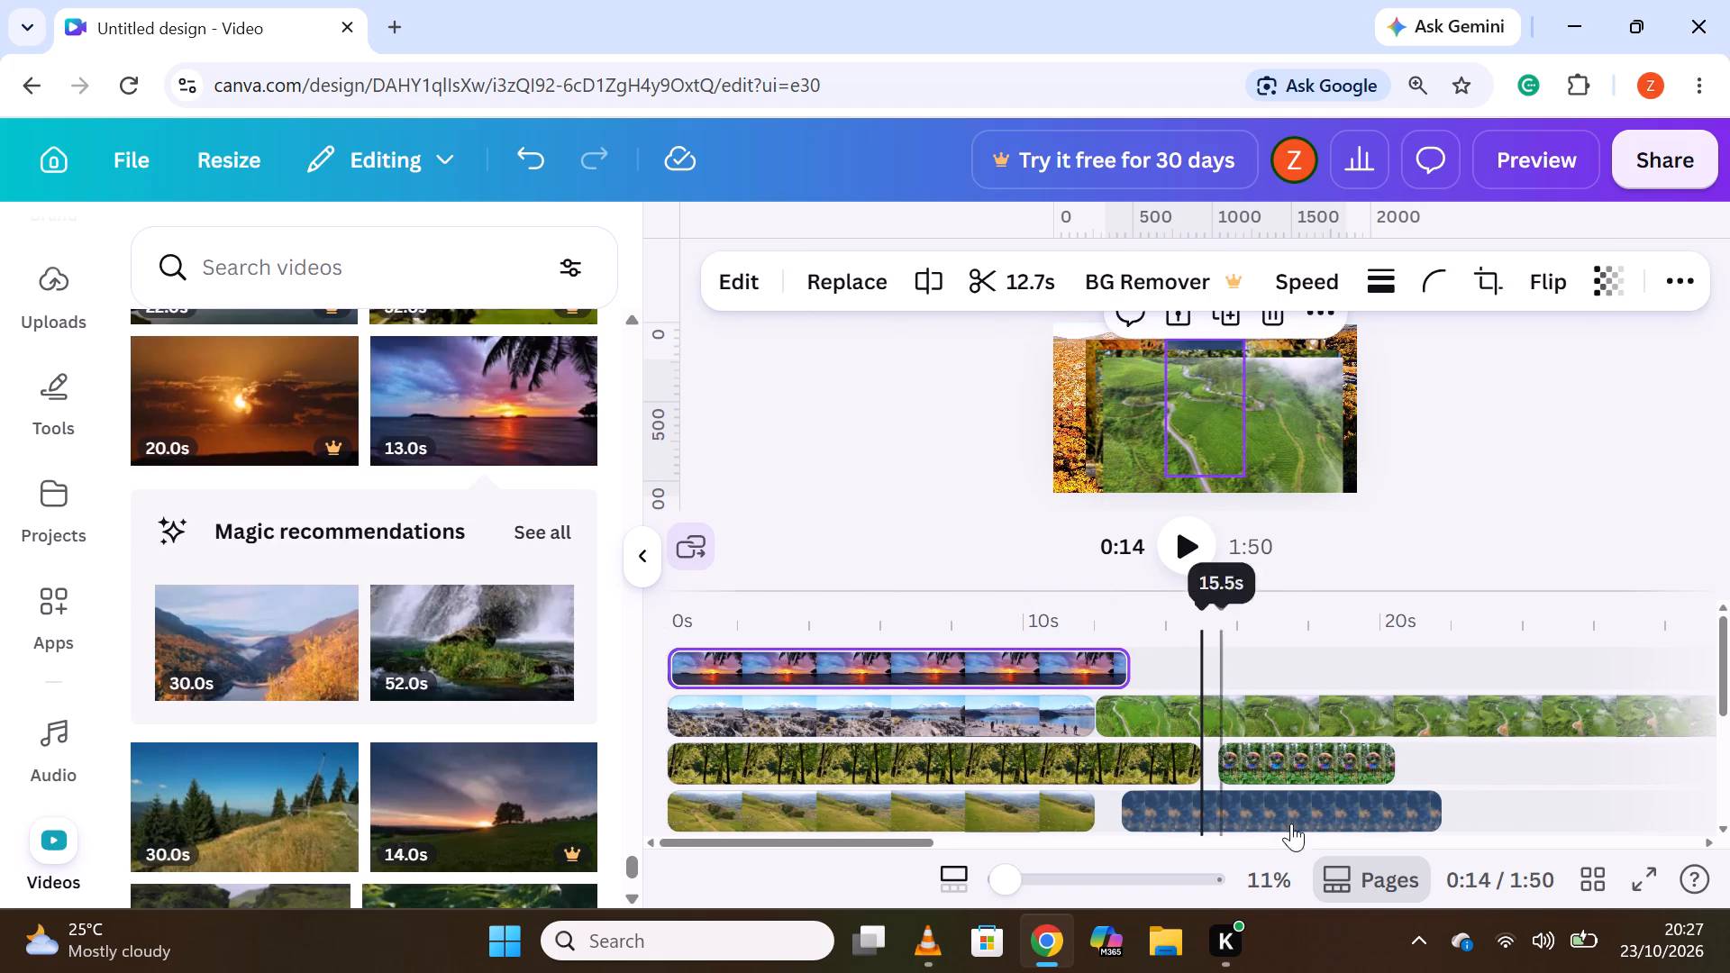
Move the soap bubble clip to the top overlay track, shortly after the palm sunset clip.
left_click_drag(1271, 764, 1206, 671)
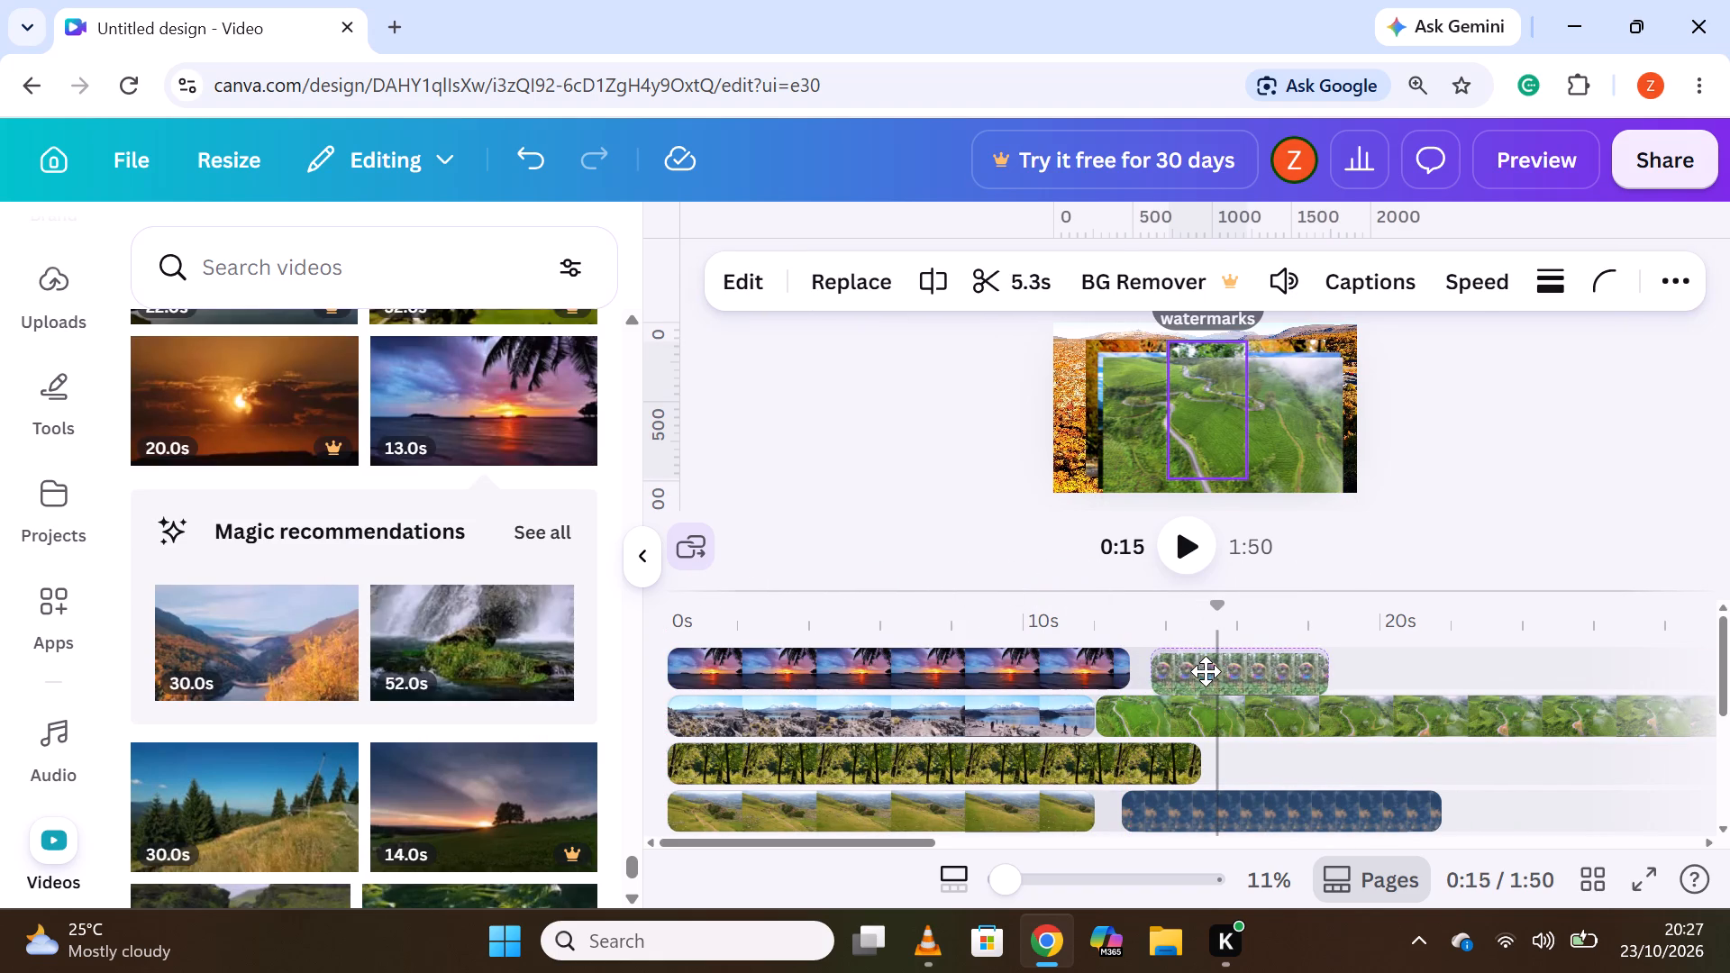
Move the 9.0s cloud clip back directly against the end of the hillside clip on its overlay track.
left_click_drag(1211, 817, 1180, 813)
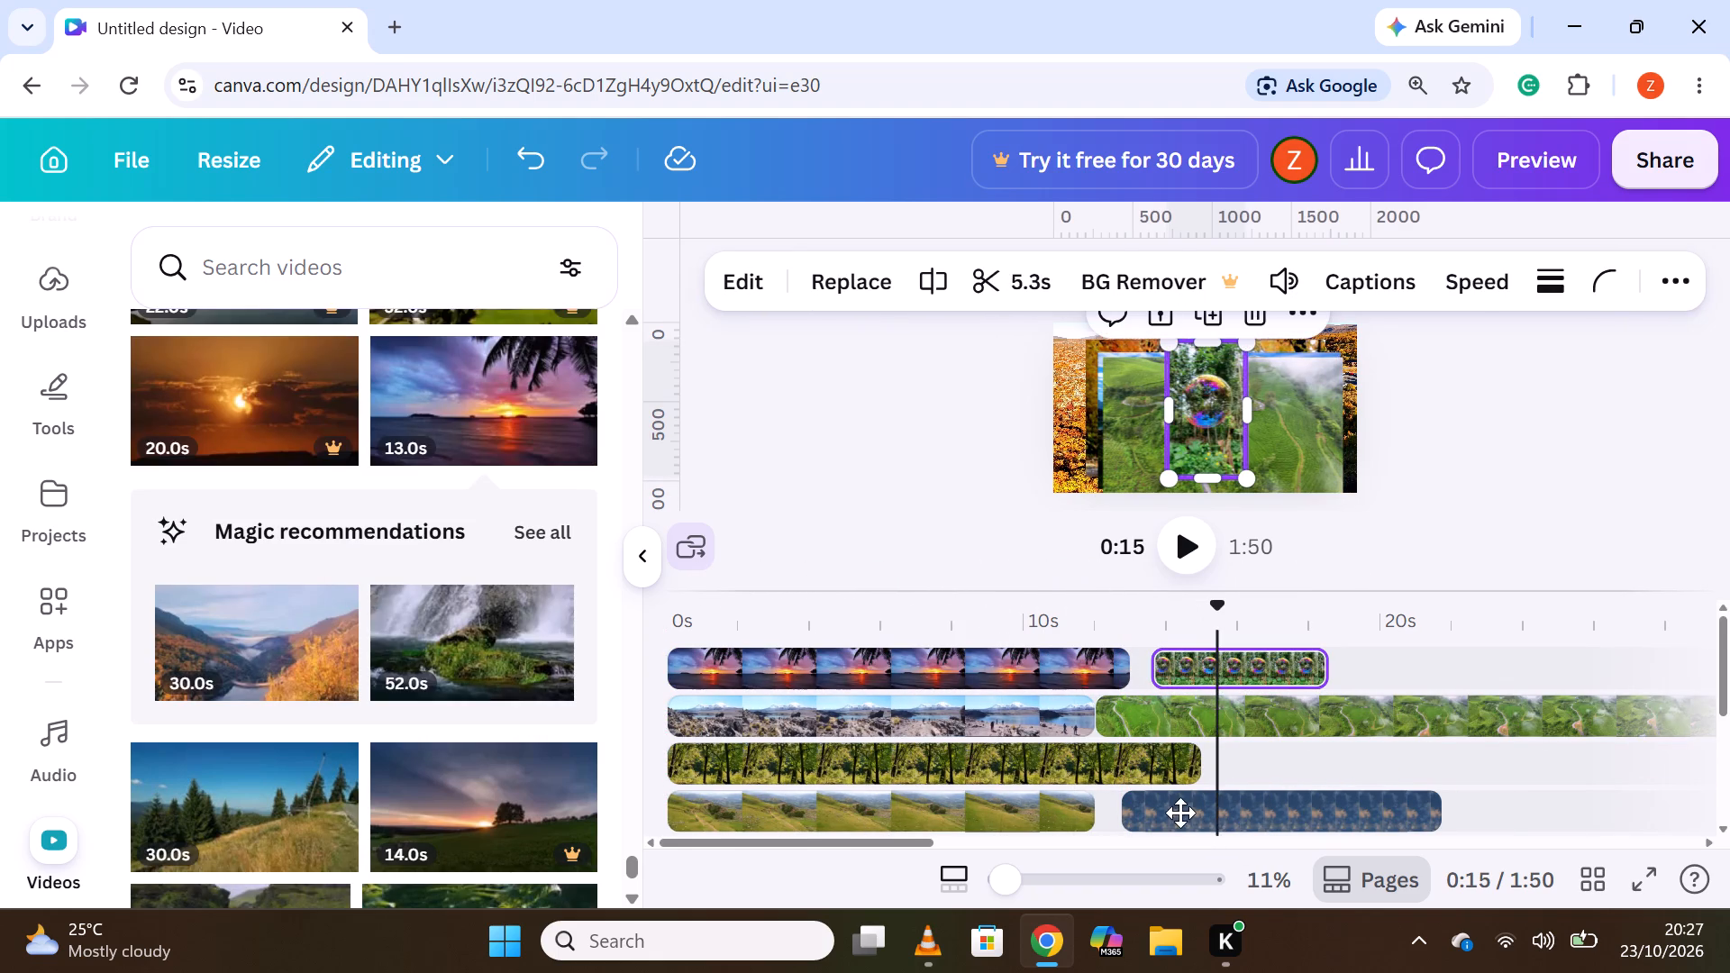
left_click_drag(1180, 813, 1197, 647)
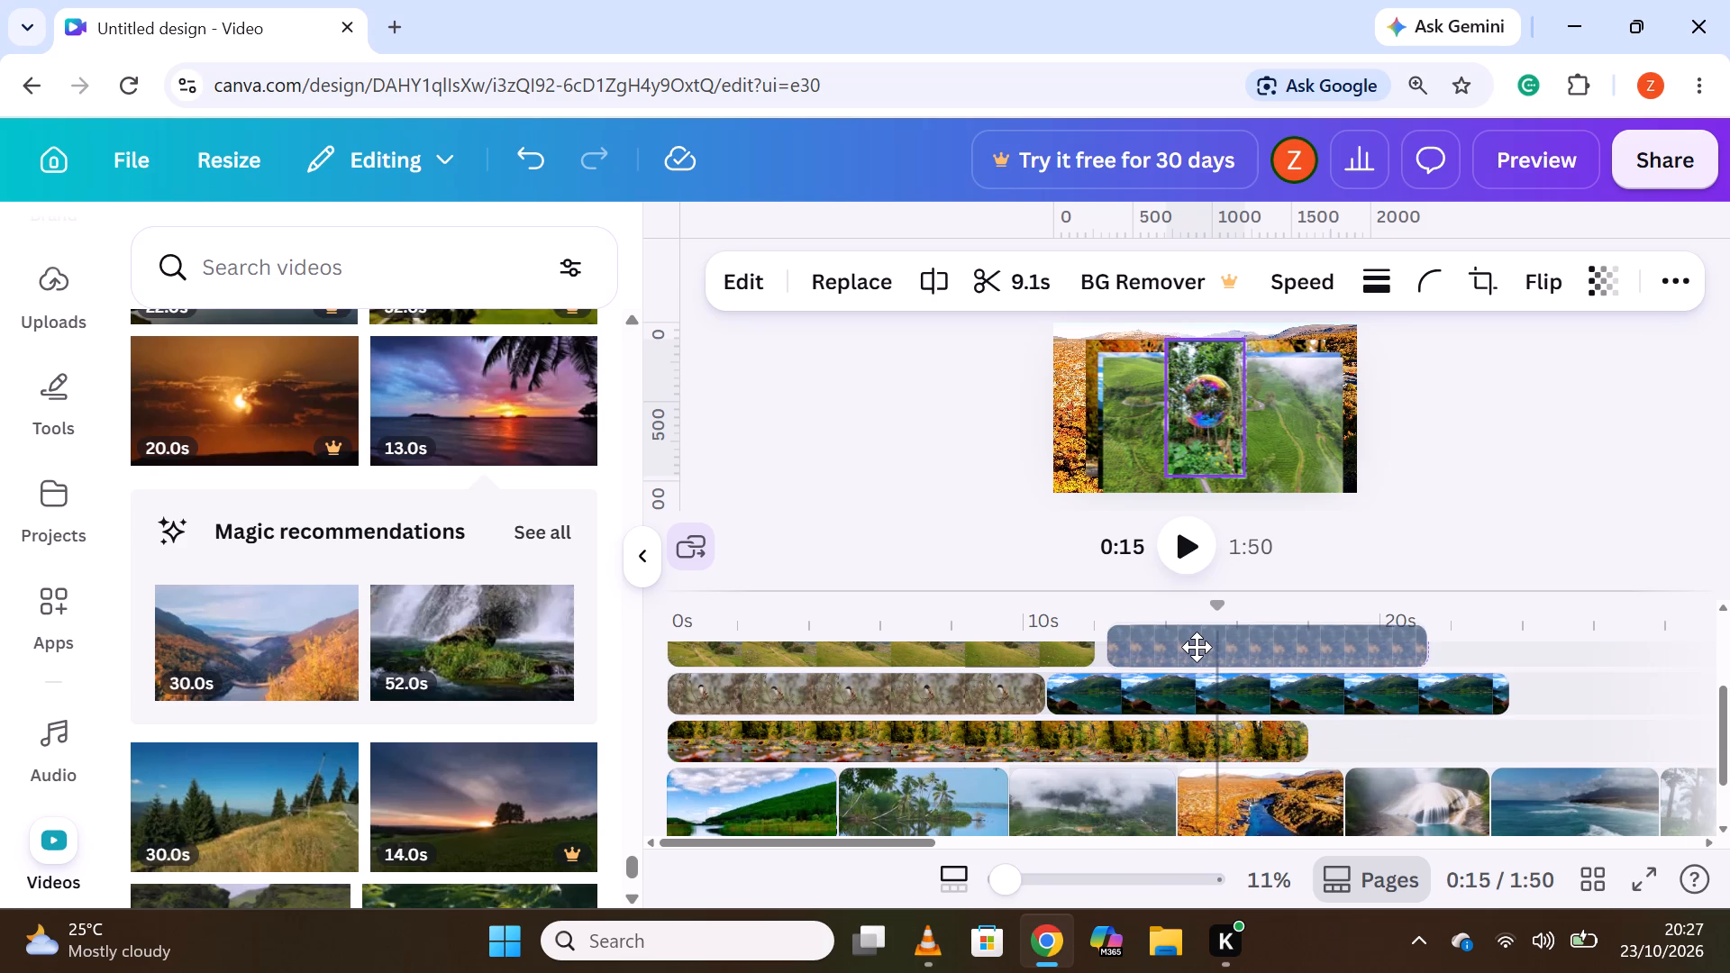
left_click_drag(1197, 647, 1191, 650)
scroll(1184, 659, "up", 1)
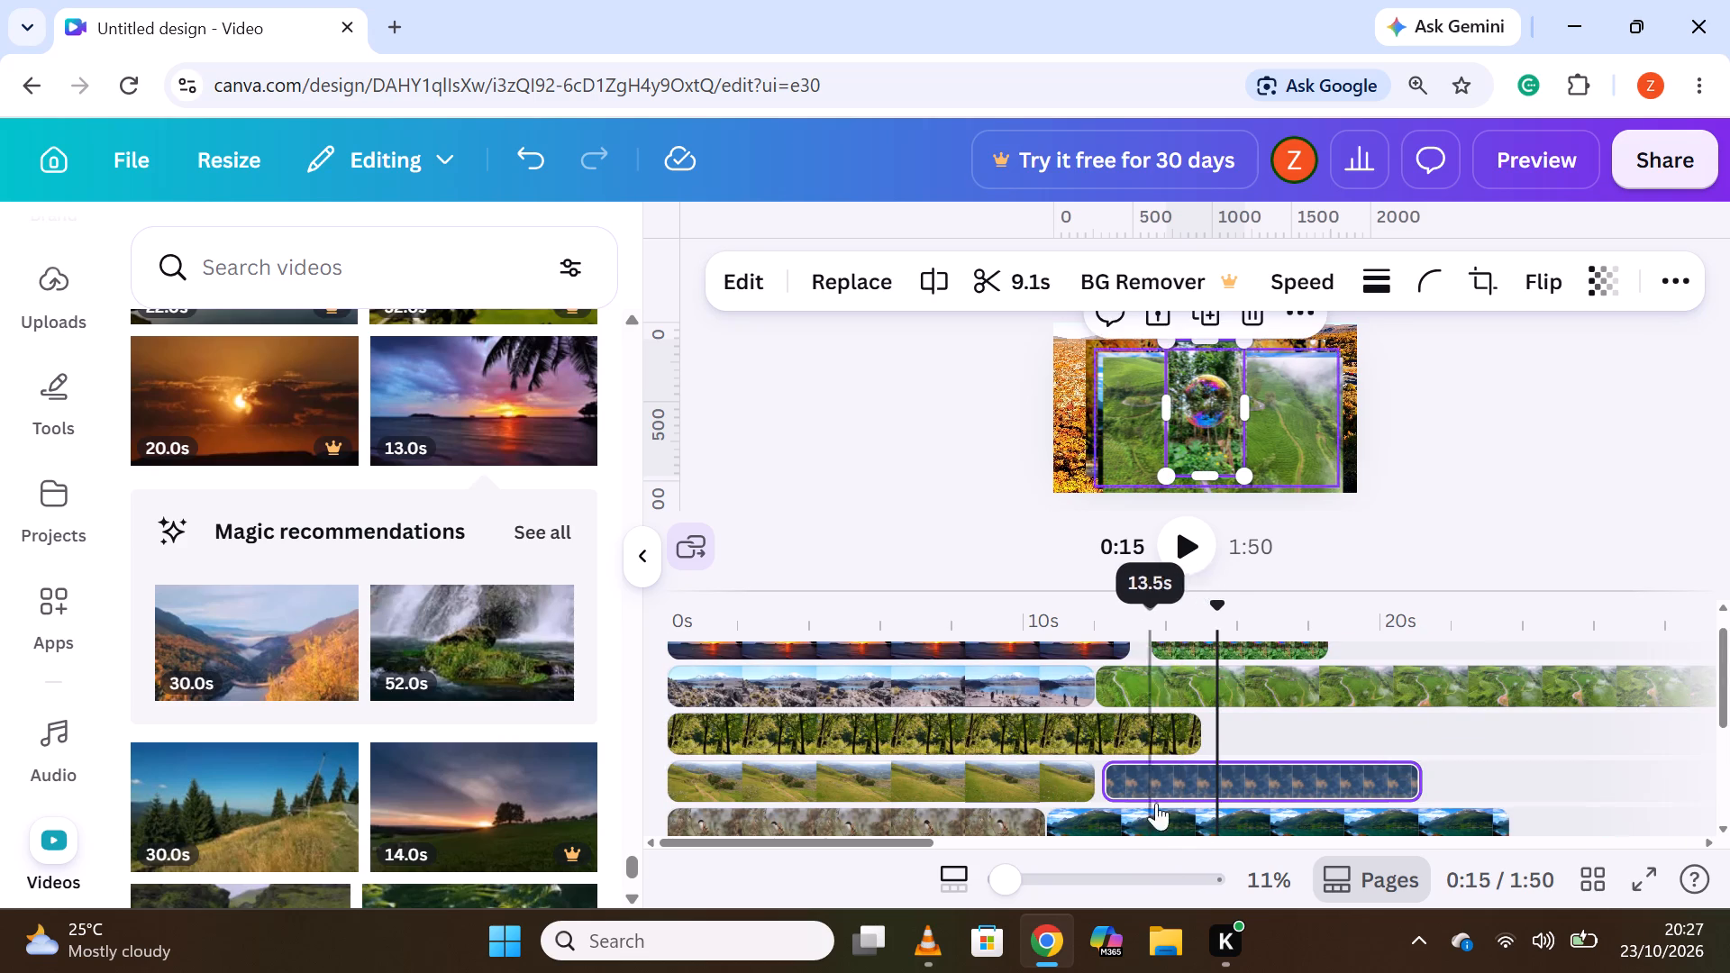
left_click(1173, 791)
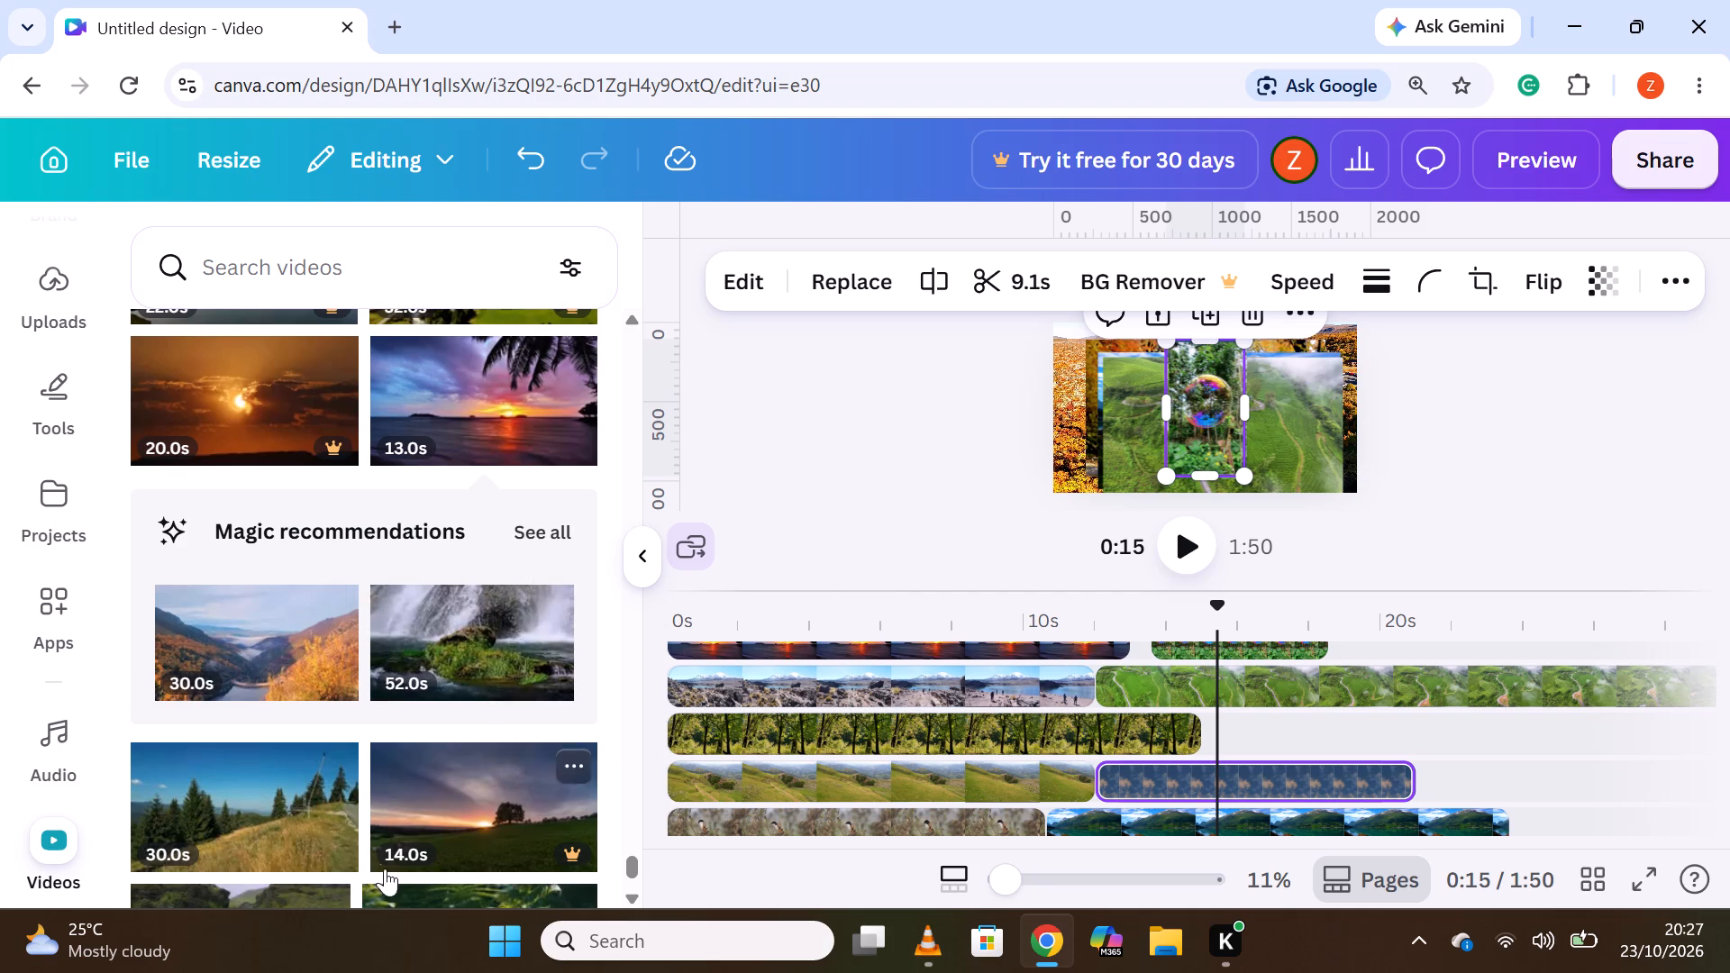
Adjust the soap bubble clip's position on the top overlay track, leaving a short gap after the palm sunset clip.
scroll(493, 687, "down", 2)
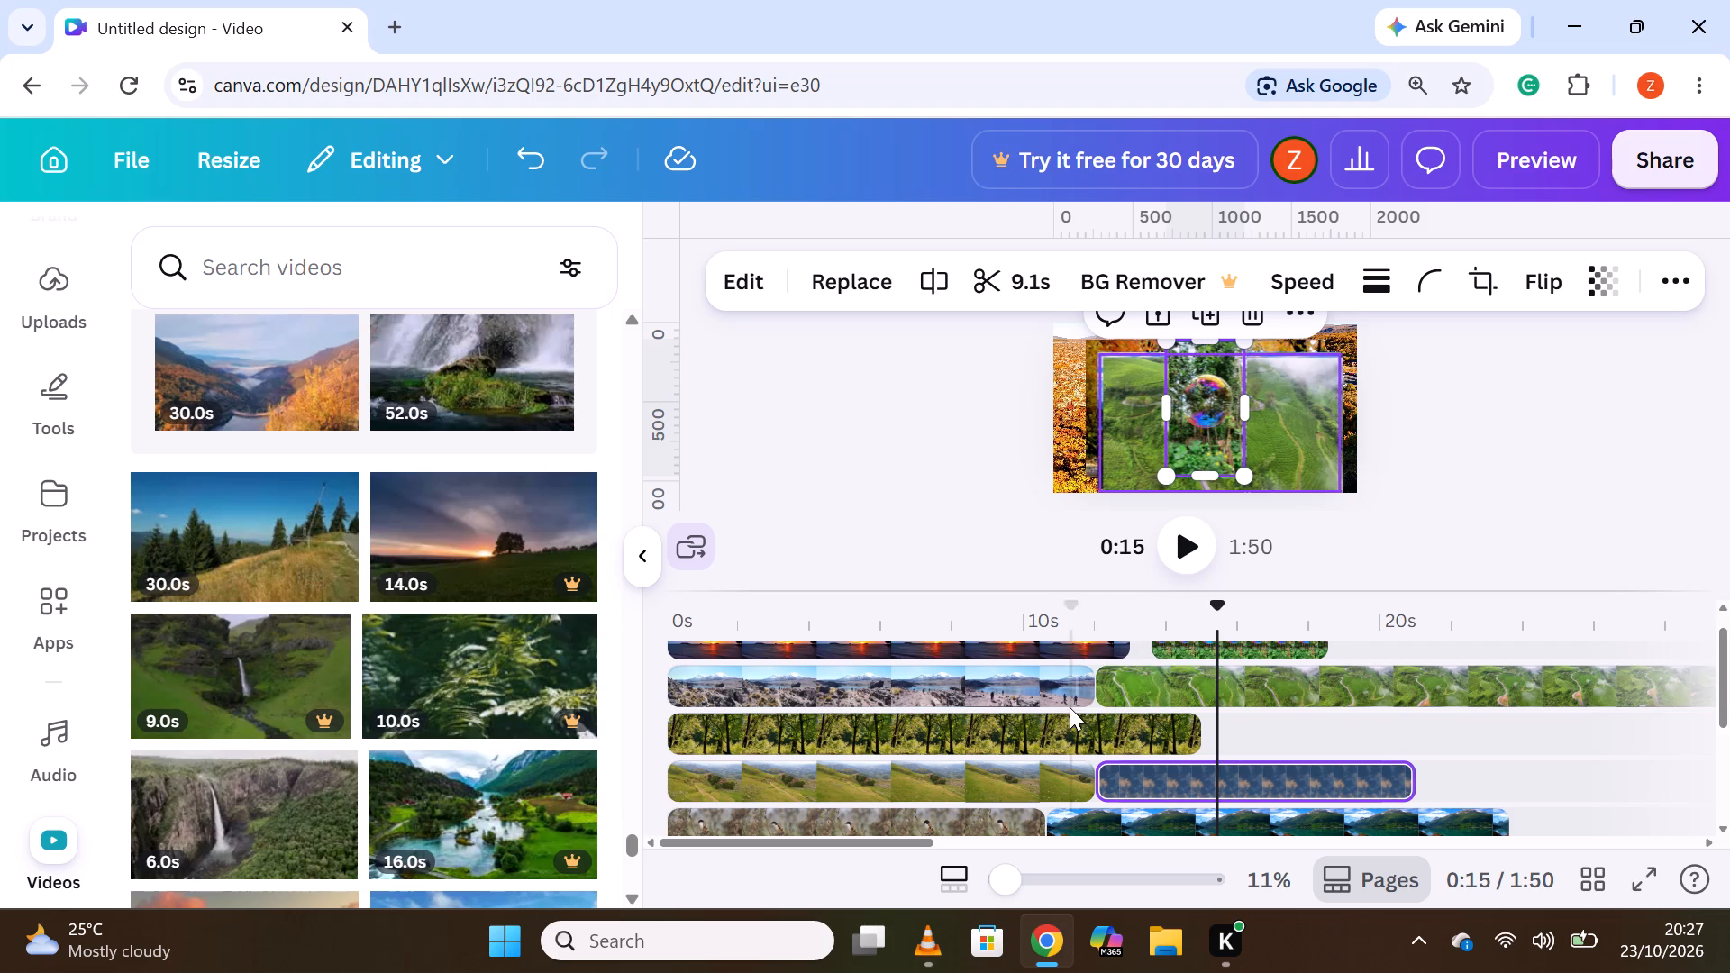
scroll(1070, 708, "up", 4)
scroll(1067, 707, "down", 7)
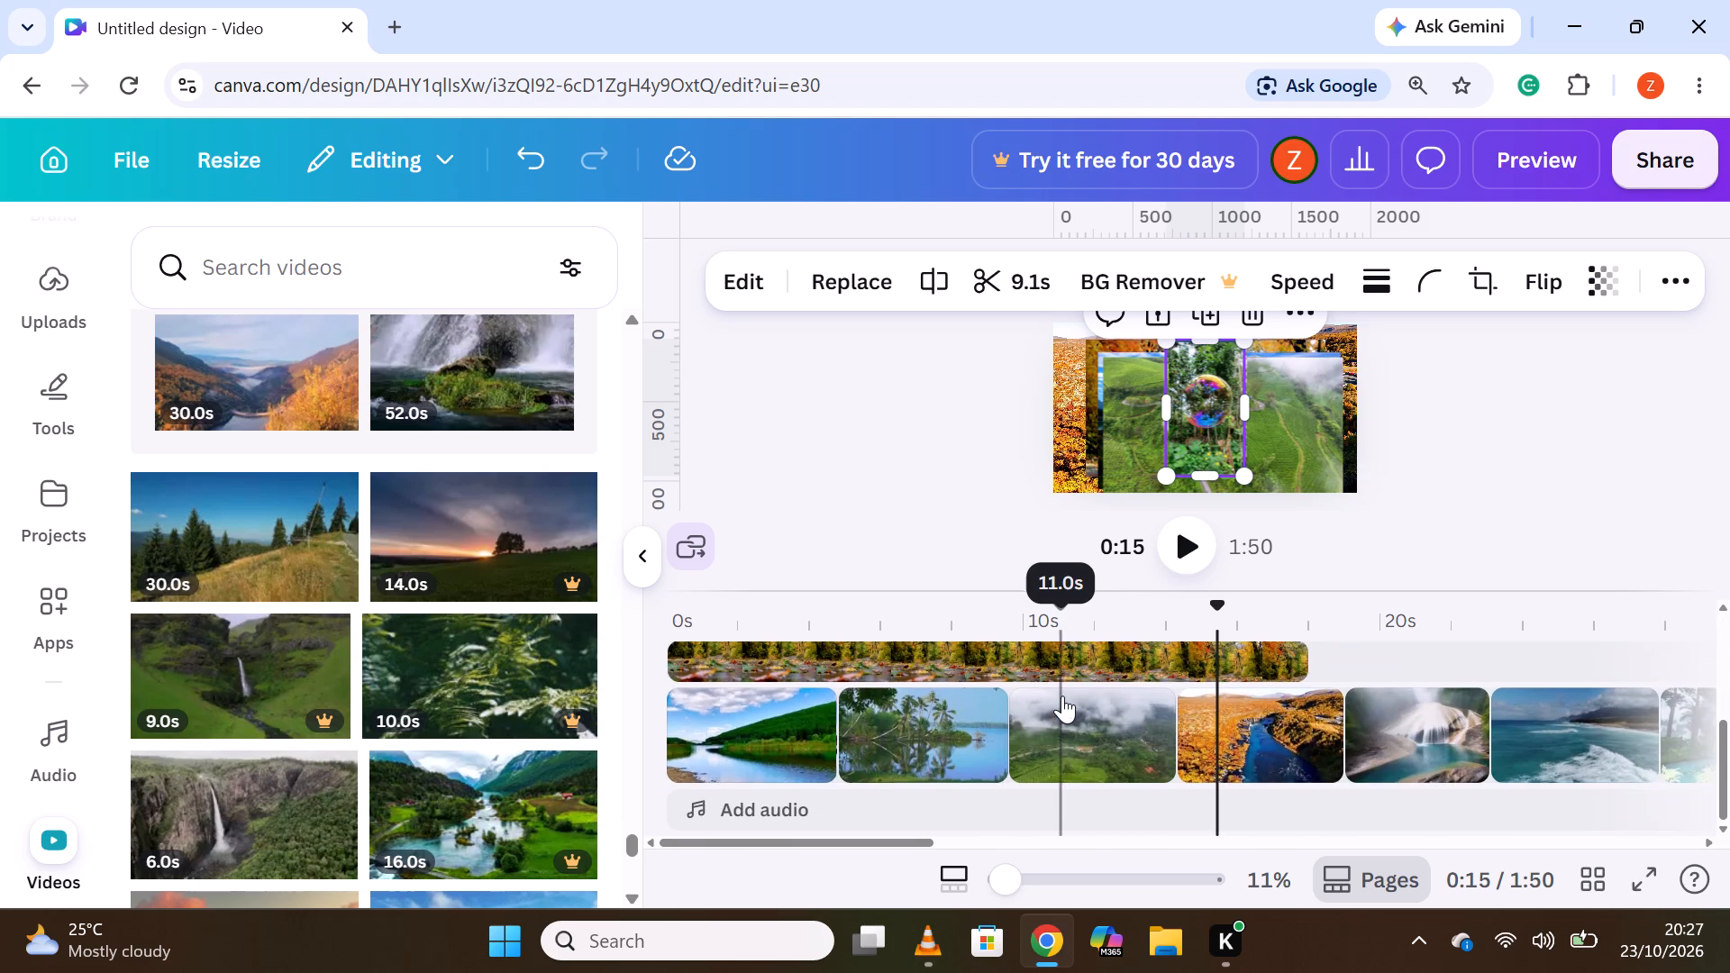
scroll(1062, 696, "up", 8)
left_click_drag(1190, 659, 1190, 657)
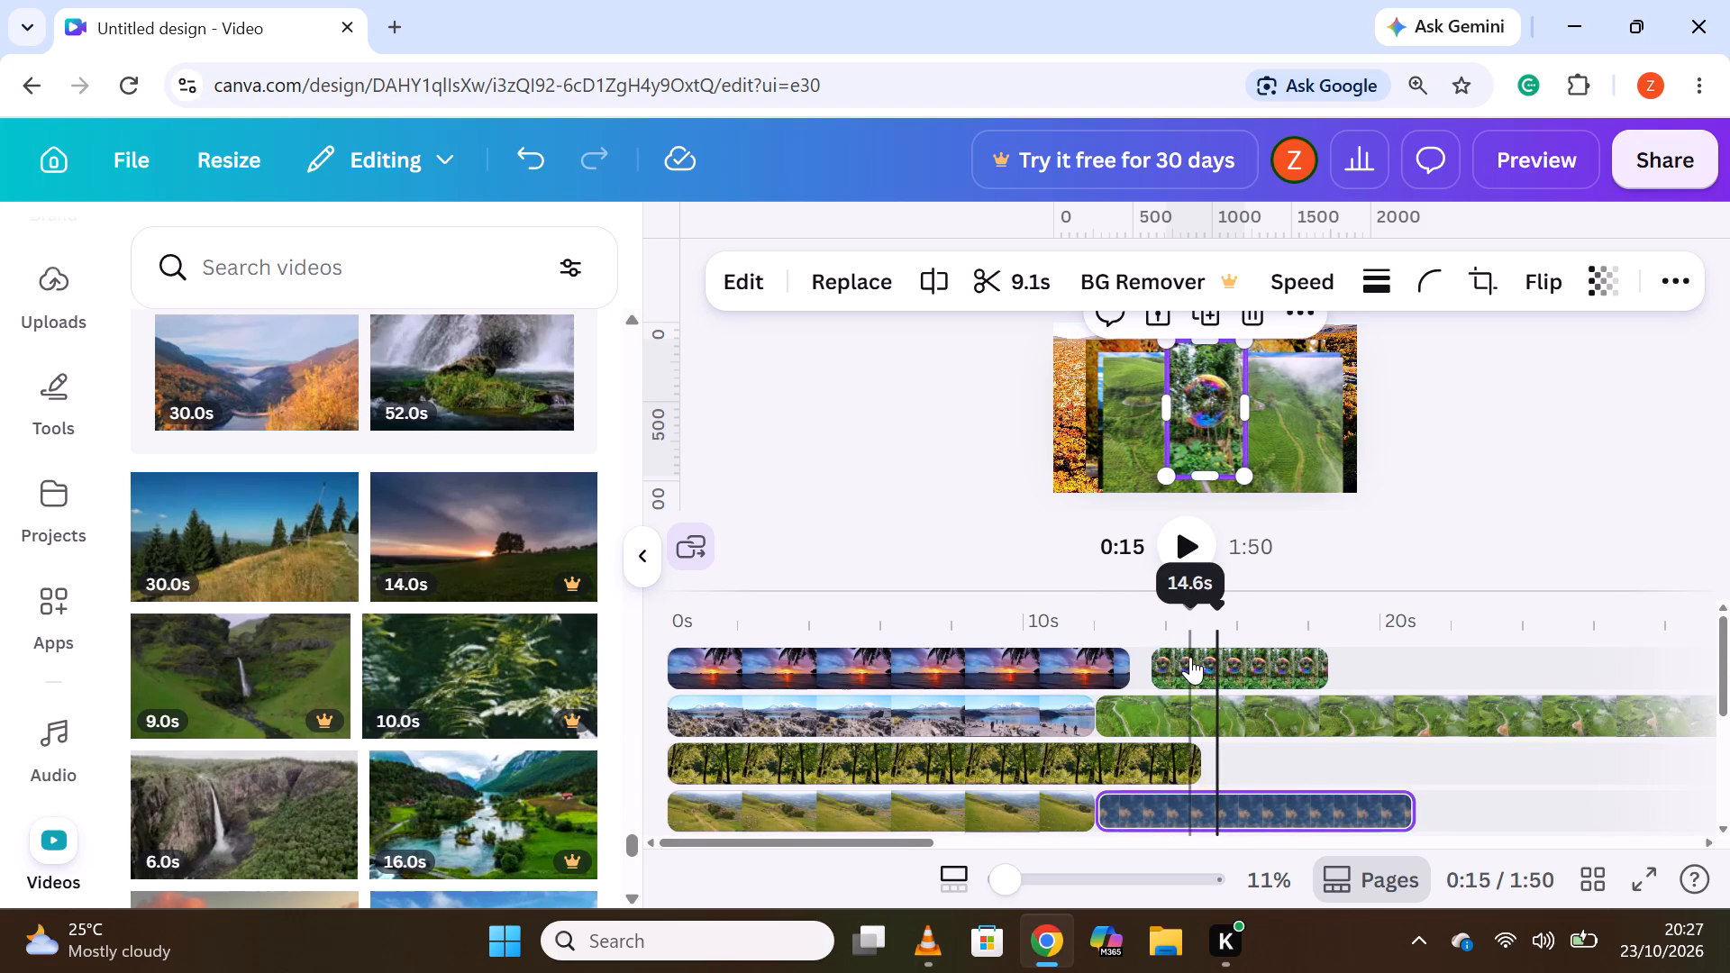
left_click_drag(1190, 657, 1171, 657)
left_click_drag(1172, 665, 1191, 661)
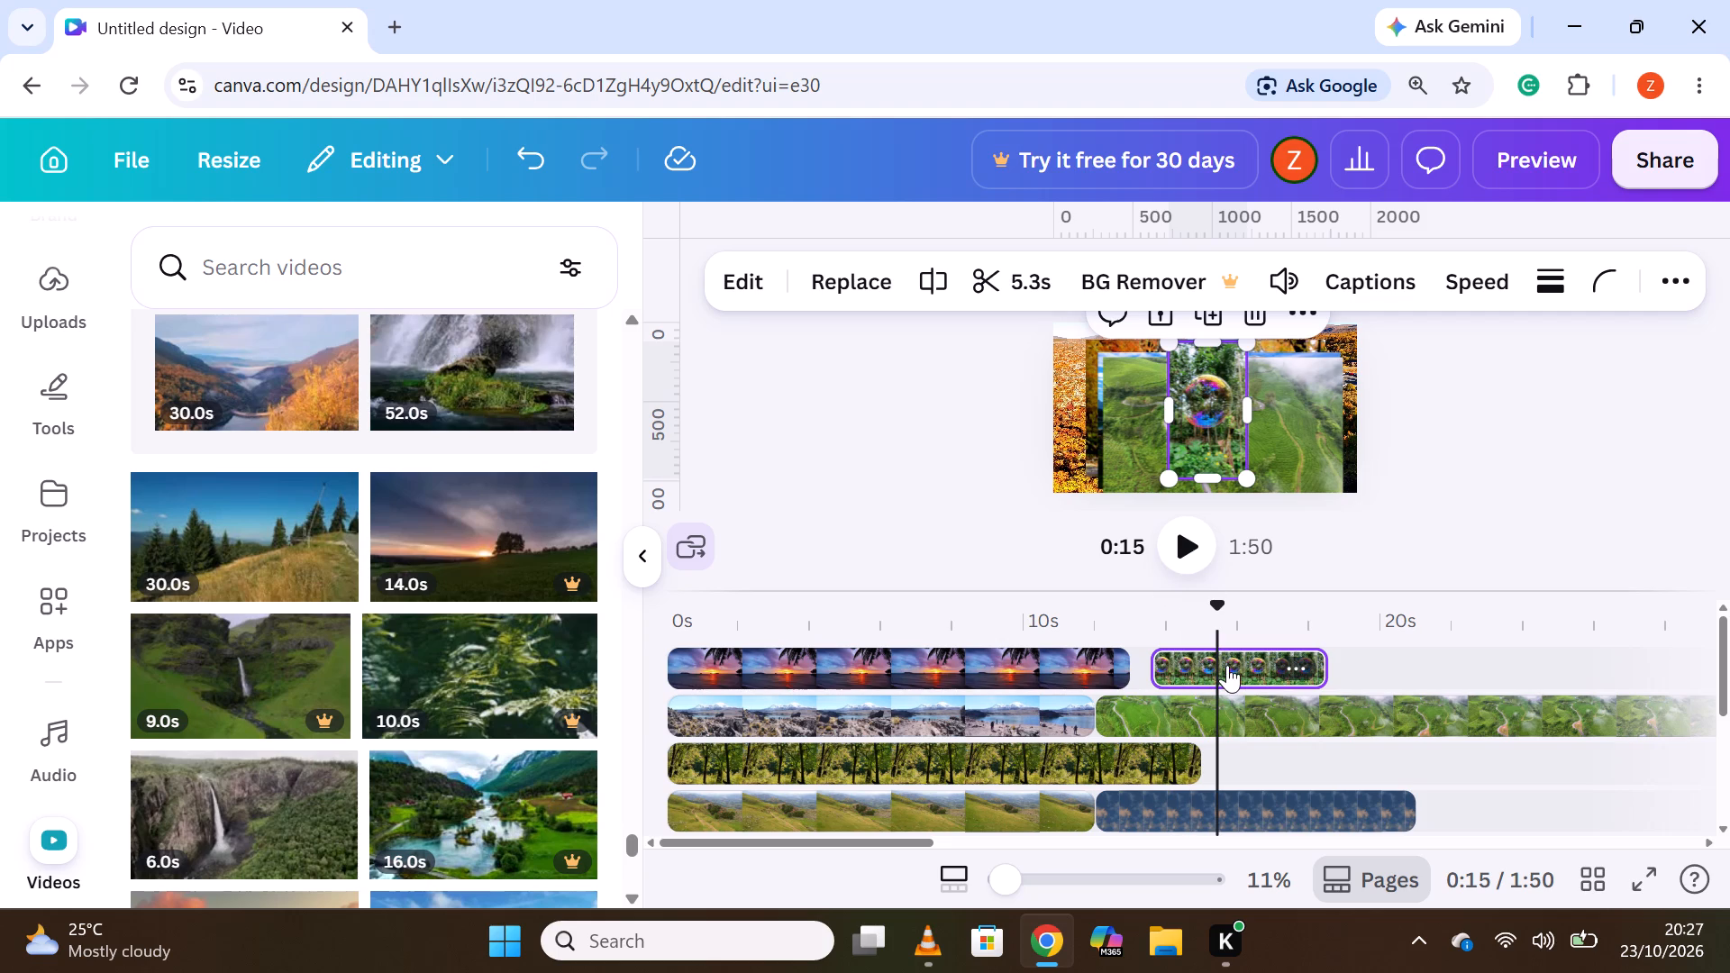
left_click(1221, 662)
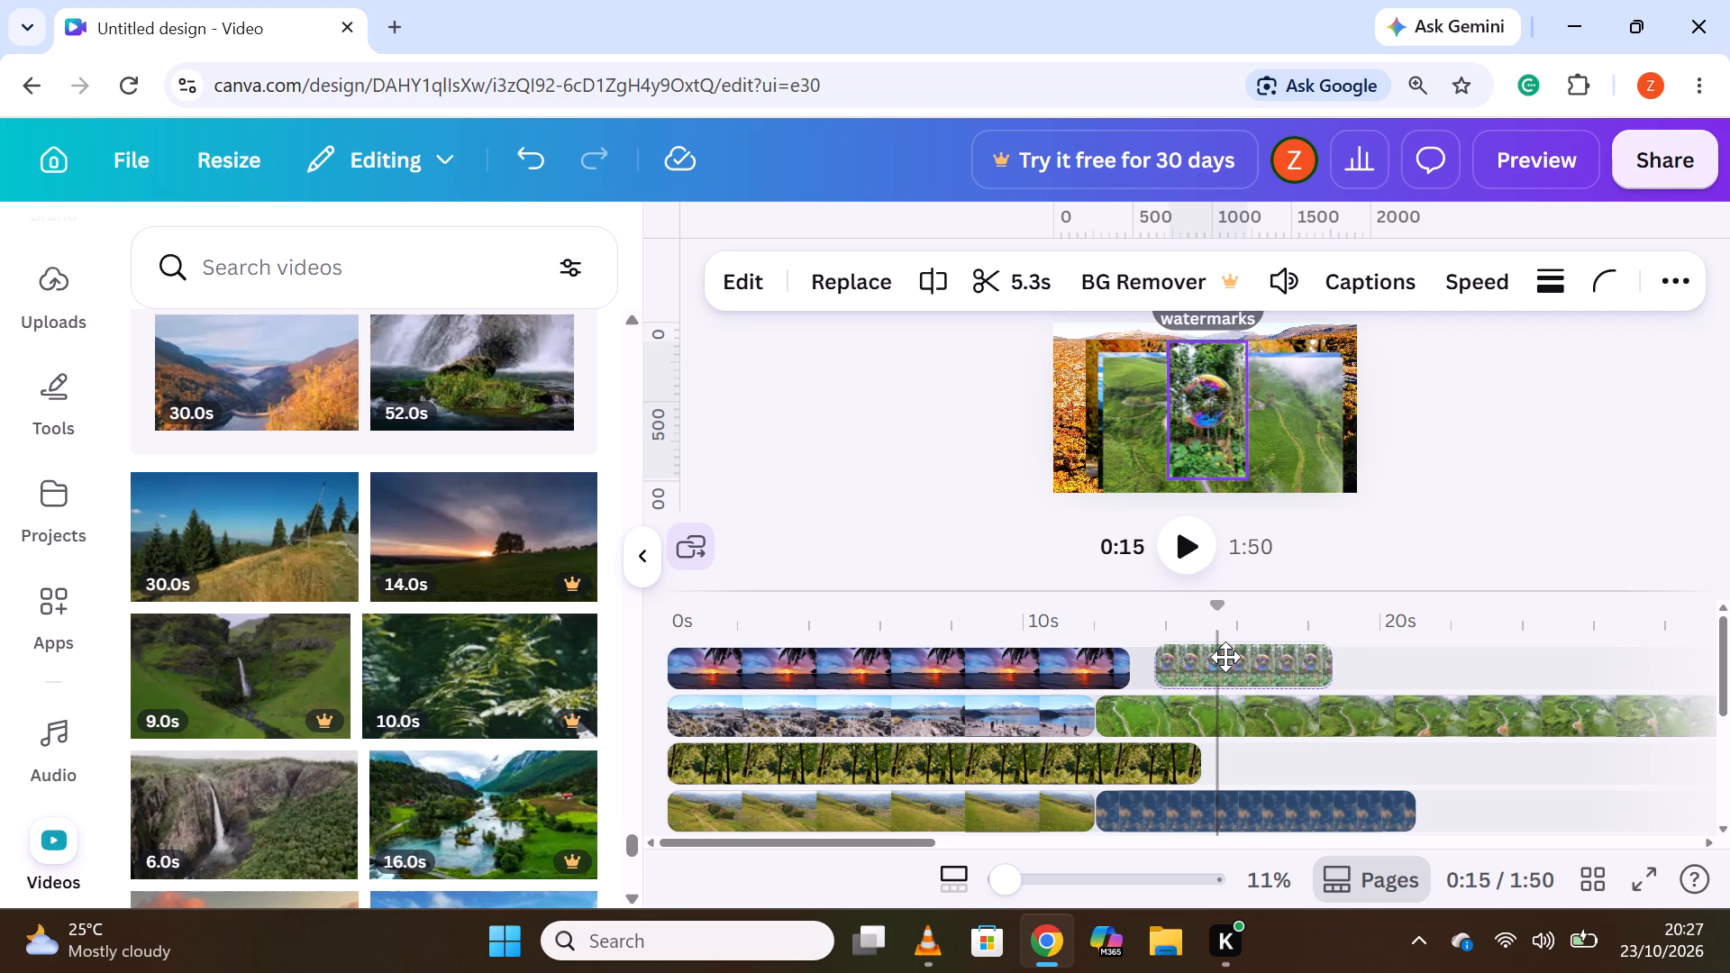
Add the 6.0s clip of a waterfall in a rocky gorge after the forest clip on its overlay track, starting at about 15s.
scroll(1213, 682, "up", 4)
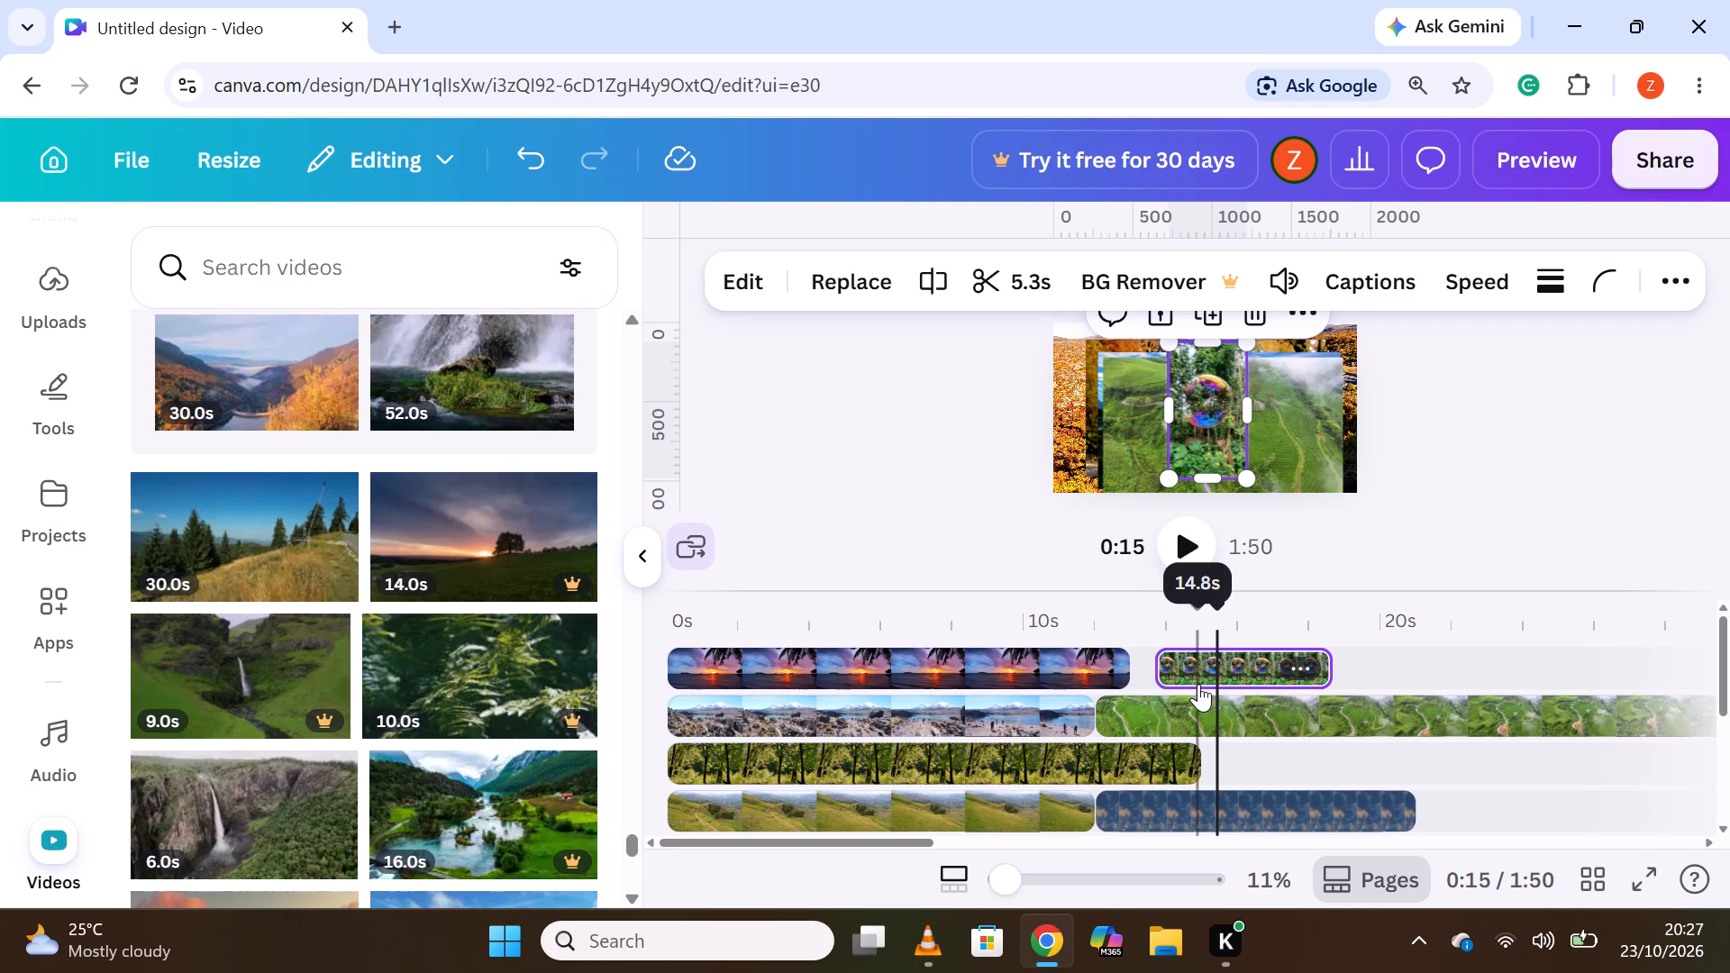
scroll(1232, 818, "down", 2)
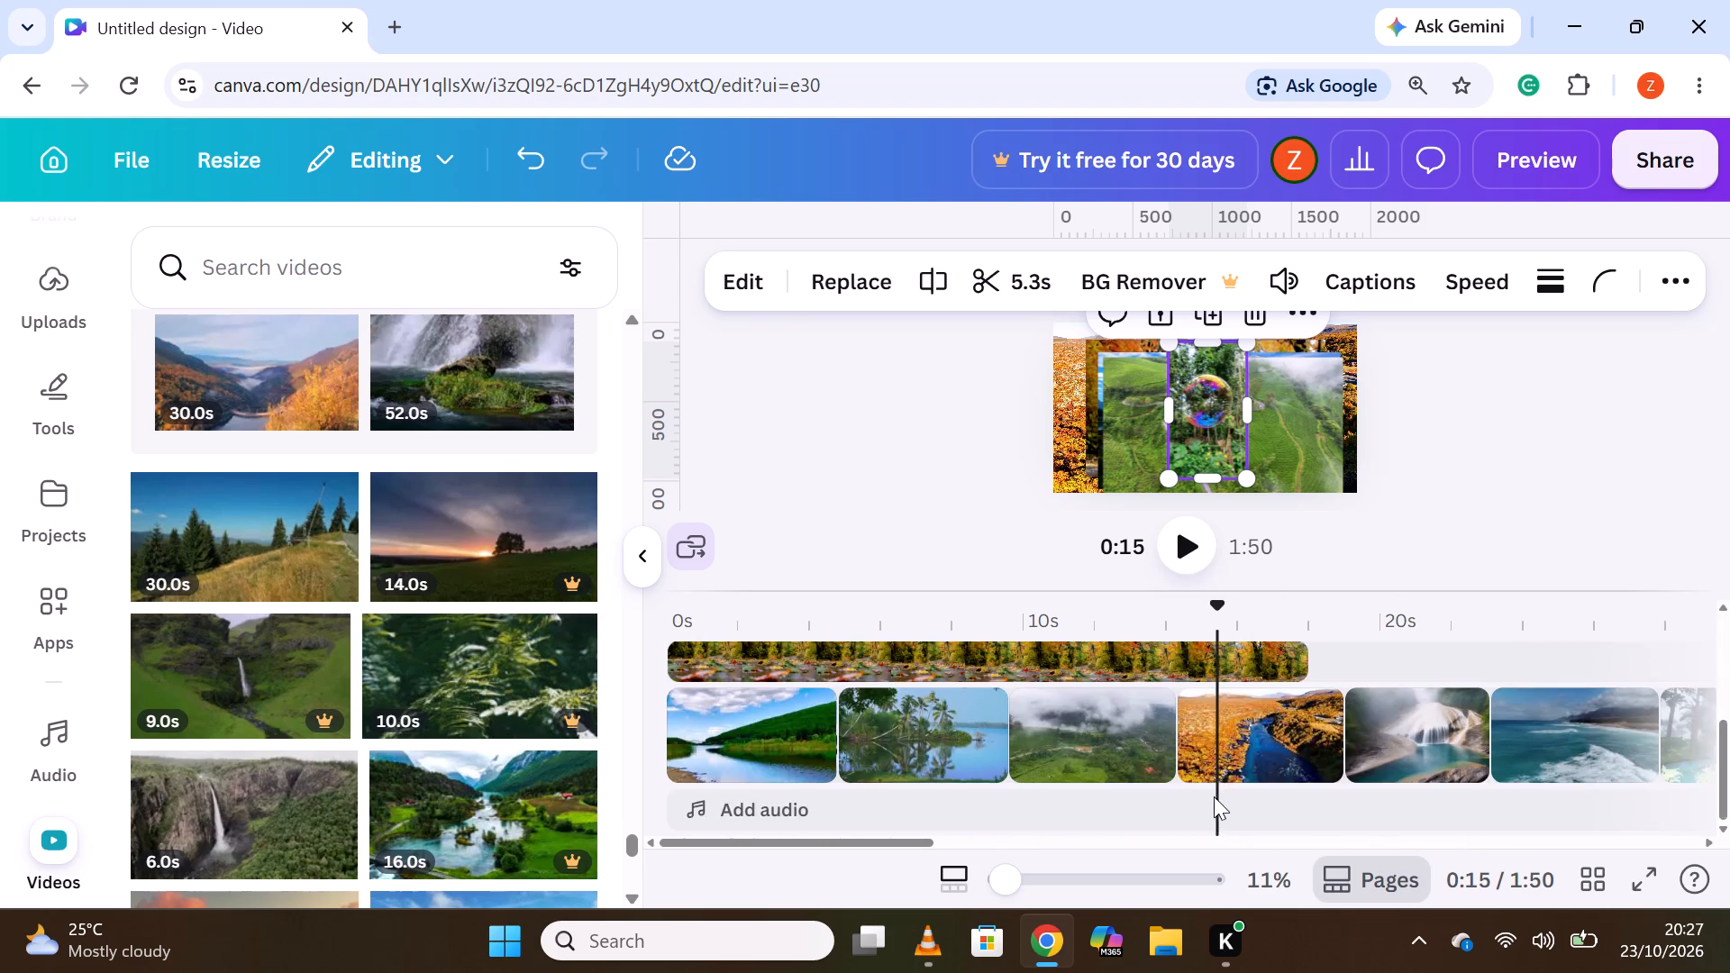
scroll(1214, 796, "up", 3)
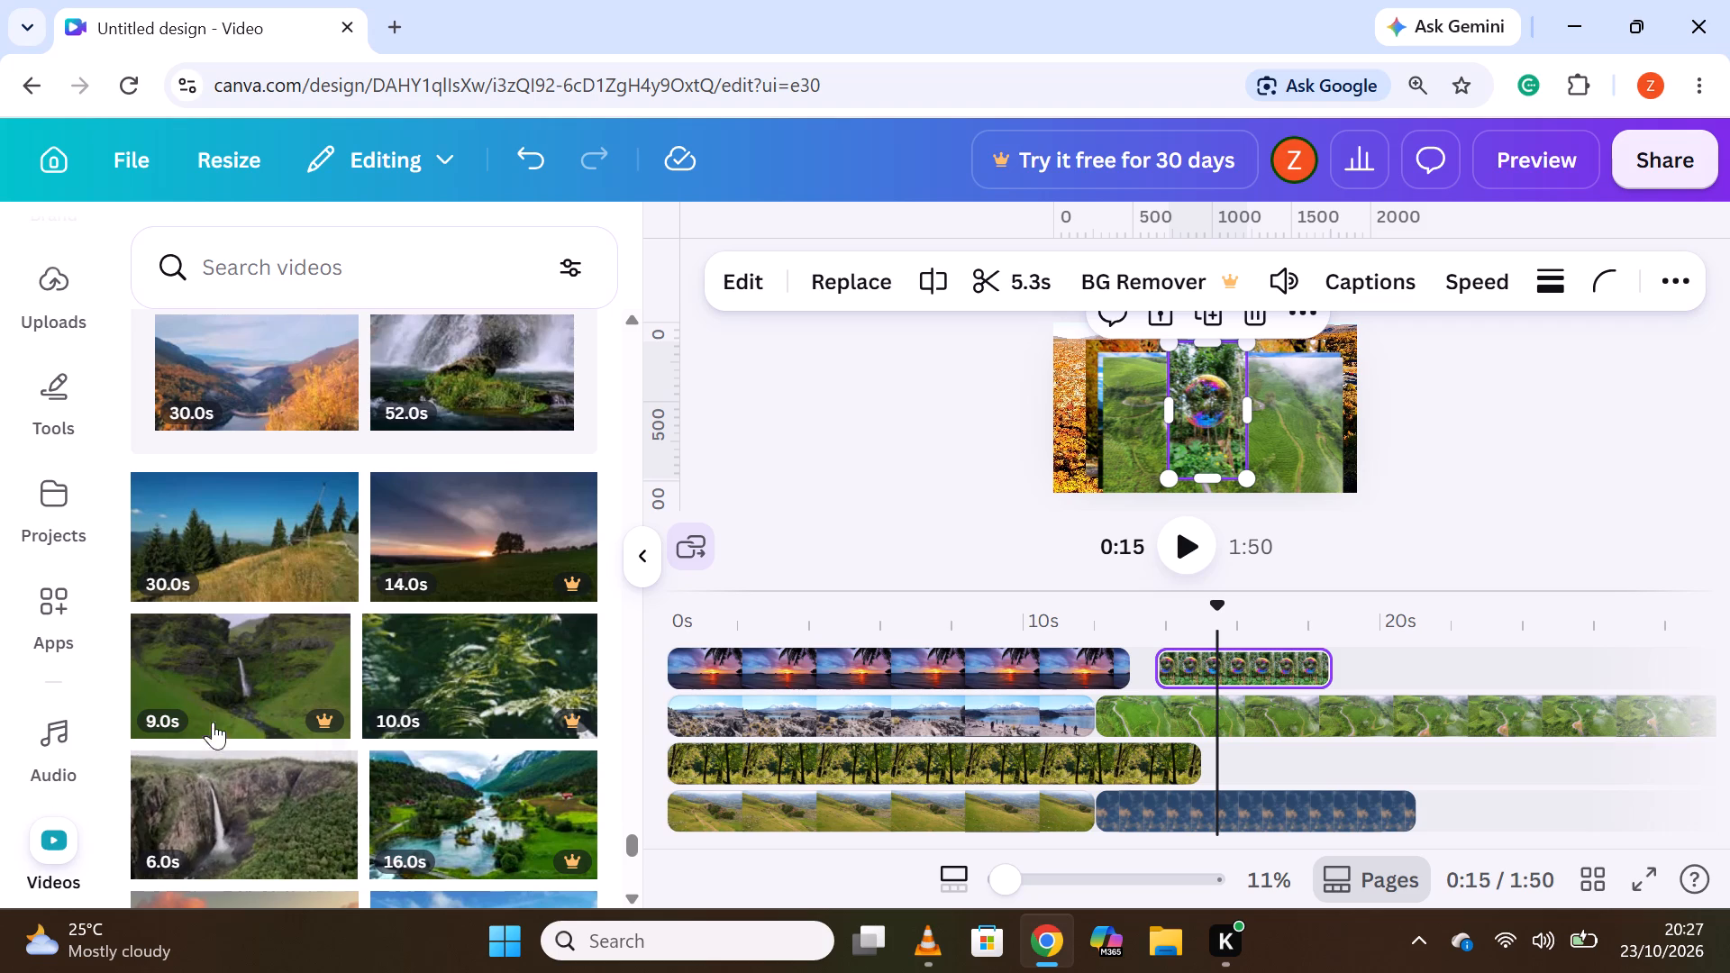
left_click_drag(232, 823, 1316, 716)
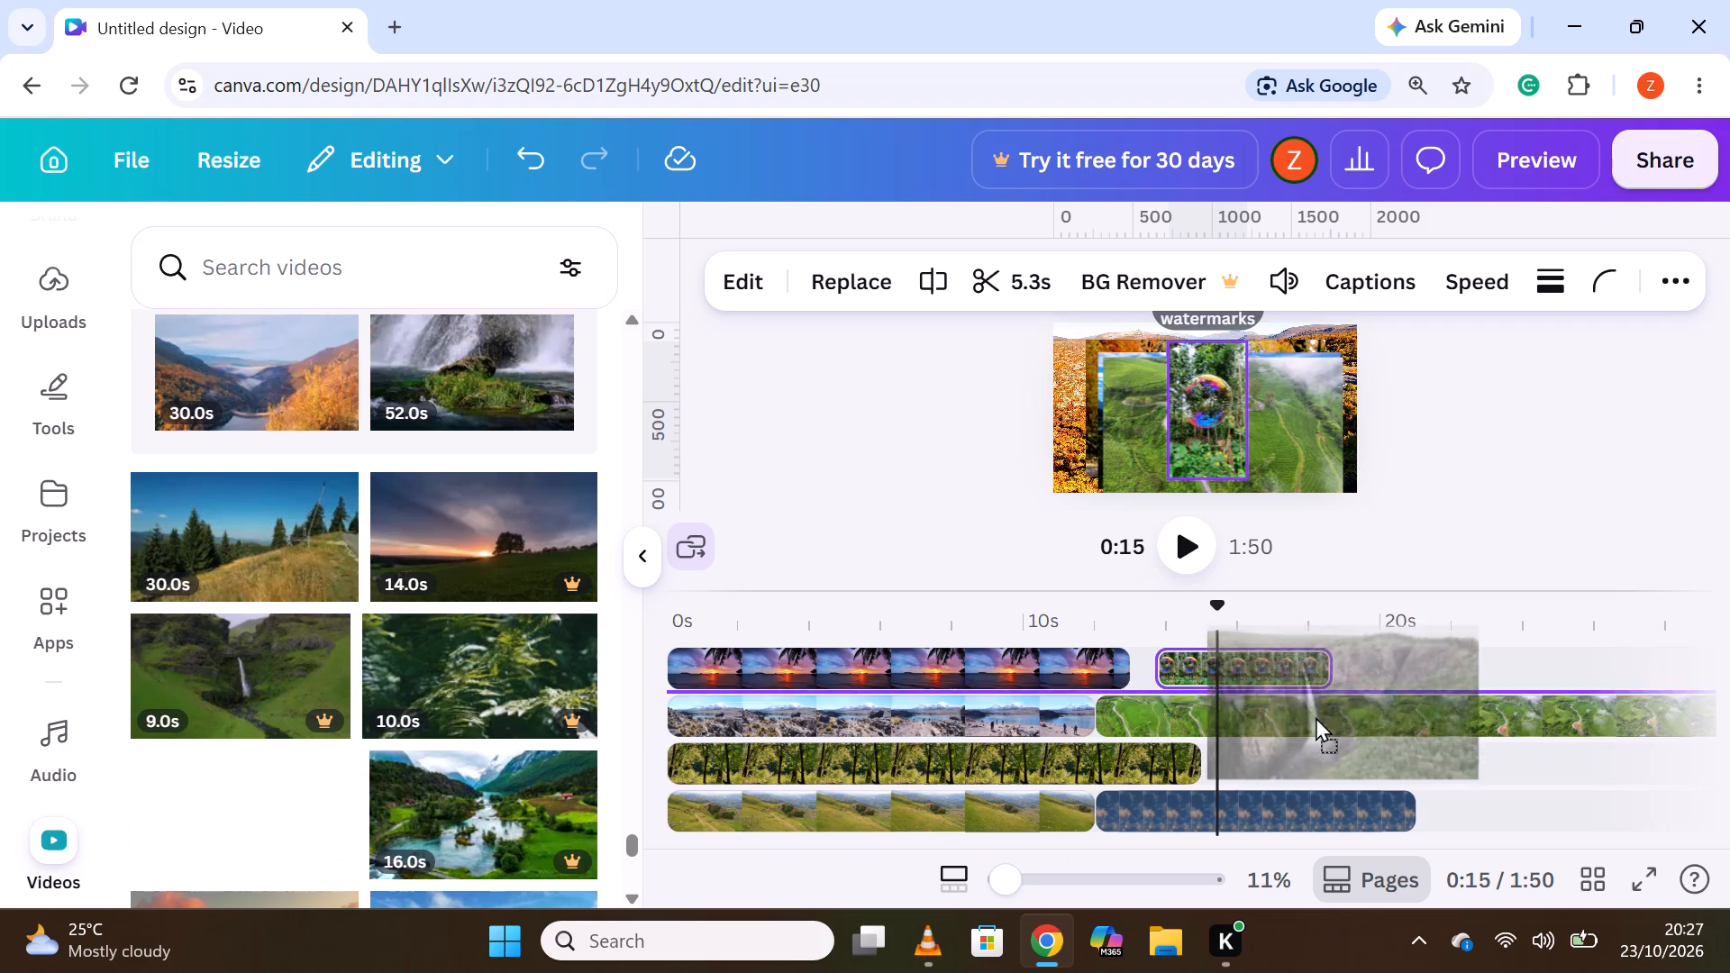
left_click_drag(1316, 716, 1319, 746)
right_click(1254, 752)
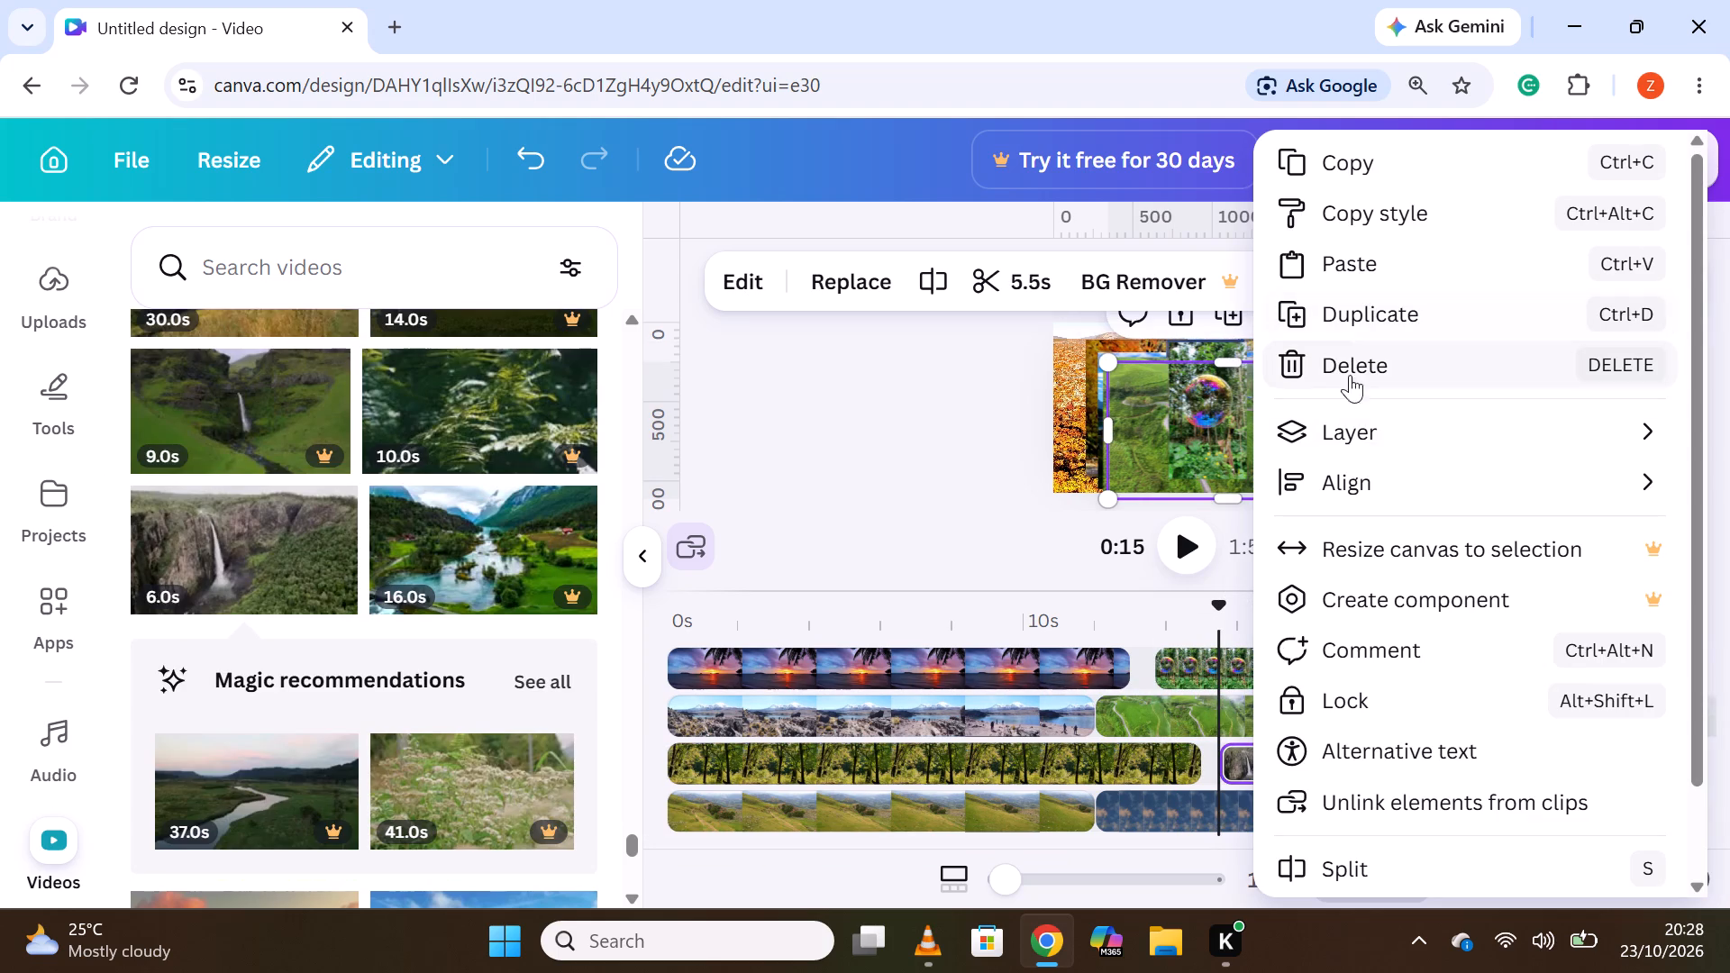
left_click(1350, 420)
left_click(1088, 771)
Add a Dissolve transition between the first lake clip and the palm tree clip on the main track.
scroll(1092, 768, "down", 3)
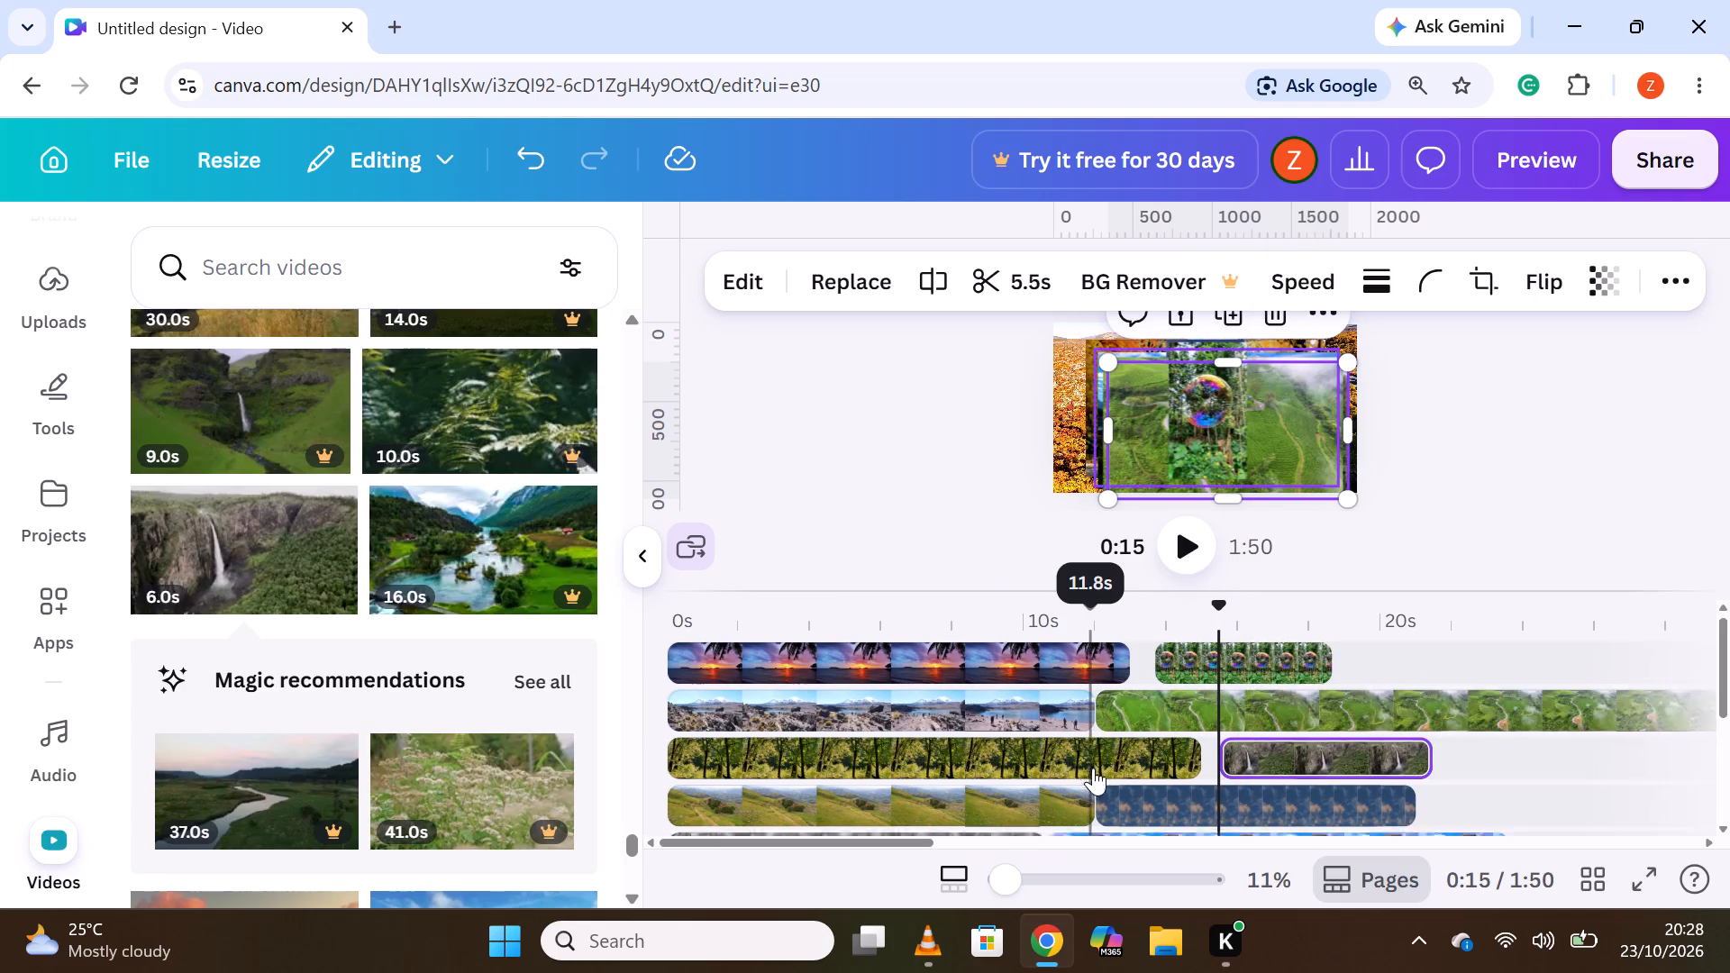
scroll(1093, 768, "down", 1)
left_click(834, 745)
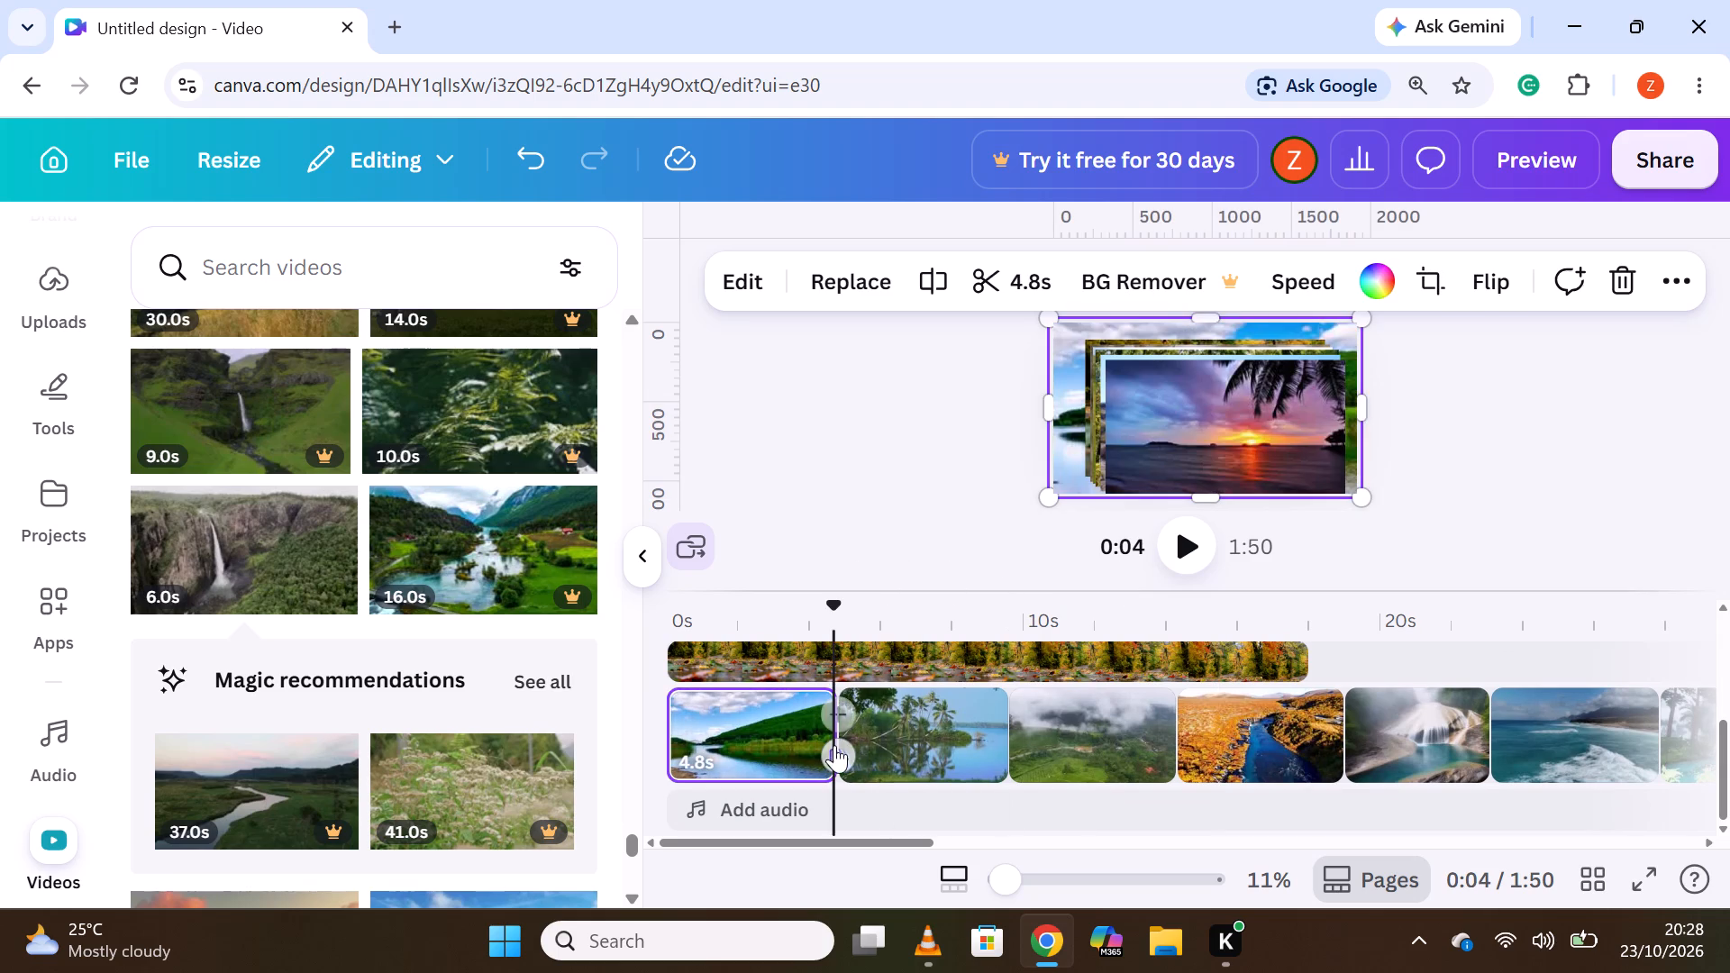
left_click(842, 759)
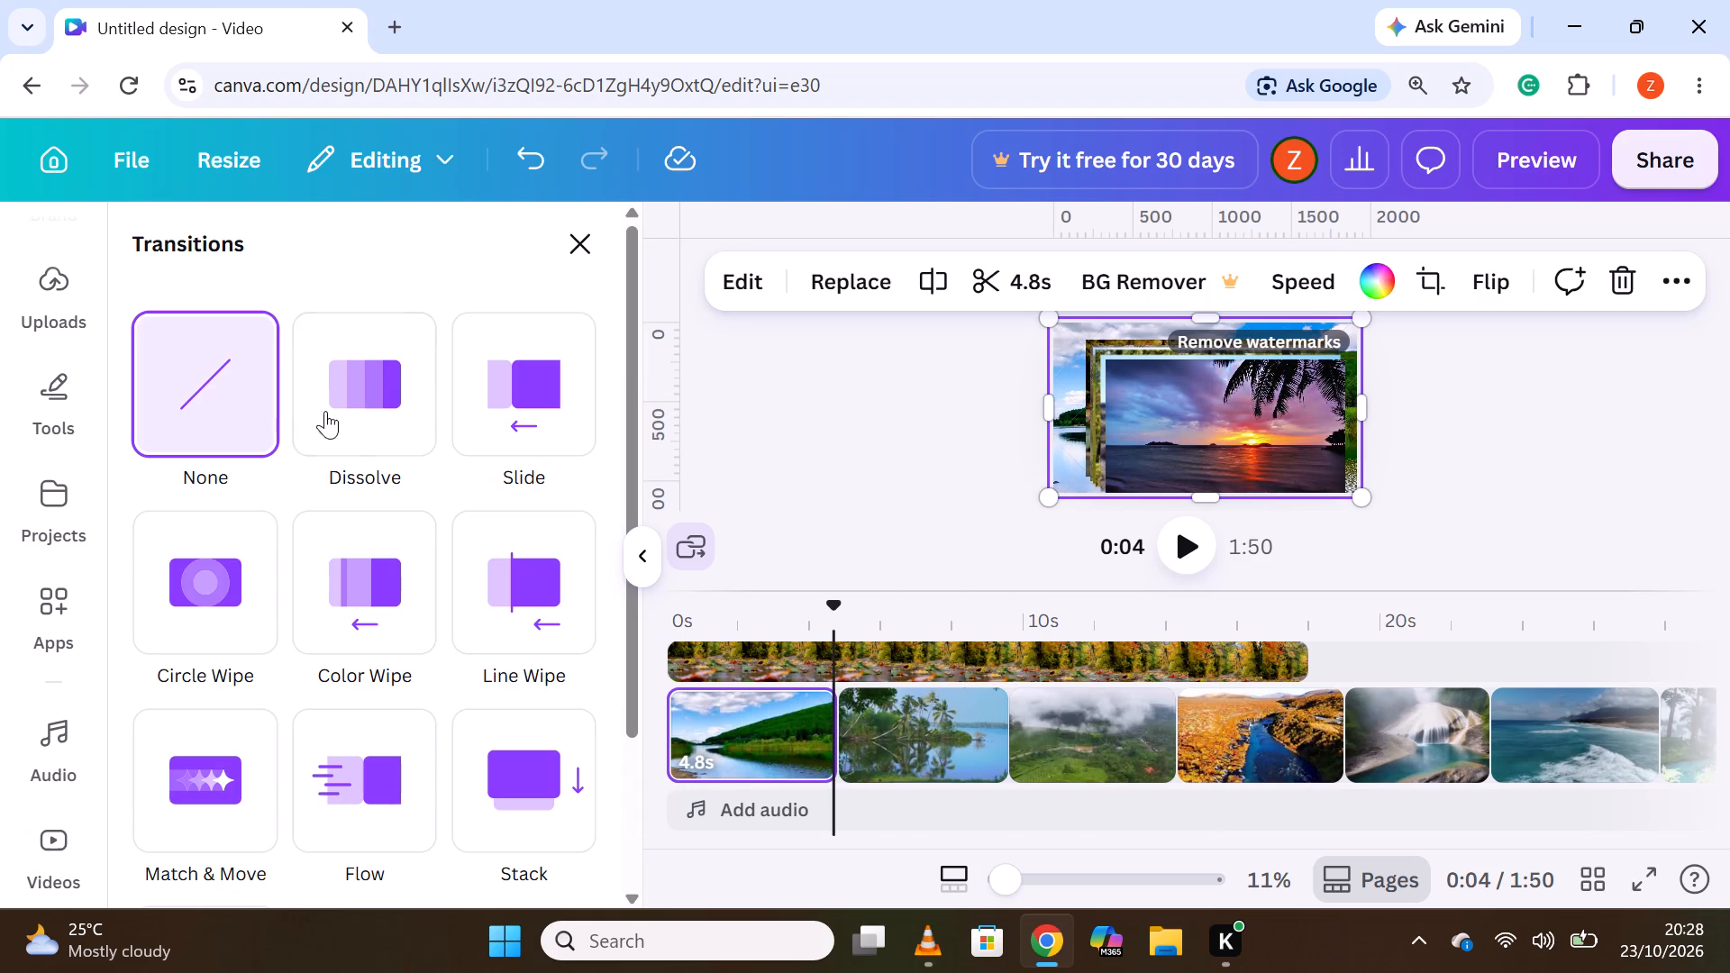
left_click(391, 459)
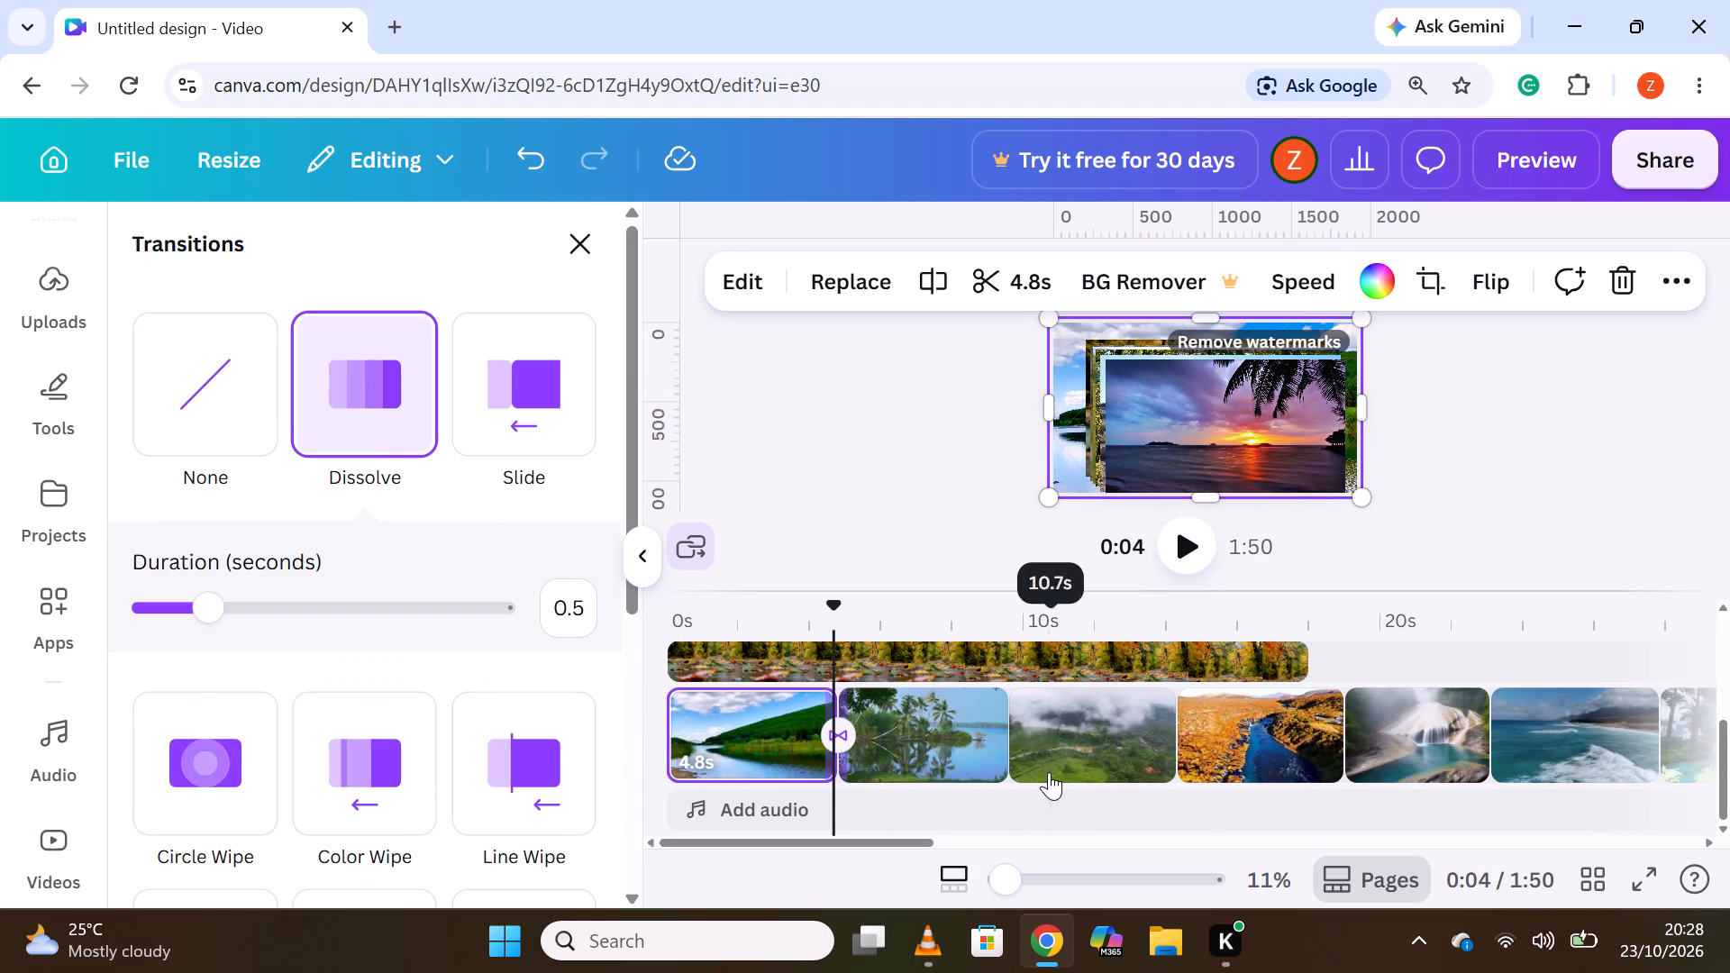
Add a Color Wipe transition between the palm tree clip and the misty green valley clip on the main track.
left_click(1002, 744)
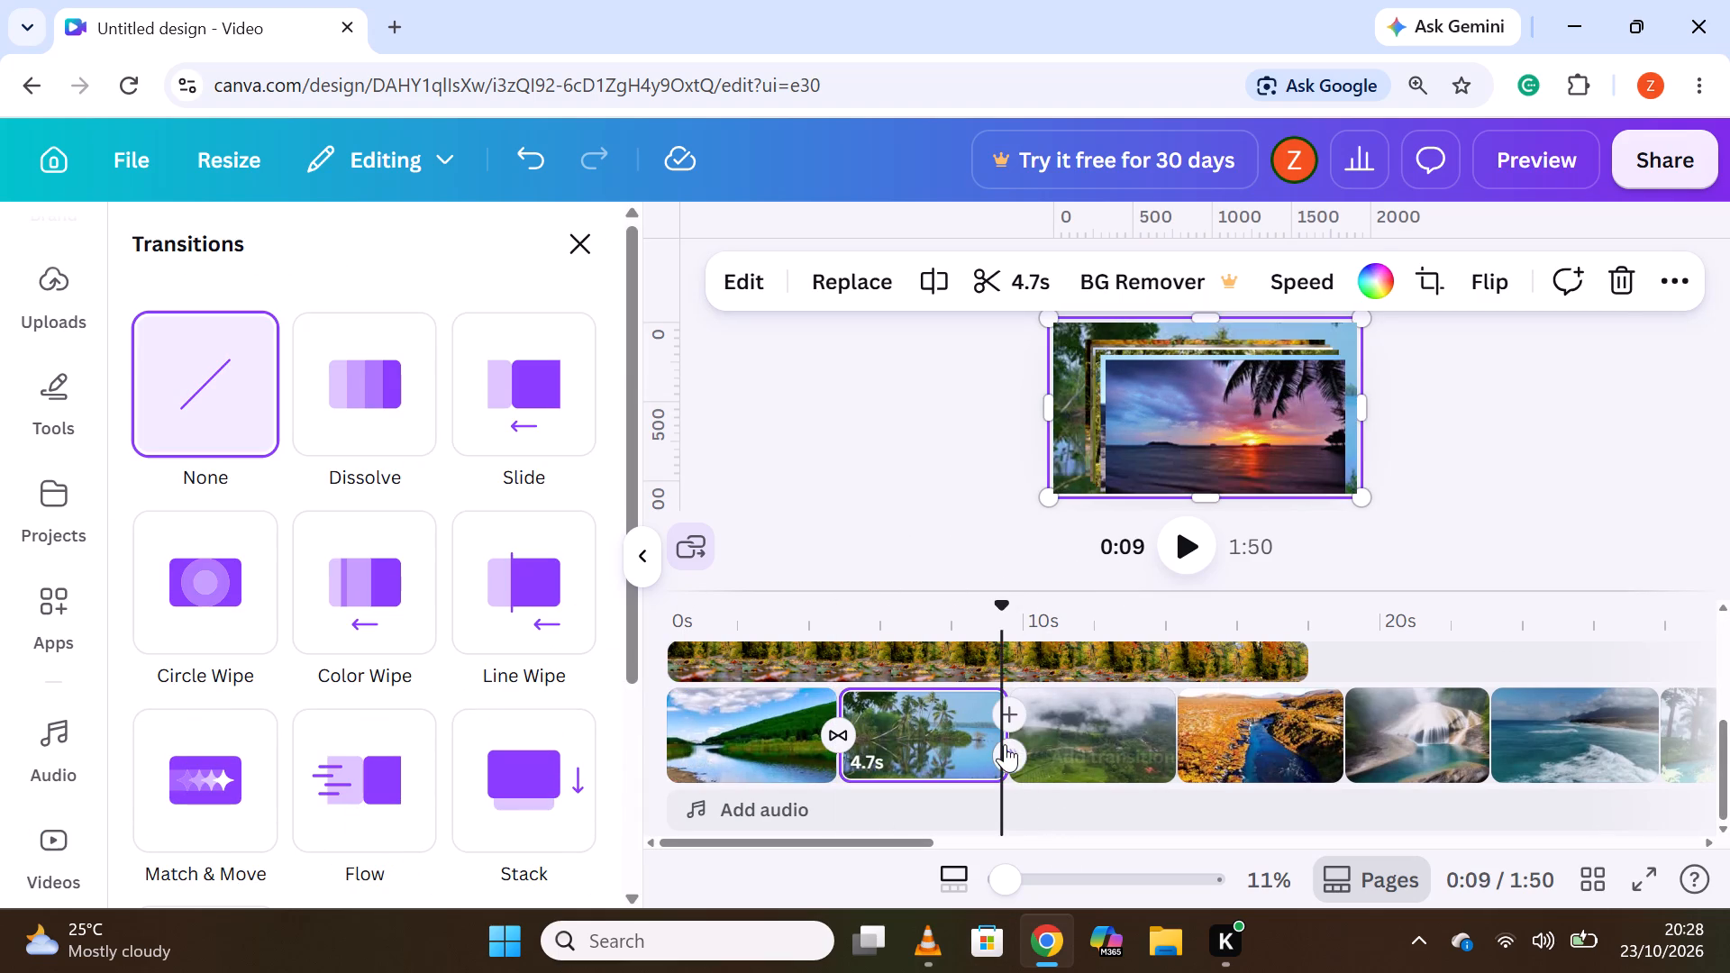
left_click(1013, 757)
left_click(396, 637)
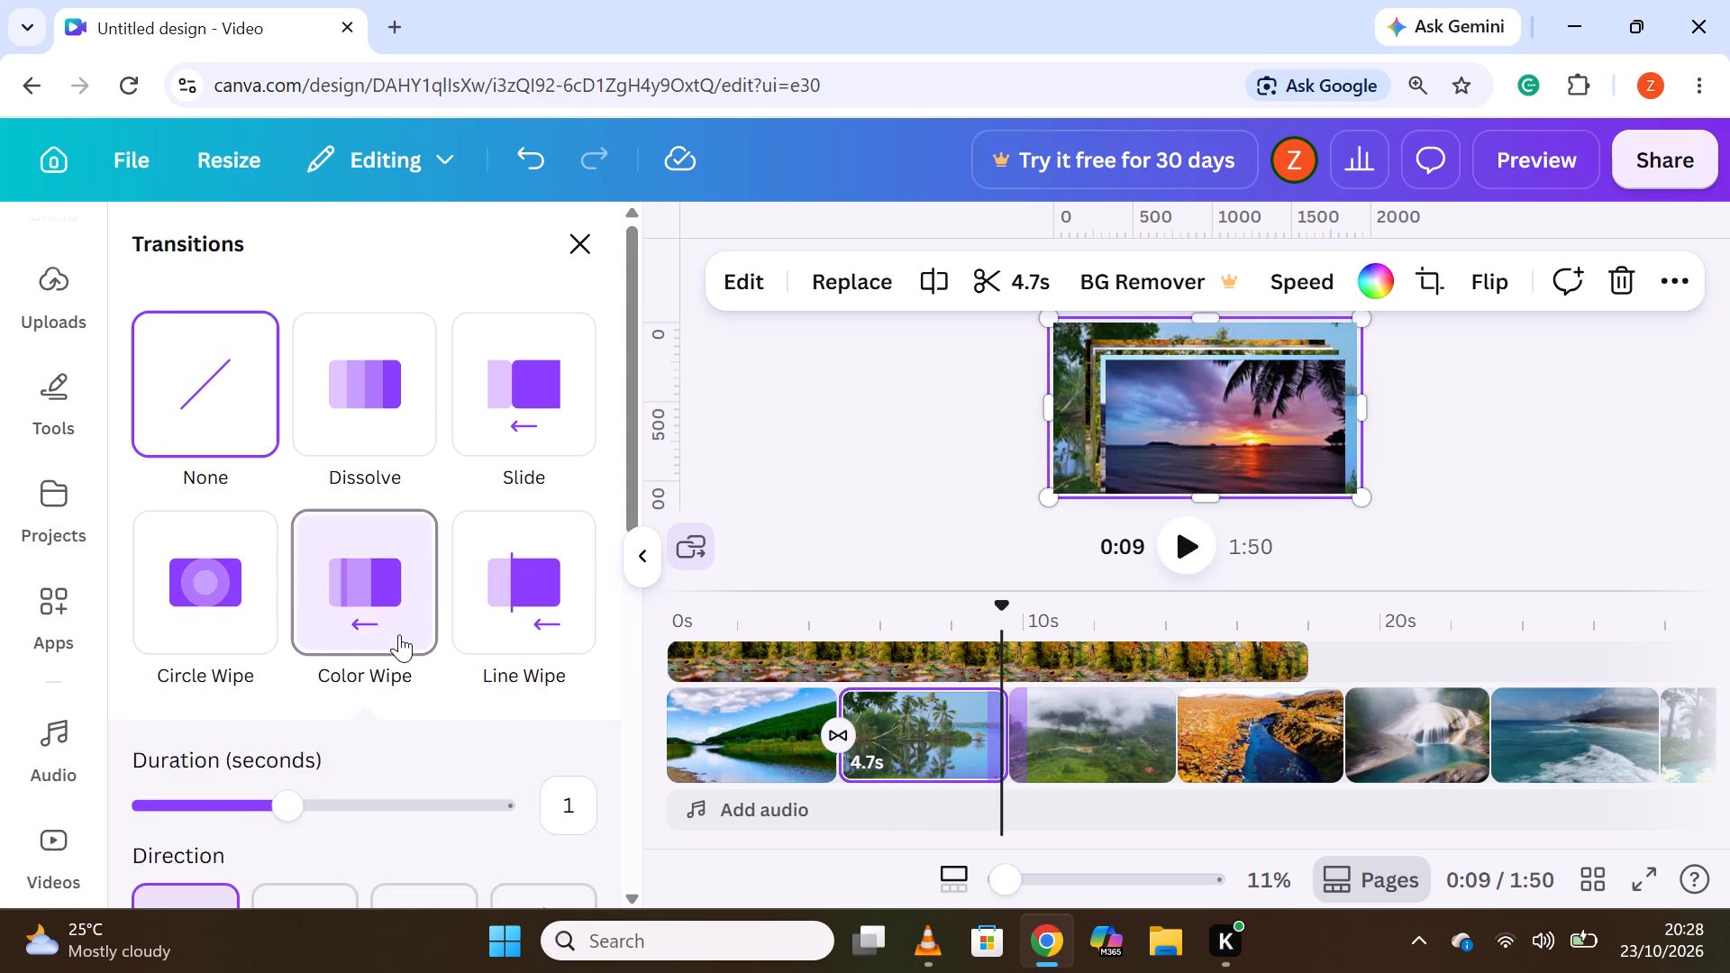
Add a Stack transition between the misty green valley clip and the orange autumn river clip on the main track.
left_click(1180, 735)
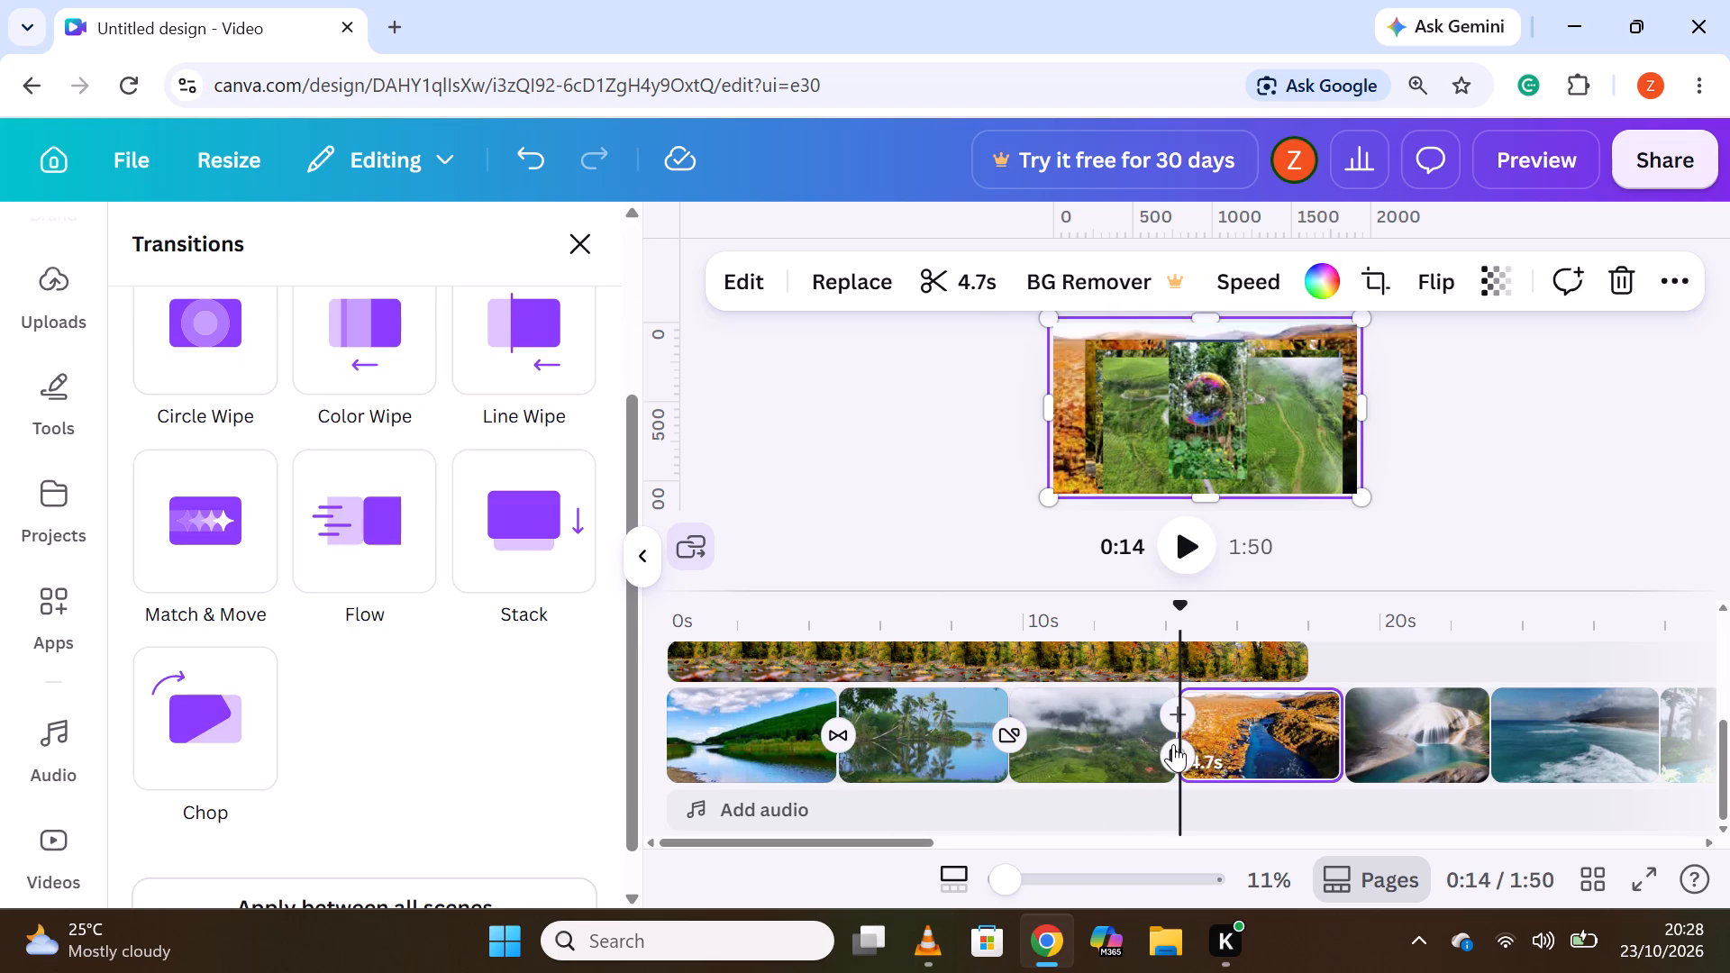
left_click(1173, 746)
left_click(502, 771)
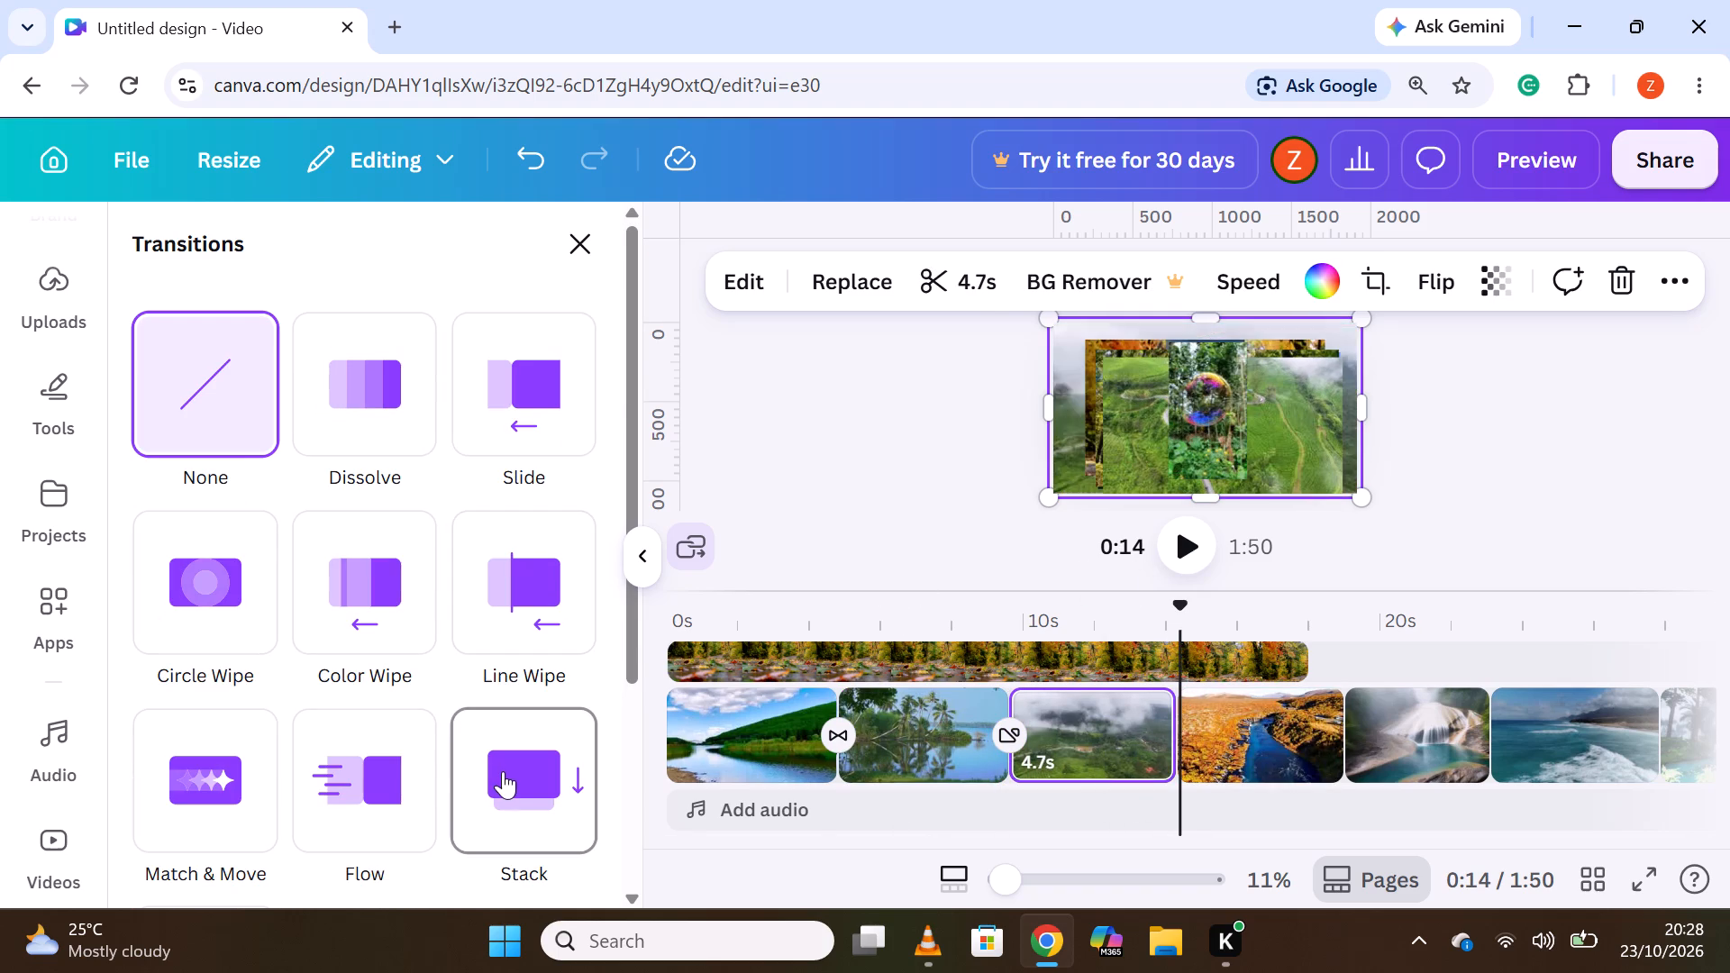
Add a Stack transition between the orange autumn river clip and the following waterfall clip on the main track.
left_click(1345, 750)
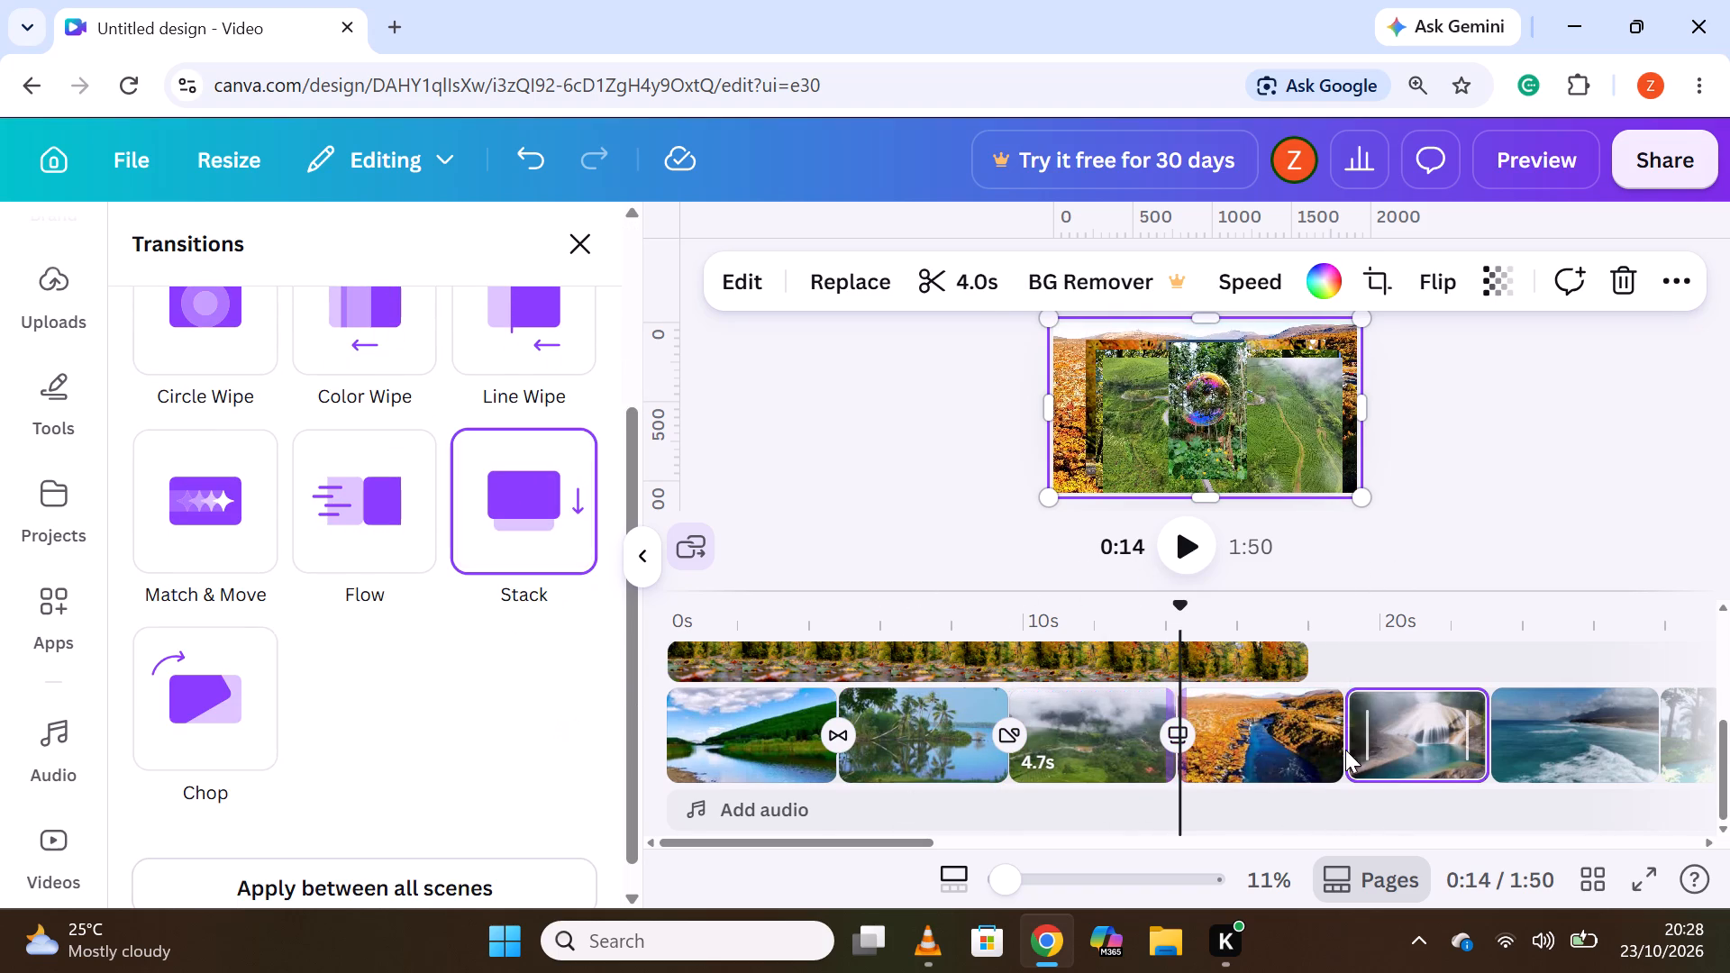
left_click(1337, 750)
left_click(1337, 750)
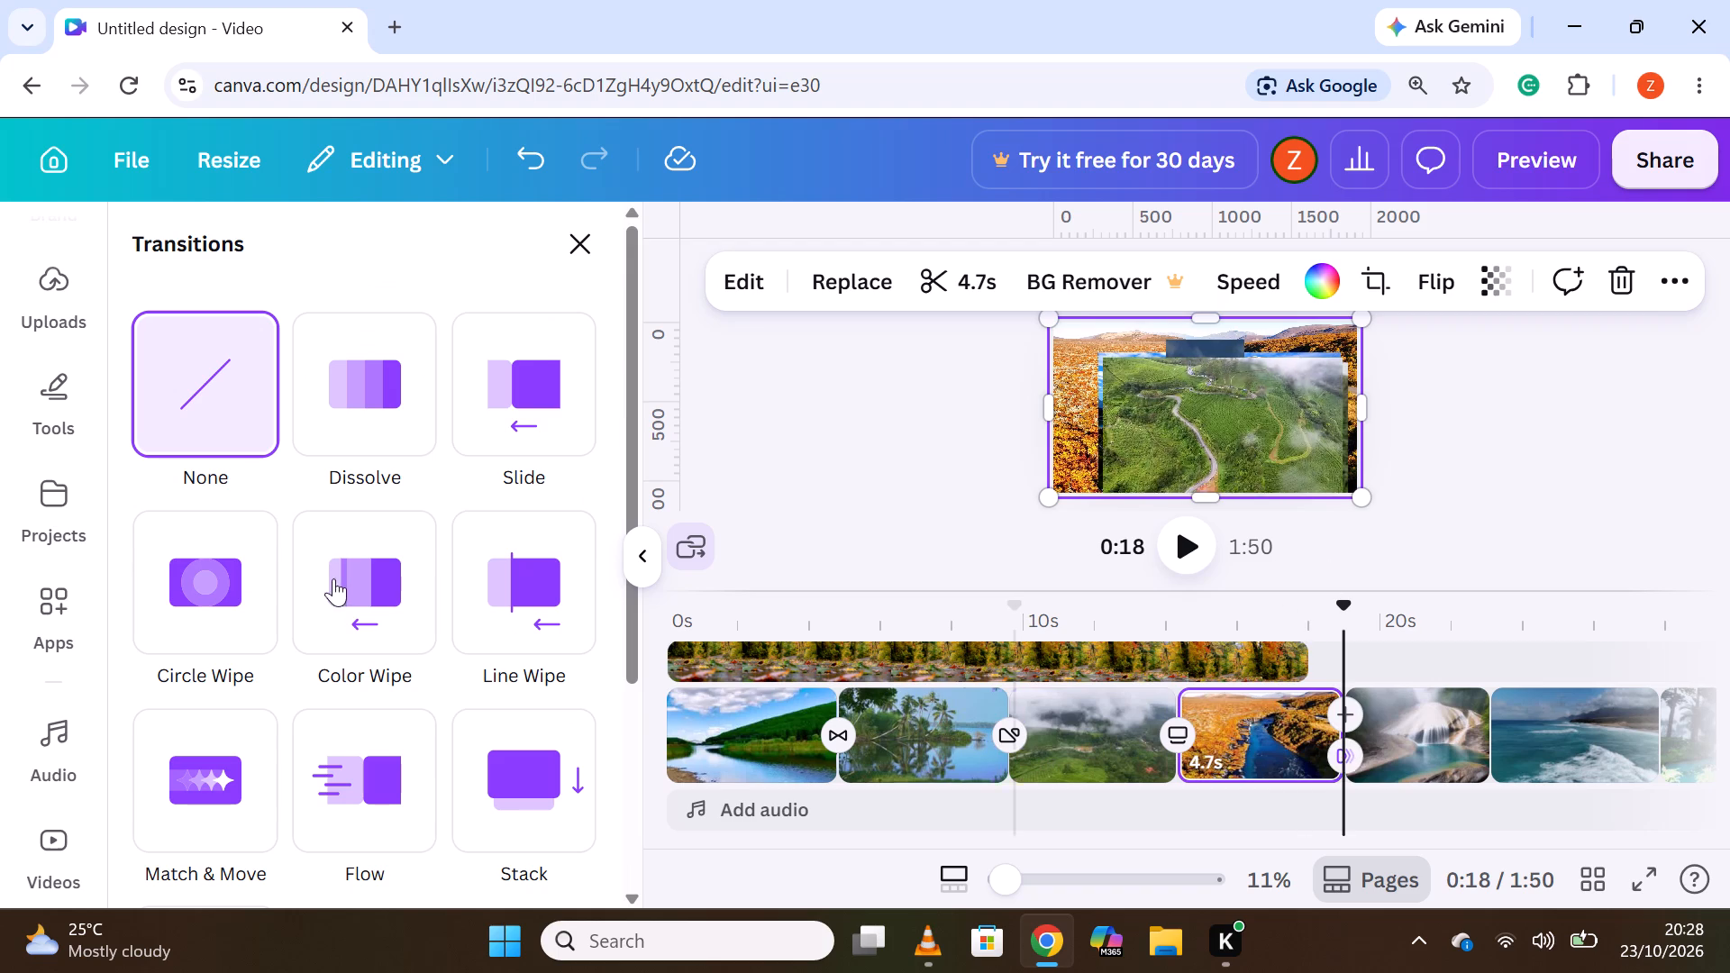
left_click(490, 775)
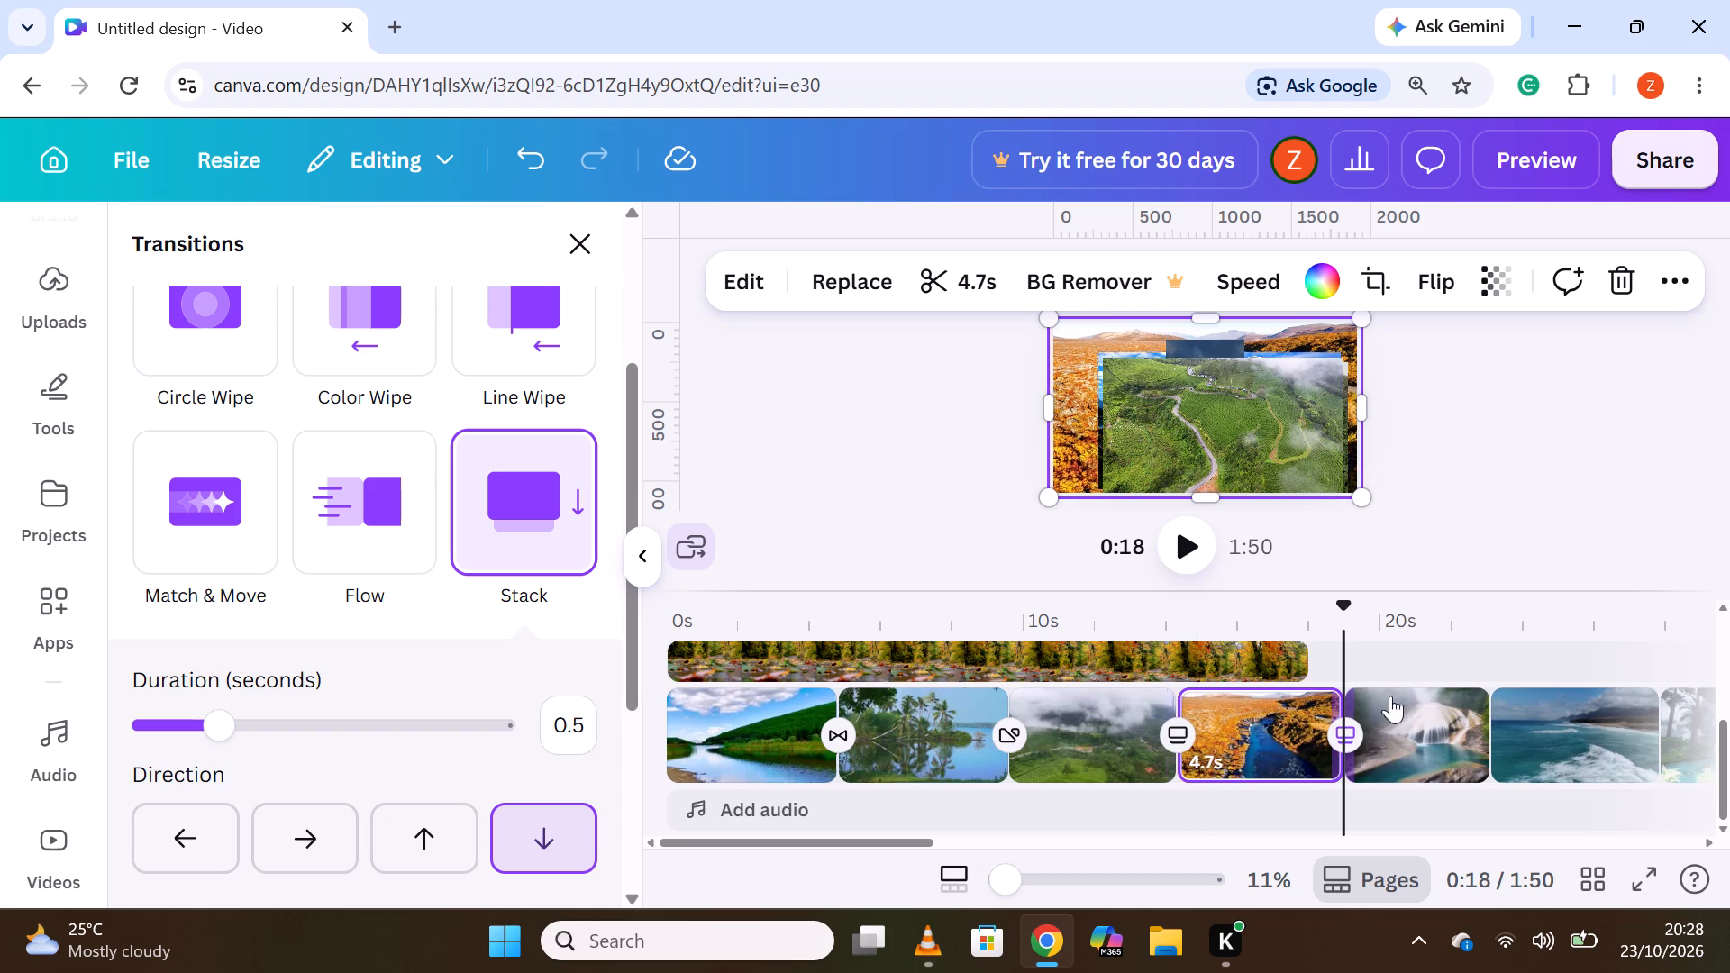
Add a Flow transition between the 4.0s waterfall clip and the ocean waves clip on the main track.
left_click(1484, 743)
left_click(1489, 743)
left_click(1495, 754)
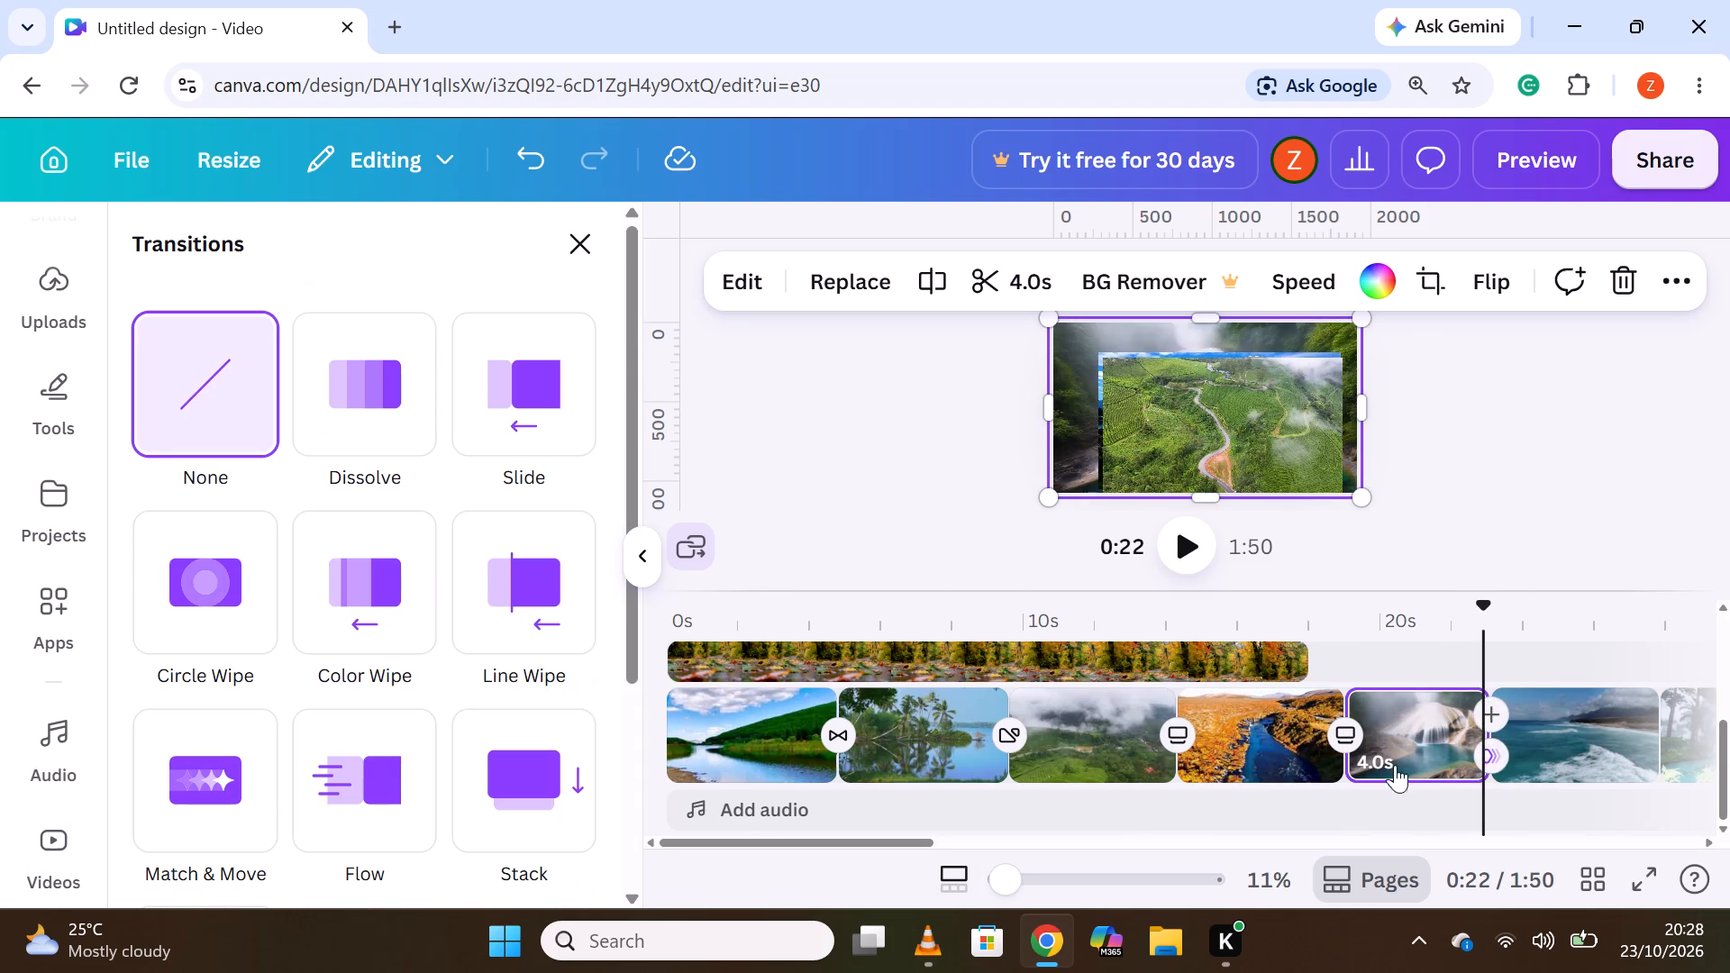
left_click(373, 777)
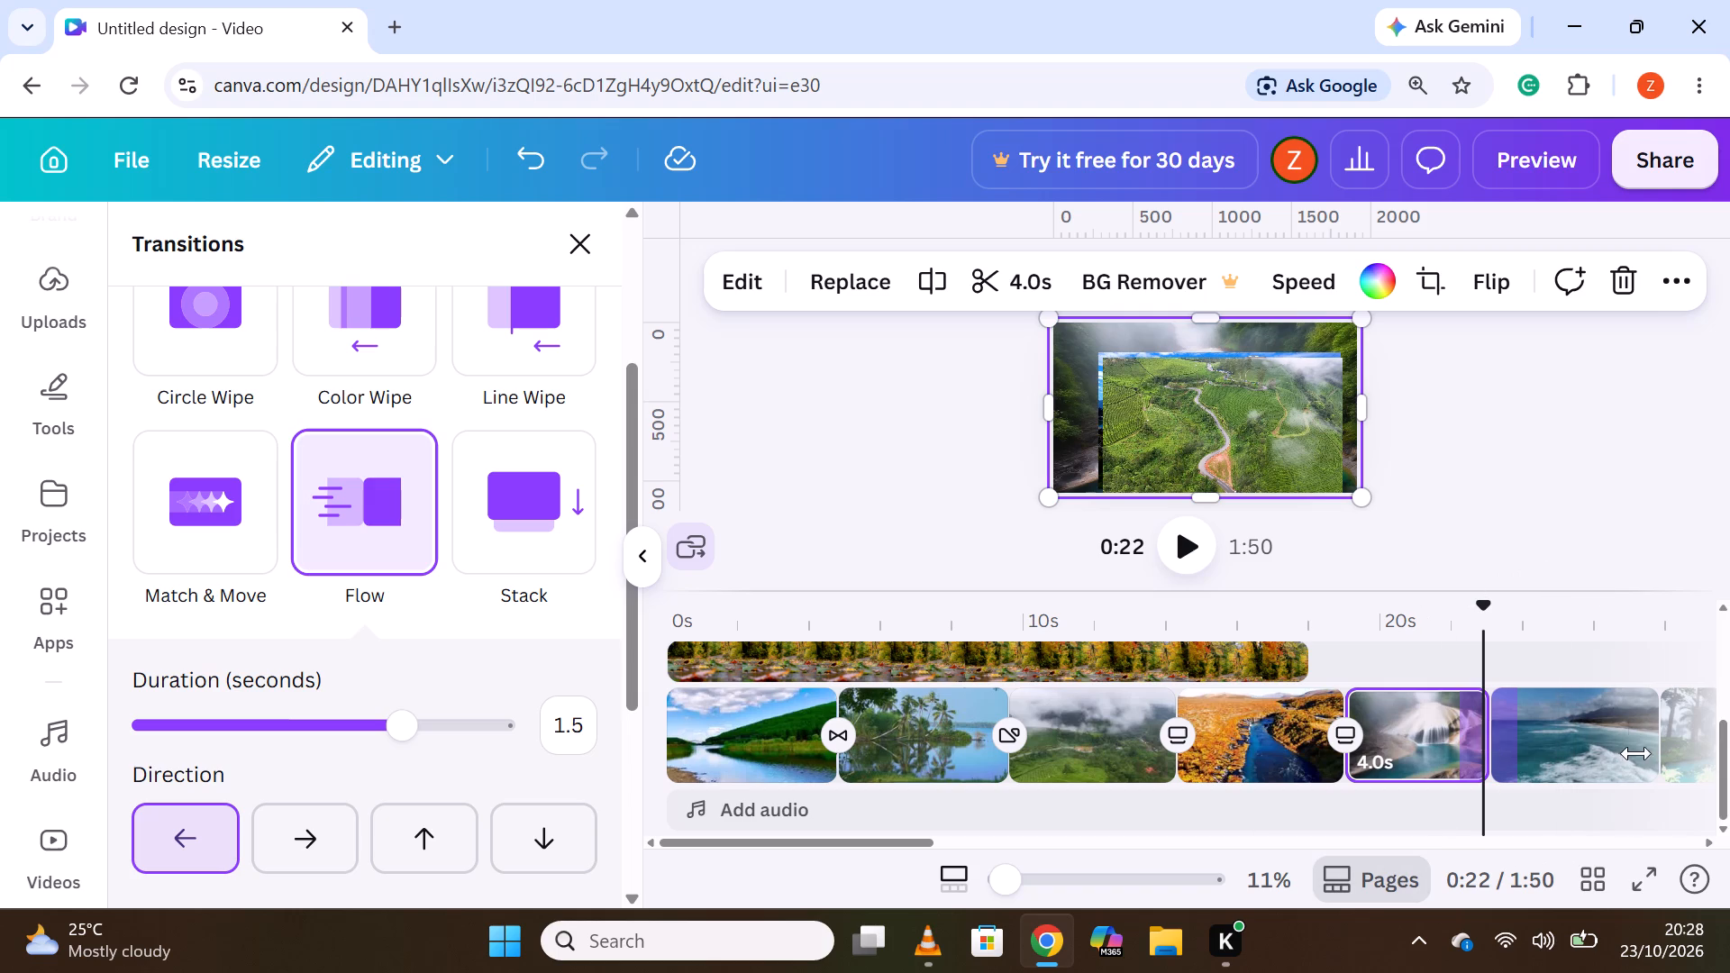
Add a Line Wipe transition between the ocean waves clip and the turquoise forest waterfall clip on the main track.
left_click_drag(917, 837, 929, 836)
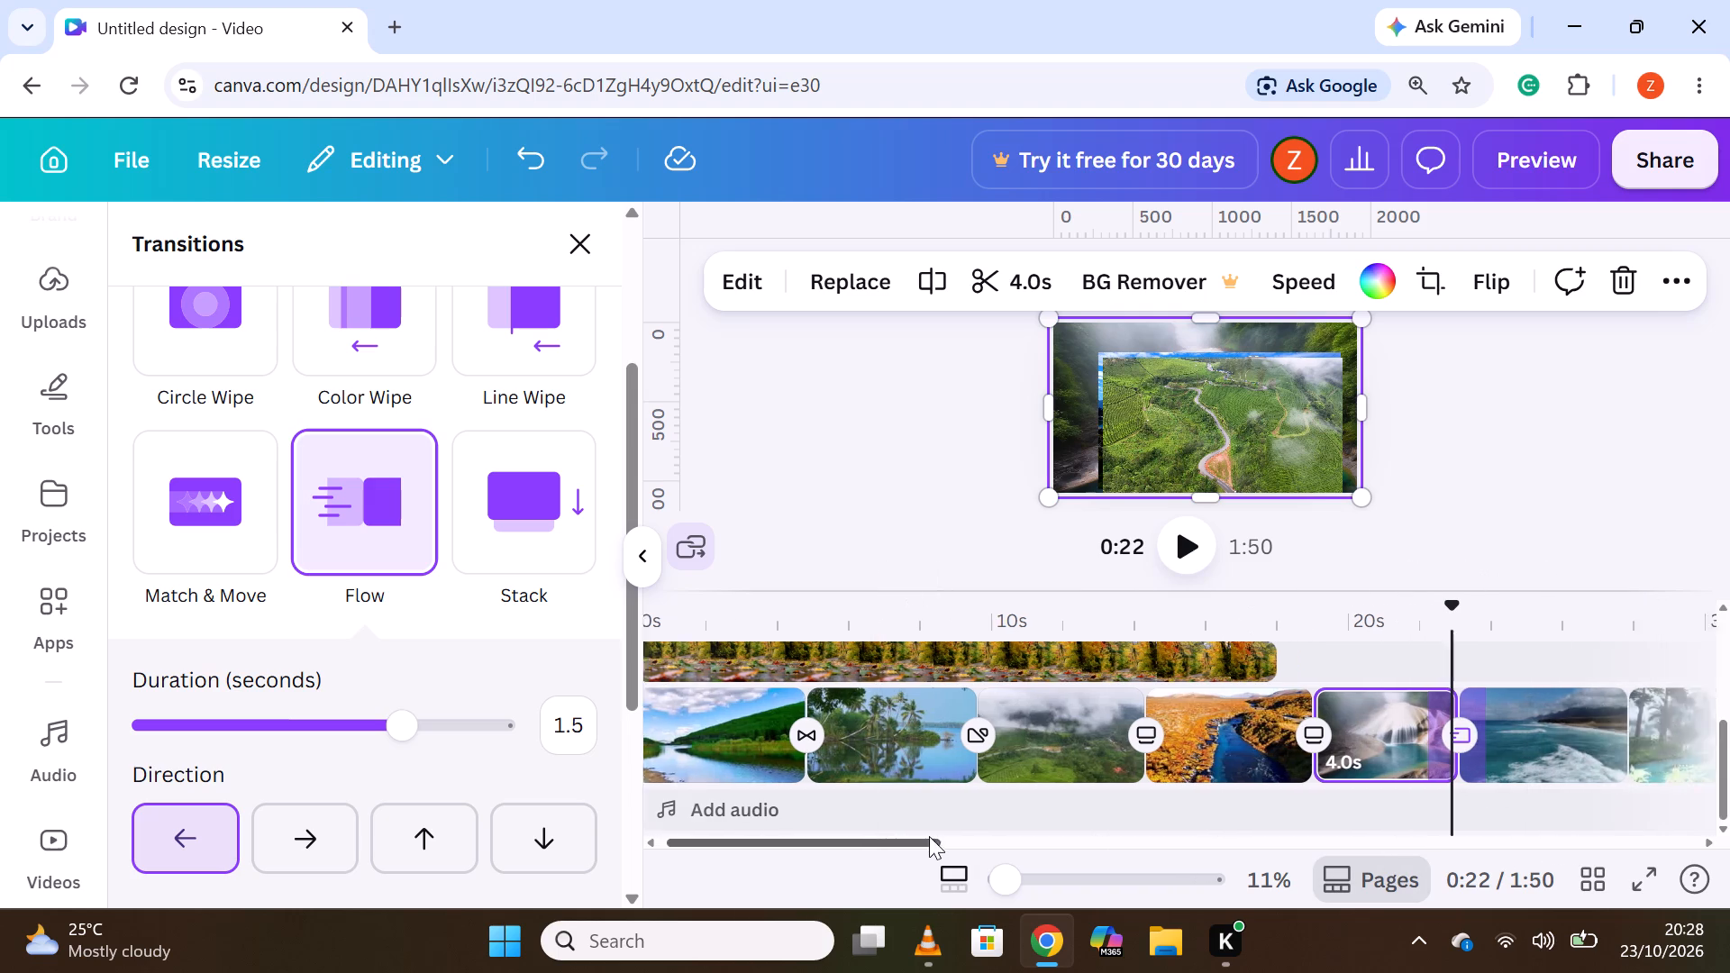
left_click_drag(929, 836, 1033, 814)
left_click(1175, 804)
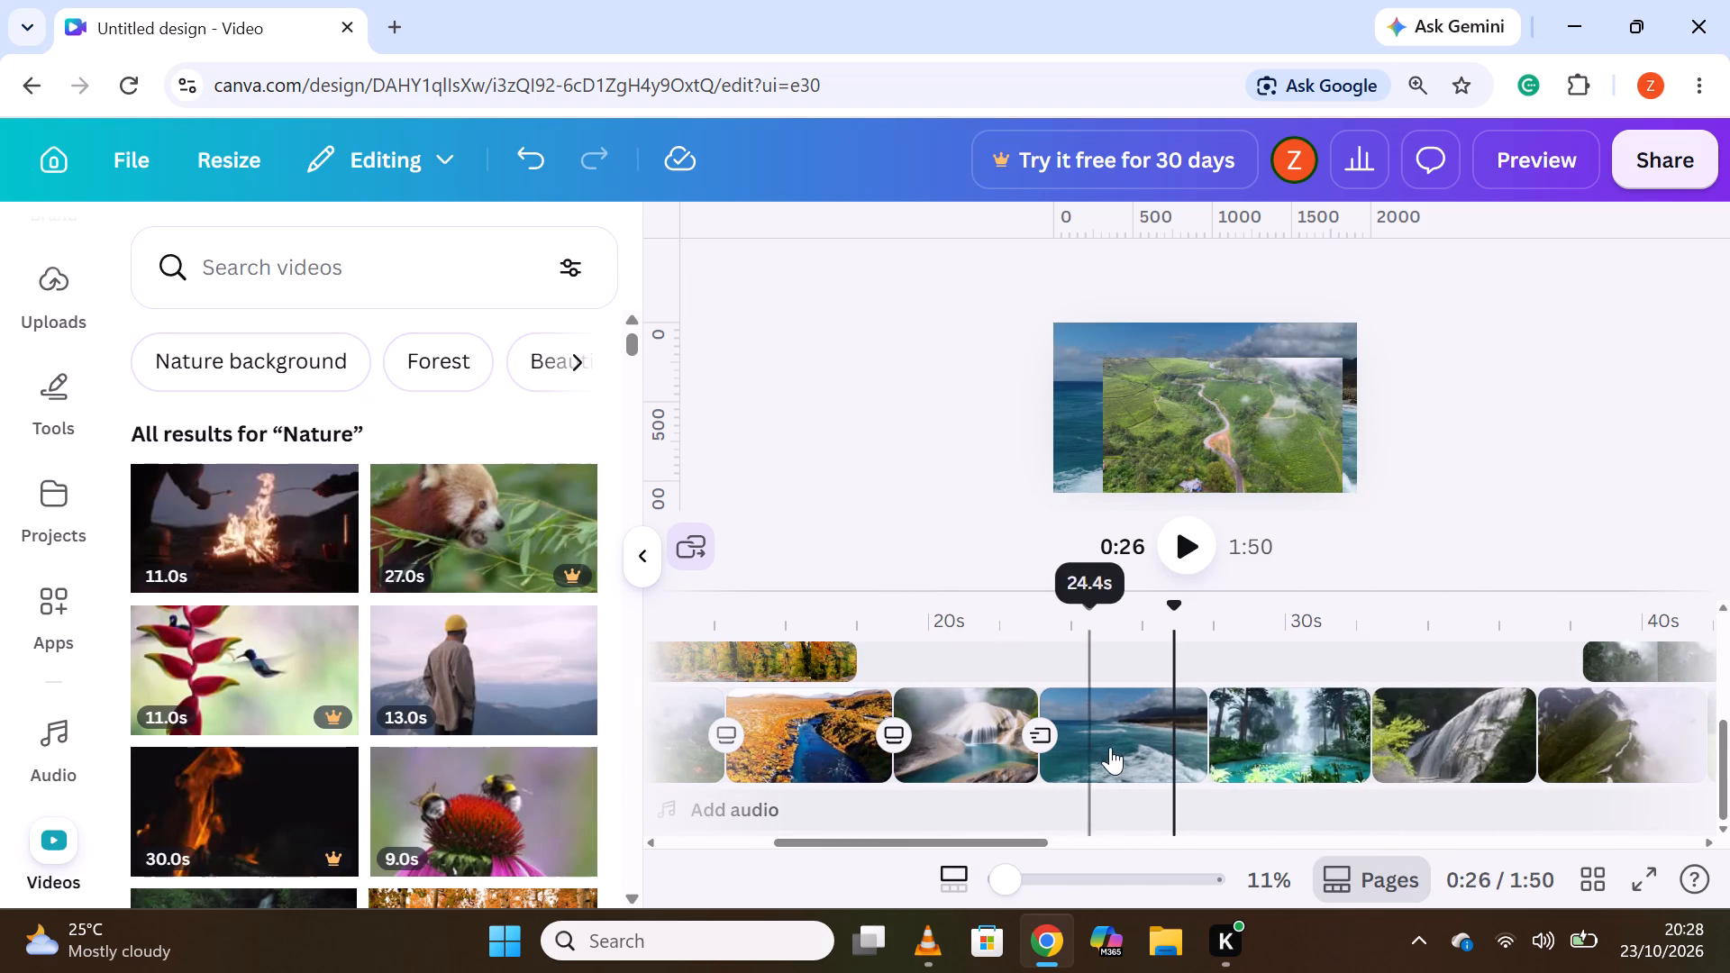
right_click(1205, 747)
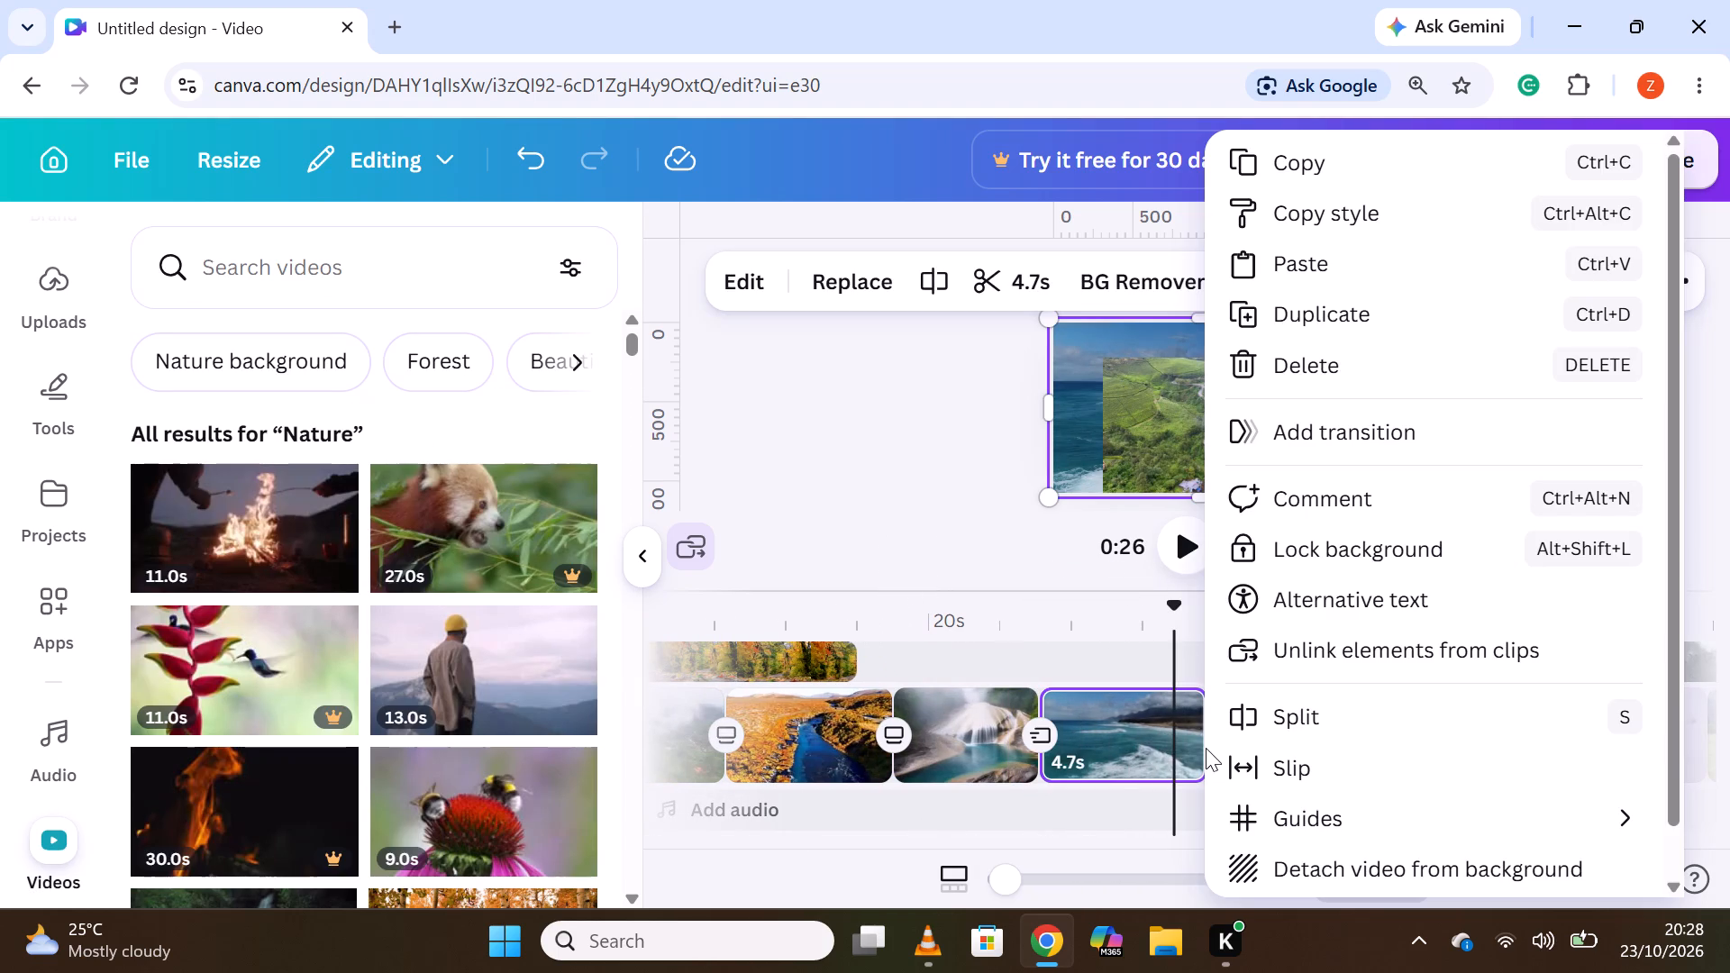
left_click(1091, 720)
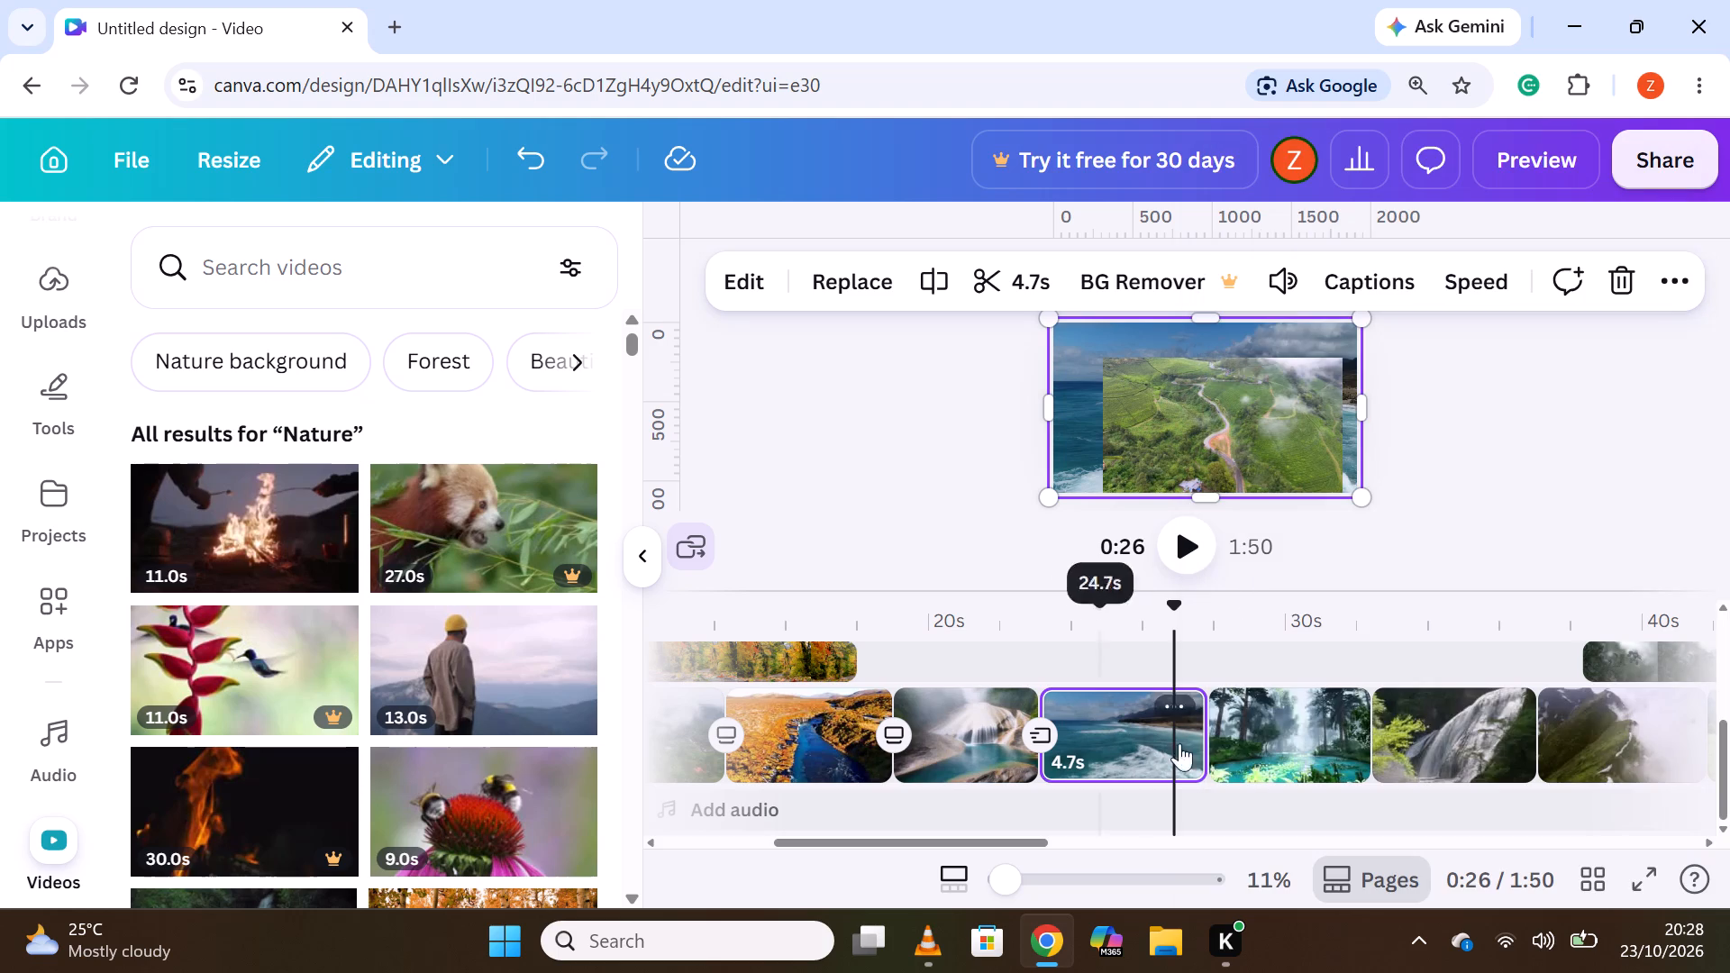
left_click(1202, 746)
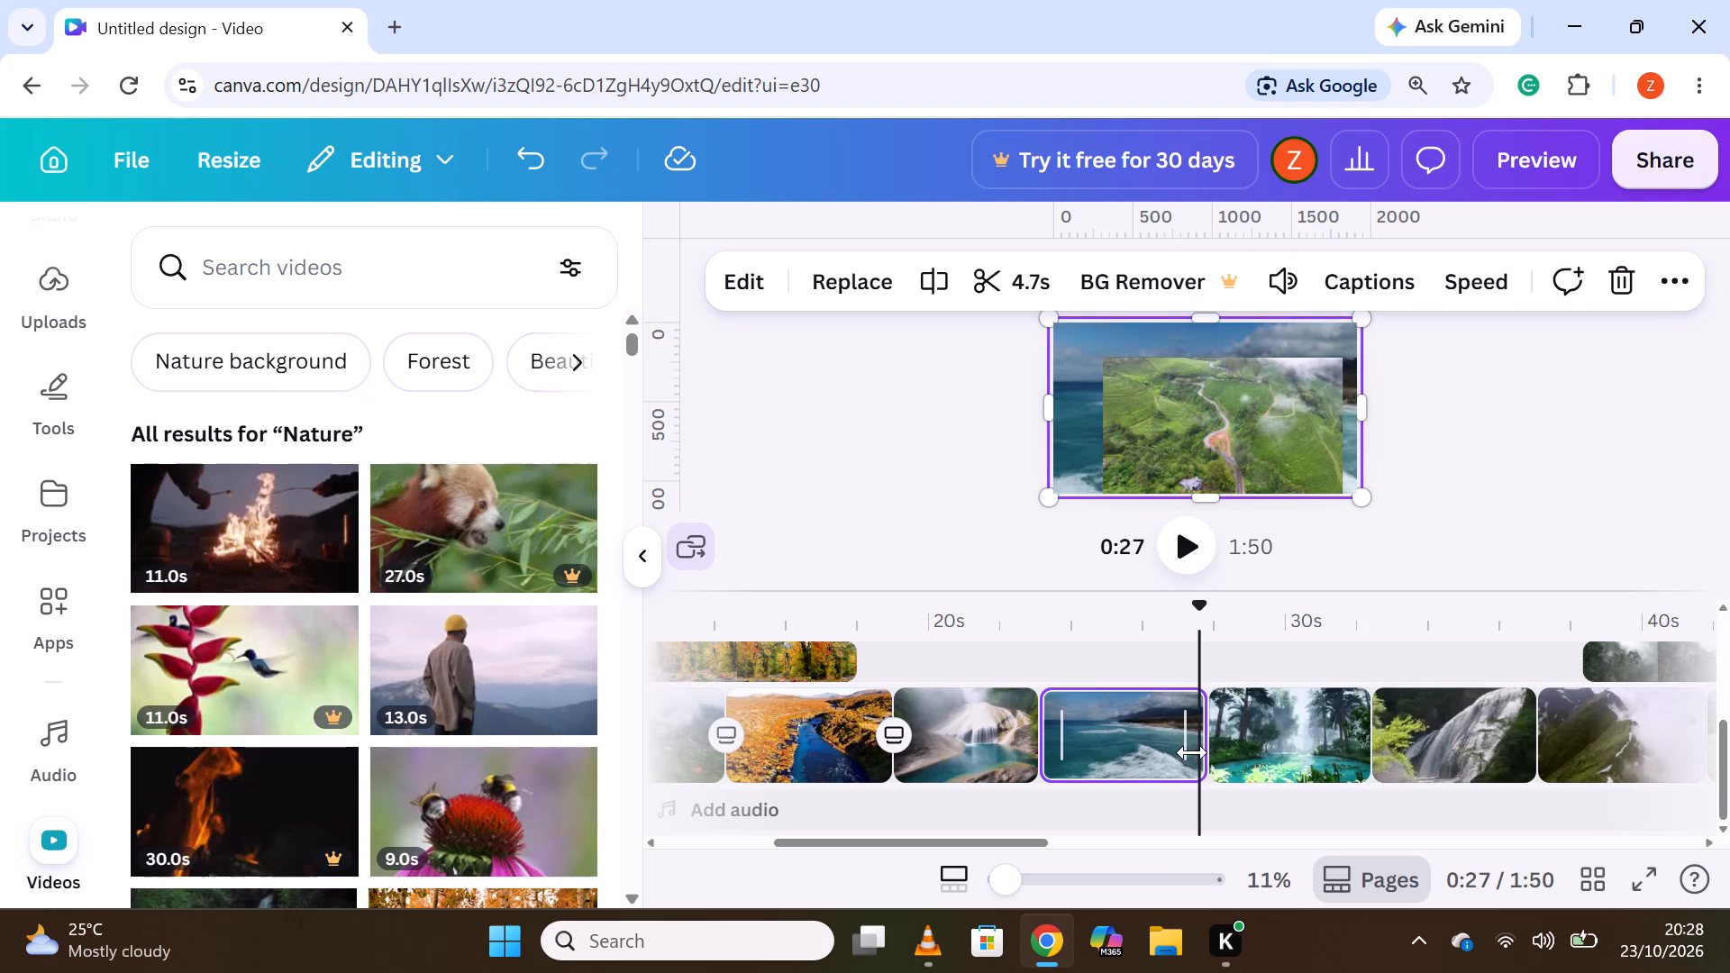
left_click(1219, 756)
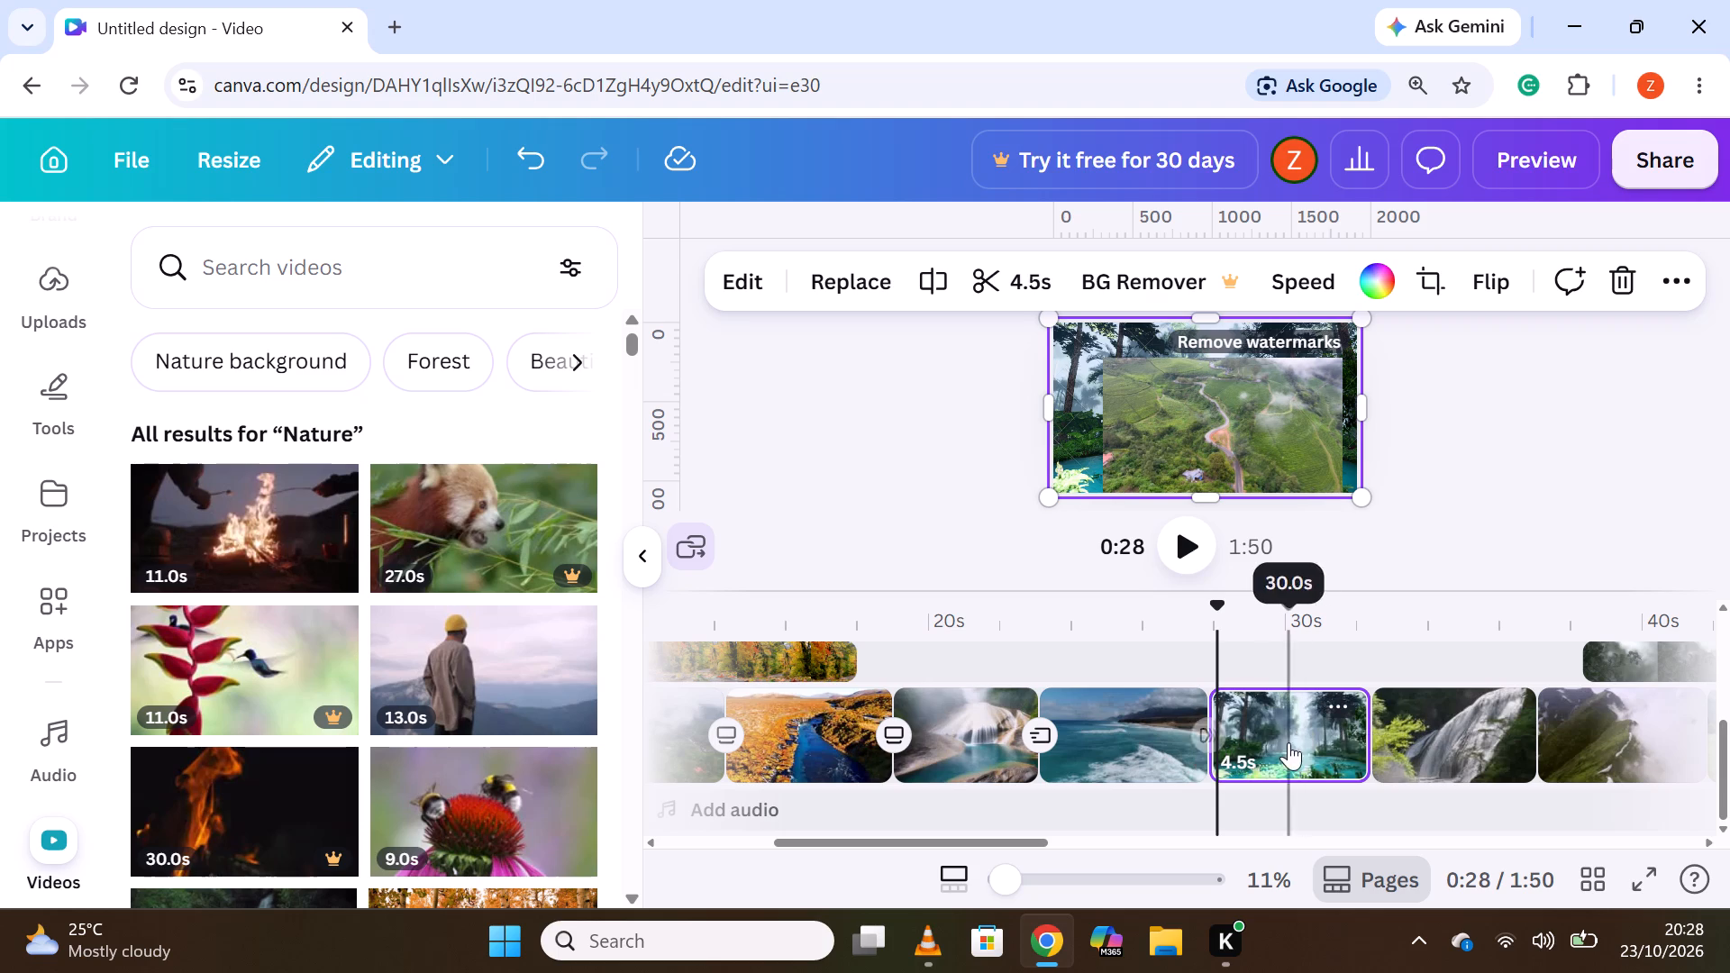
right_click(1202, 755)
left_click(1201, 754)
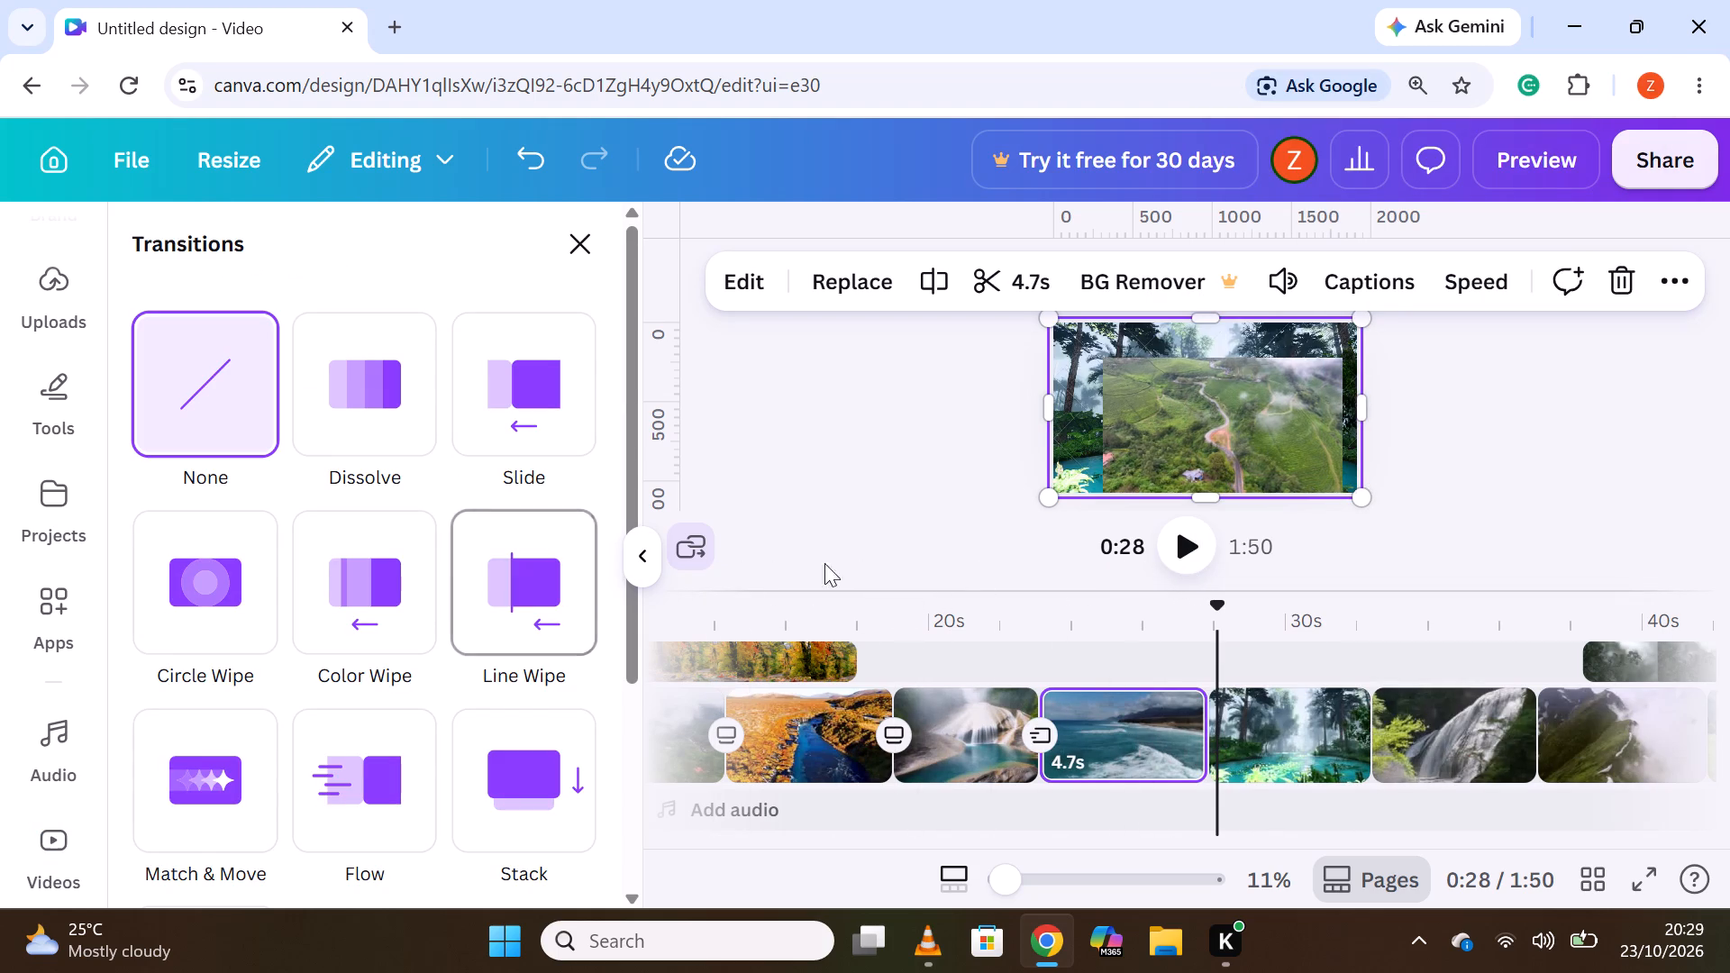
left_click(496, 588)
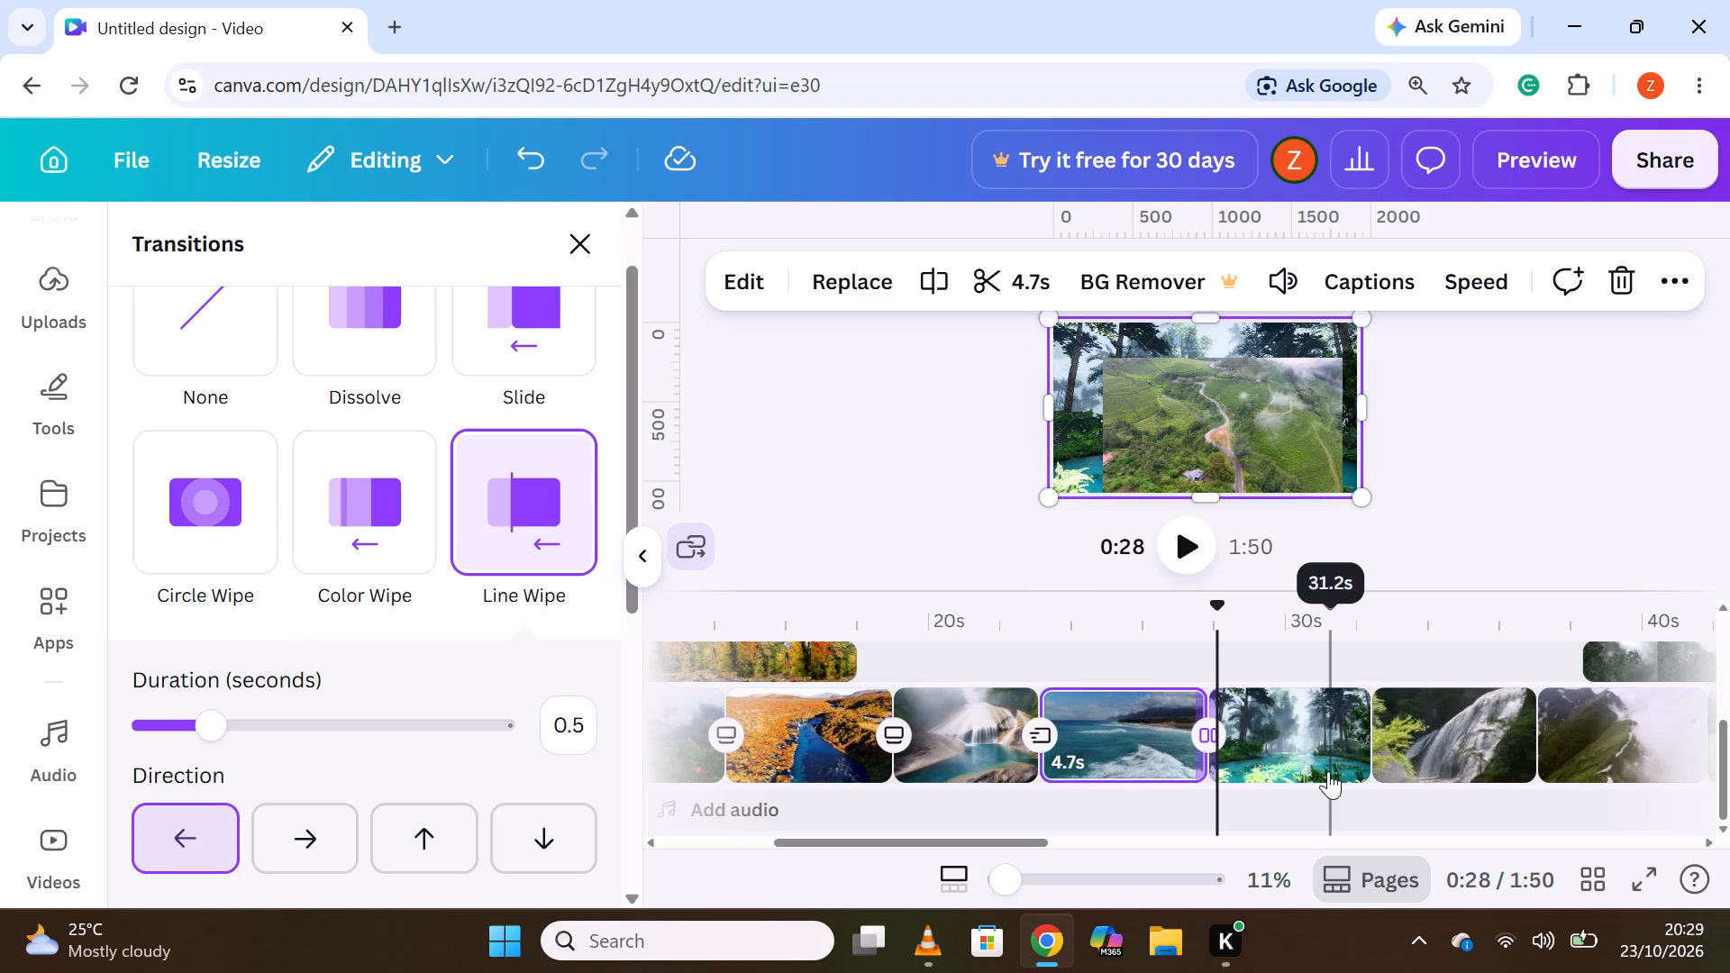
Add a Color Wipe transition between the turquoise forest waterfall clip and the 4.6s rocky waterfall clip on the main track.
left_click(1371, 750)
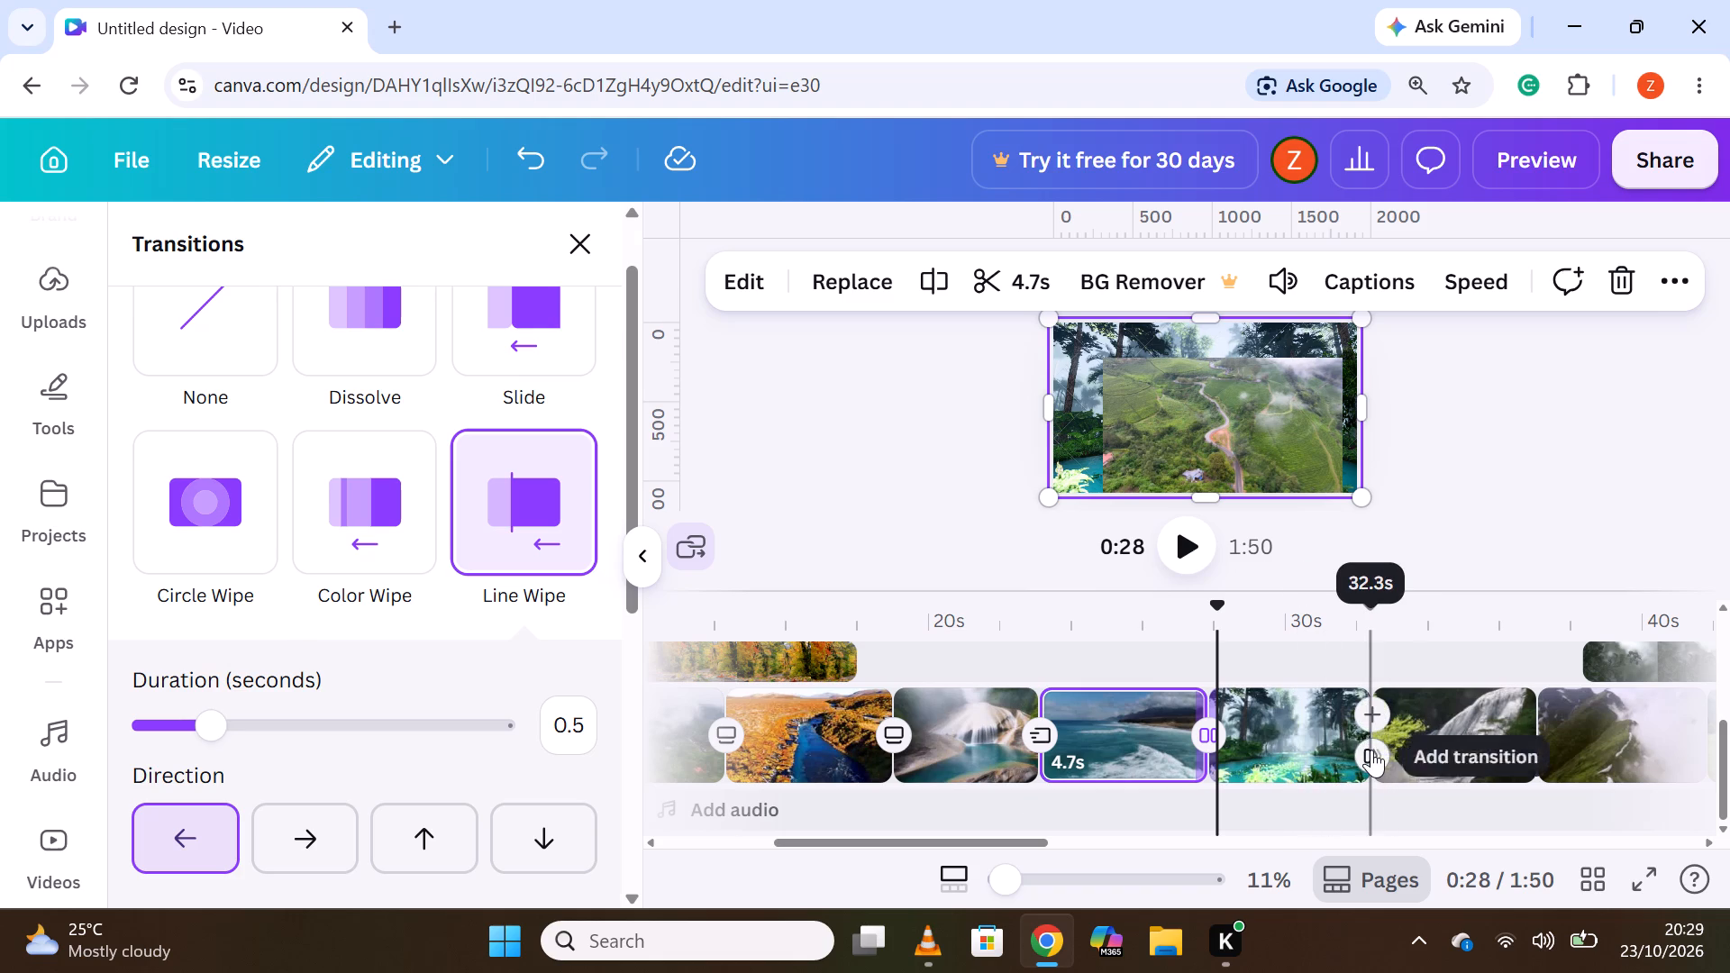
left_click(387, 559)
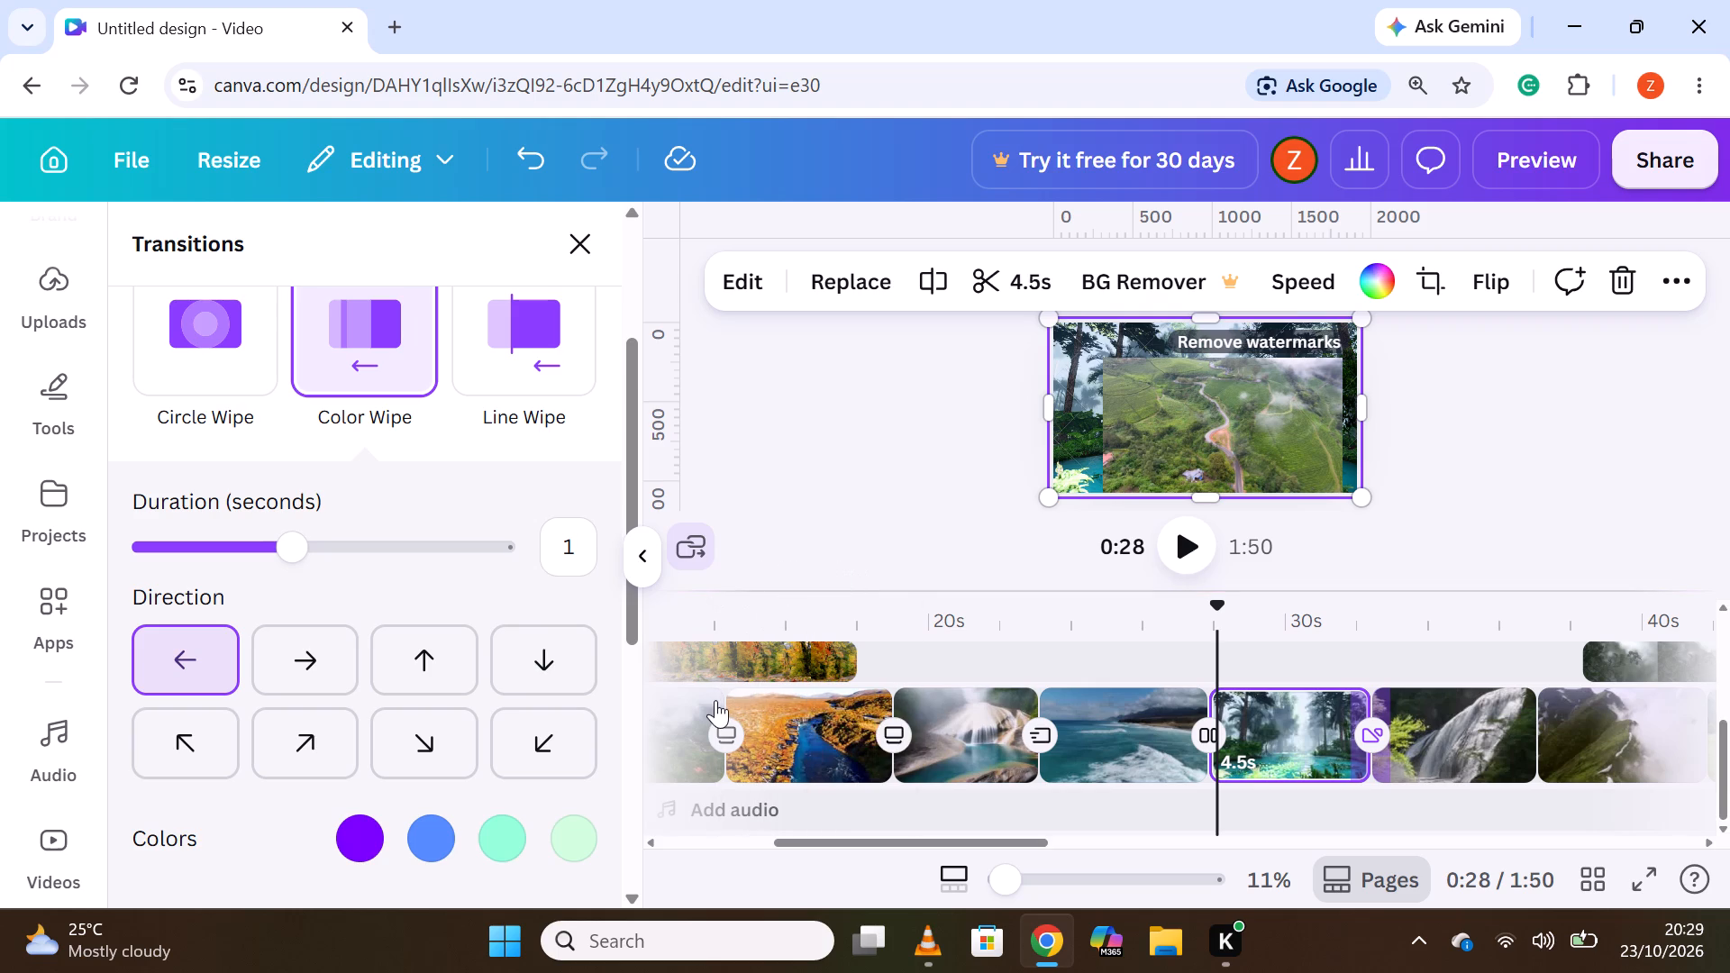
Add a Line Wipe transition between the 4.6s rocky waterfall clip and the misty mountain clip on the main track.
right_click(1524, 748)
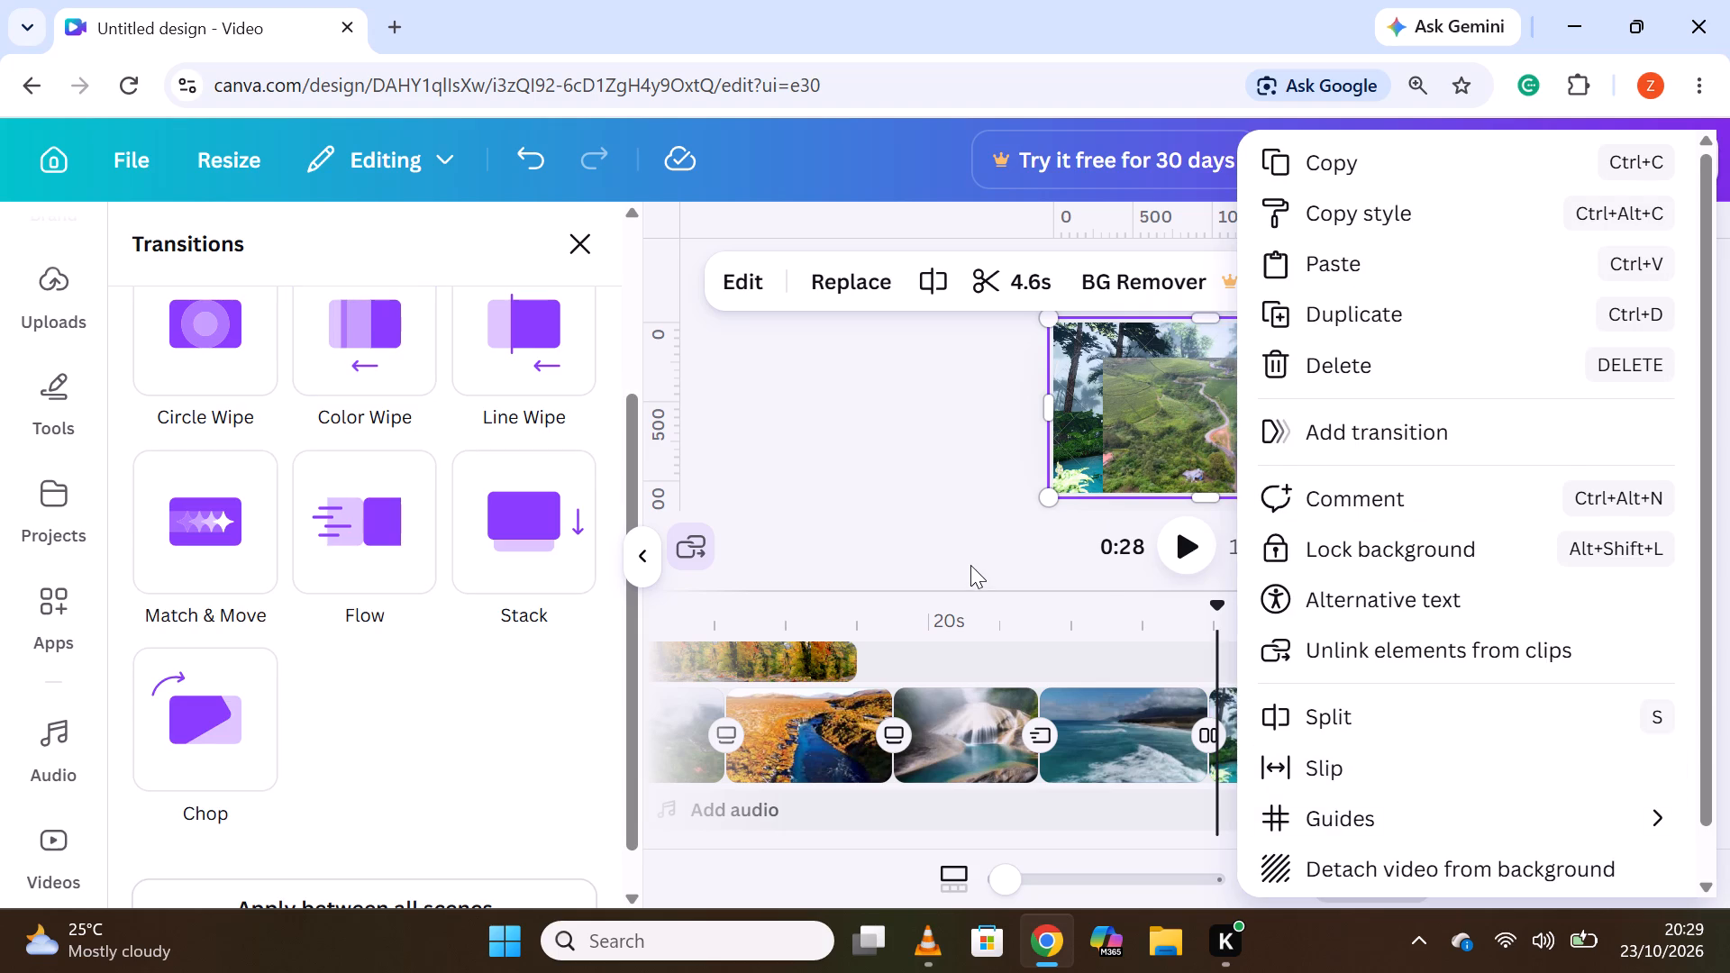
left_click(970, 565)
left_click(1535, 741)
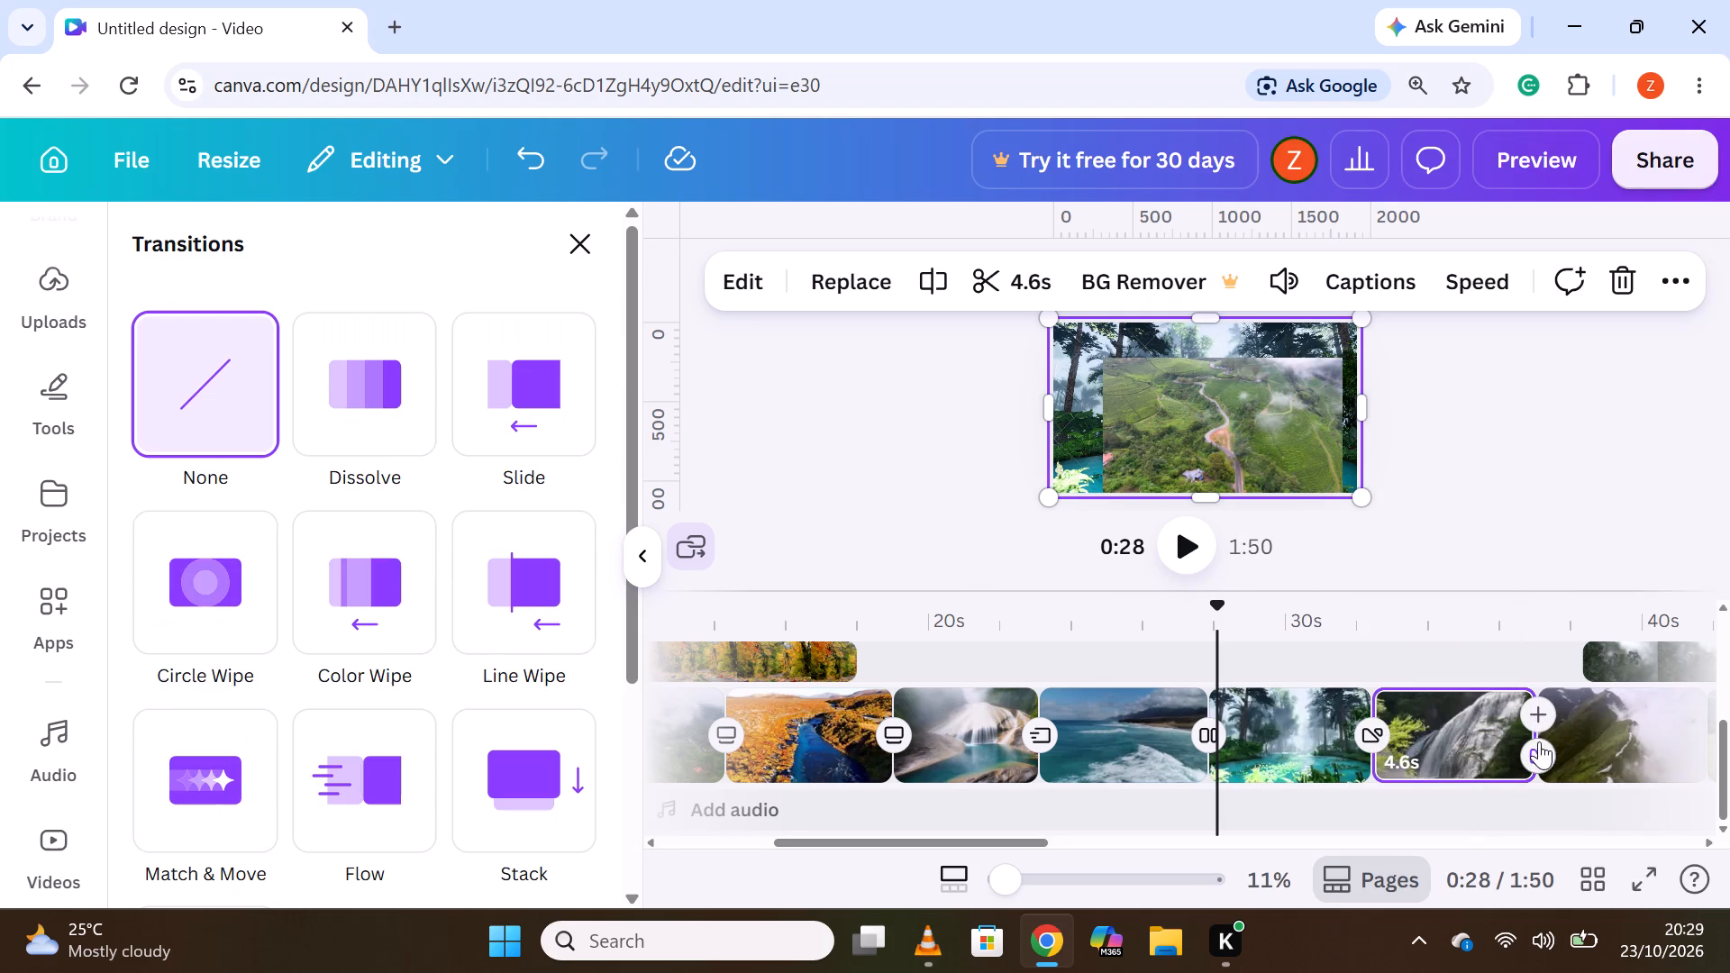
left_click(546, 635)
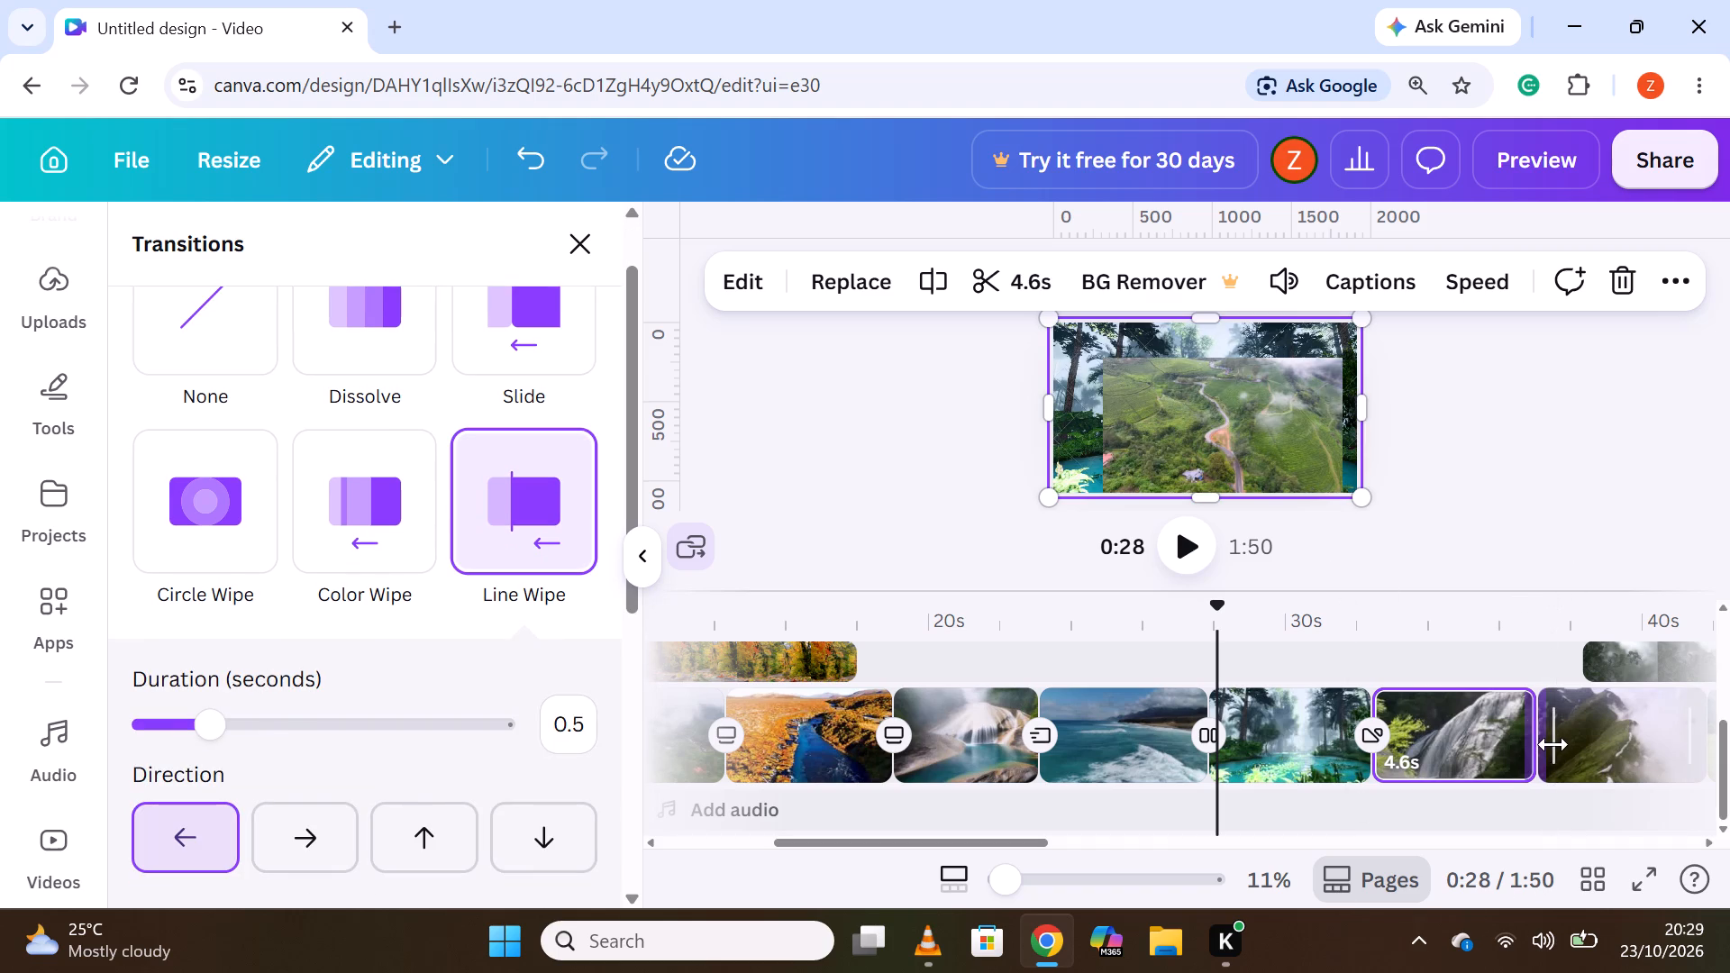
Add a Line Wipe transition between the 4.7s misty mountain clip and the green meadow clip on the main track.
scroll(1553, 744, "down", 1)
left_click_drag(1021, 840, 1061, 839)
left_click_drag(1086, 837, 1097, 836)
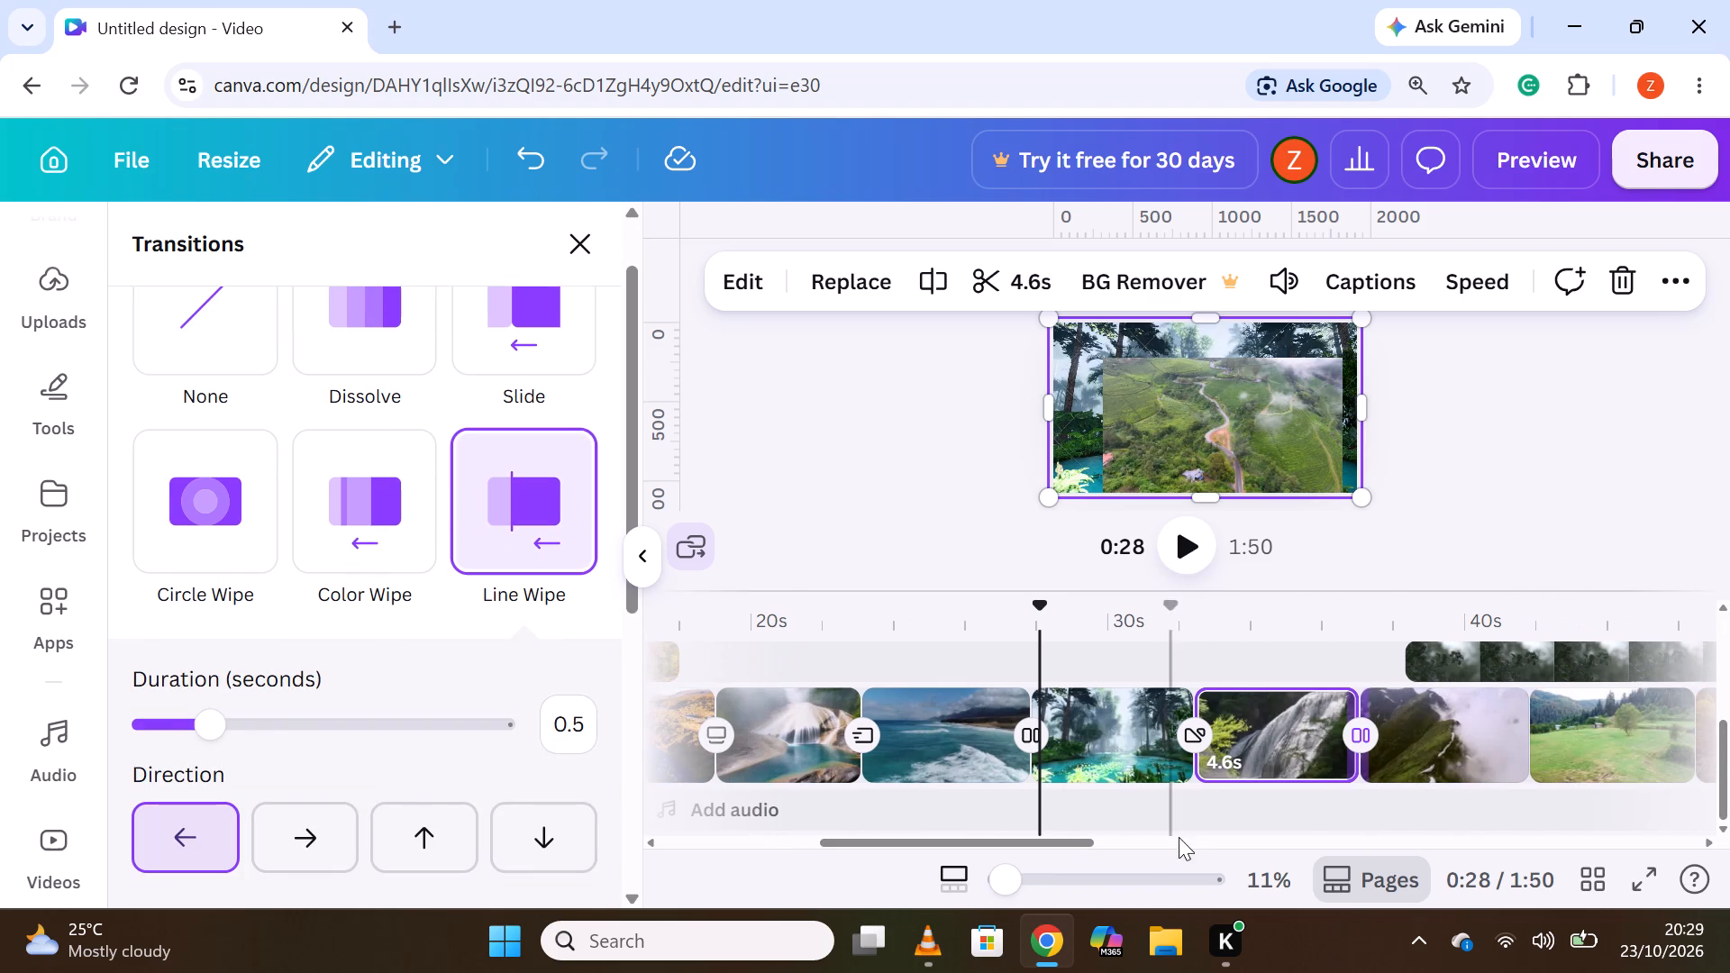
right_click(1524, 747)
left_click(1471, 751)
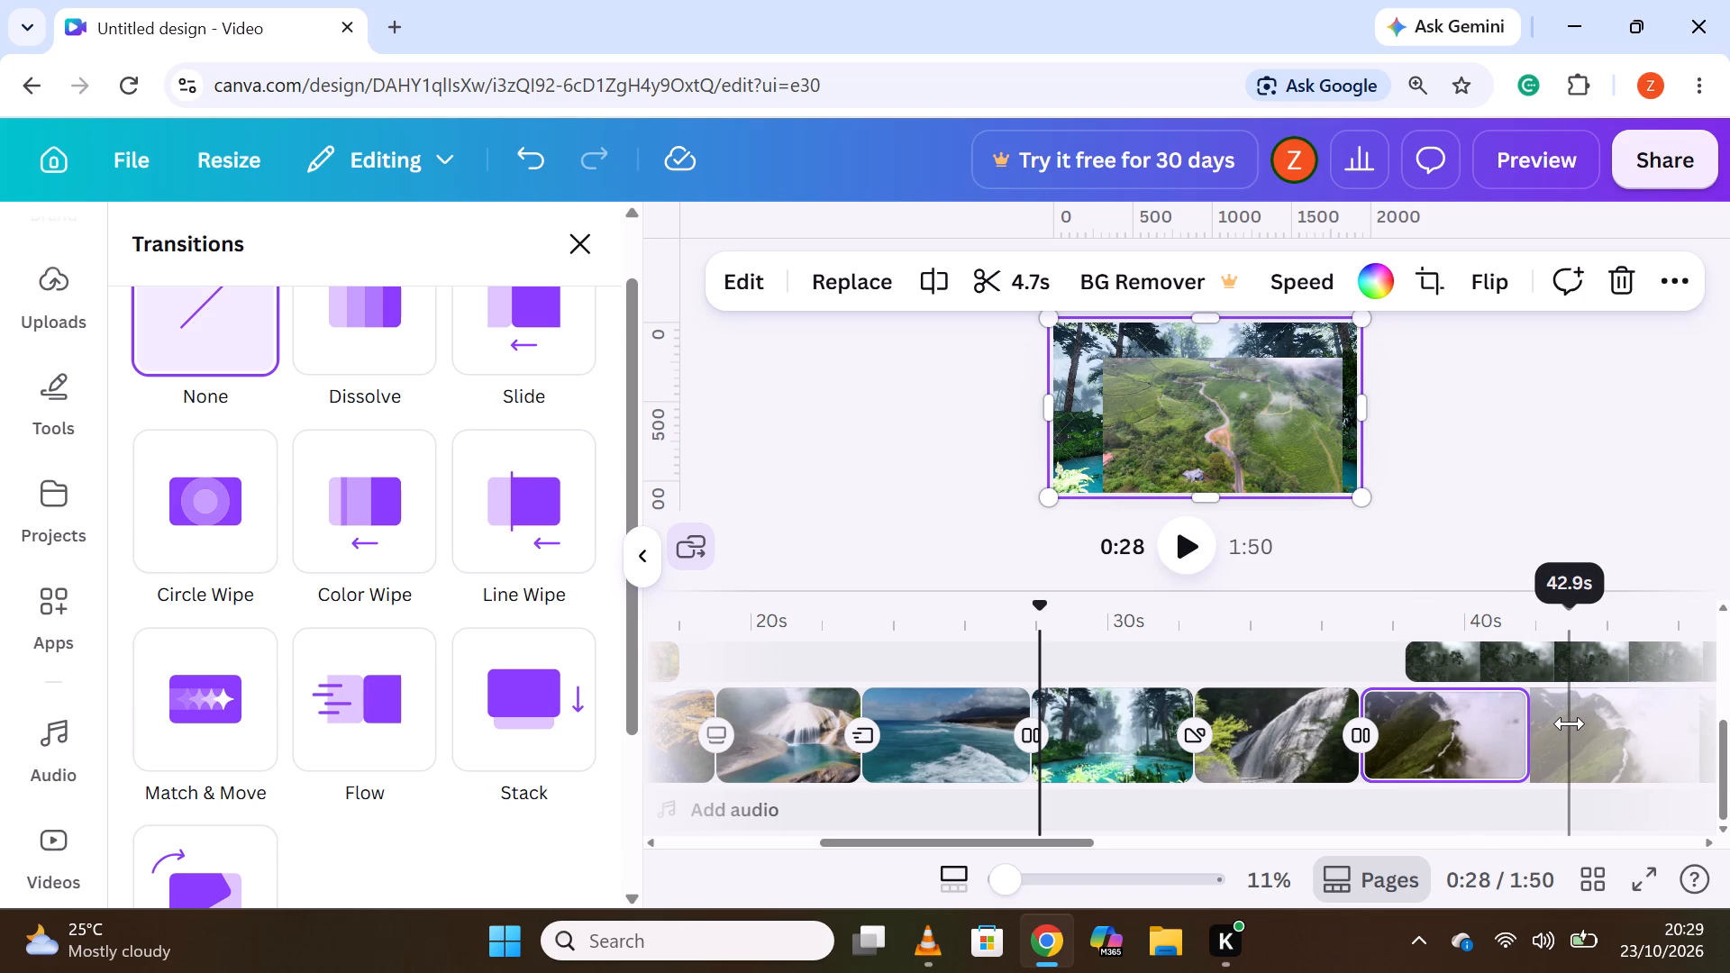
left_click(1525, 744)
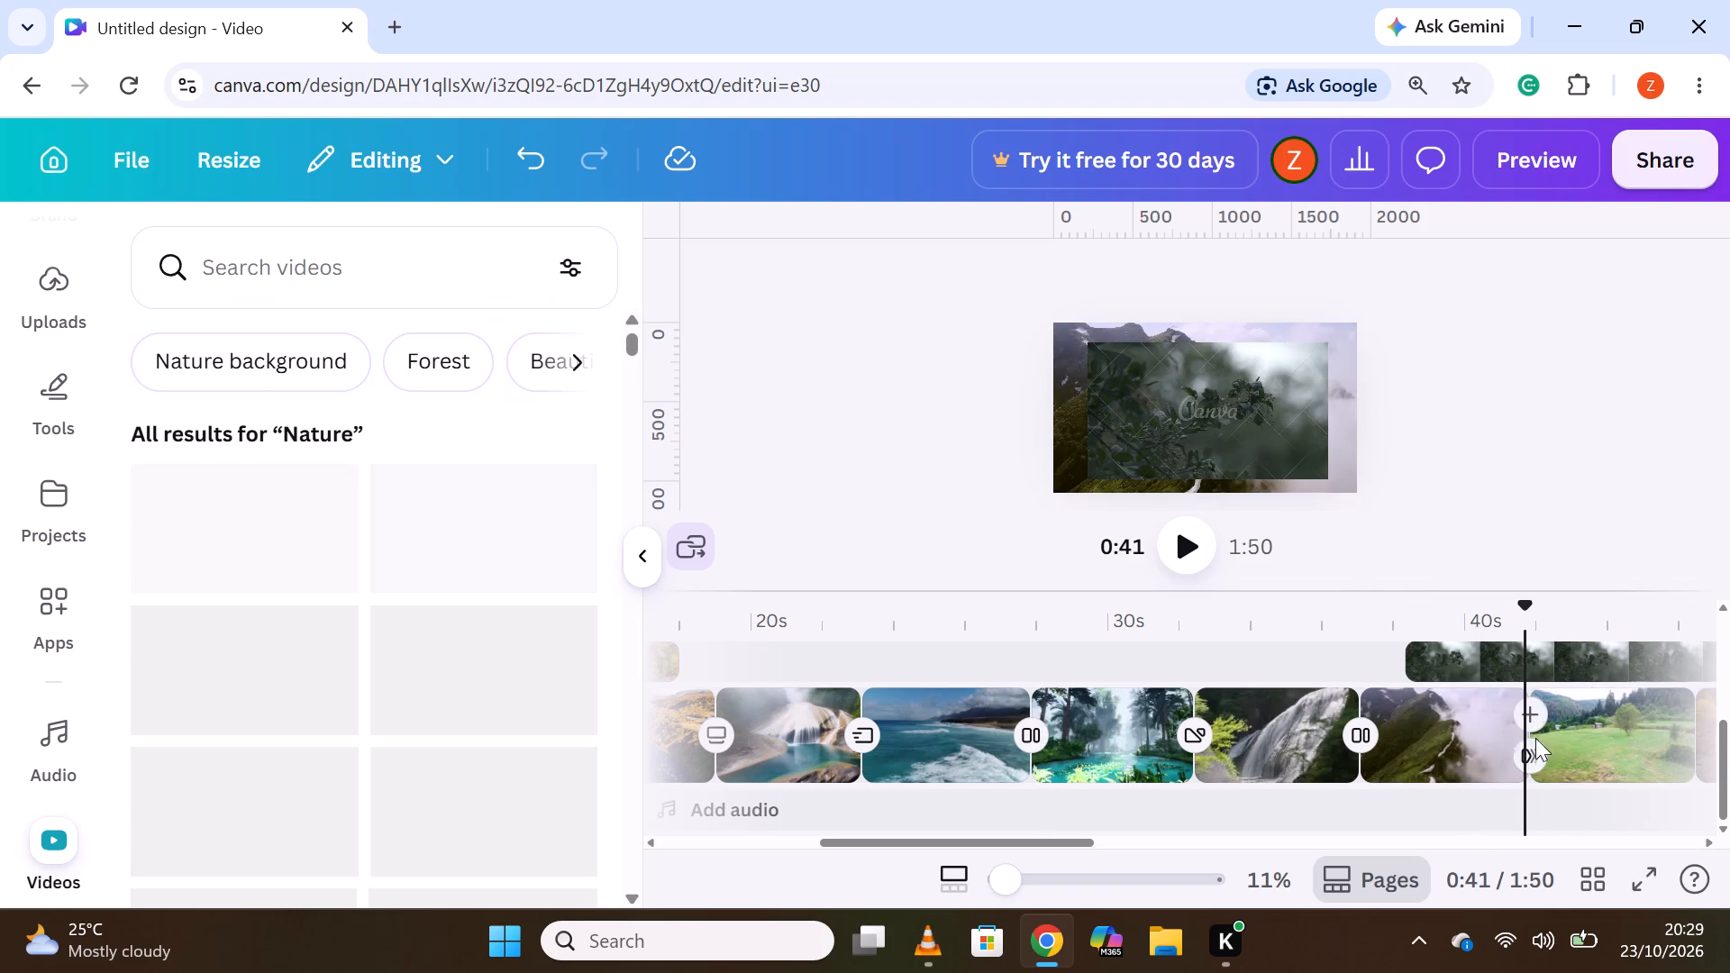
left_click(1525, 749)
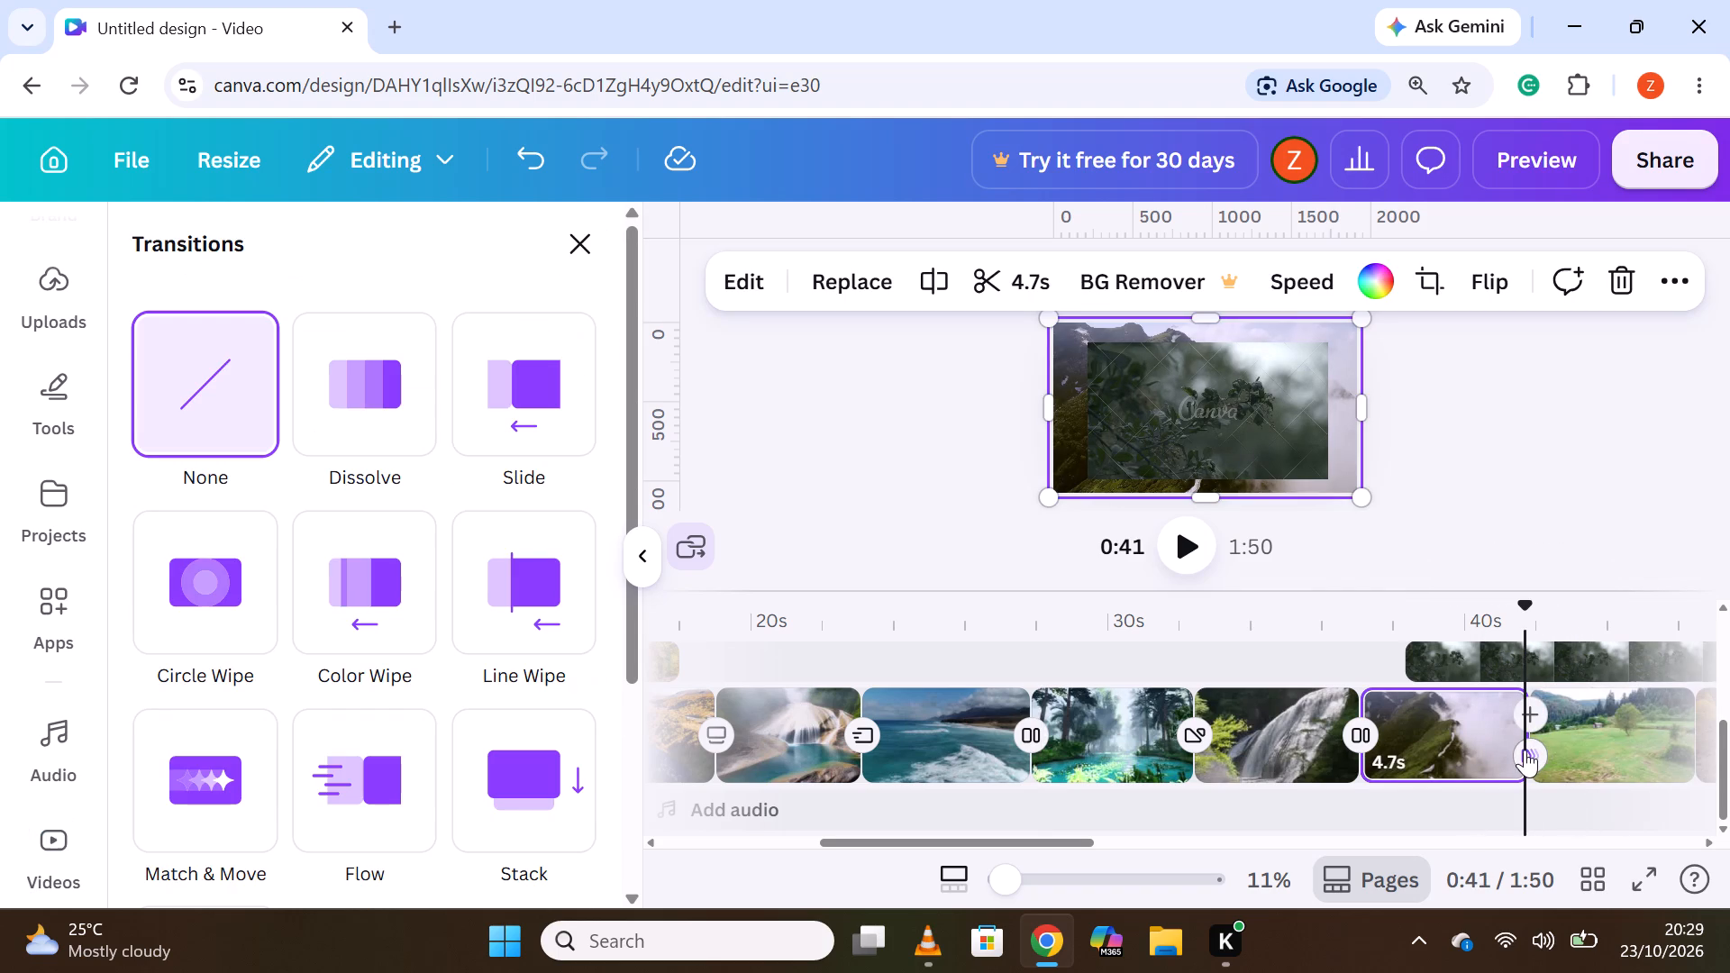
left_click(499, 633)
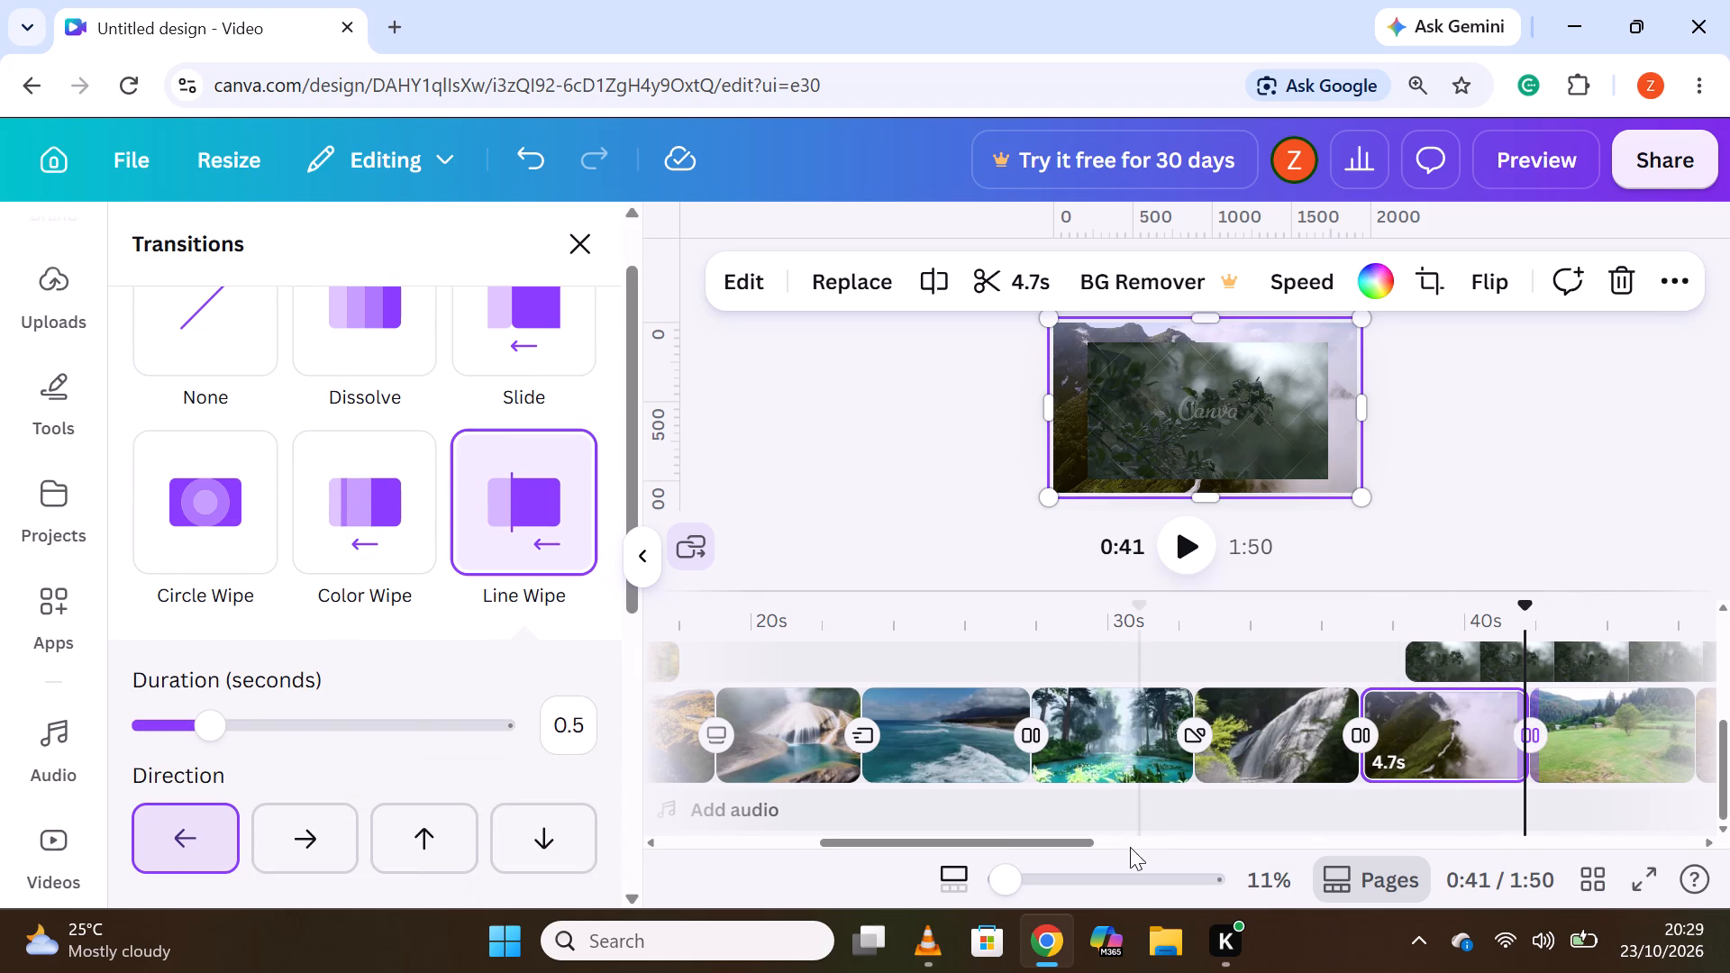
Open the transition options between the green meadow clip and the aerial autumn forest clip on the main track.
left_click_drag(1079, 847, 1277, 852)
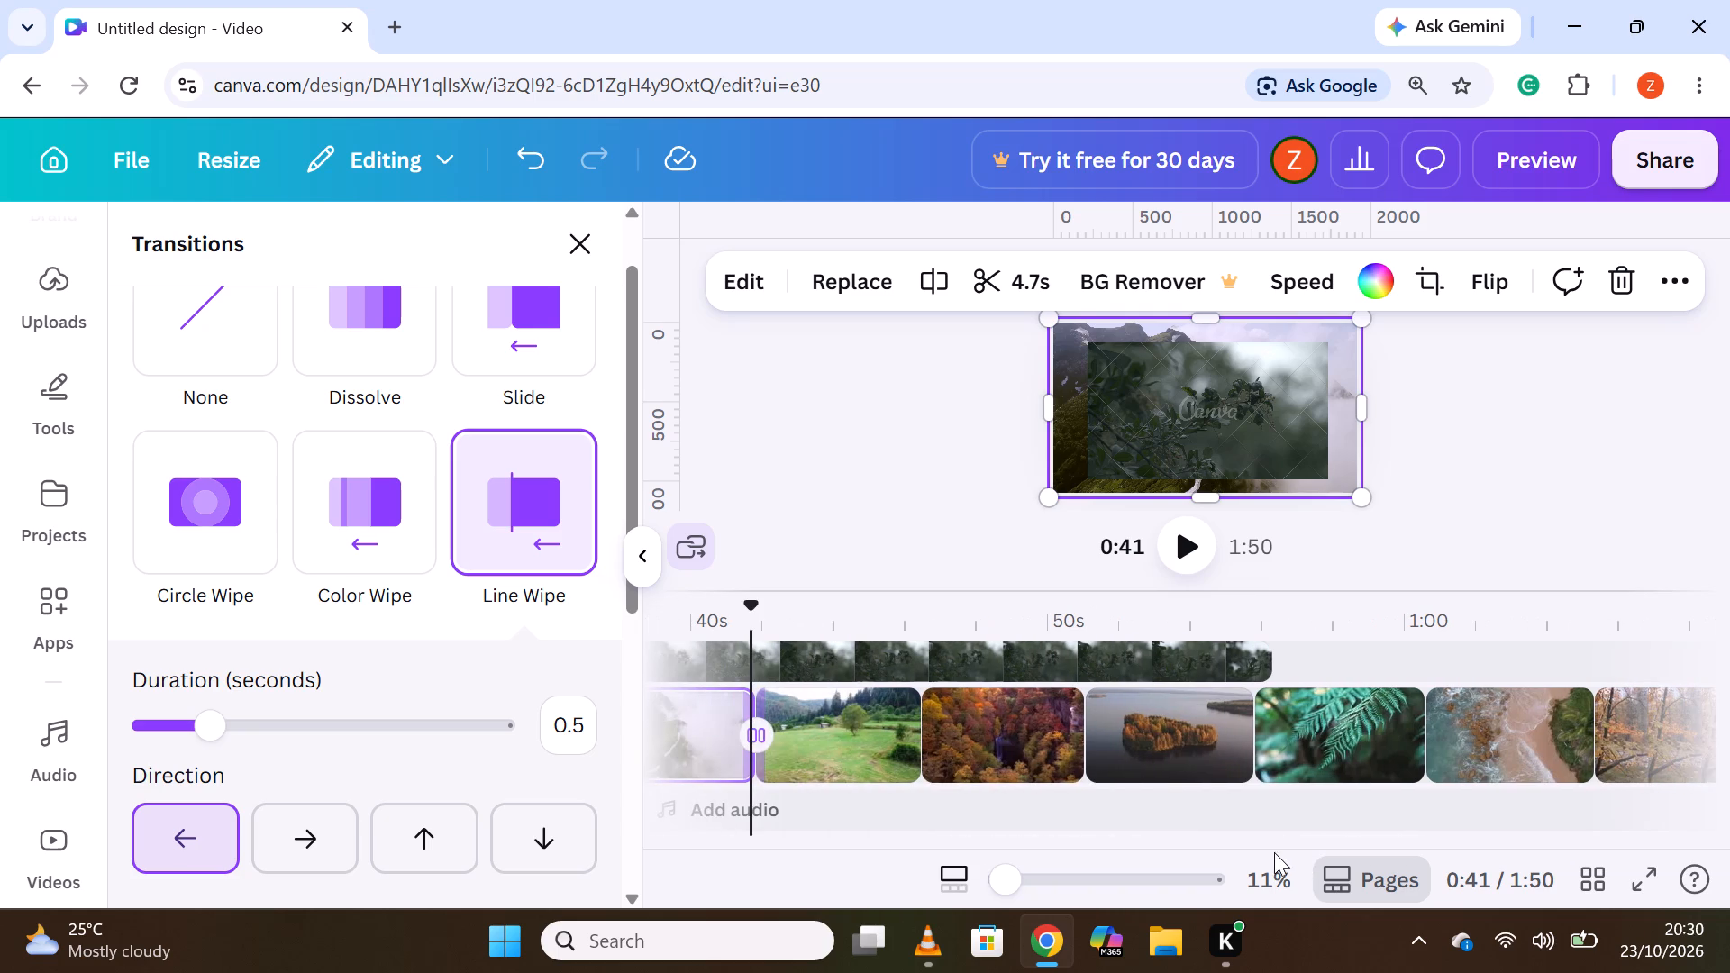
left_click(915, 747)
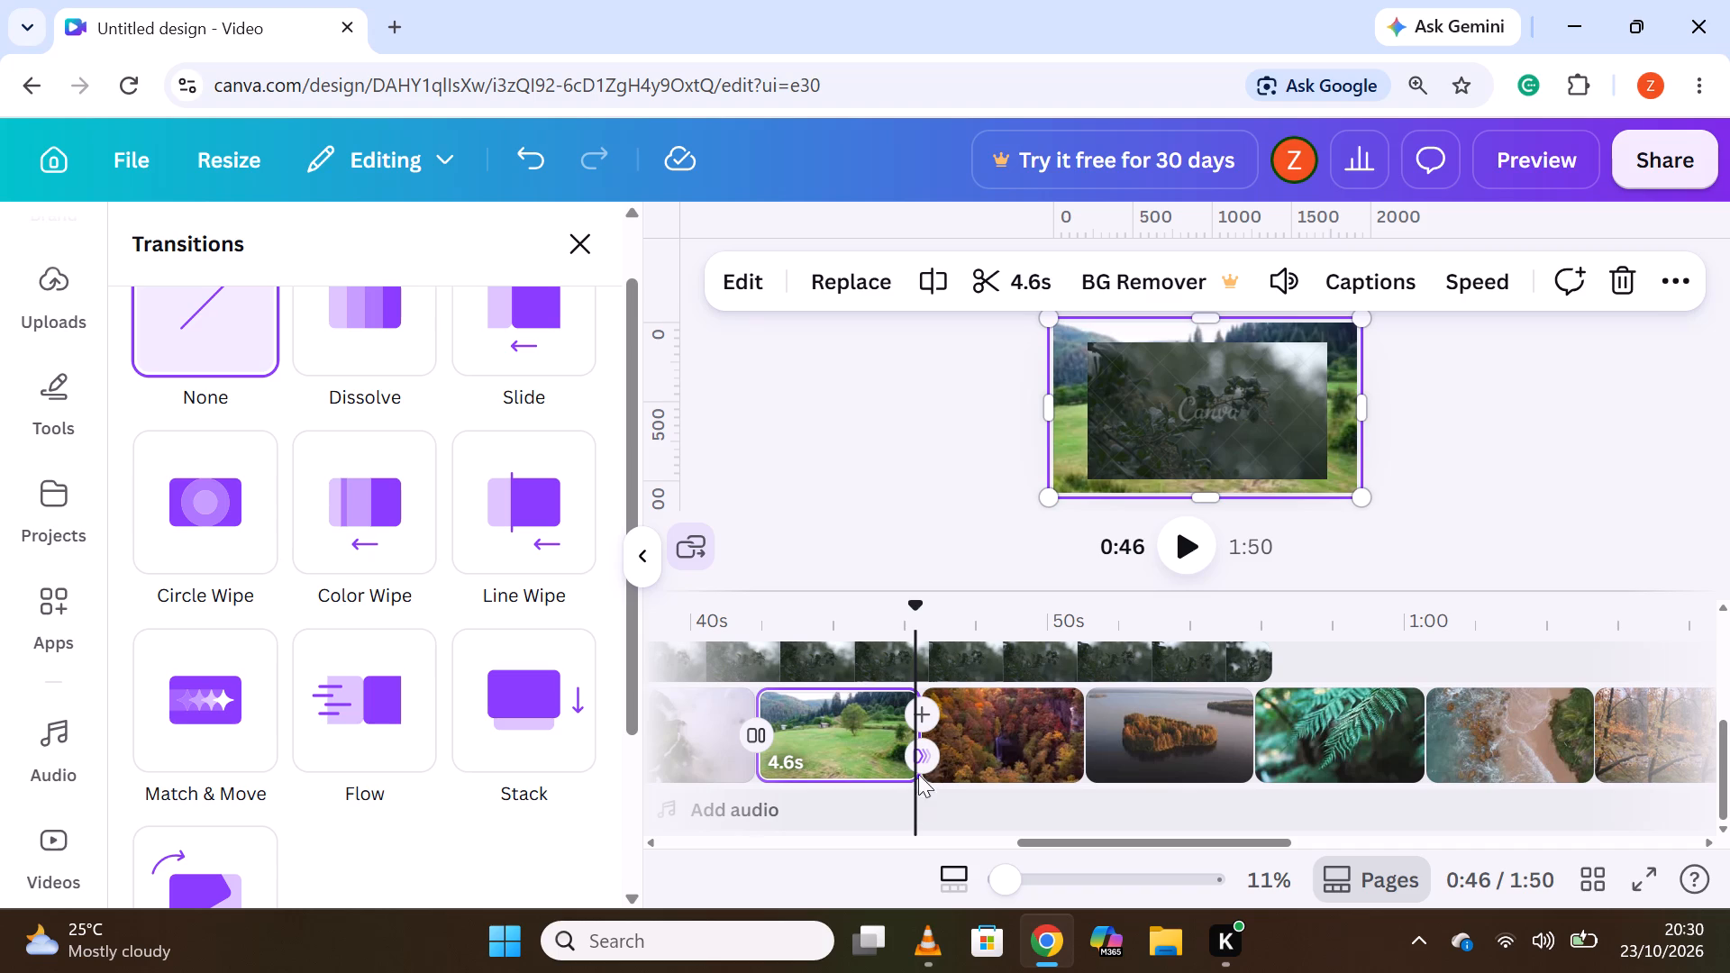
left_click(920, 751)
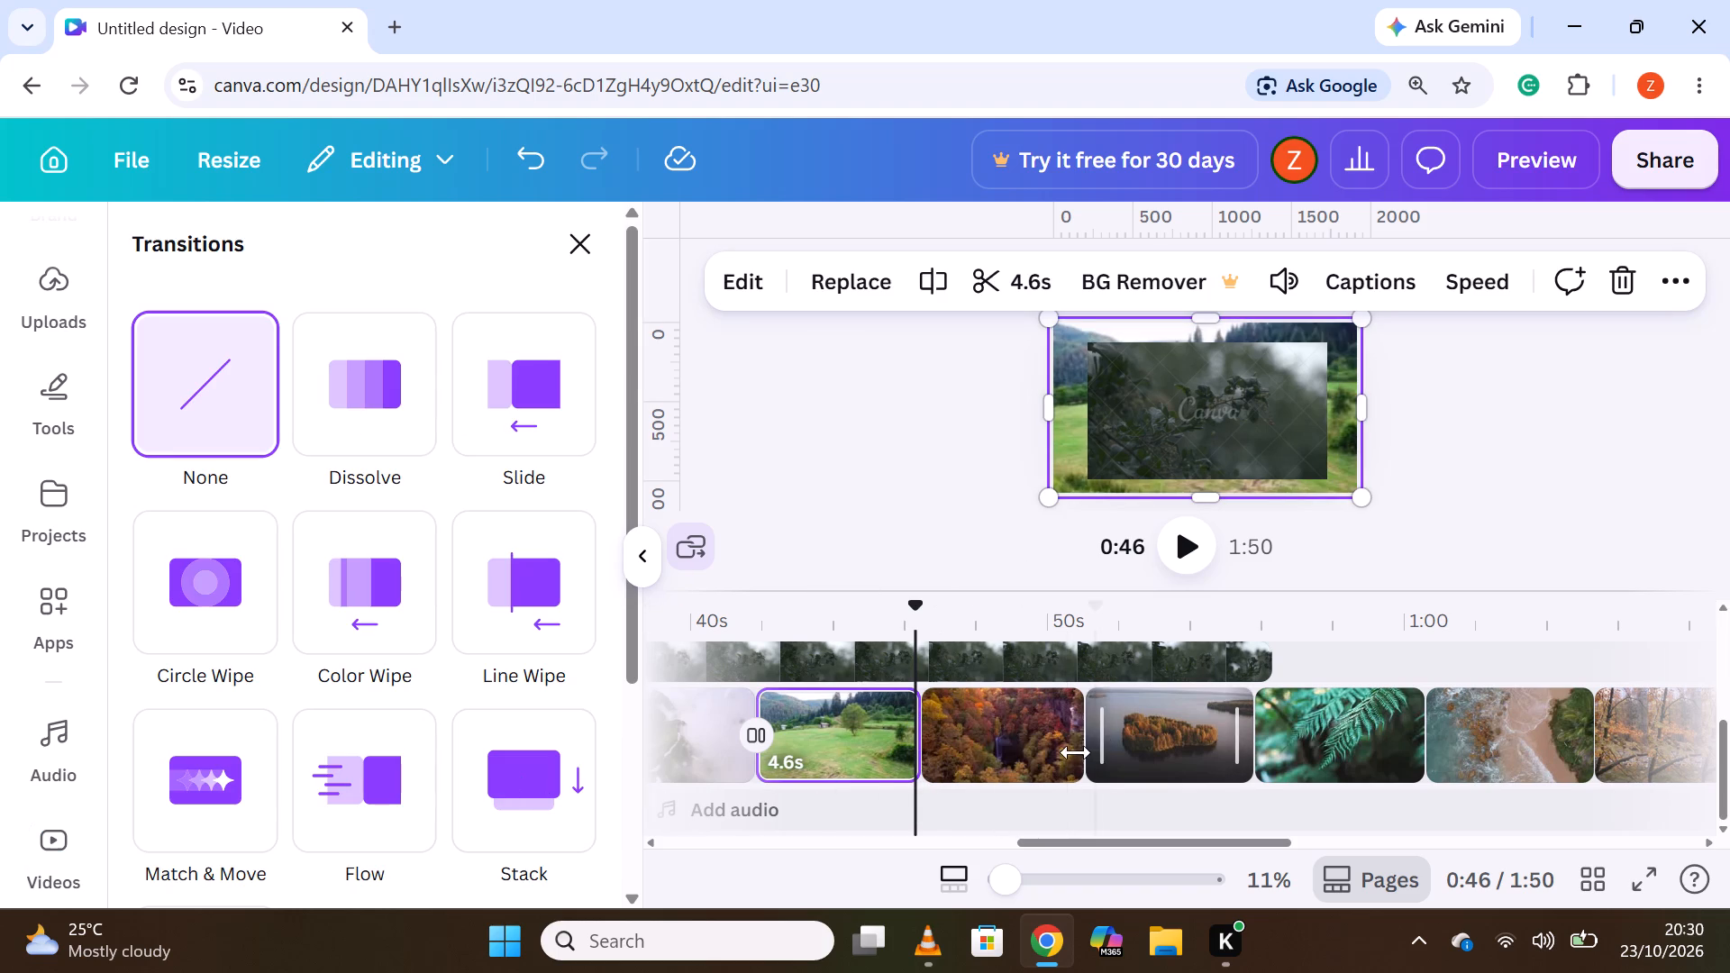
Add a Color Wipe transition between the aerial autumn forest clip and the lake island clip on the main track.
left_click(1080, 750)
left_click(1081, 750)
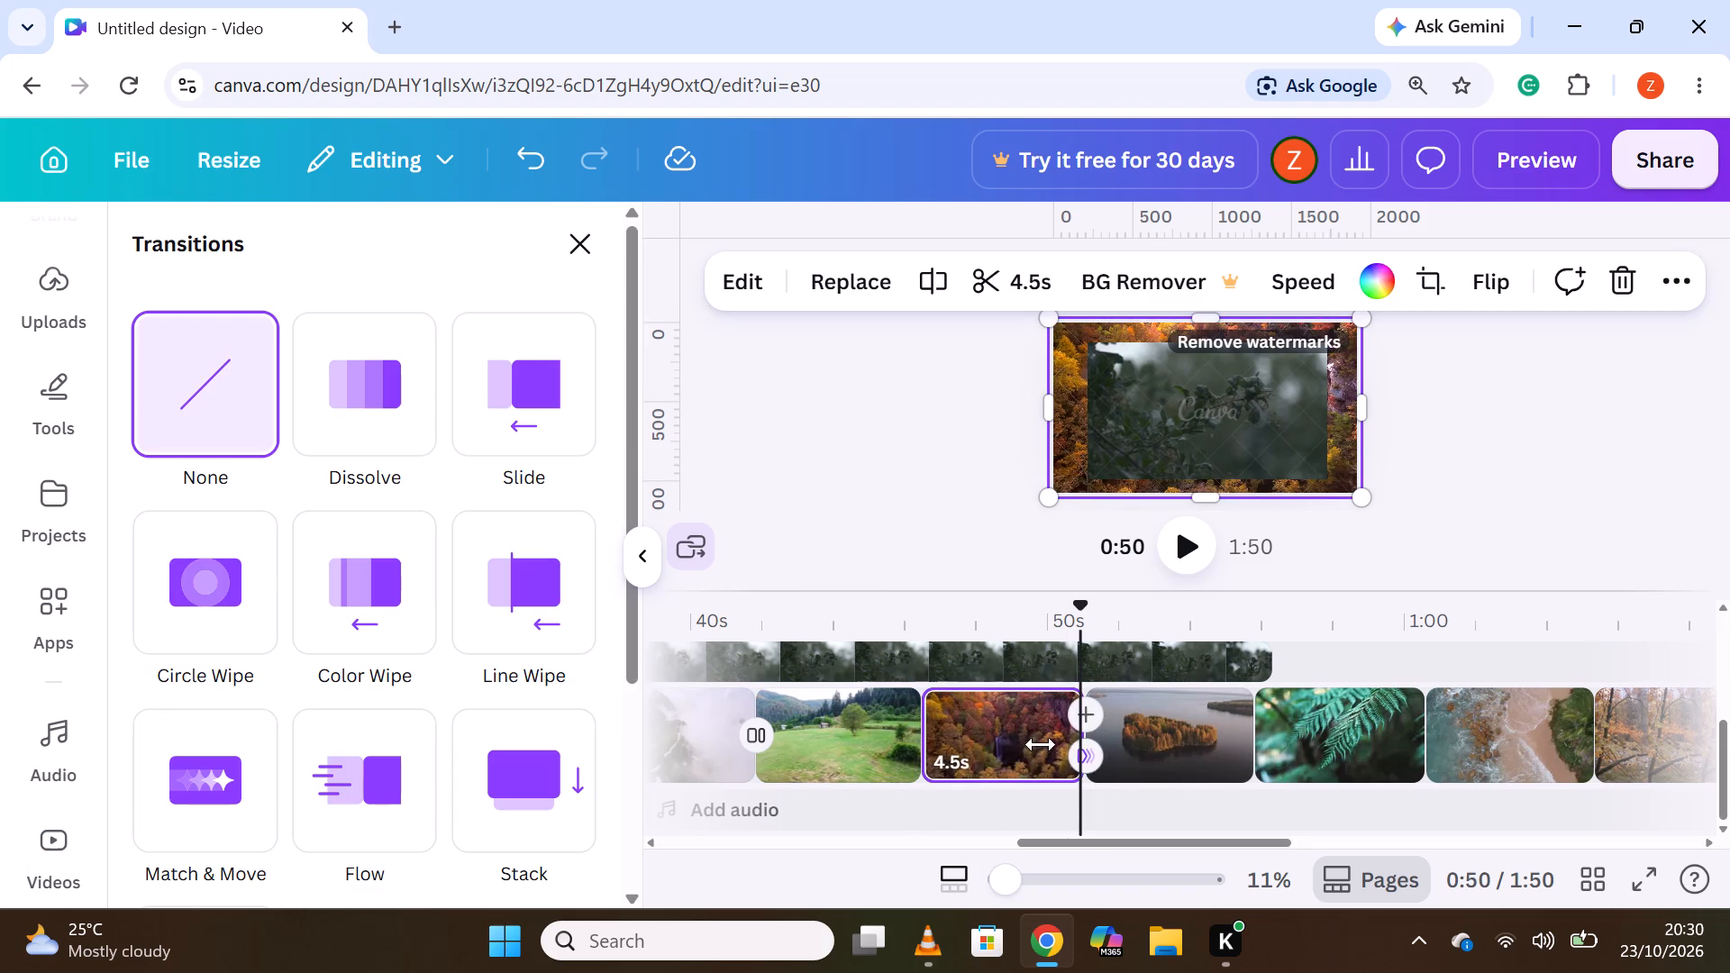
left_click(318, 585)
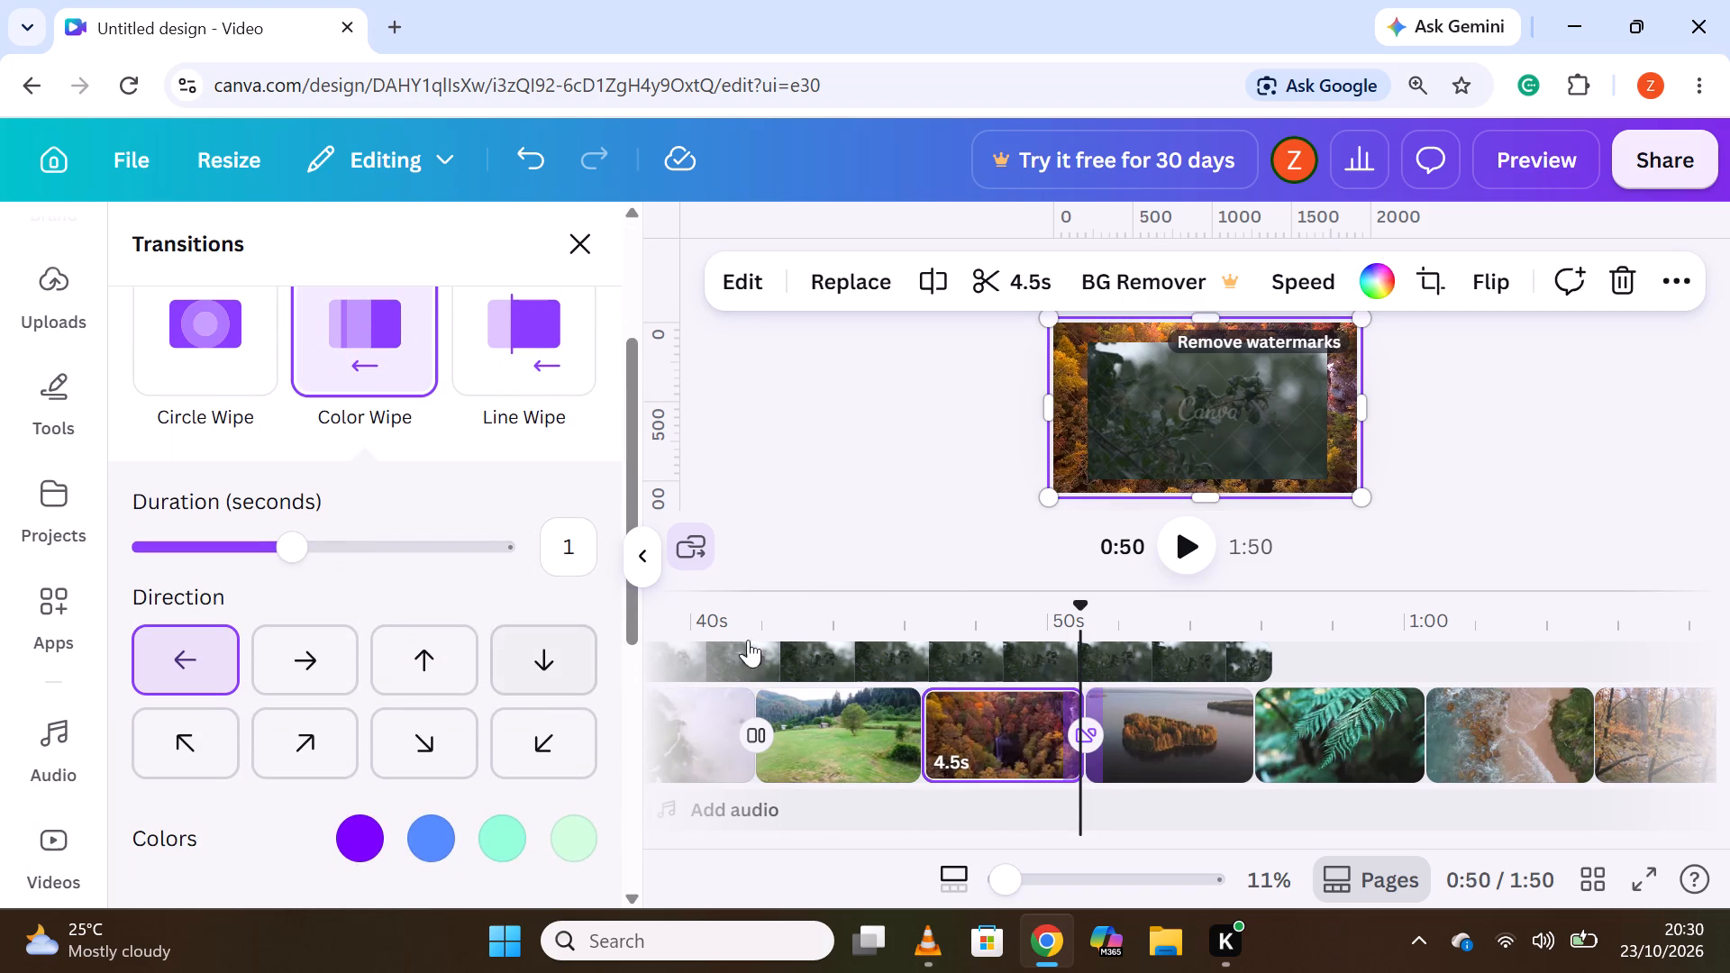
Add a Stack transition between the lake island clip and the green fern clip on the main track.
left_click(1252, 757)
left_click(1258, 749)
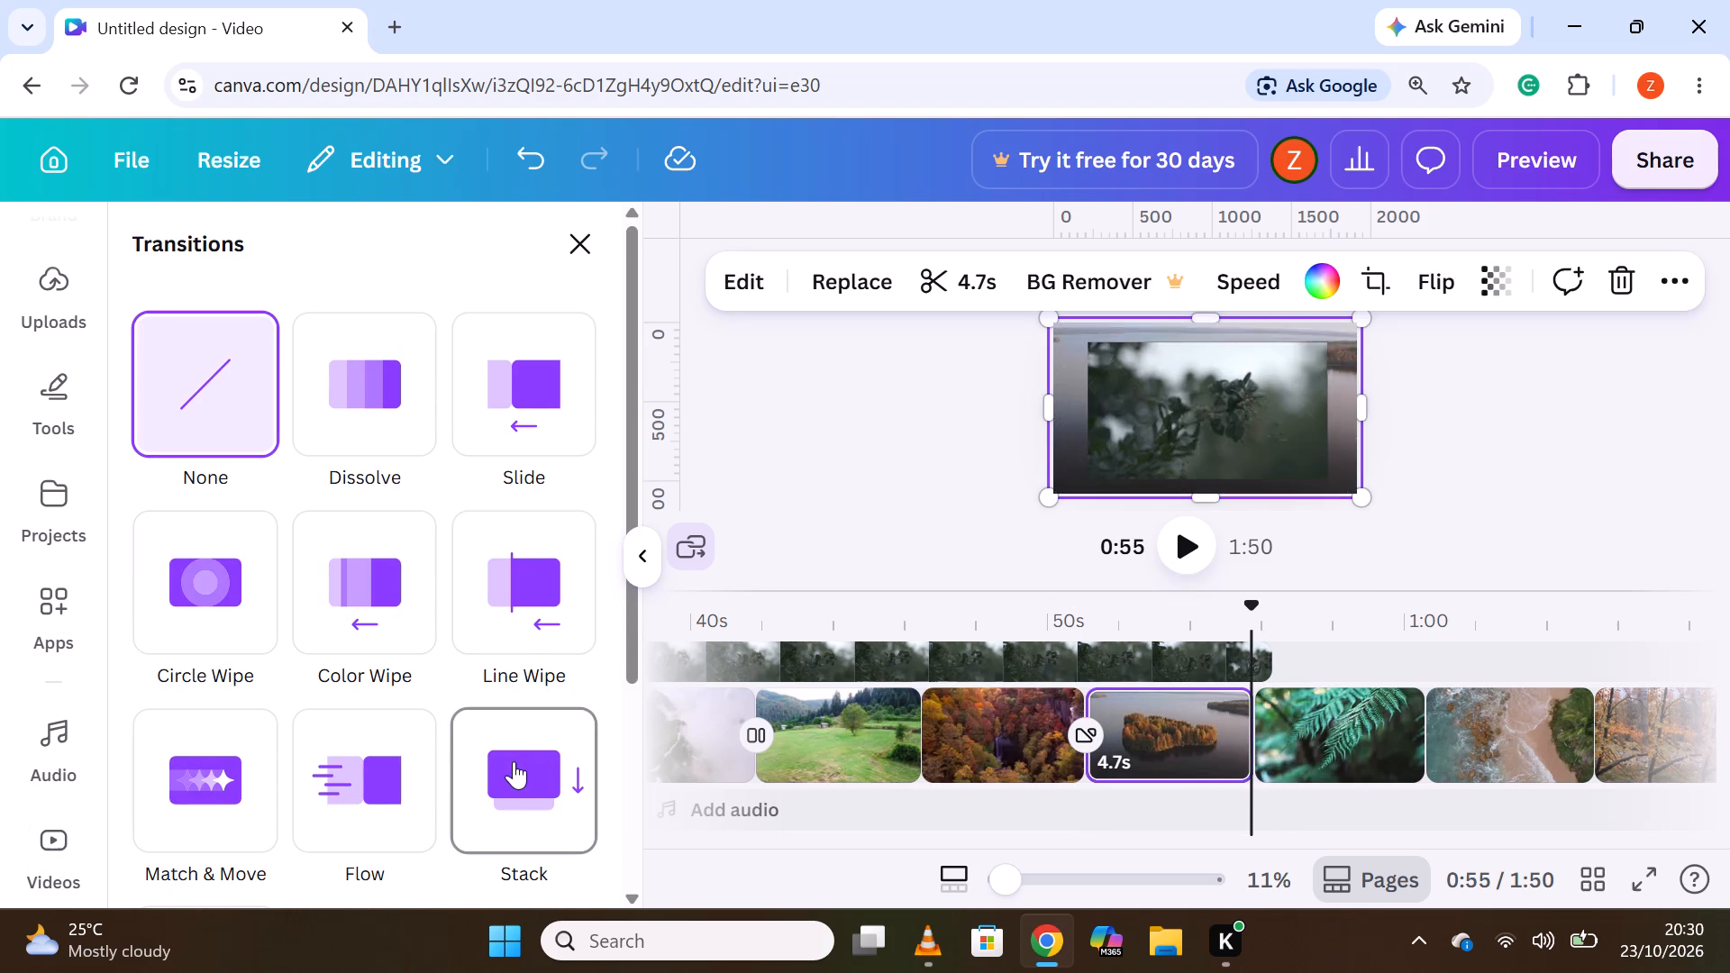
left_click(515, 761)
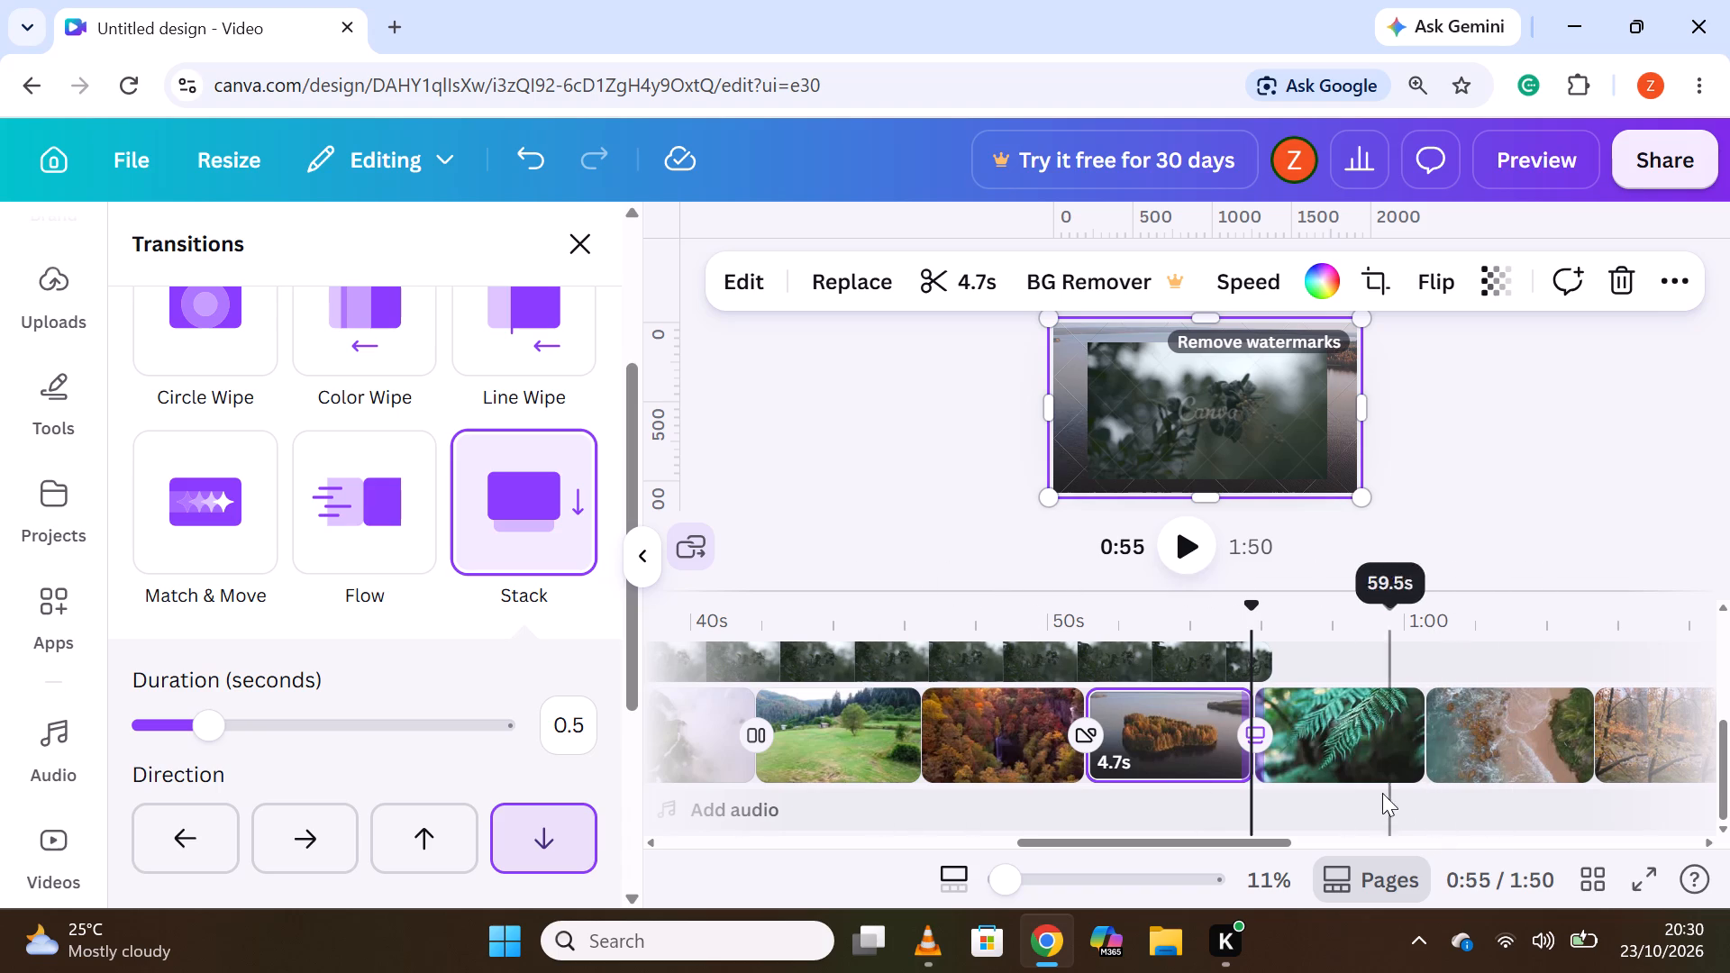
Add a Color Wipe transition between the green fern clip and the aerial beach clip on the main track.
left_click(1417, 741)
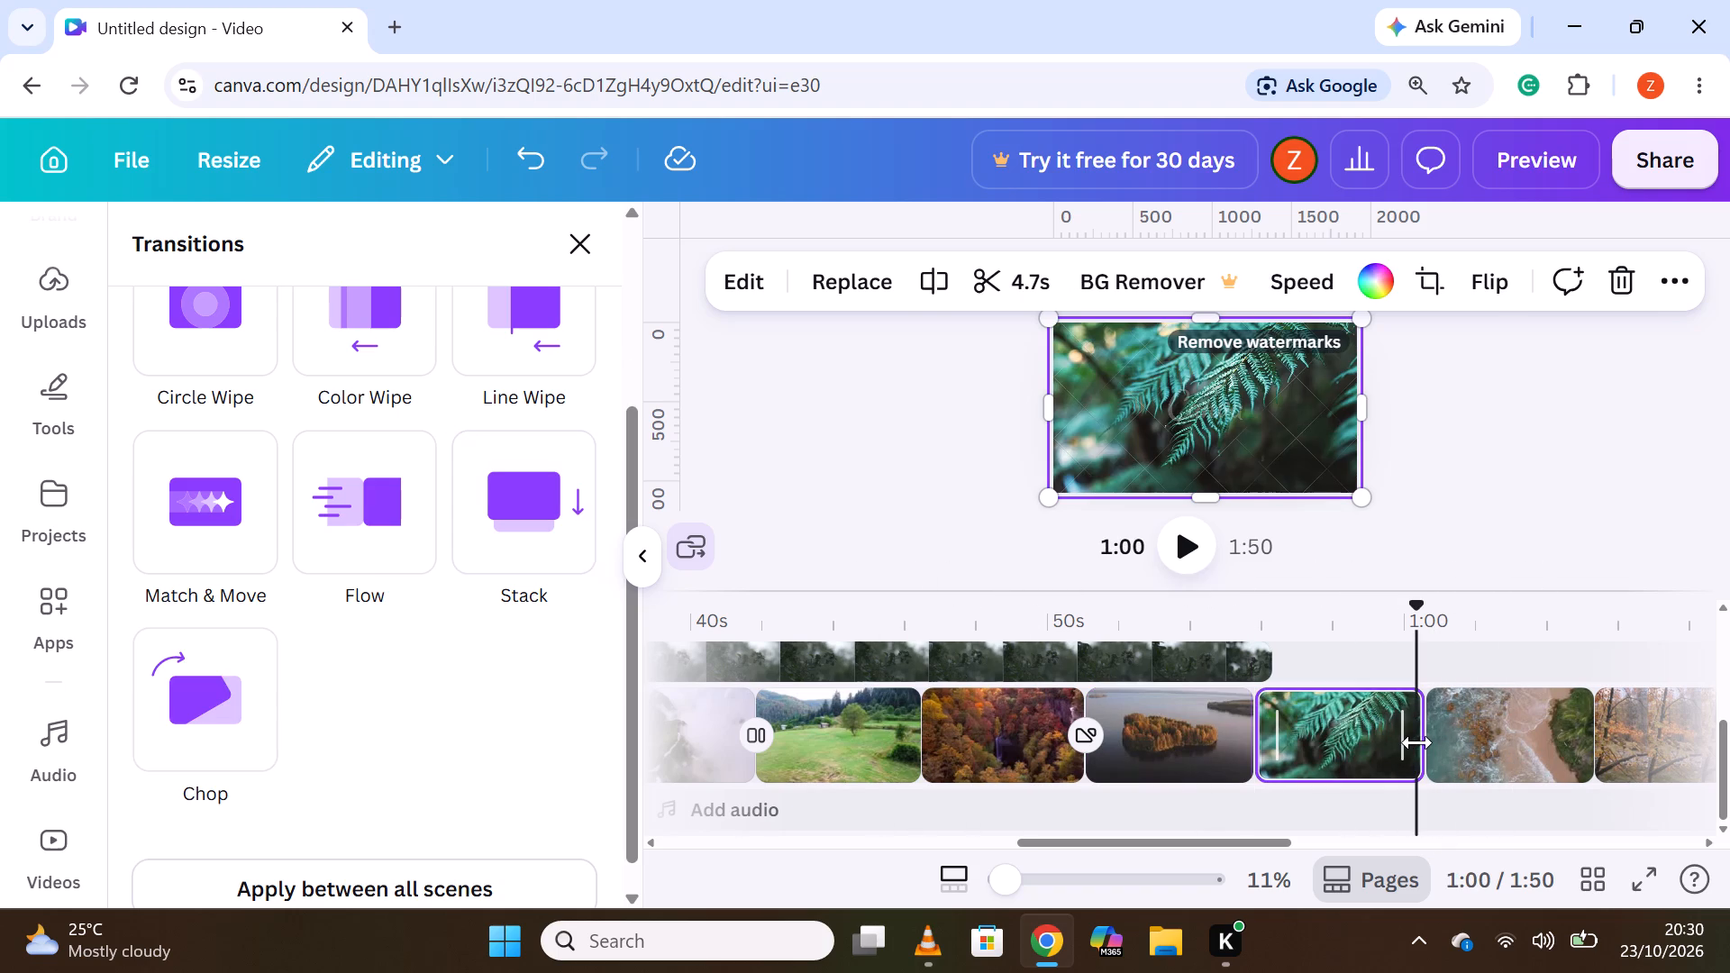
left_click(1420, 744)
left_click(1429, 750)
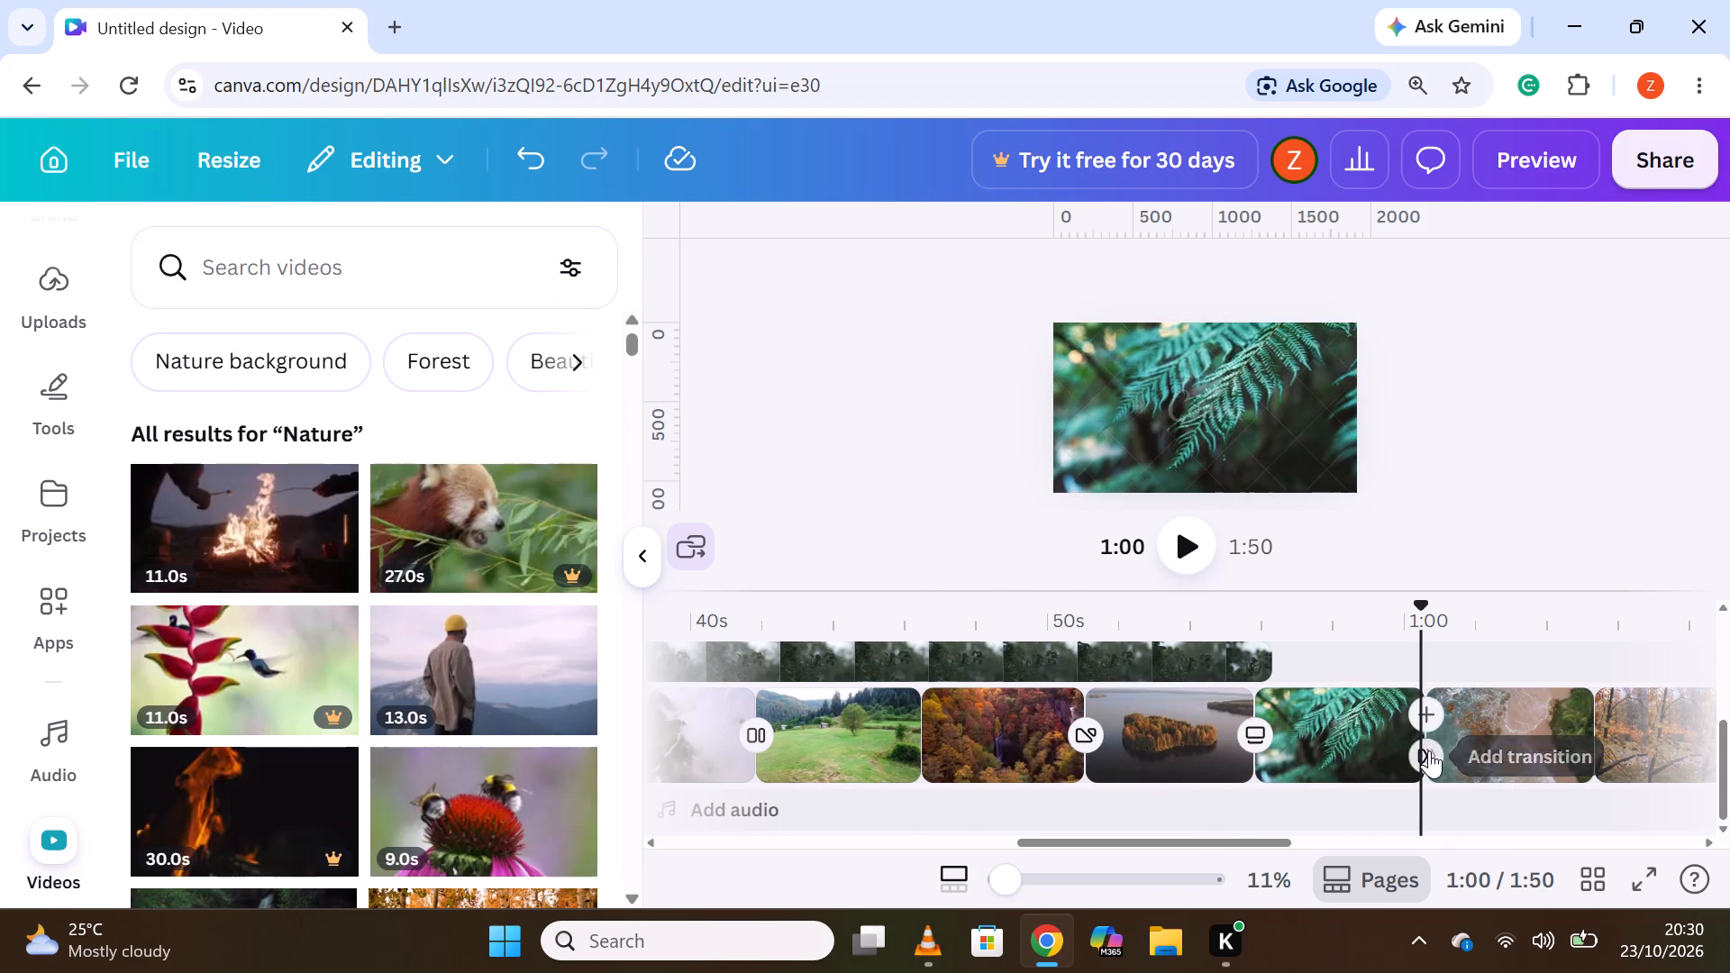
left_click(390, 651)
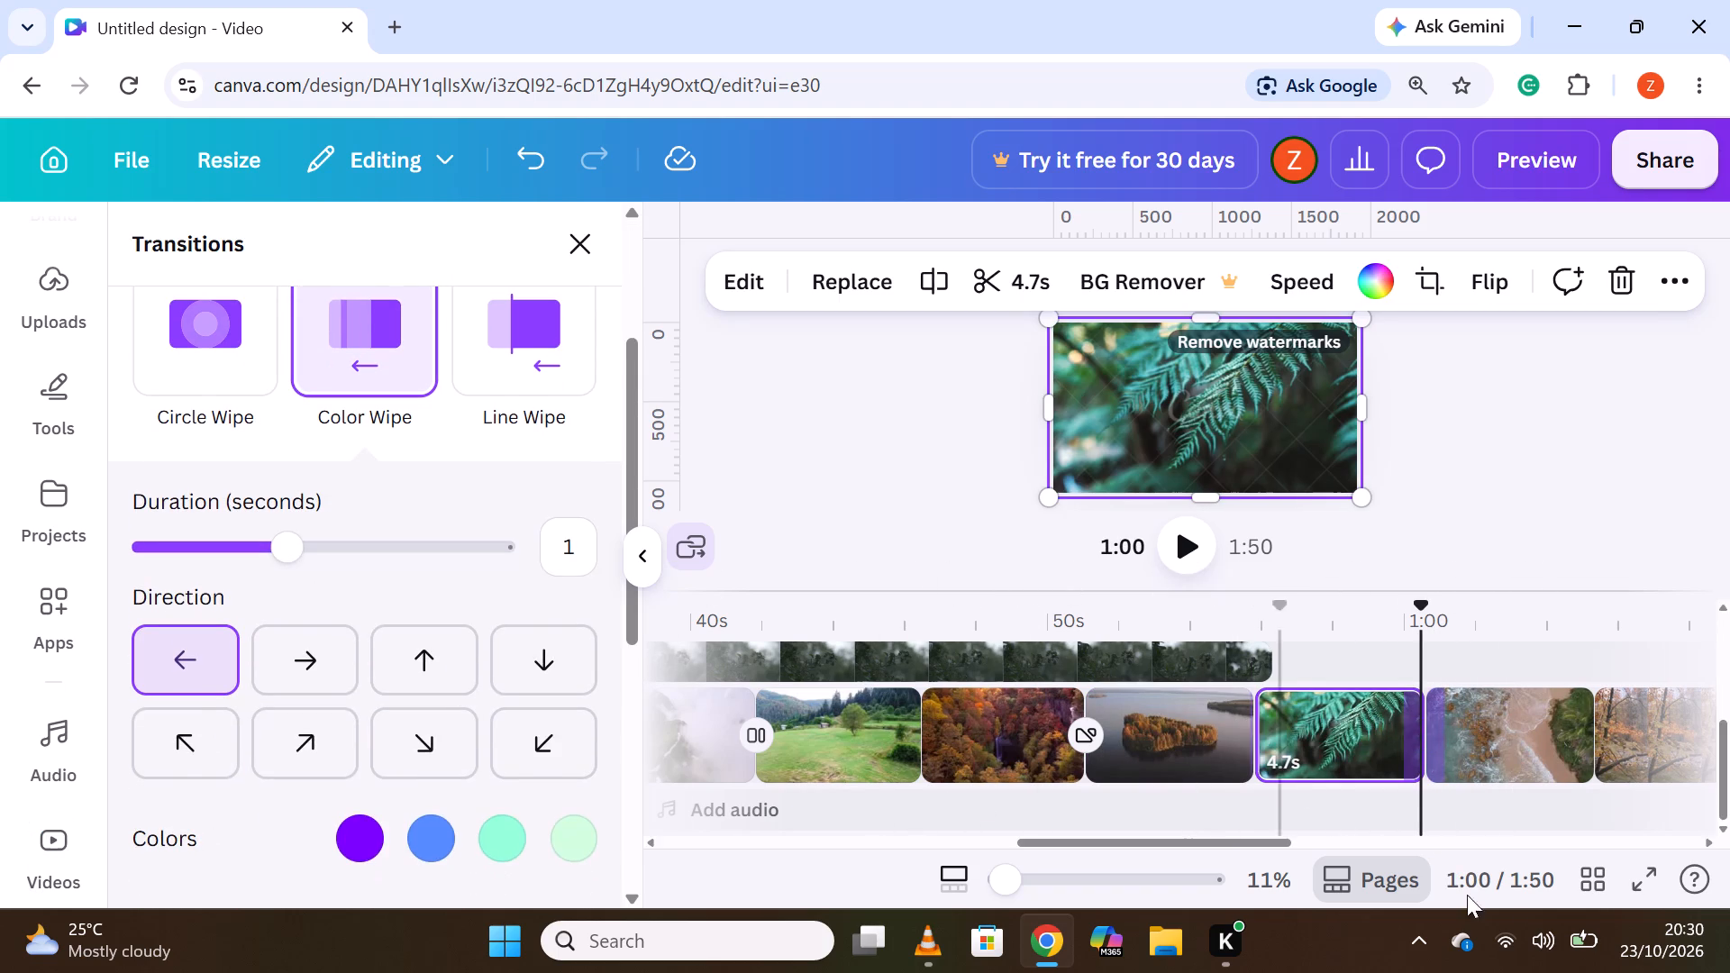
Add a Stack transition between the aerial beach clip and the 3.8s orange autumn leaves clip on the main track.
left_click_drag(1238, 841, 1348, 841)
left_click(1167, 746)
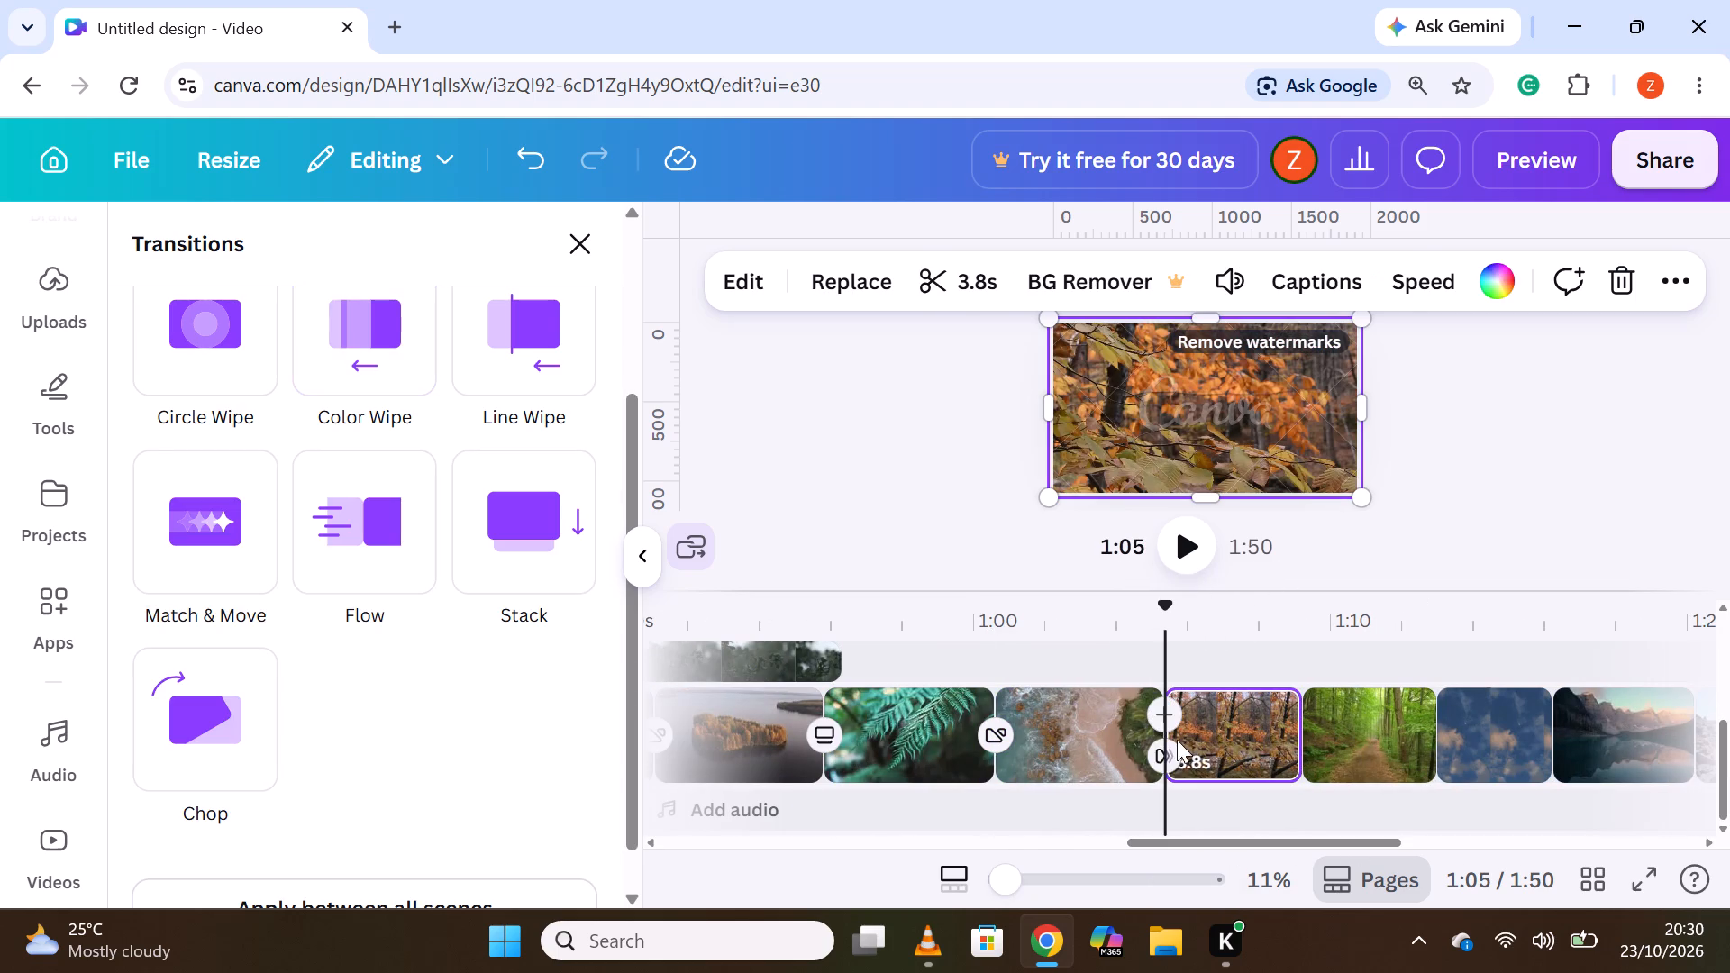
left_click(1164, 750)
left_click(489, 747)
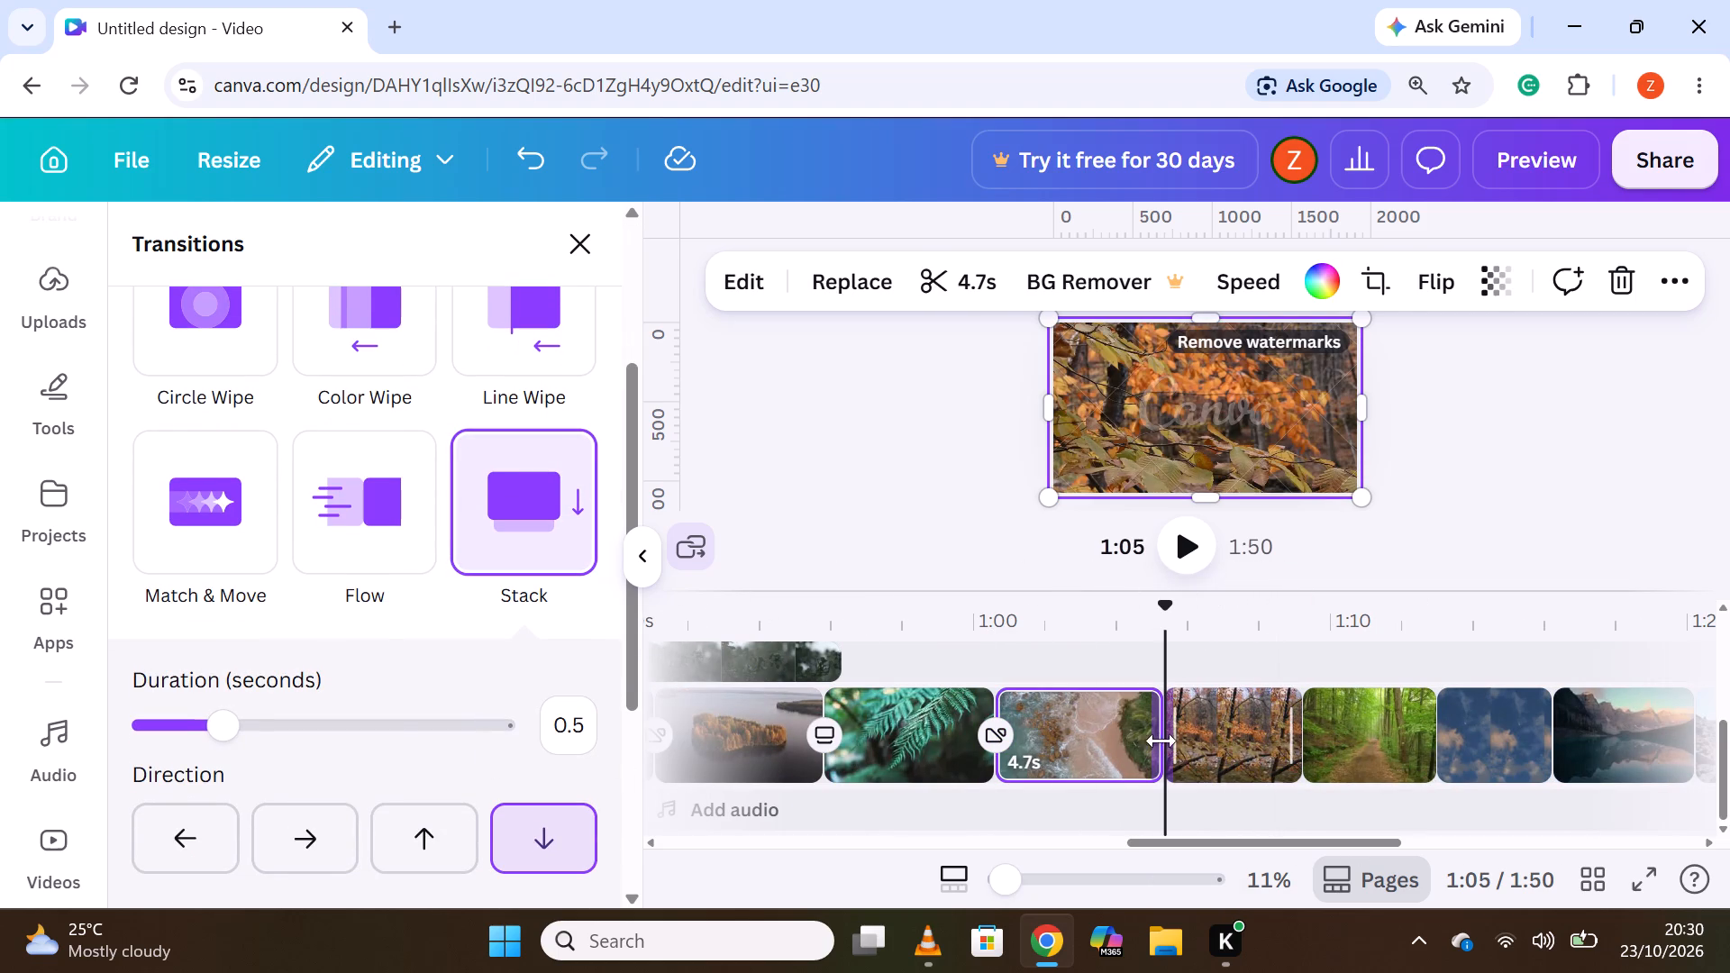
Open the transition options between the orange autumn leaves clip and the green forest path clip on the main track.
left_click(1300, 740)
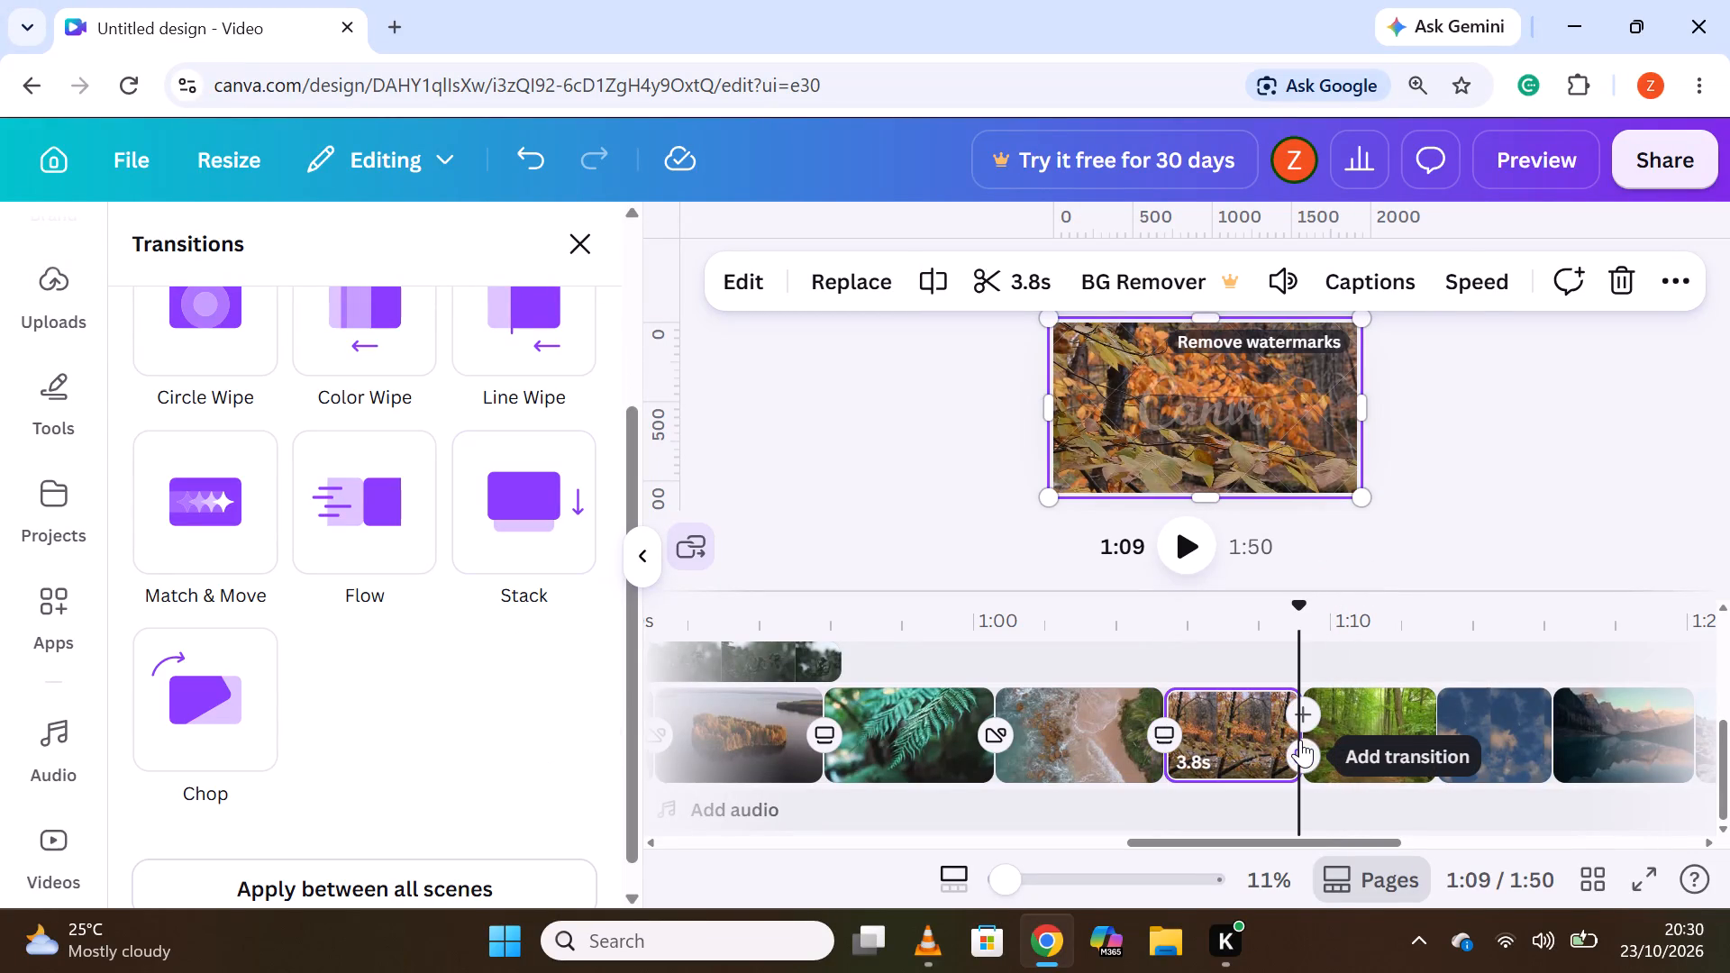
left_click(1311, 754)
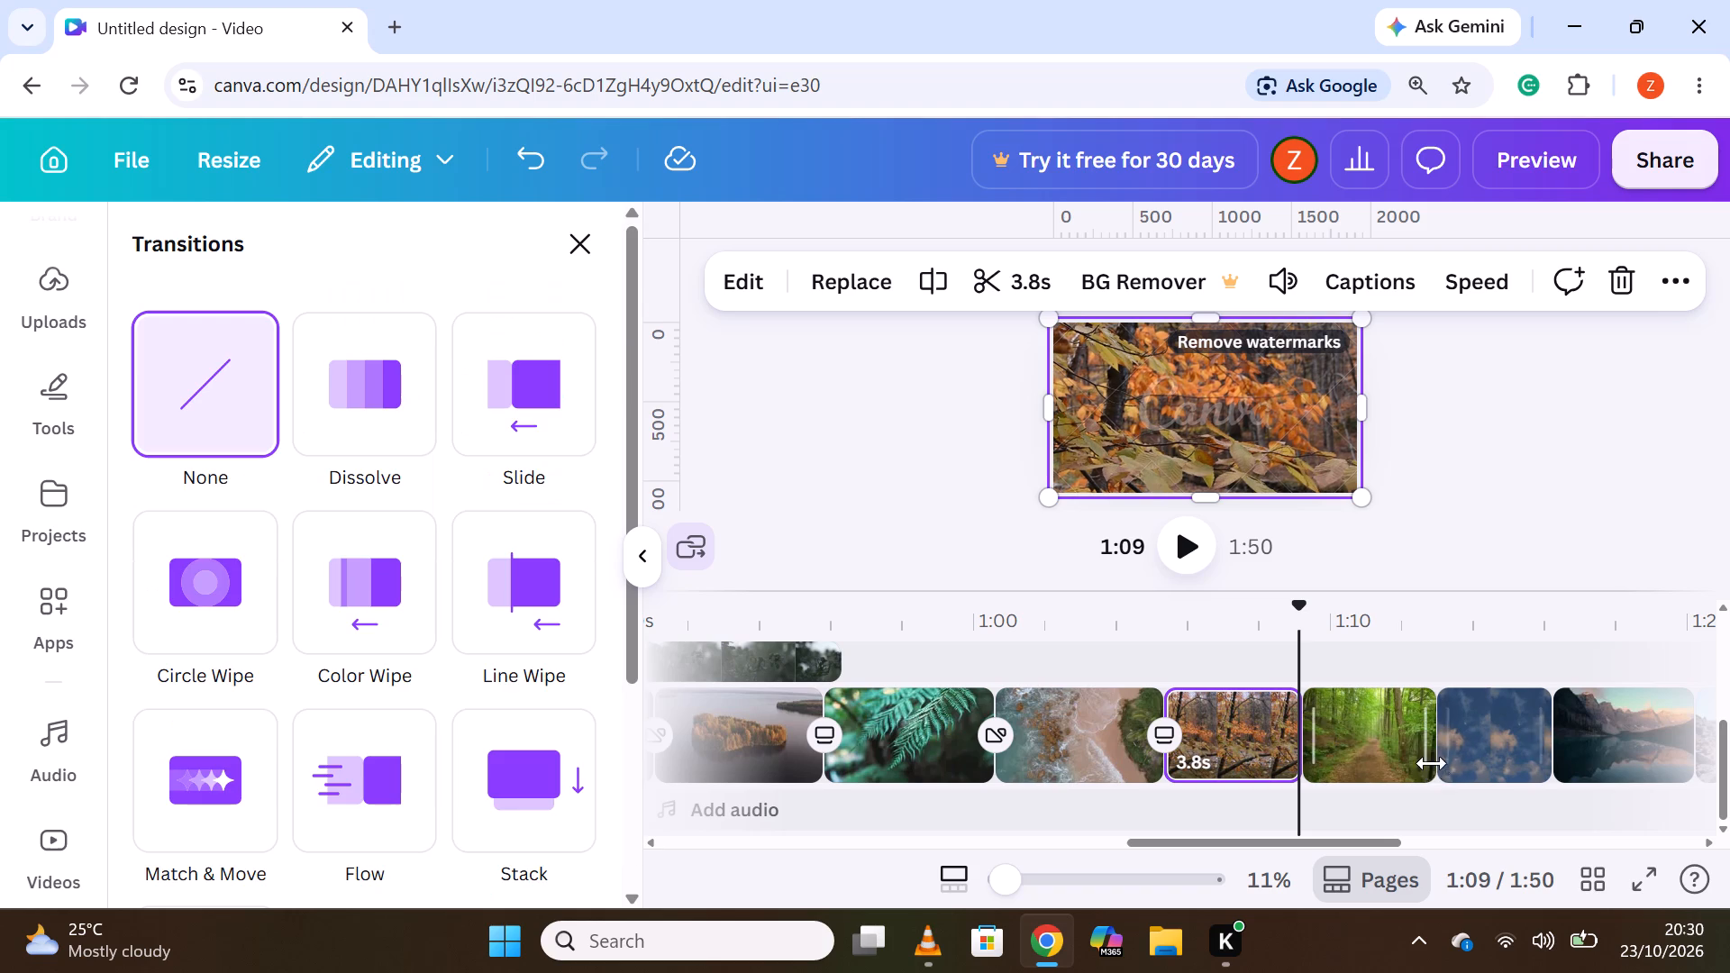
Add a Color Wipe transition with a rightward direction between the green forest path clip and the cloudy sky clip on the main track.
left_click(1432, 759)
left_click(1436, 756)
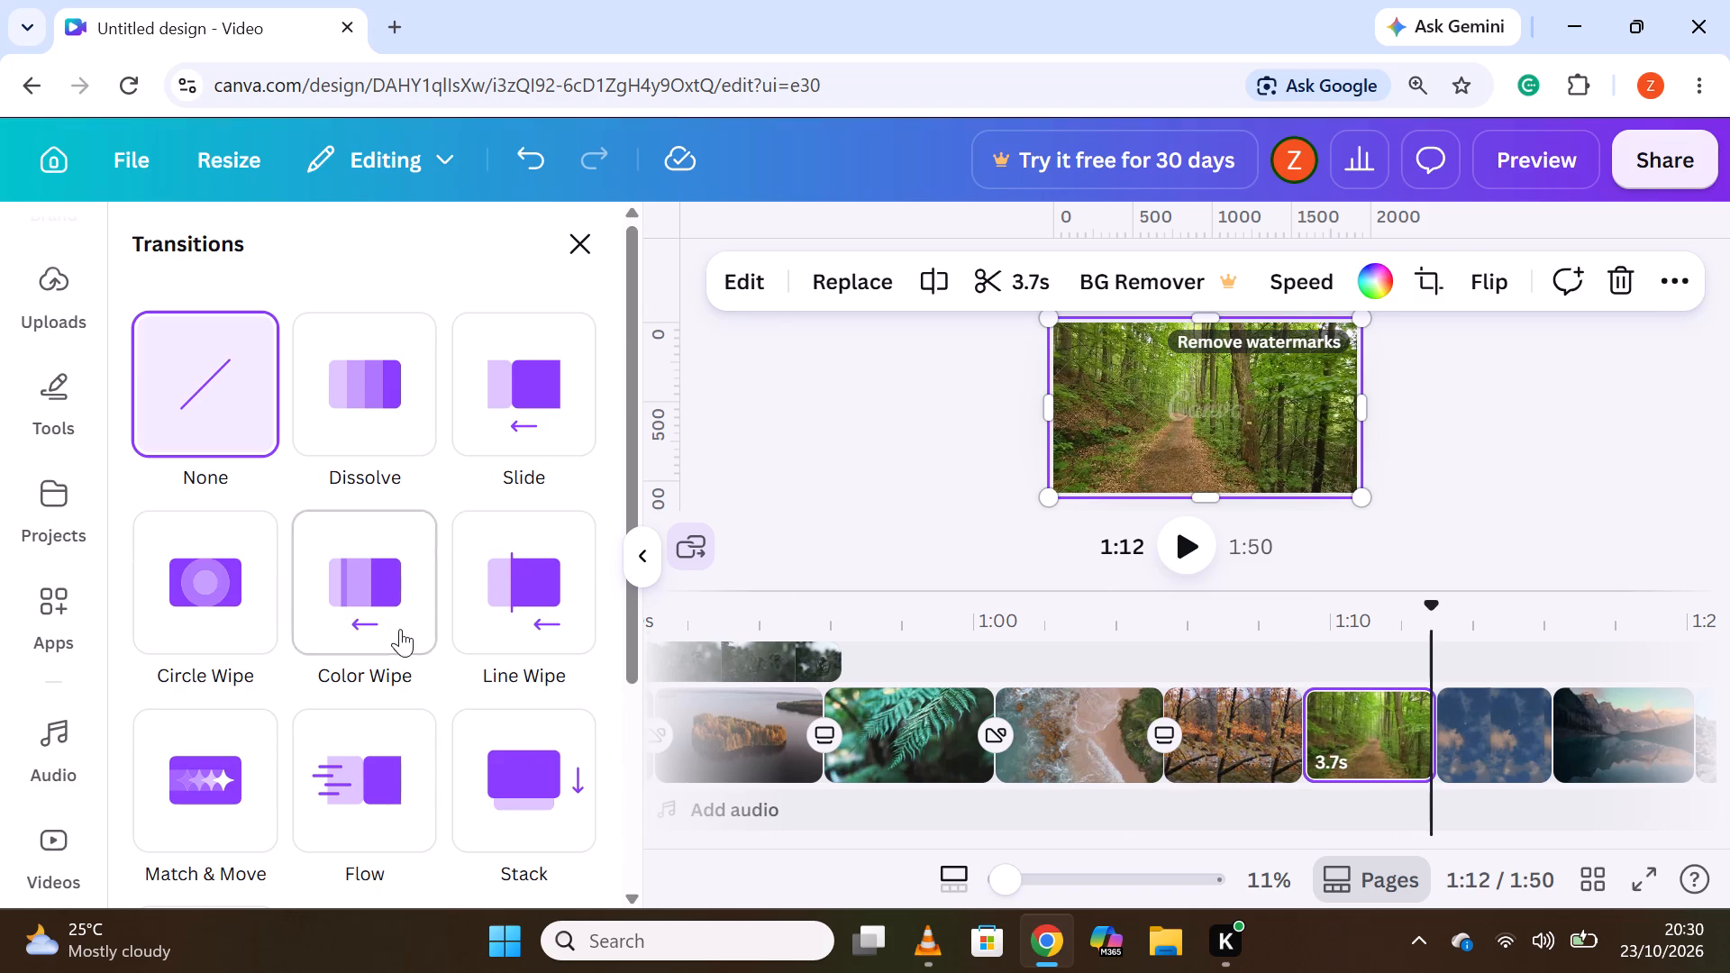
left_click(398, 614)
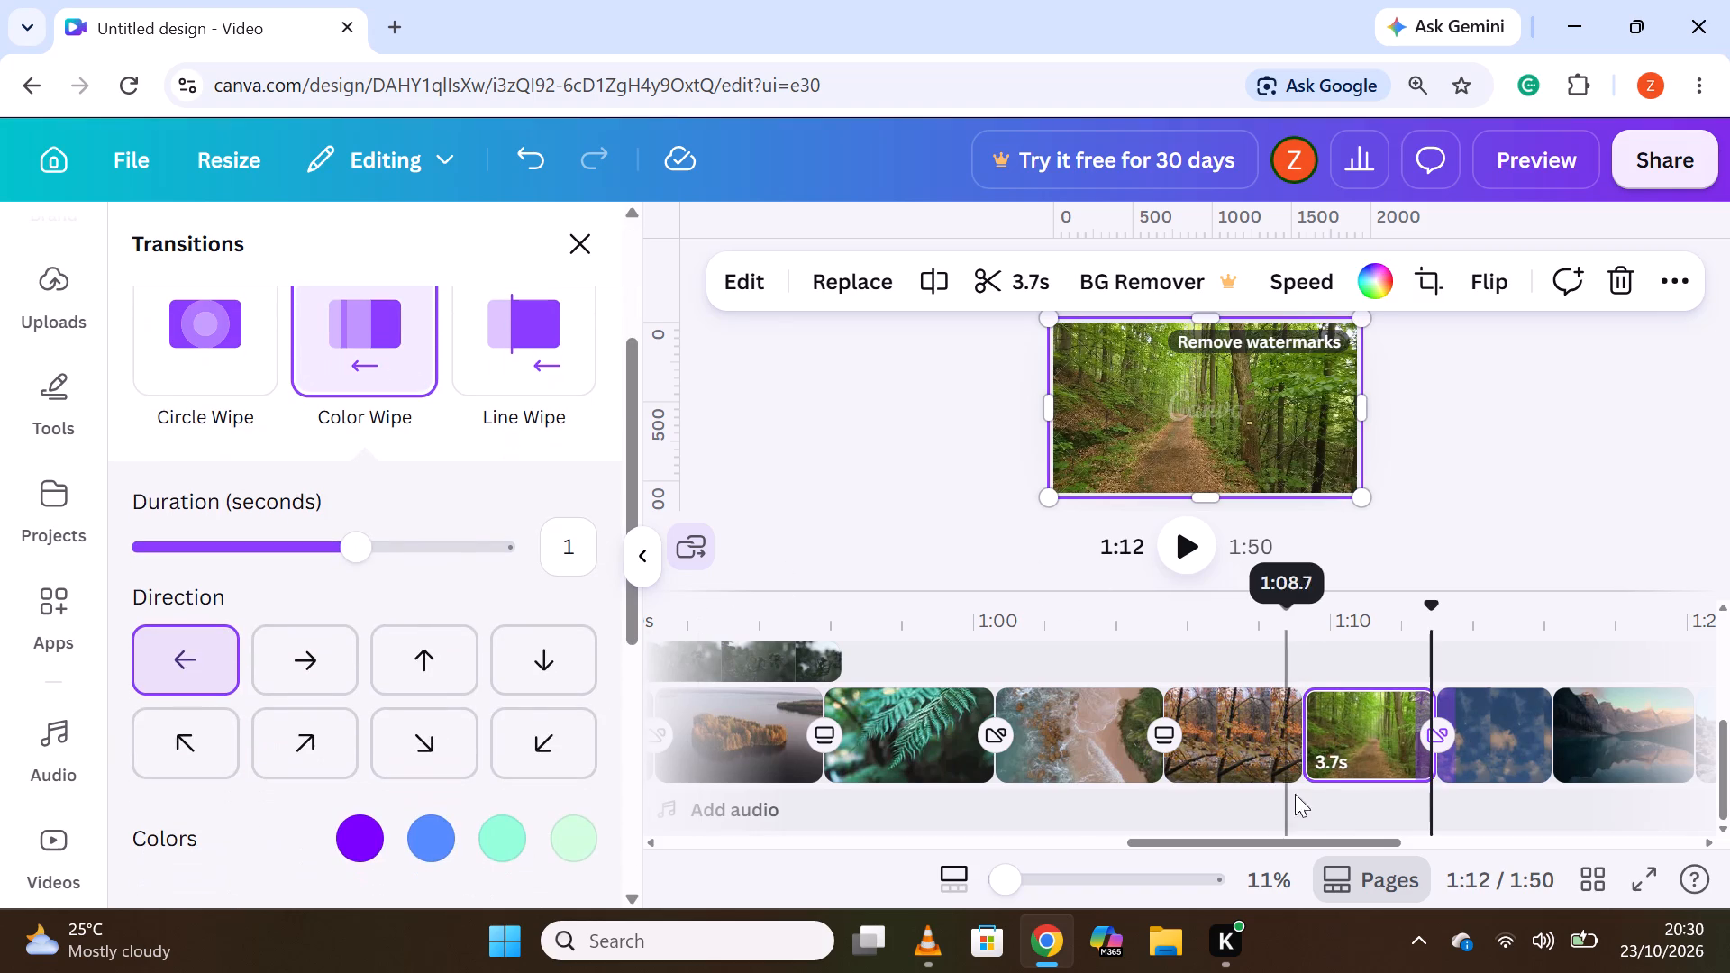
left_click(320, 678)
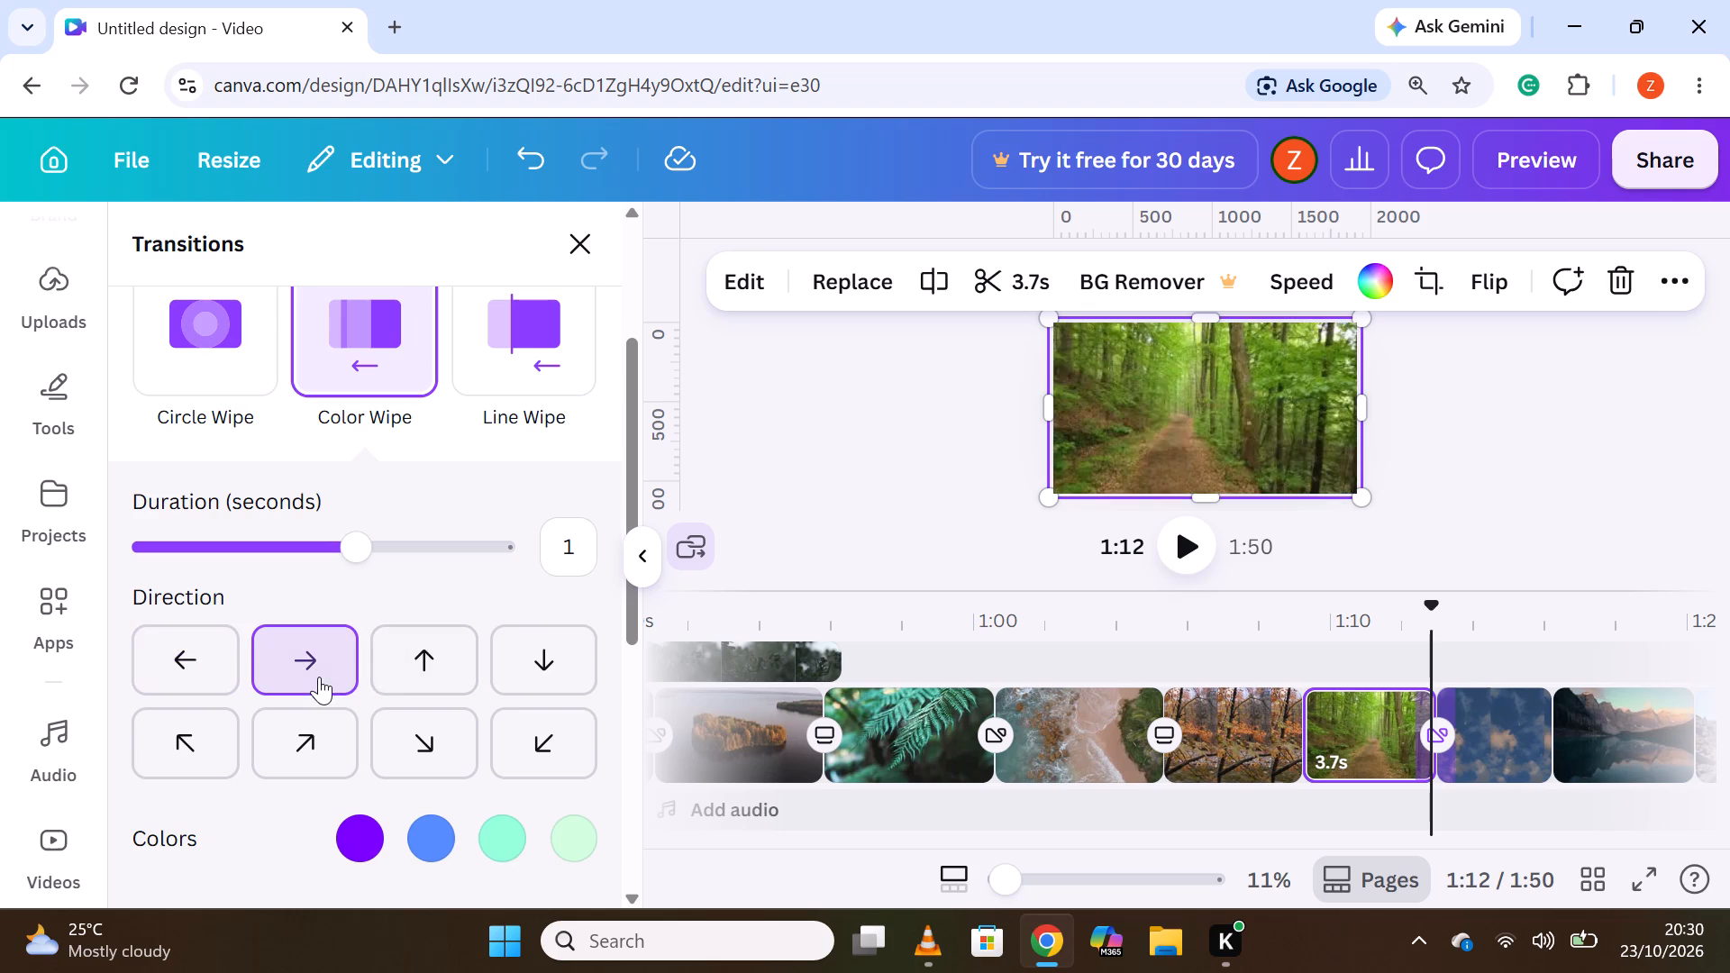
scroll(556, 571, "up", 2)
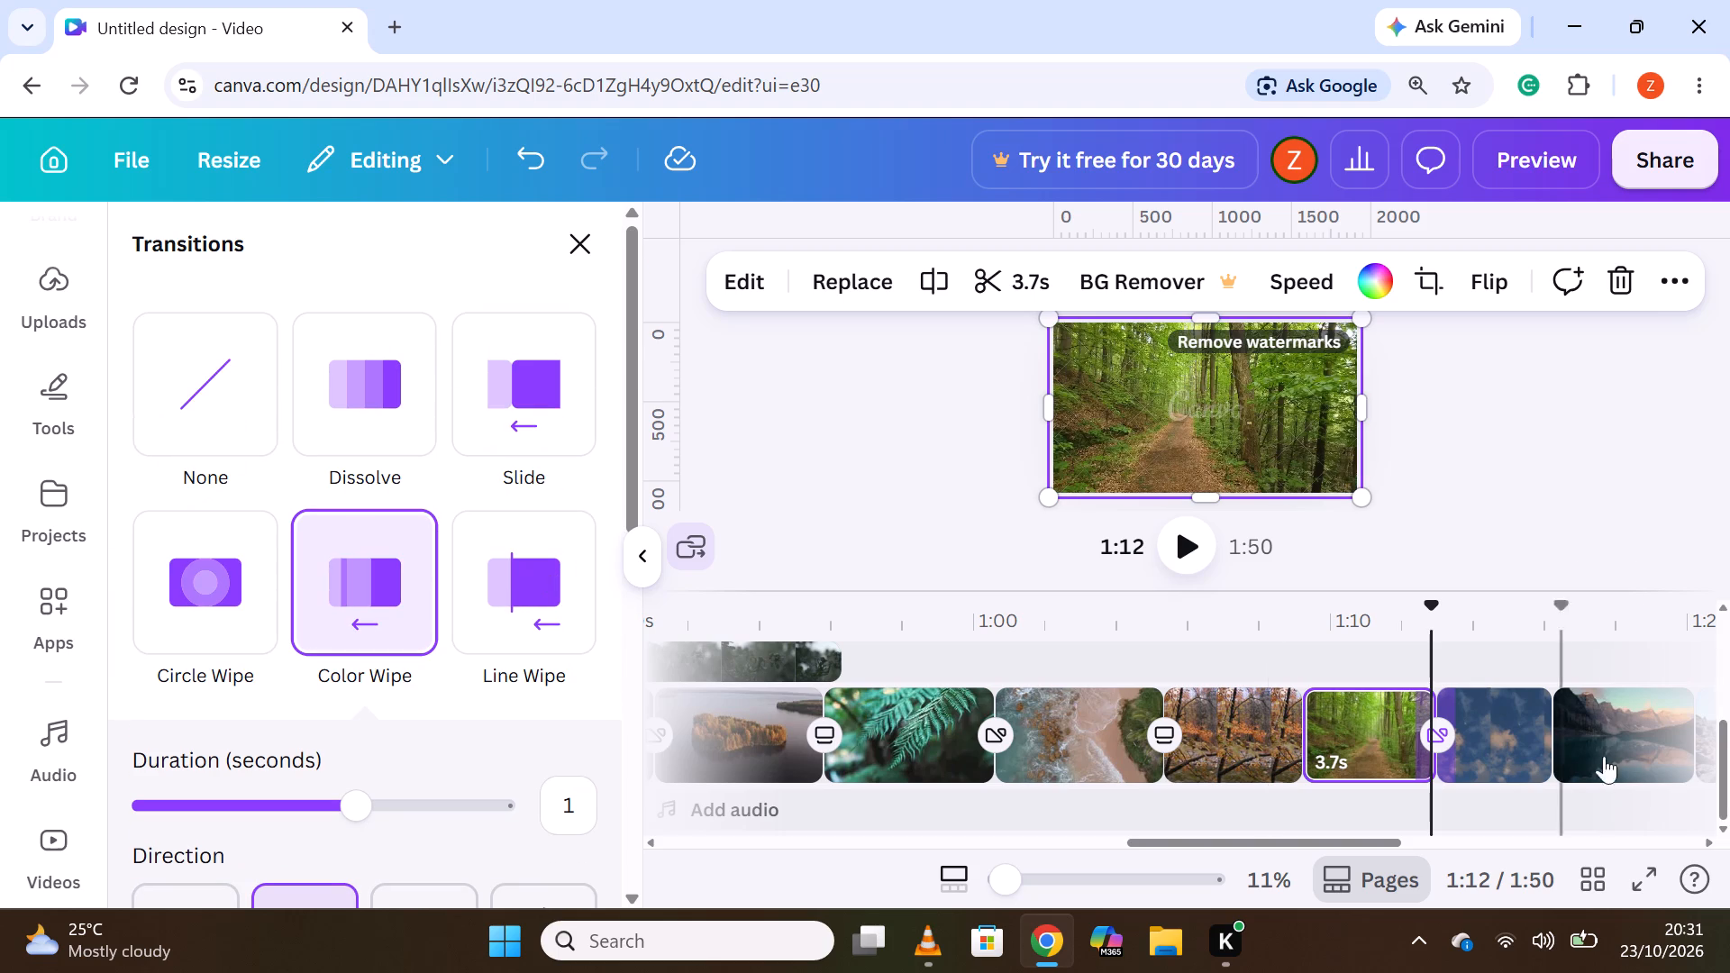
Add a Circle Wipe transition between the 3.2s cloudy sky clip and the mountain lake clip on the main track.
left_click(1547, 748)
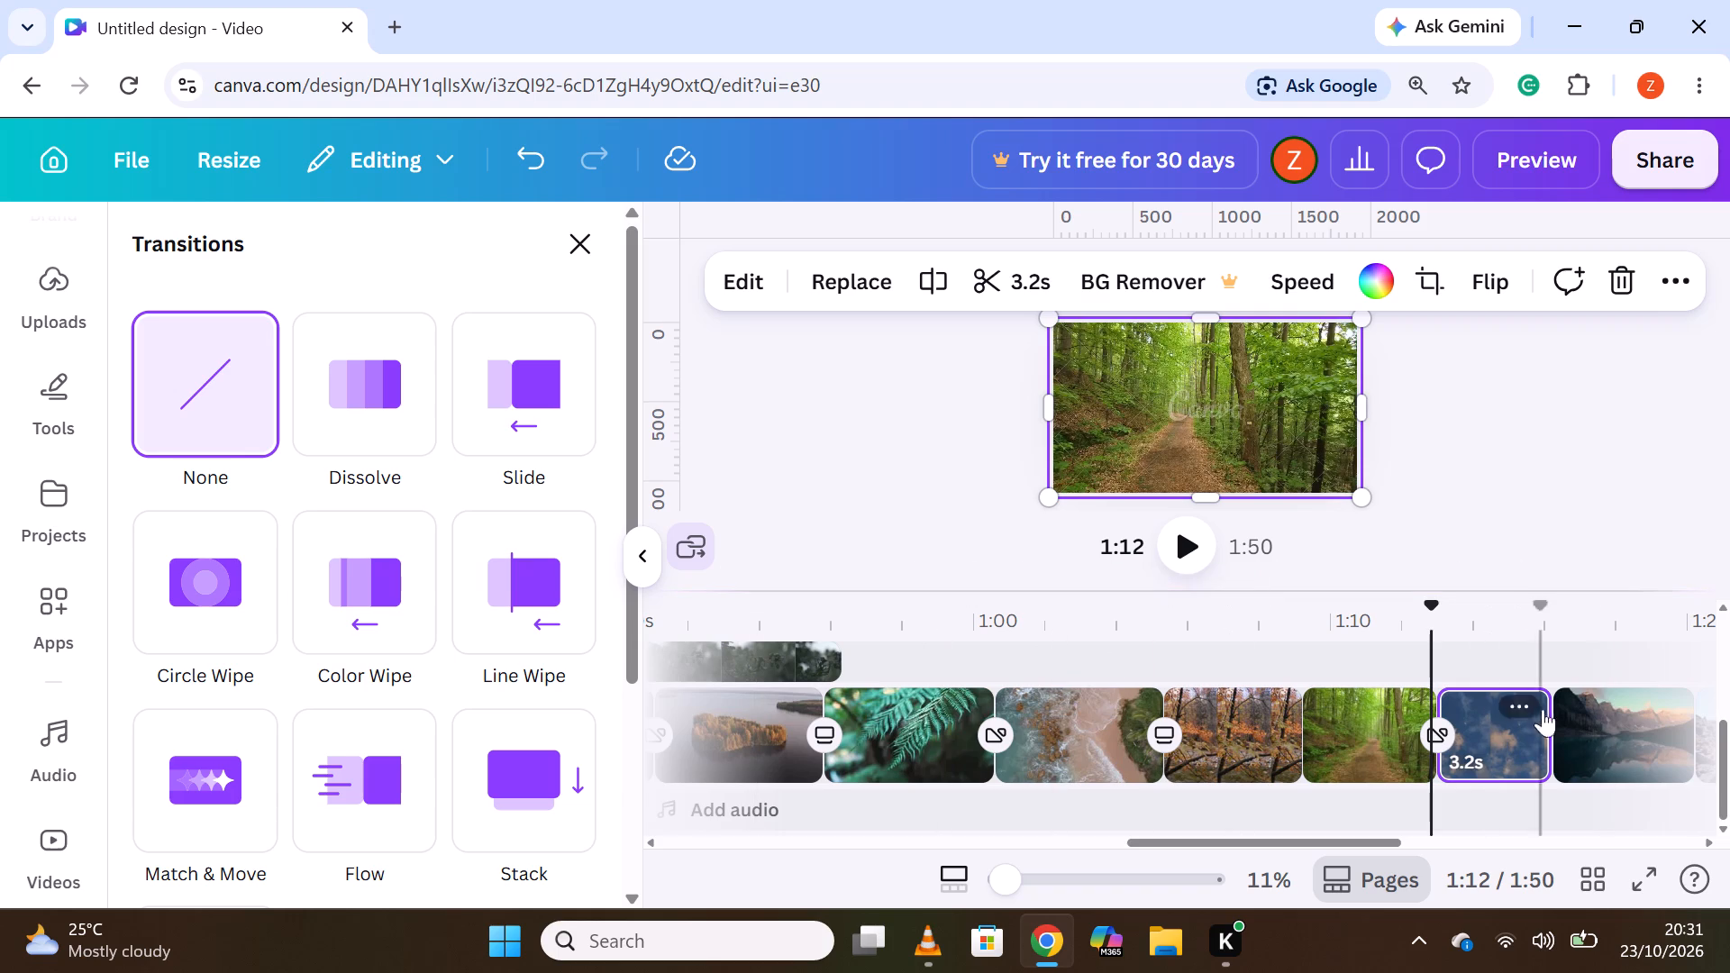
left_click(1550, 741)
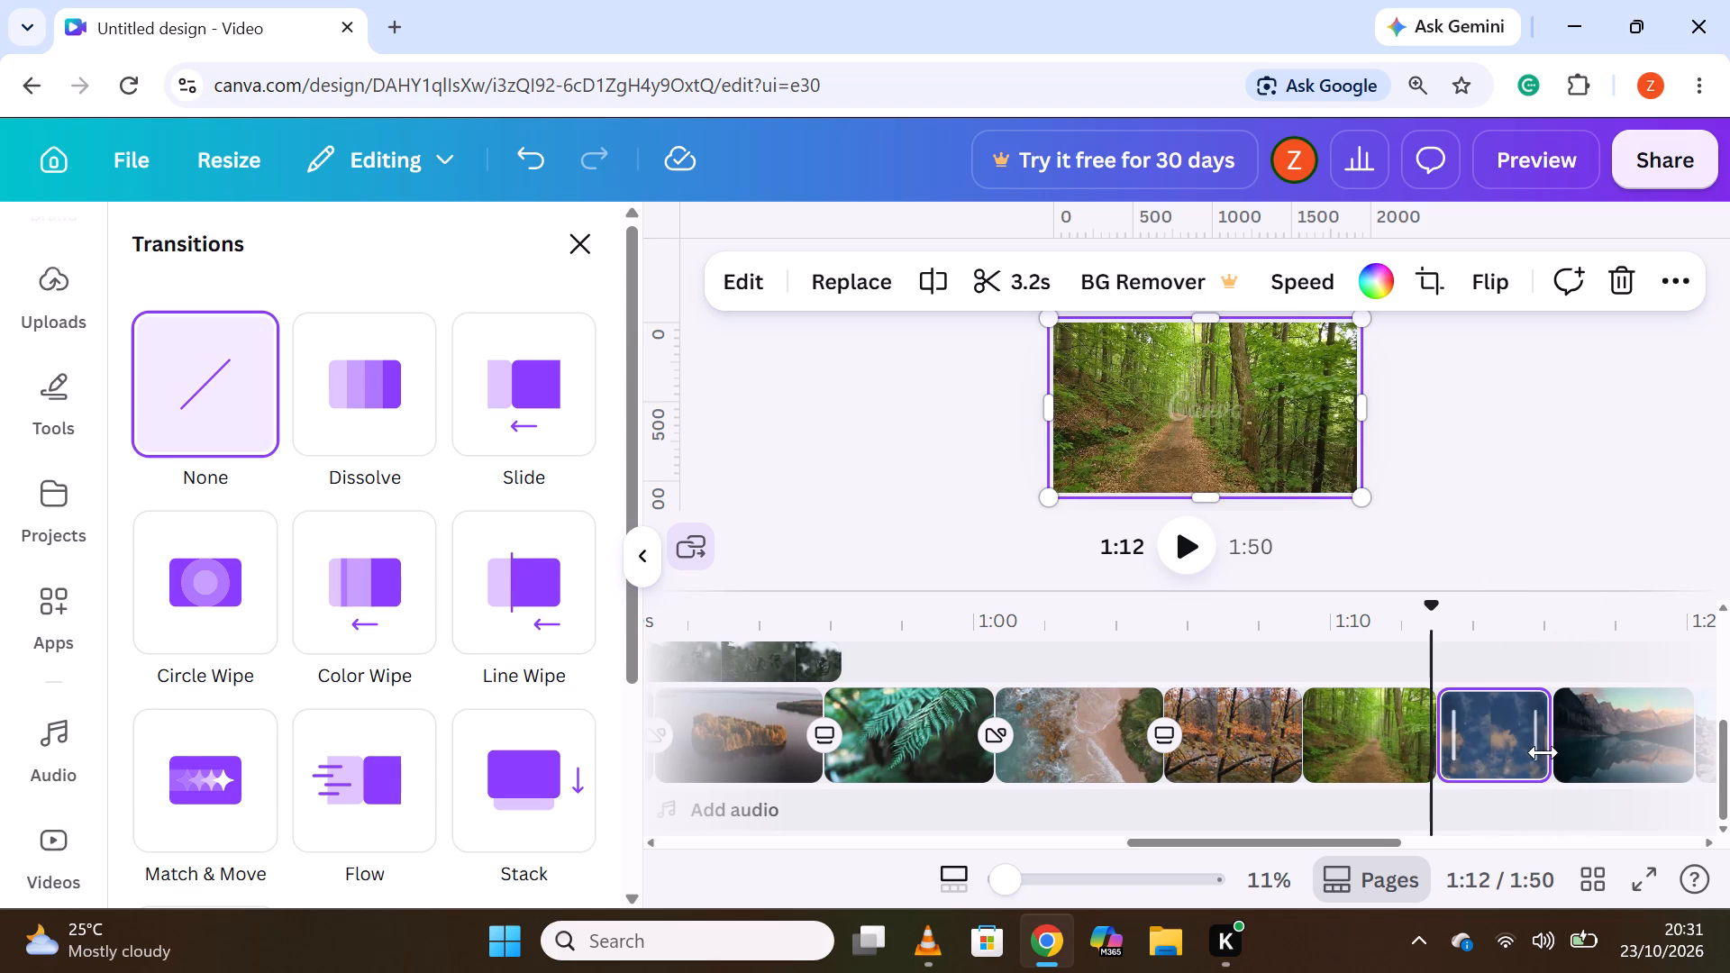
left_click(1553, 745)
left_click(1553, 741)
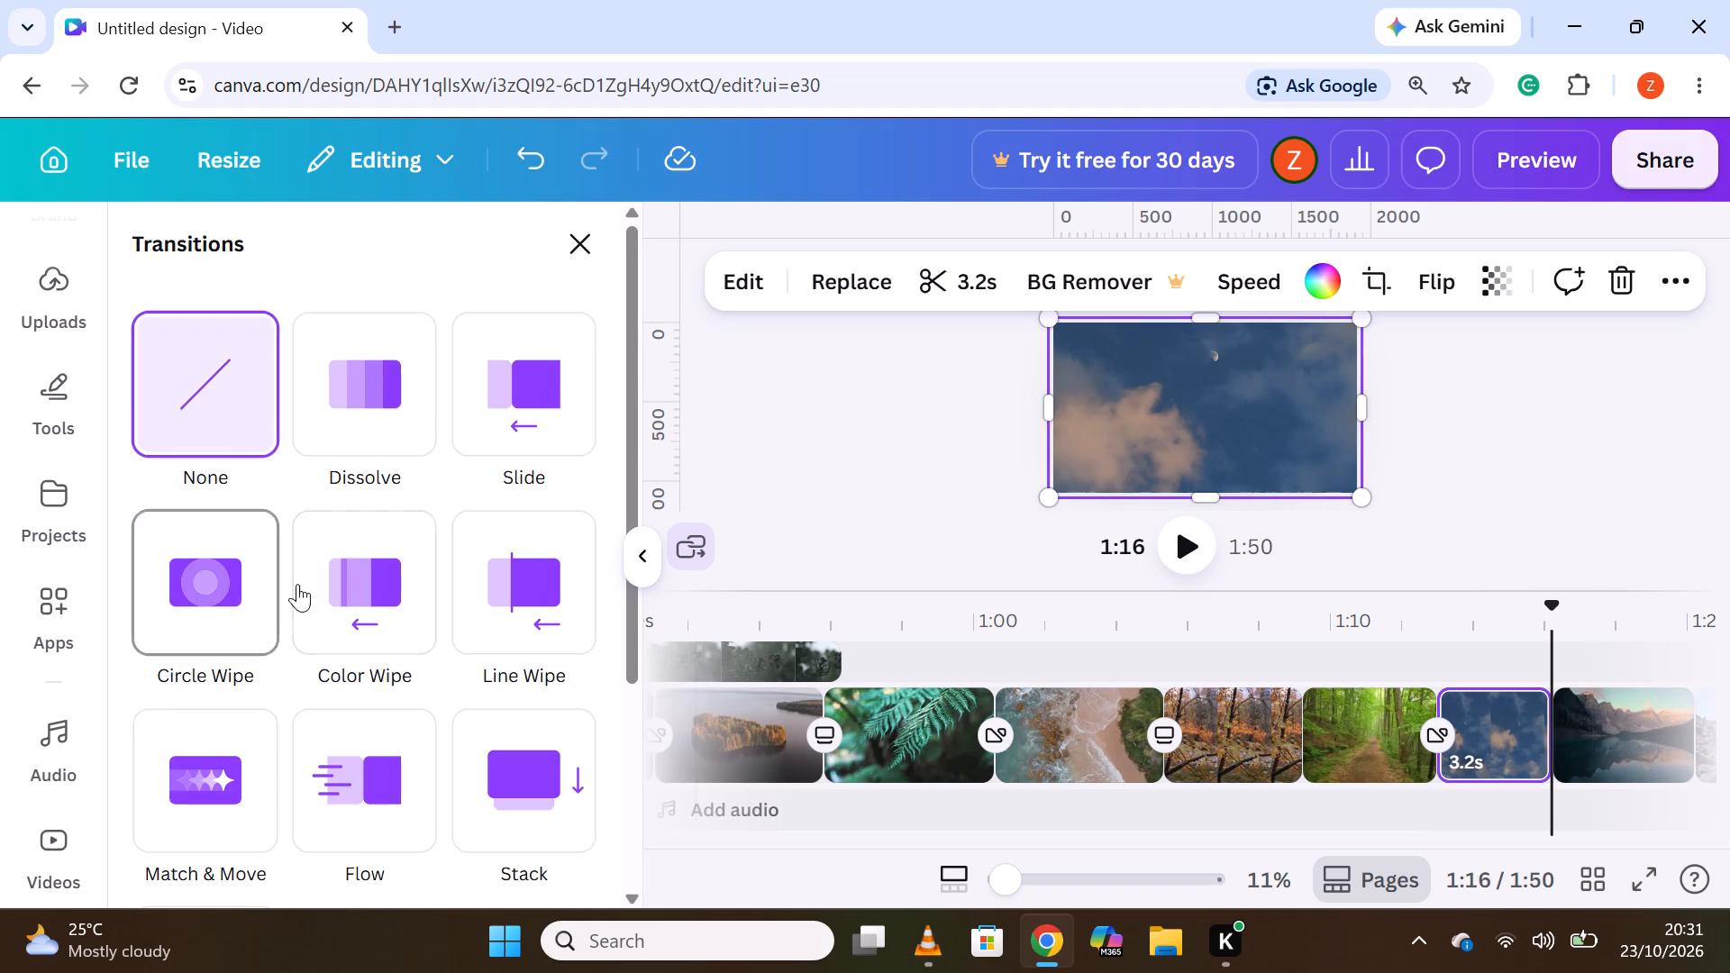
left_click(221, 587)
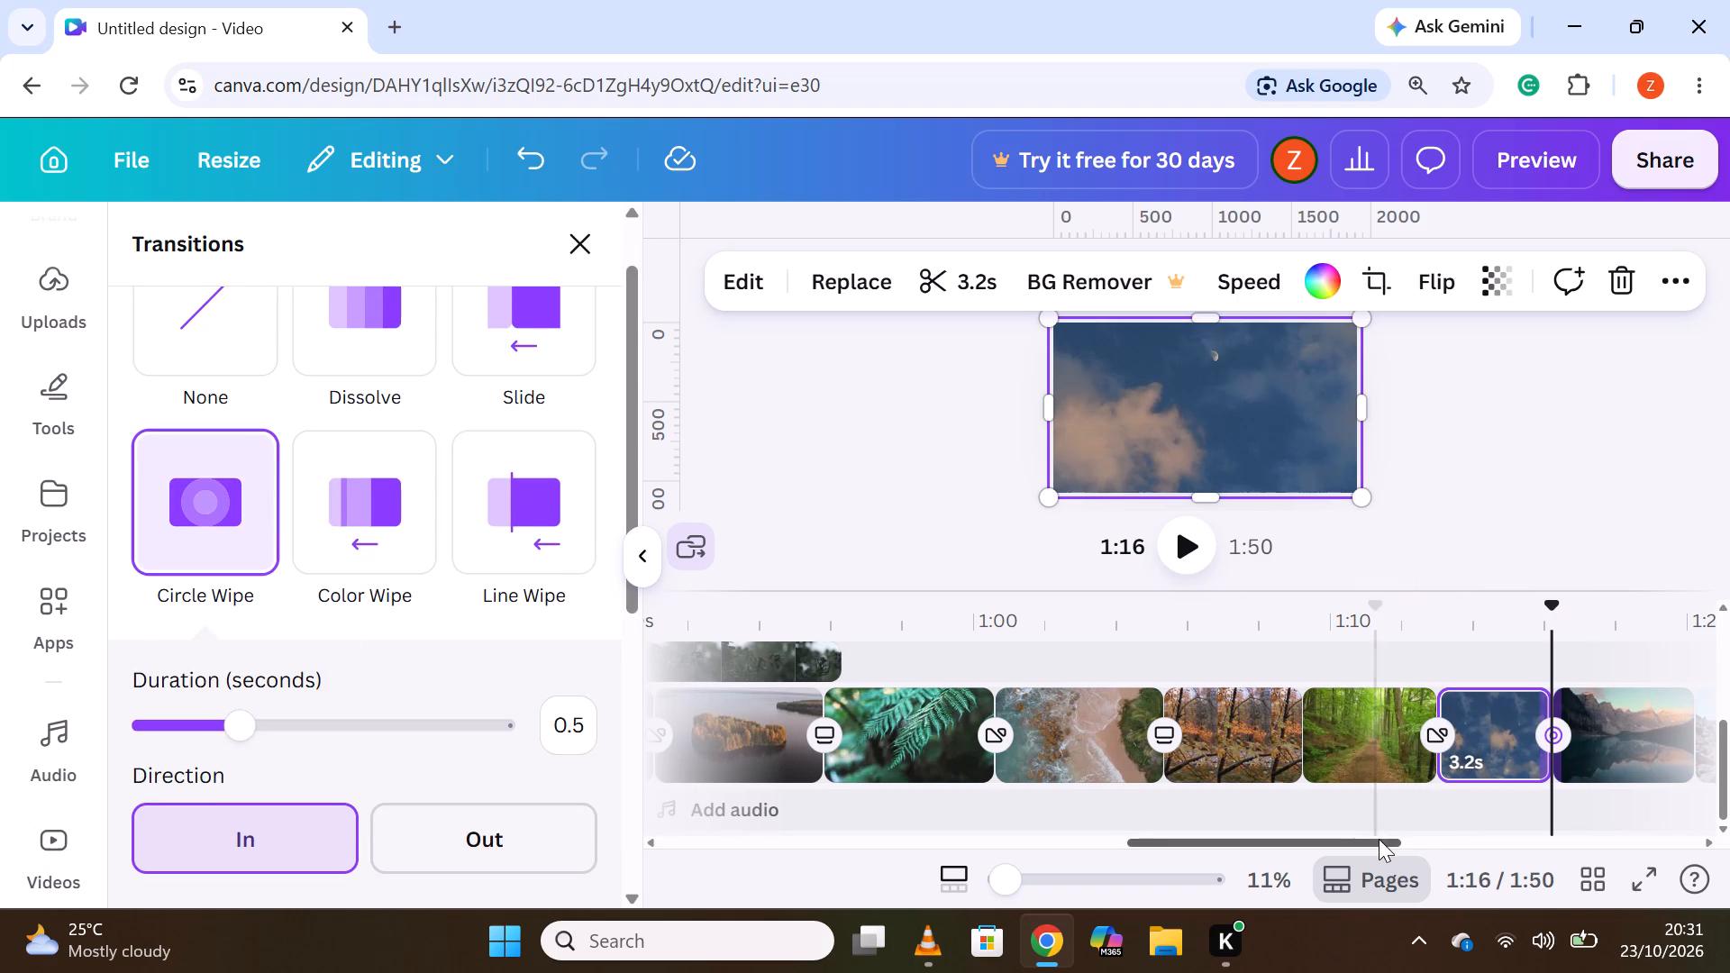
Add a Circle Wipe transition between the mountain lake clip and the rocky snow-capped mountain clip on the main track.
left_click_drag(1379, 839, 1507, 851)
left_click(1184, 741)
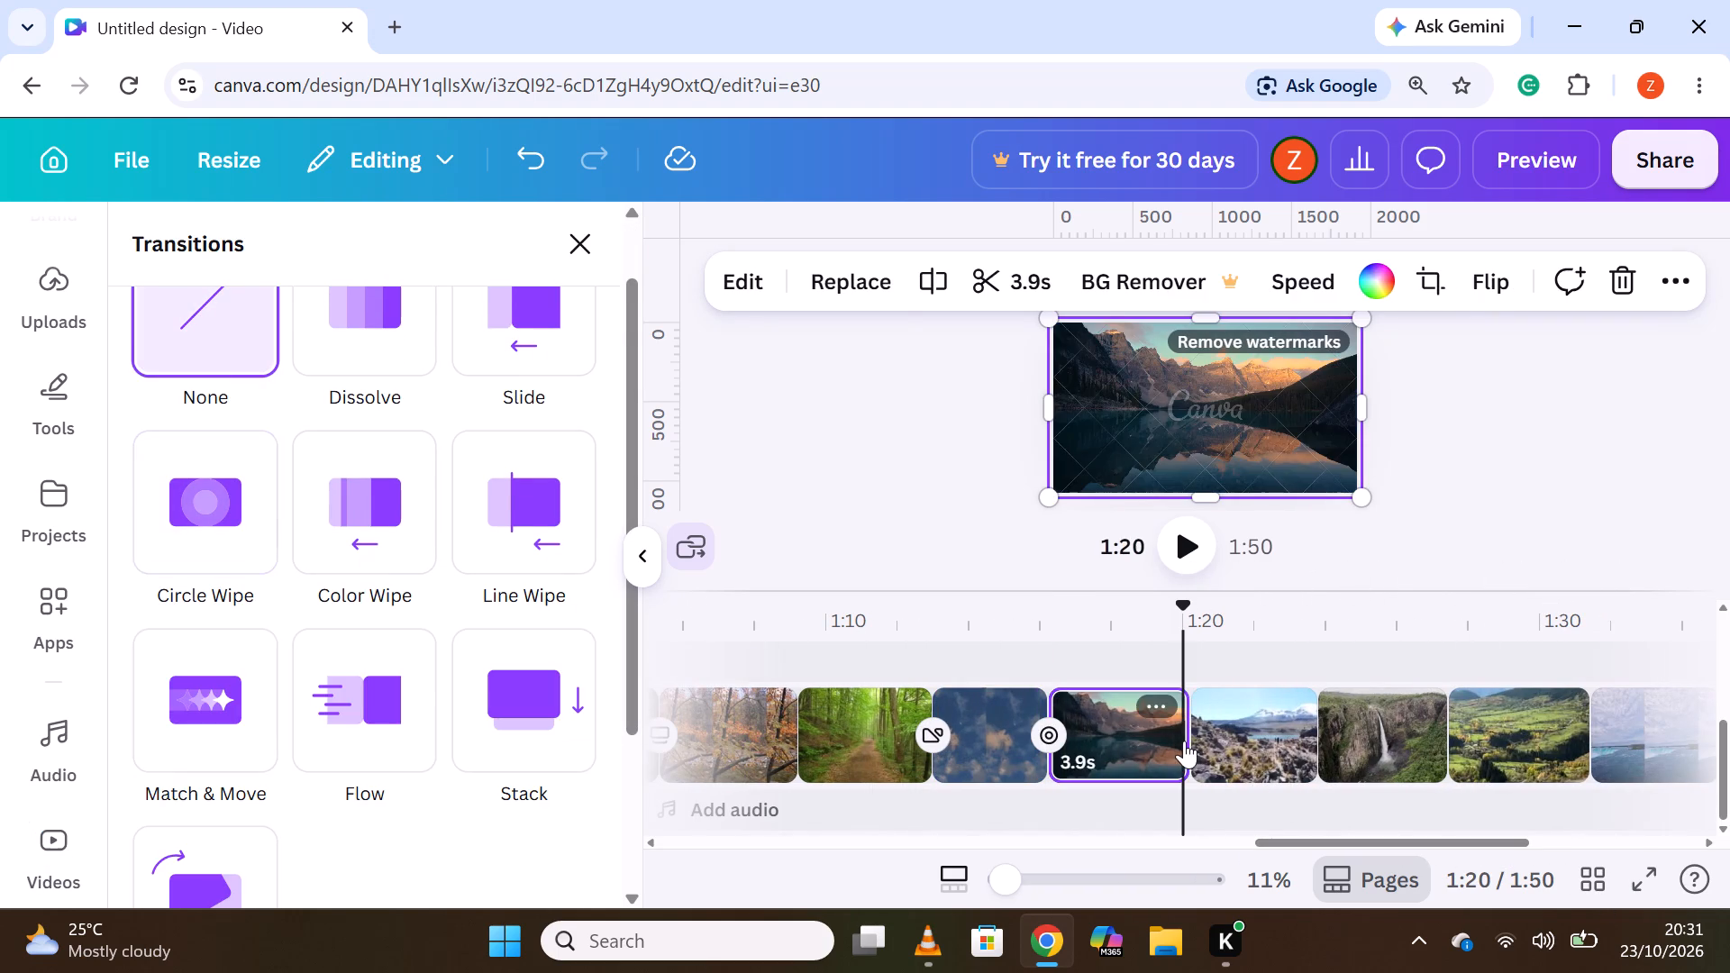
left_click(1189, 739)
left_click(1190, 757)
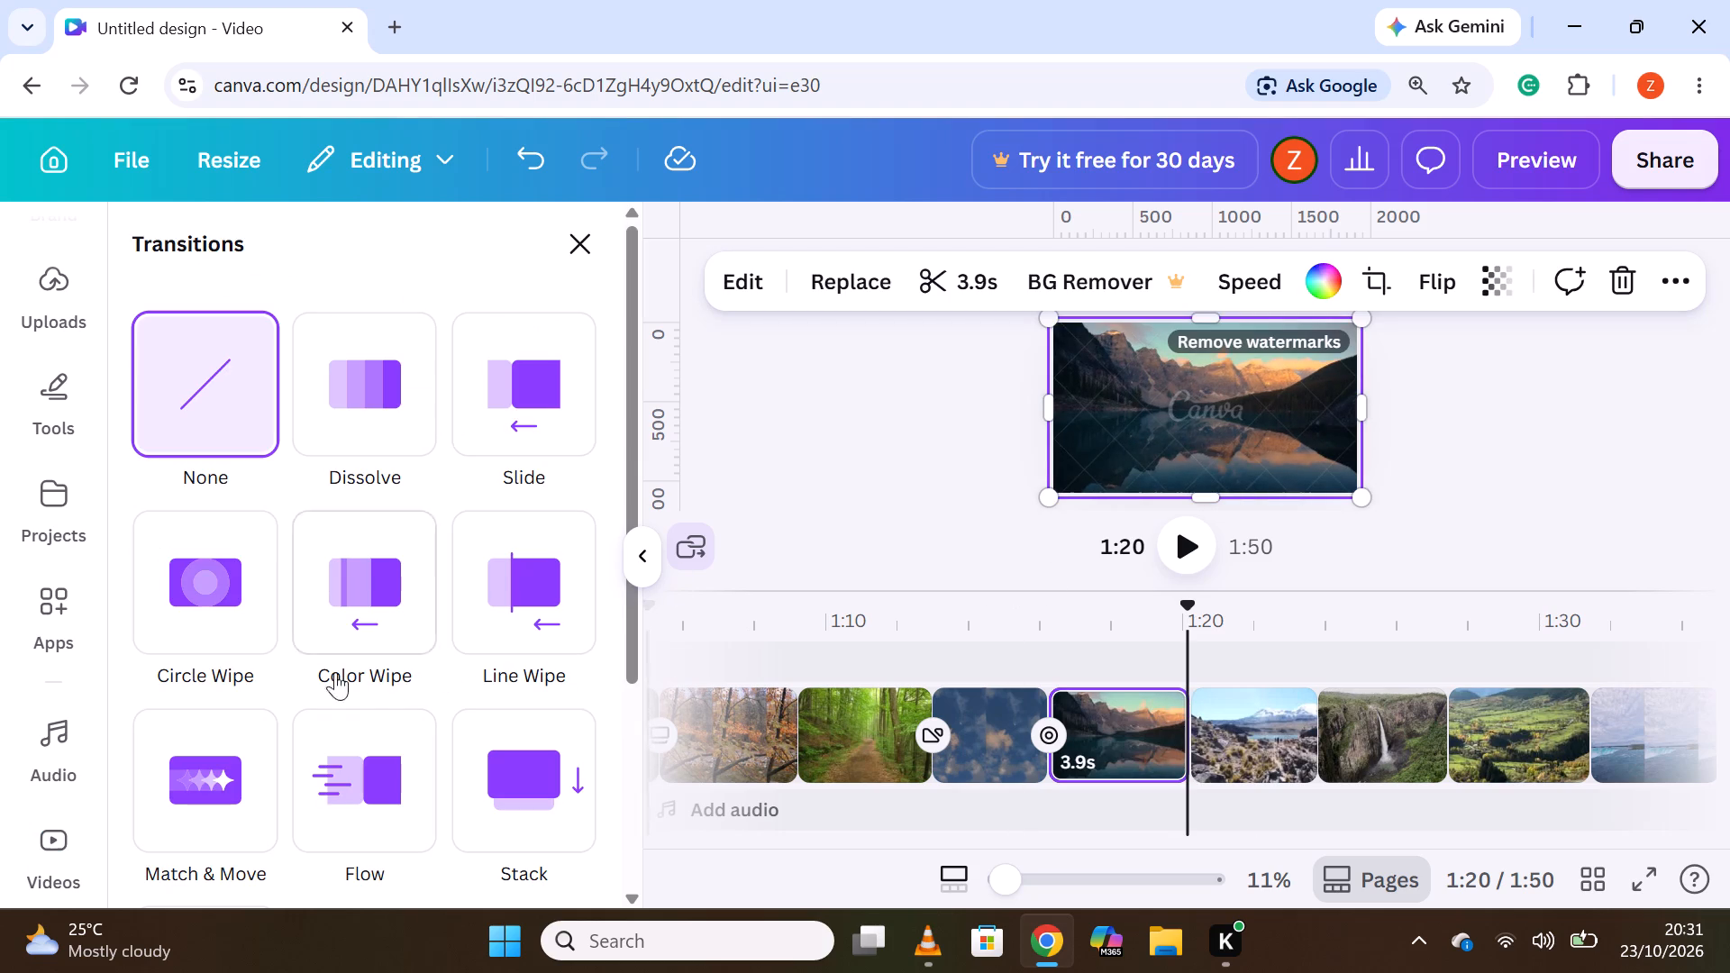
left_click(205, 607)
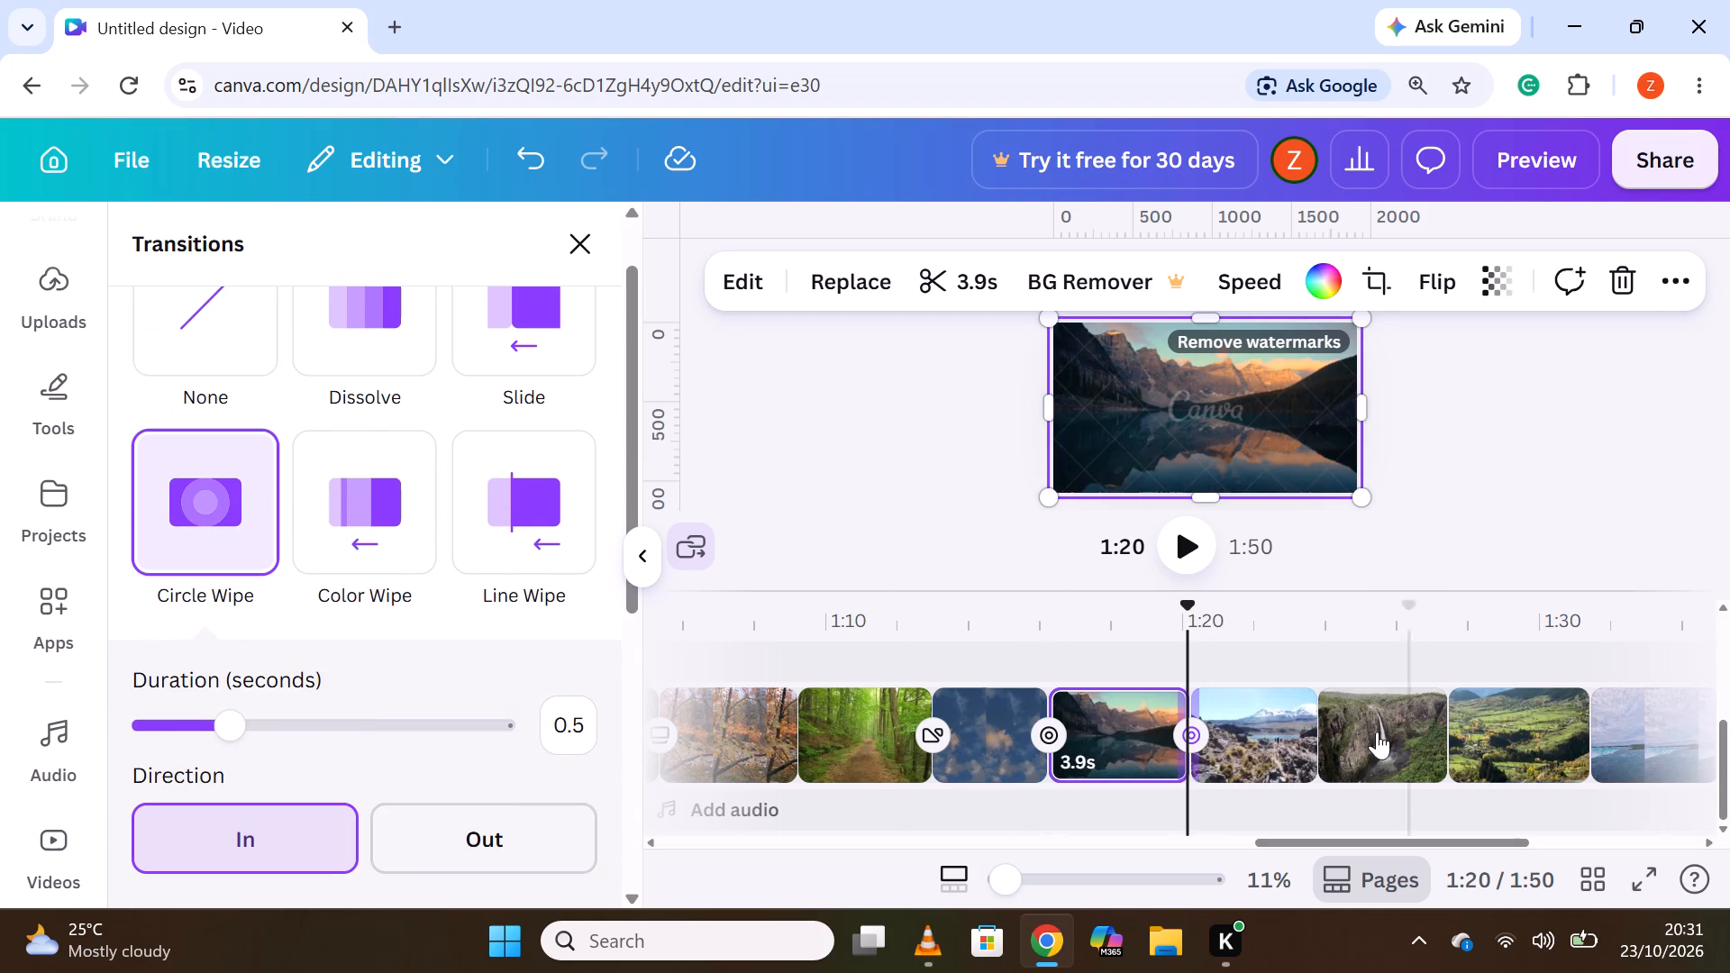
Add a Color Wipe transition between the rocky snow-capped mountain clip and the 3.6s cliff waterfall clip on the main track.
left_click(1316, 736)
left_click(1312, 759)
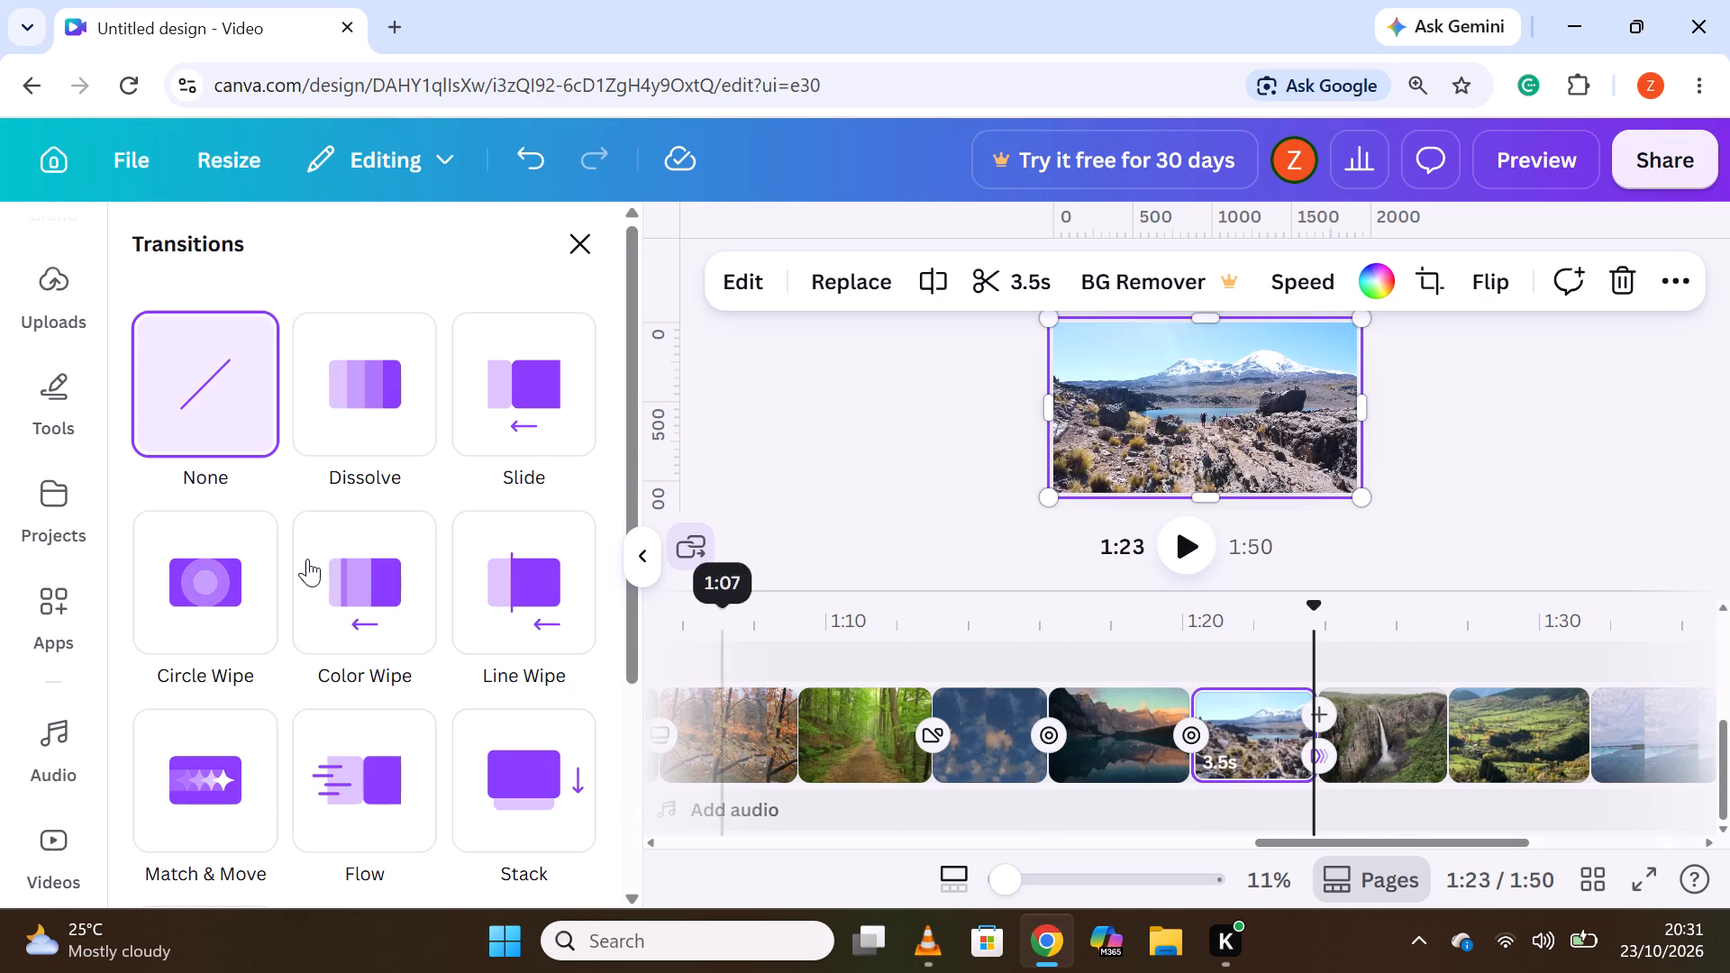
left_click(353, 563)
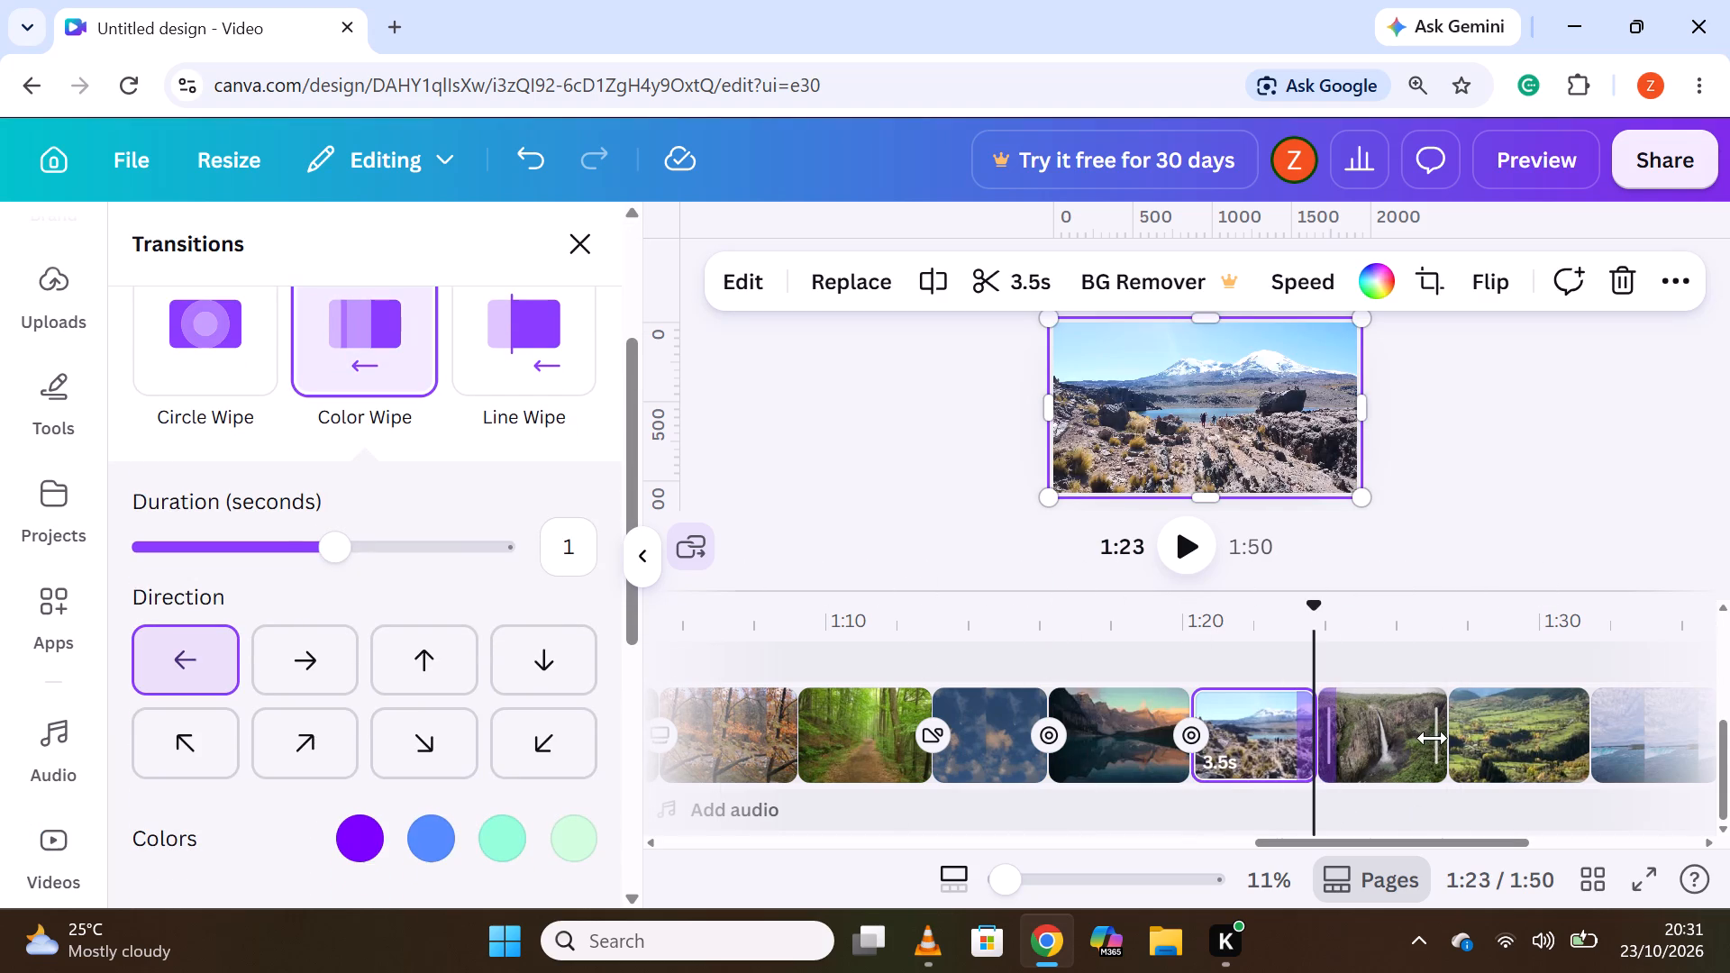
Add a Dissolve transition between the 3.6s cliff waterfall clip and the green hills clip on the main track.
left_click(1444, 738)
left_click(1448, 743)
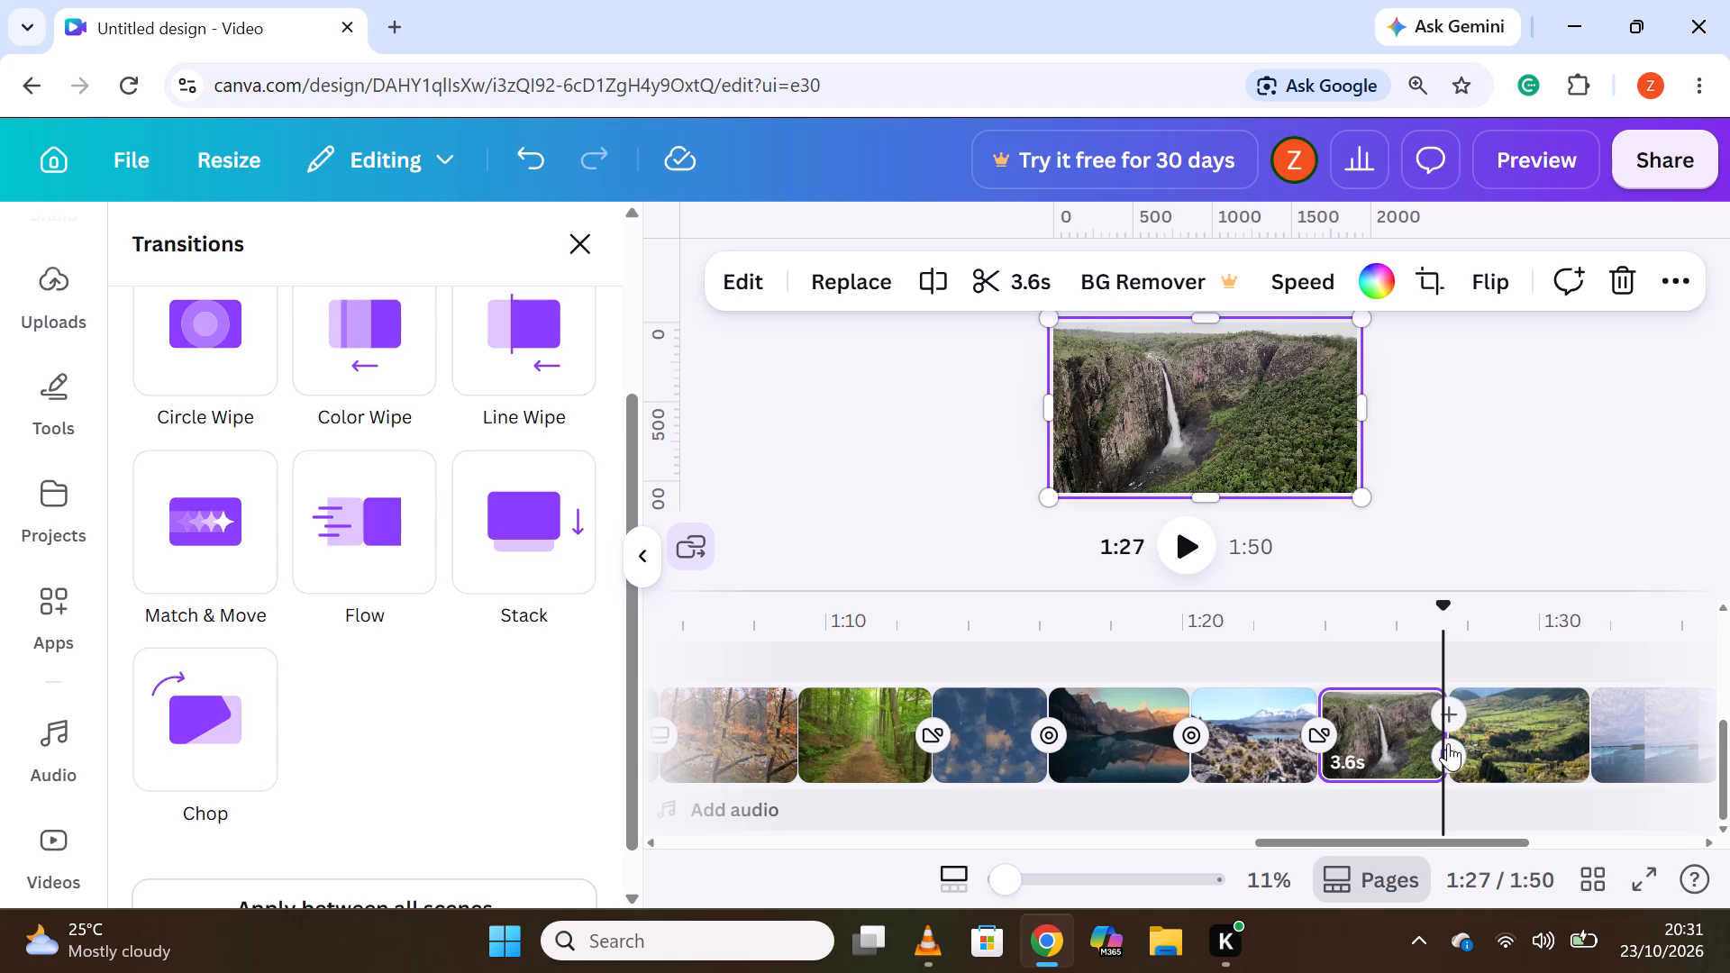
left_click(314, 428)
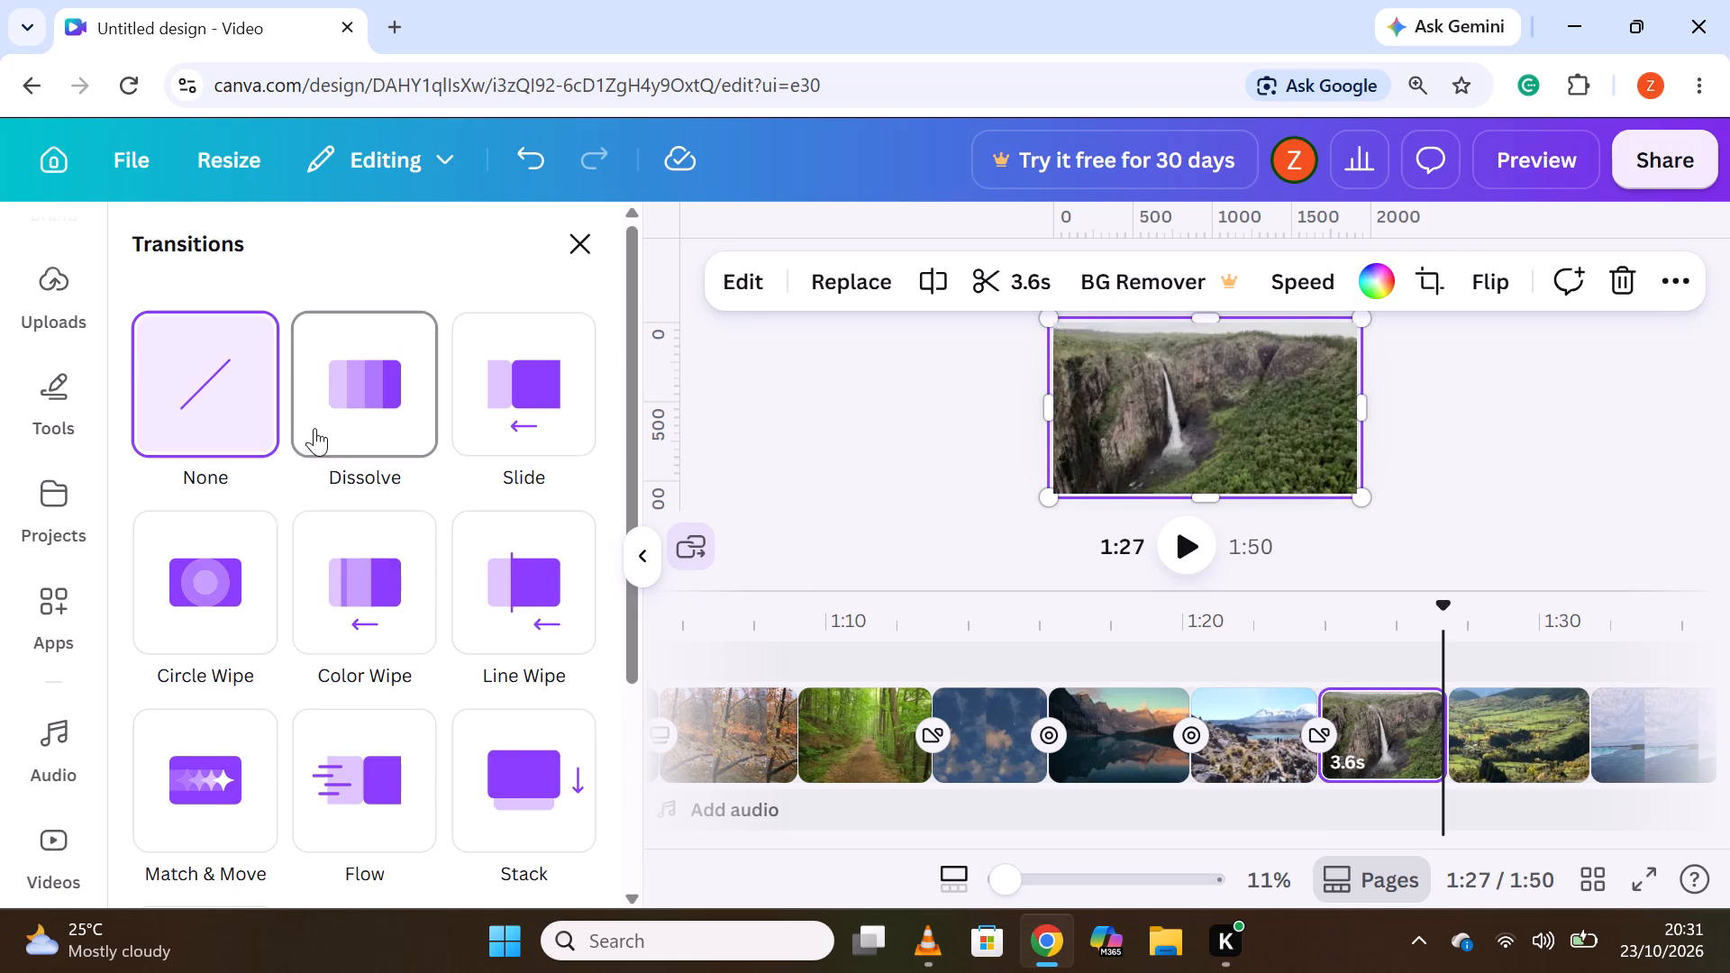
Add a Color Wipe transition between the green hills clip and the cloudy sea clip on the main track.
left_click_drag(1456, 846, 1525, 846)
left_click(1325, 745)
left_click(1322, 738)
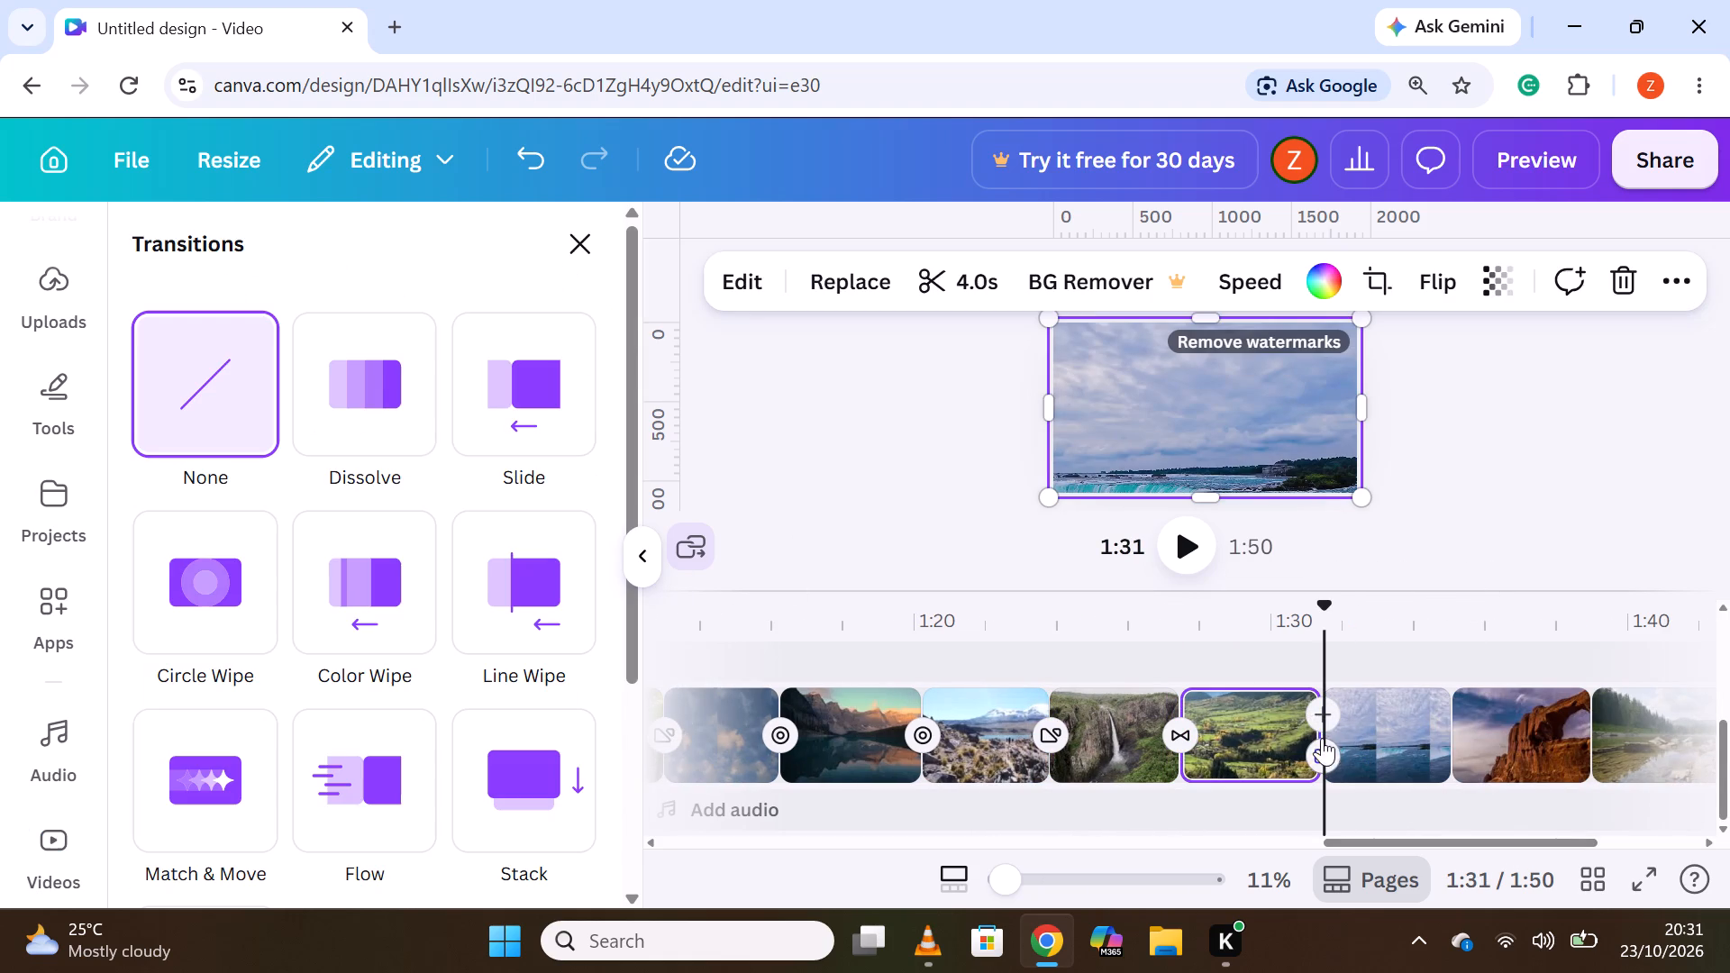
left_click(358, 612)
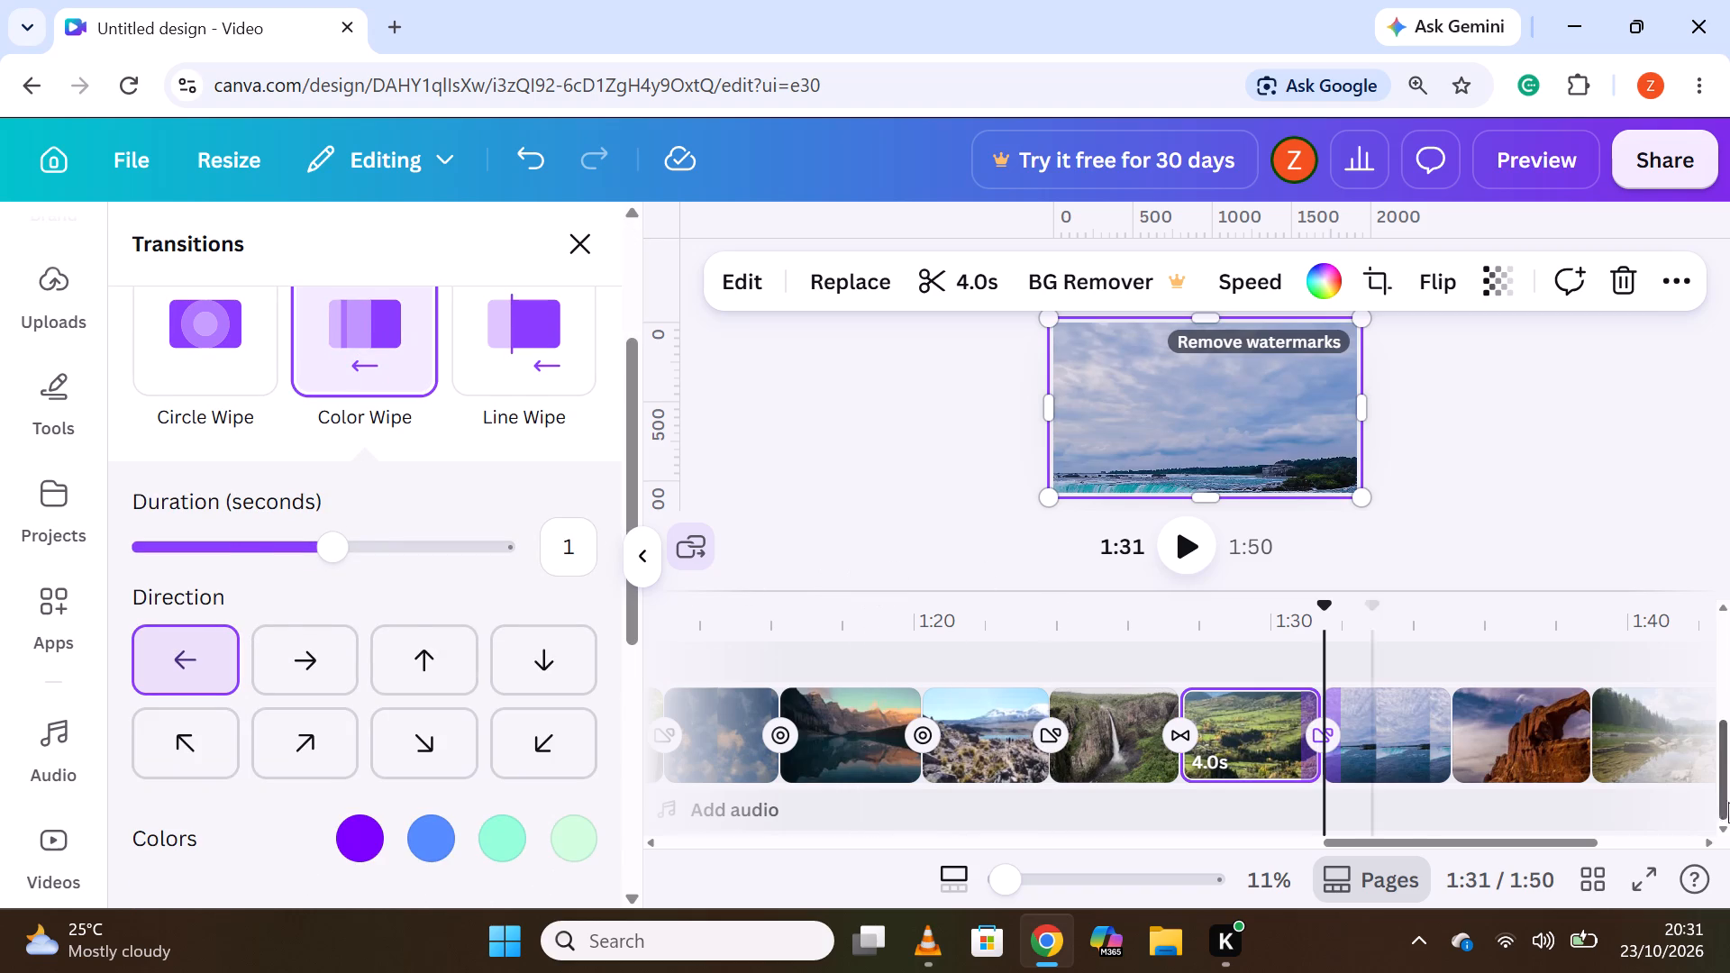
Add a Color Wipe transition between the cloudy sea clip and the red rock arch clip on the main track.
left_click(1446, 758)
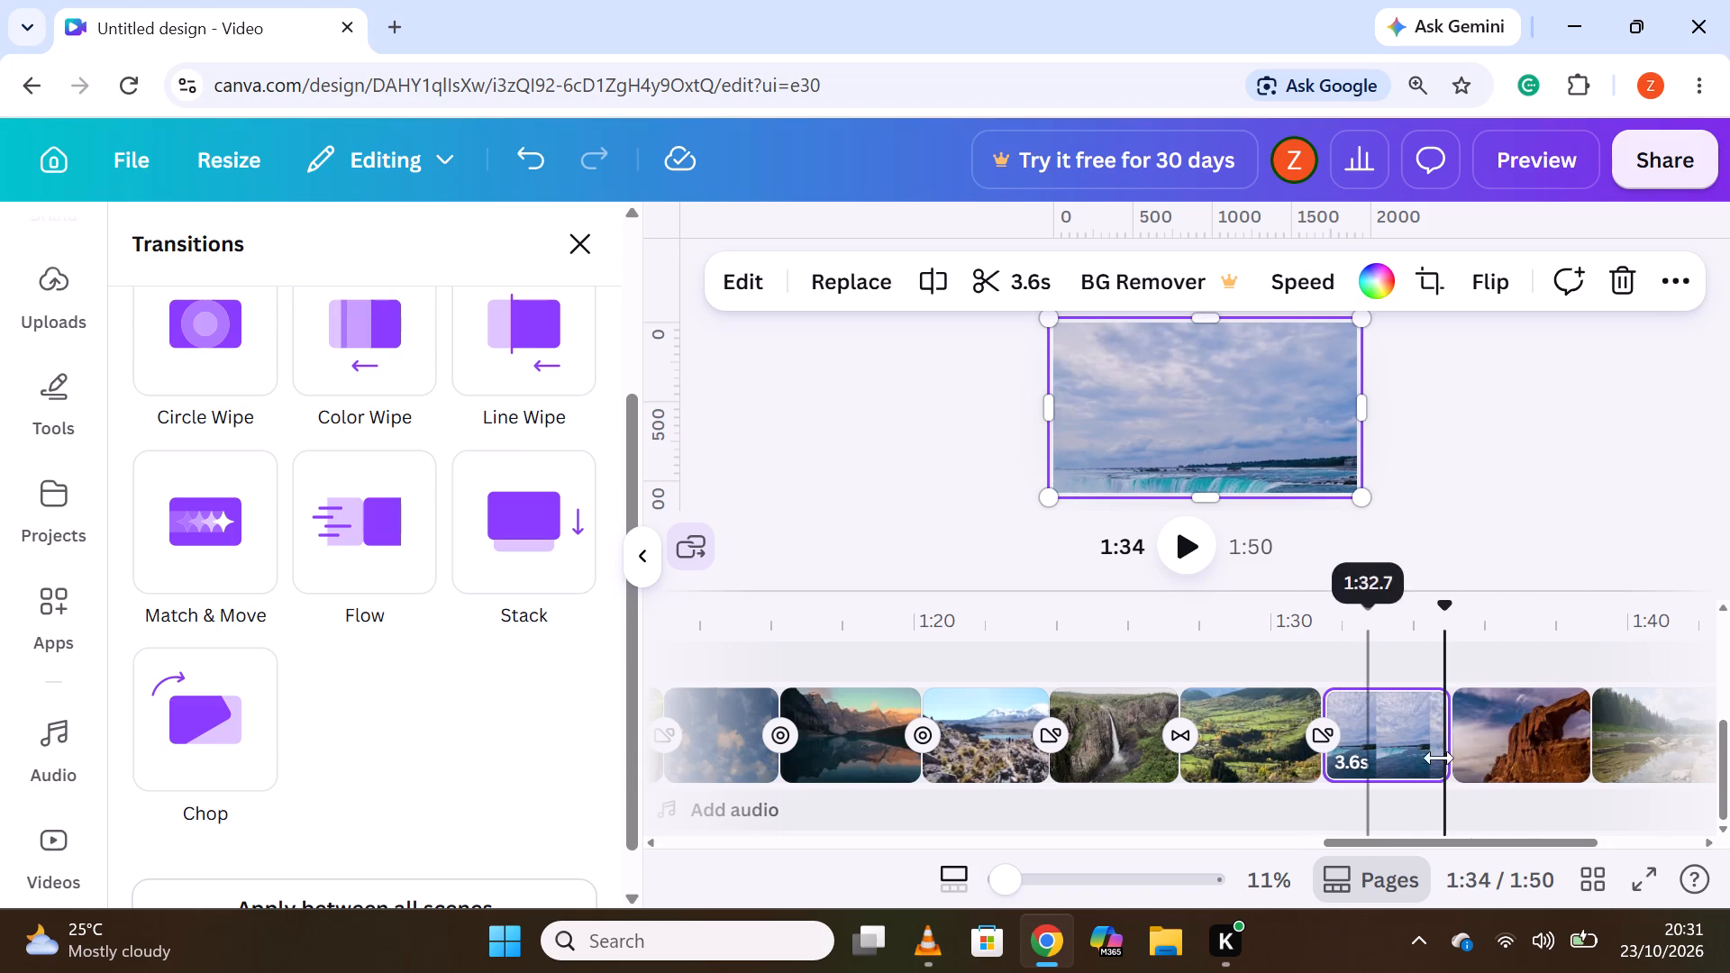
left_click(1444, 747)
left_click(1444, 752)
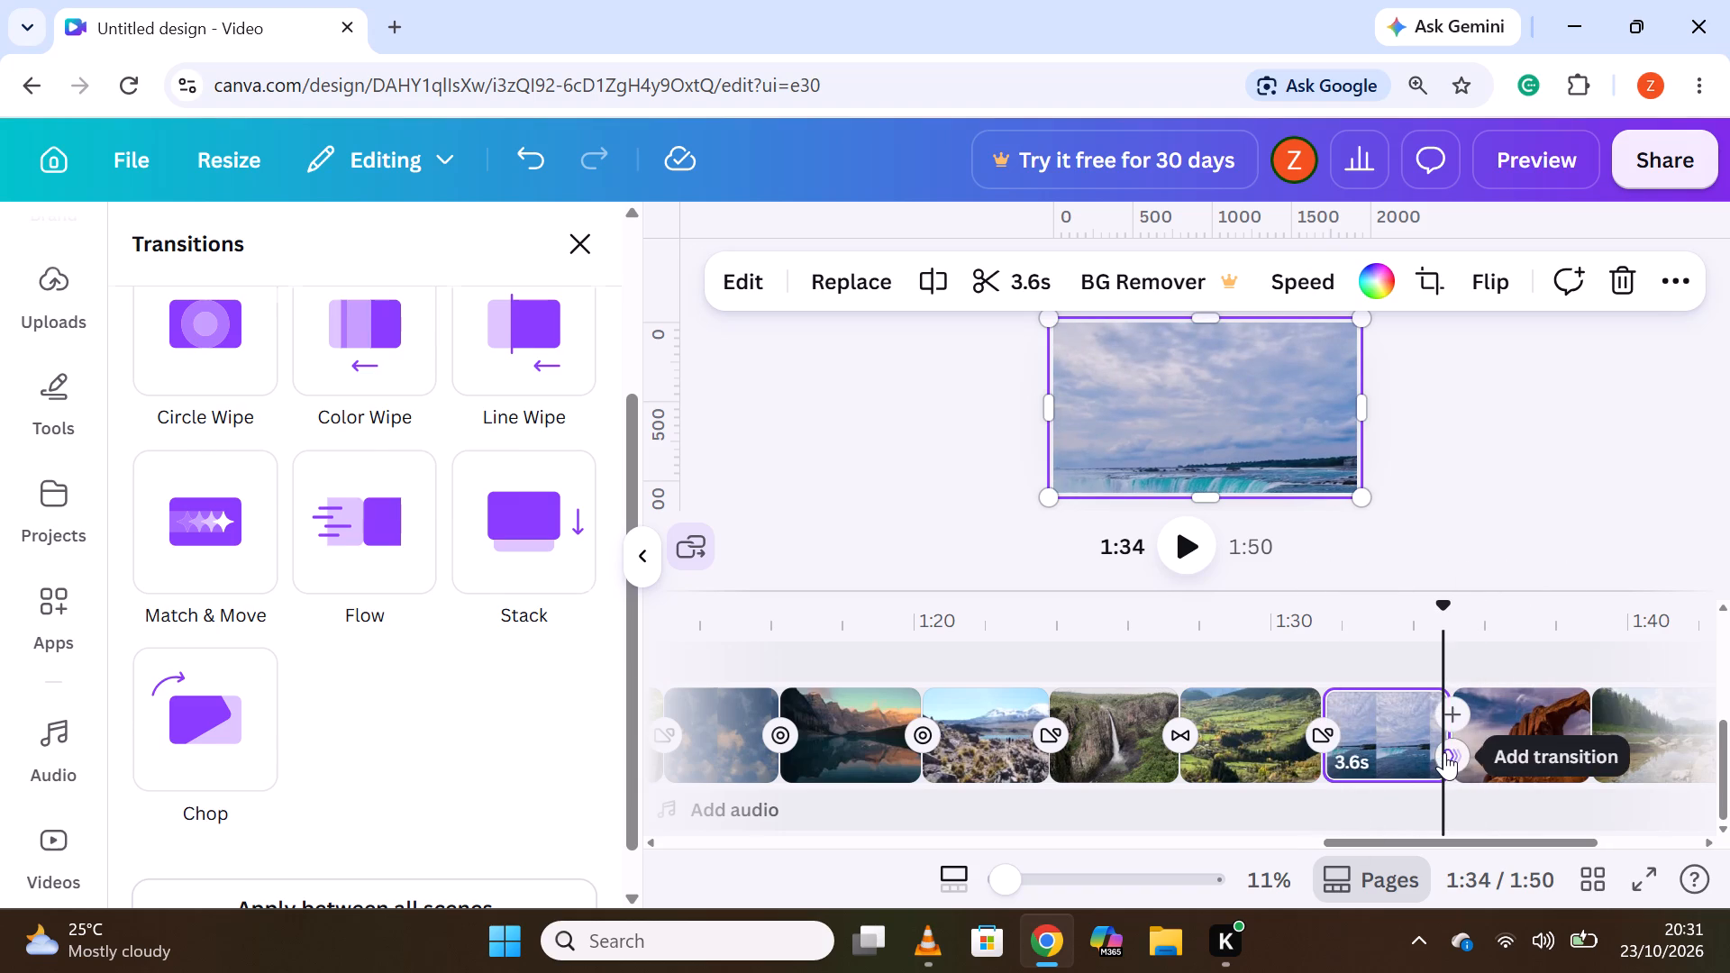
left_click(398, 537)
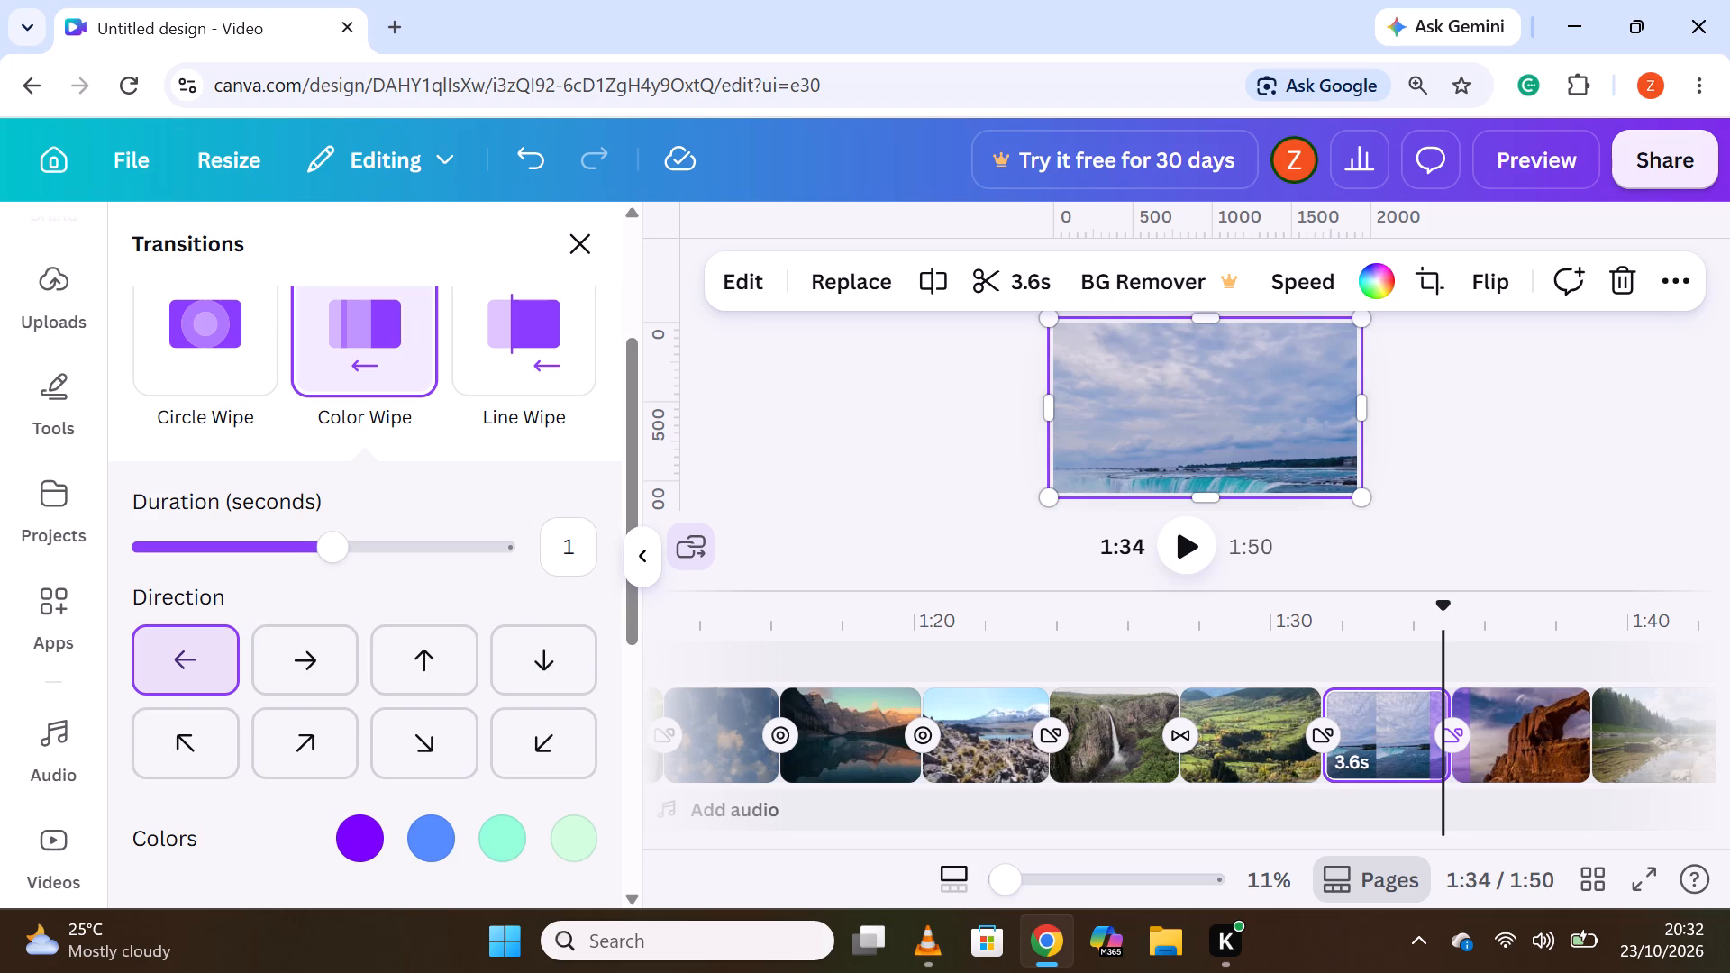
Add a Color Wipe transition between the red rock arch clip and the forest river clip on the main track.
left_click(1592, 746)
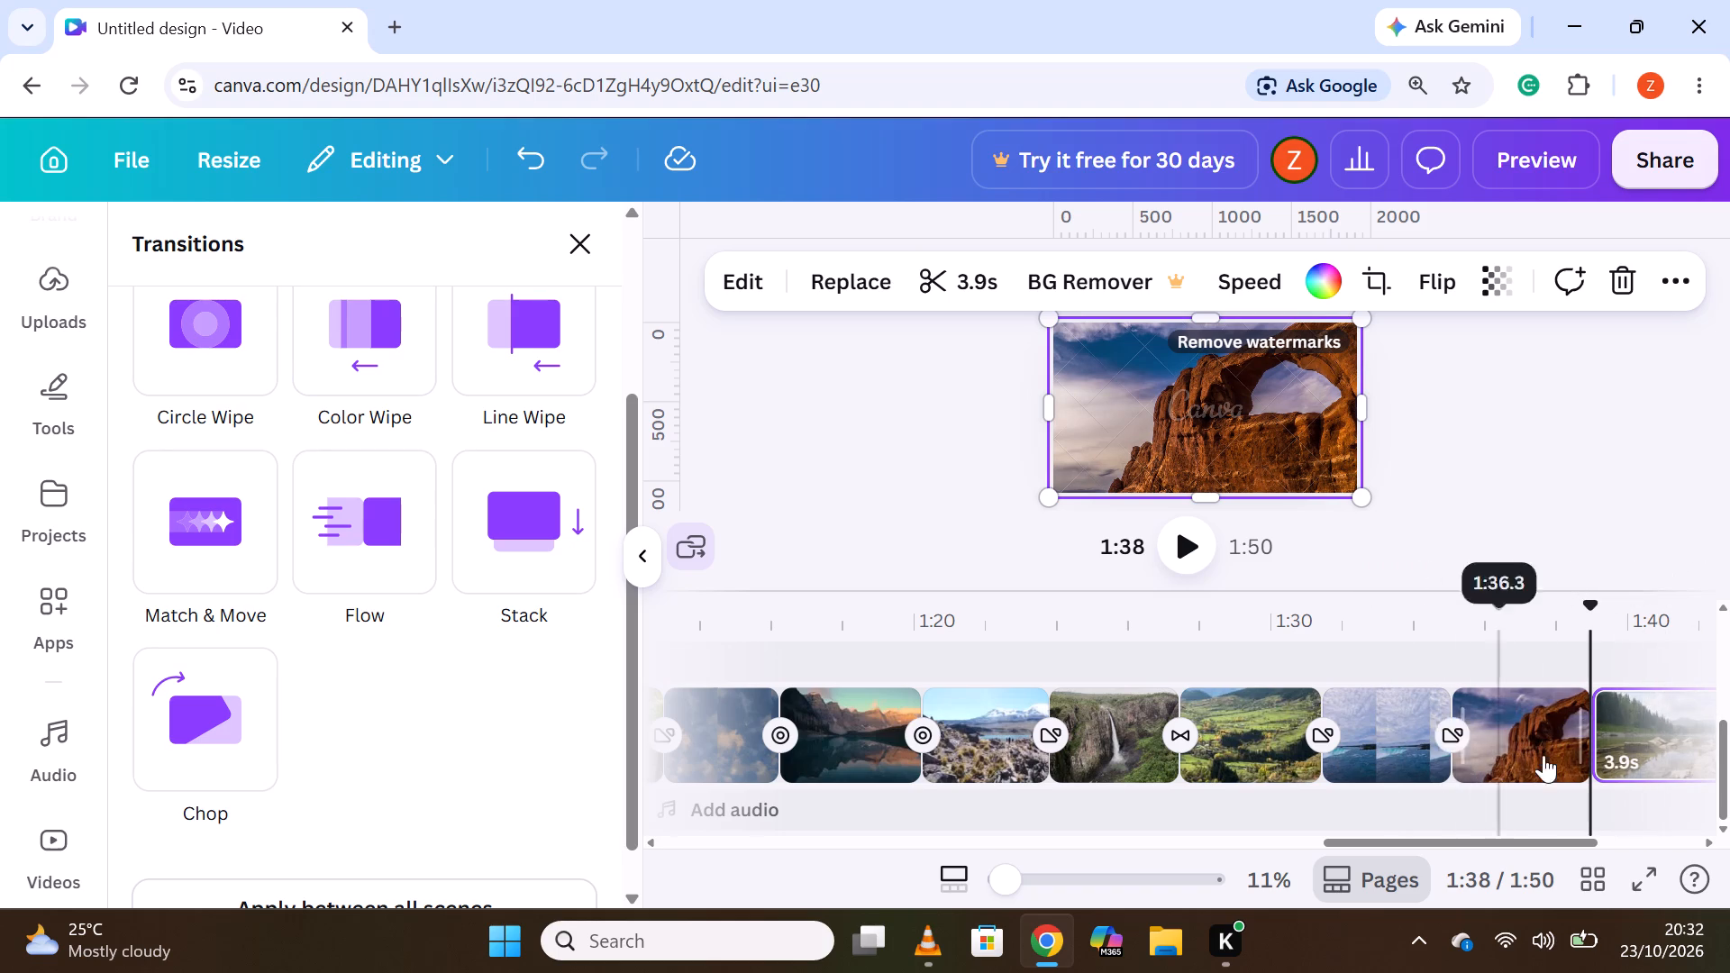
left_click(1591, 750)
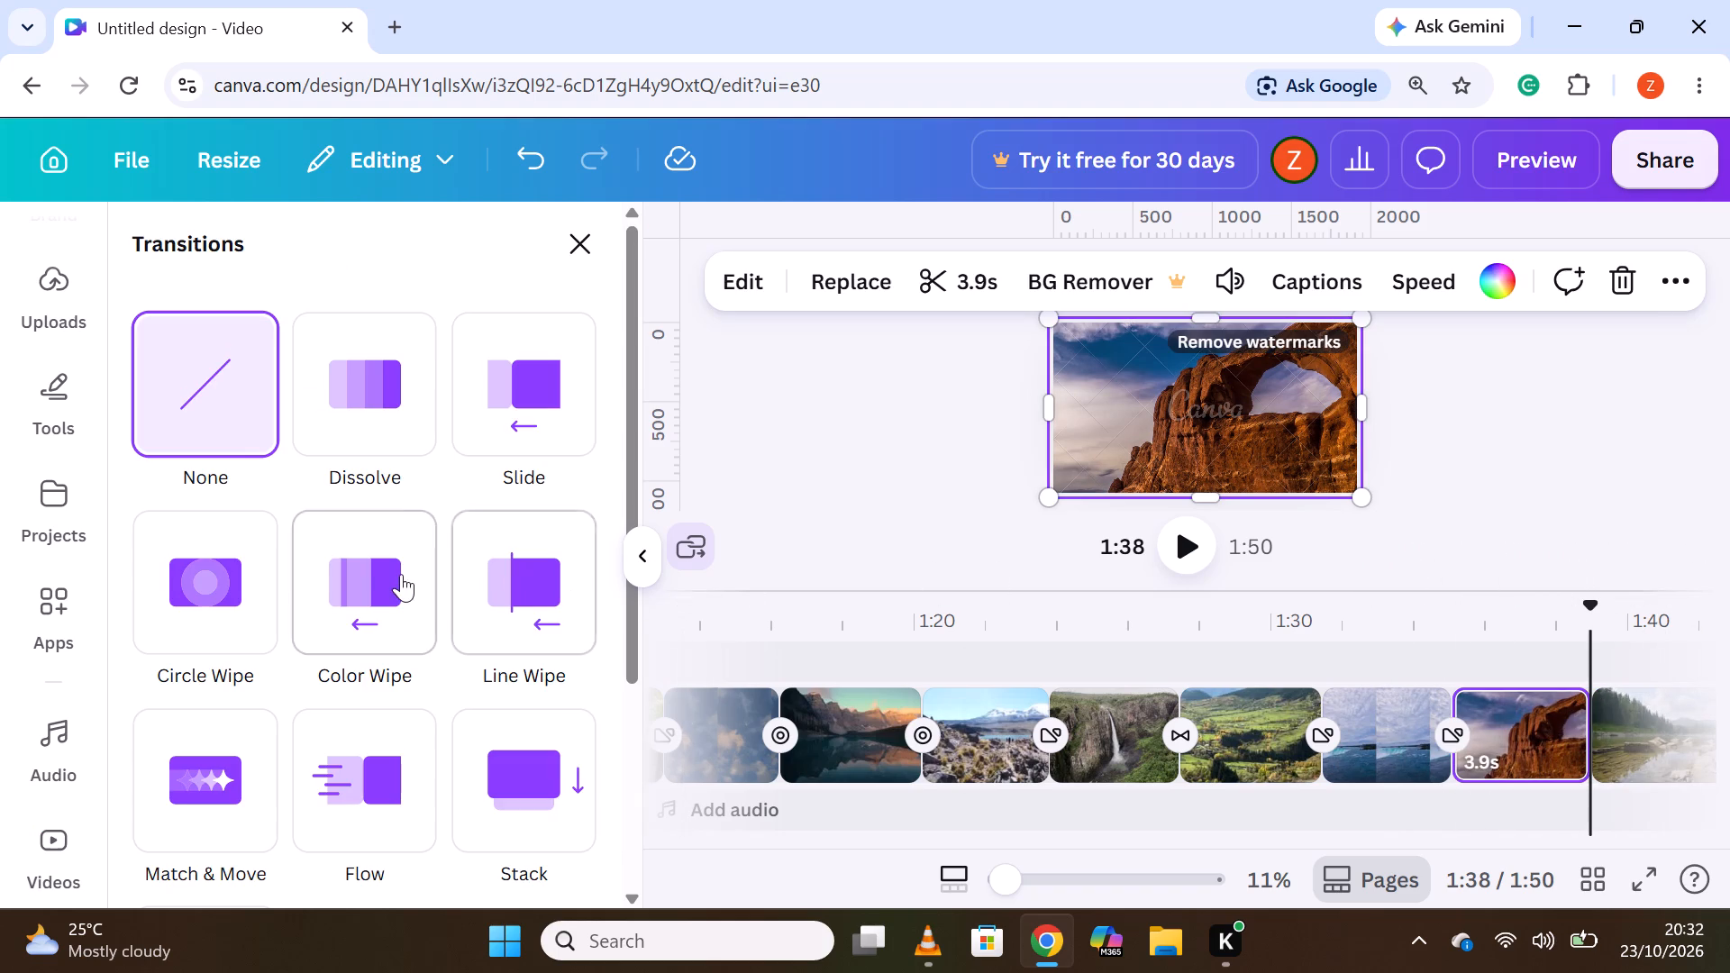
left_click(401, 573)
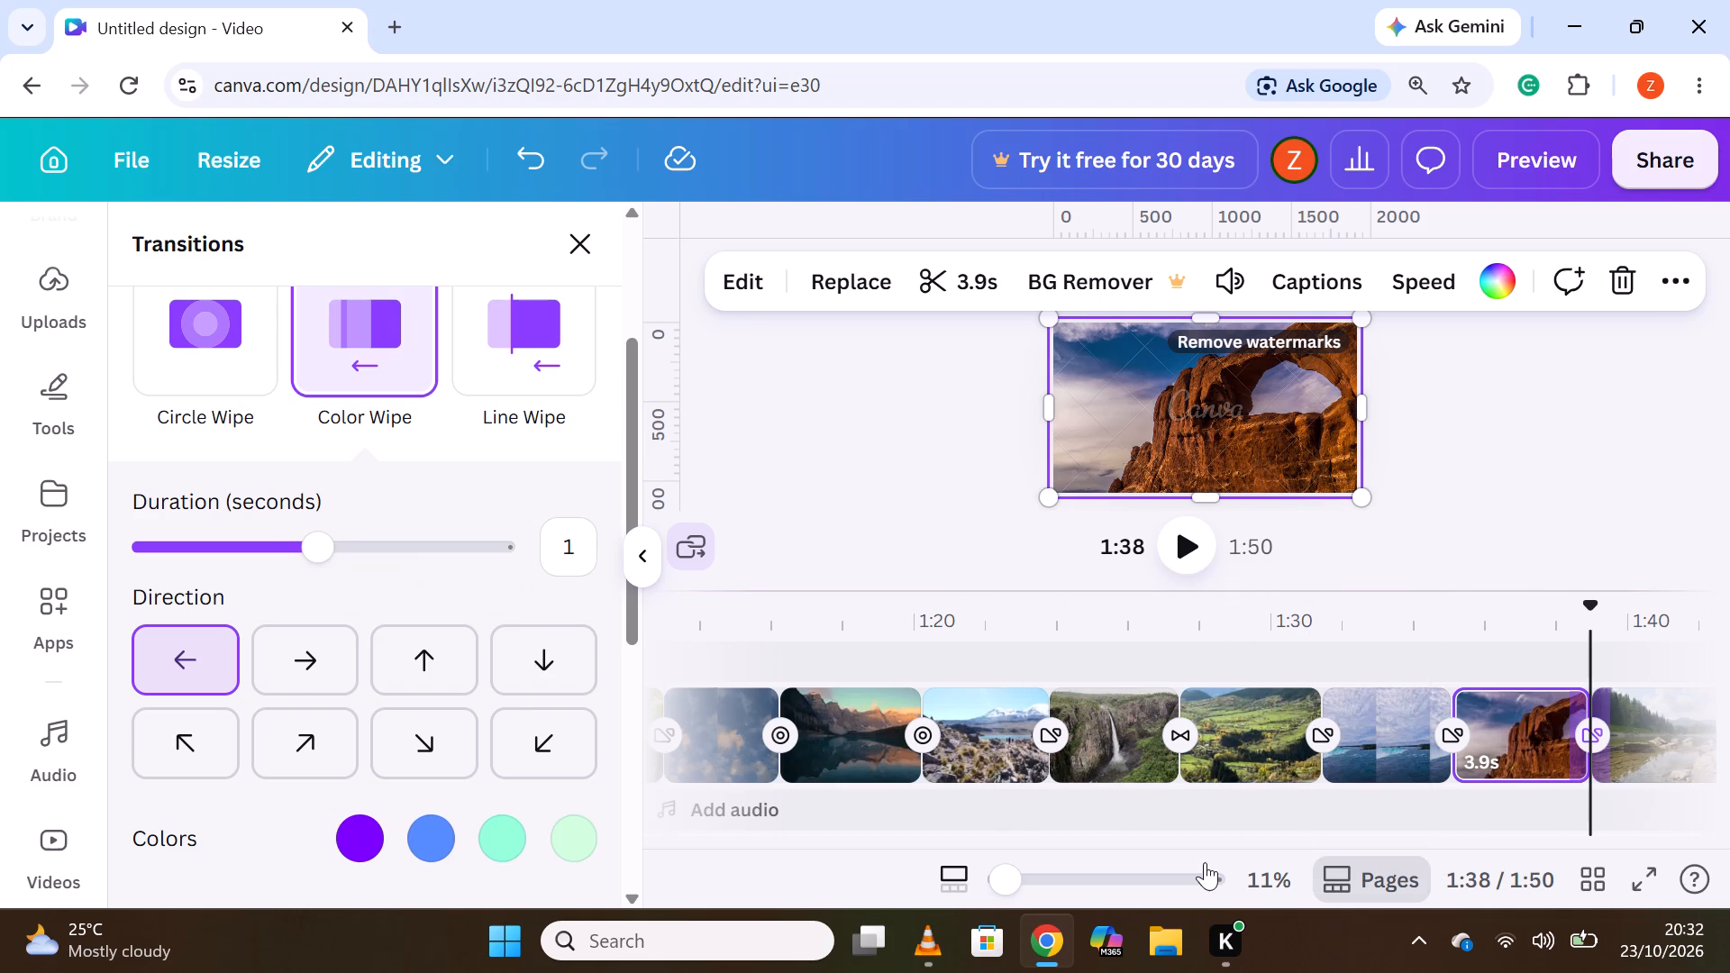
Add a Color Wipe transition between the forest river clip and the green village clip on the main track.
left_click_drag(1353, 836, 1475, 820)
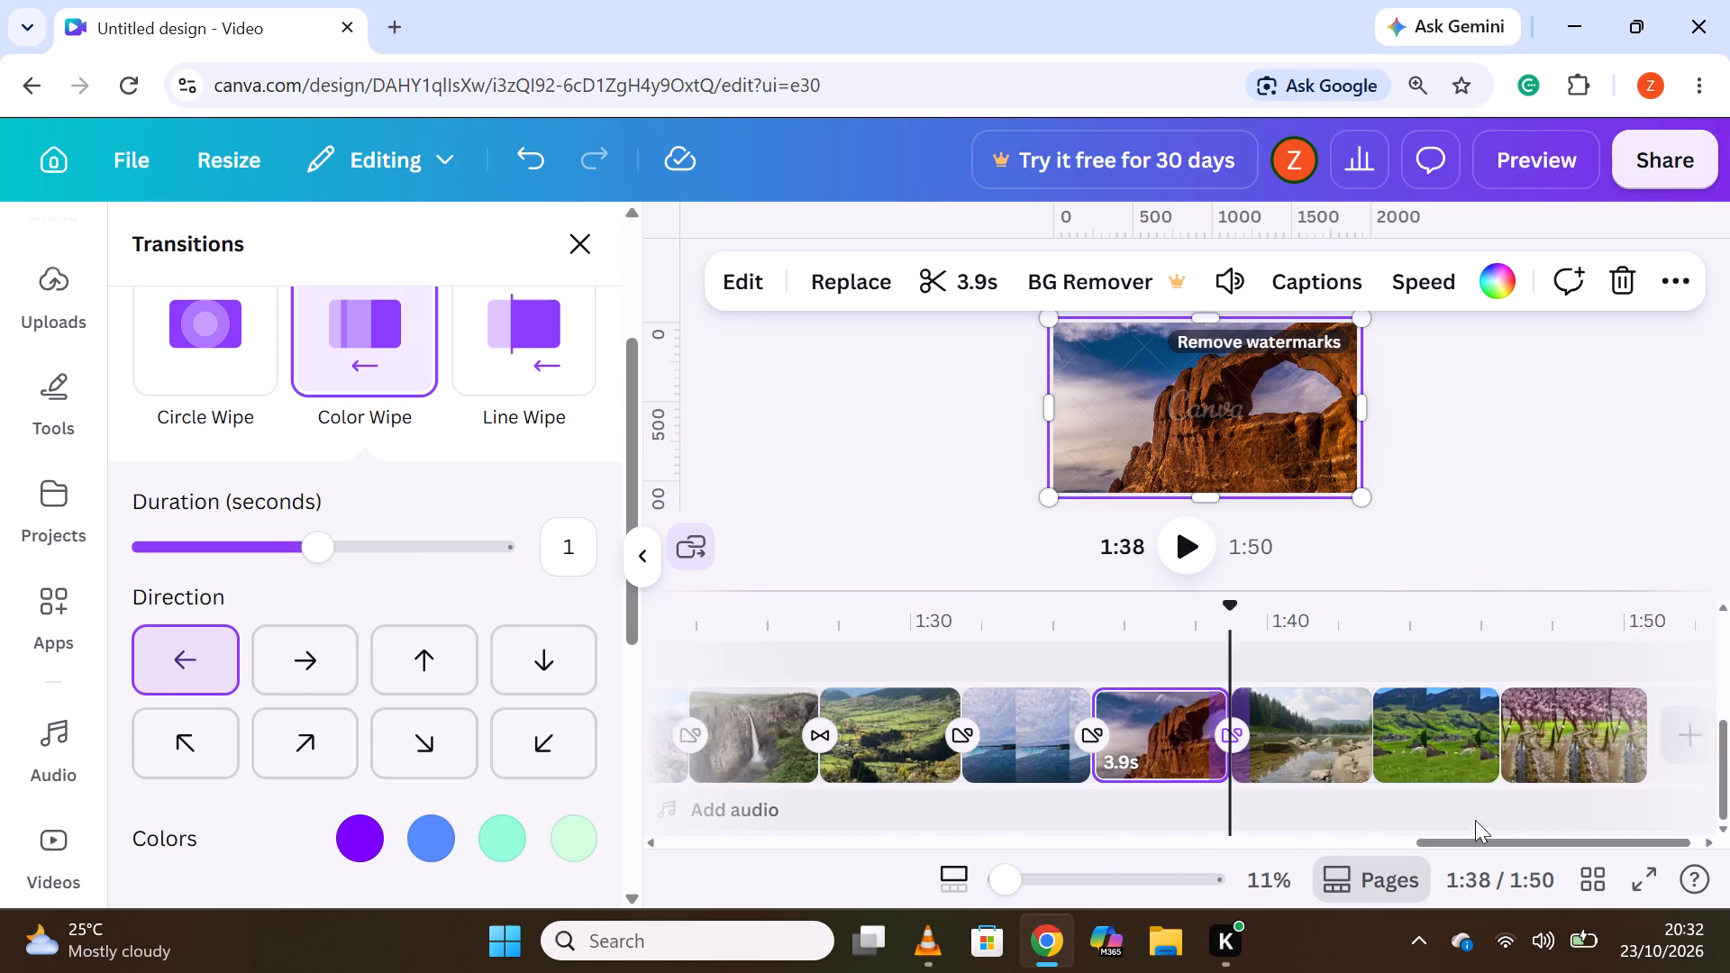
left_click_drag(1475, 820, 1502, 817)
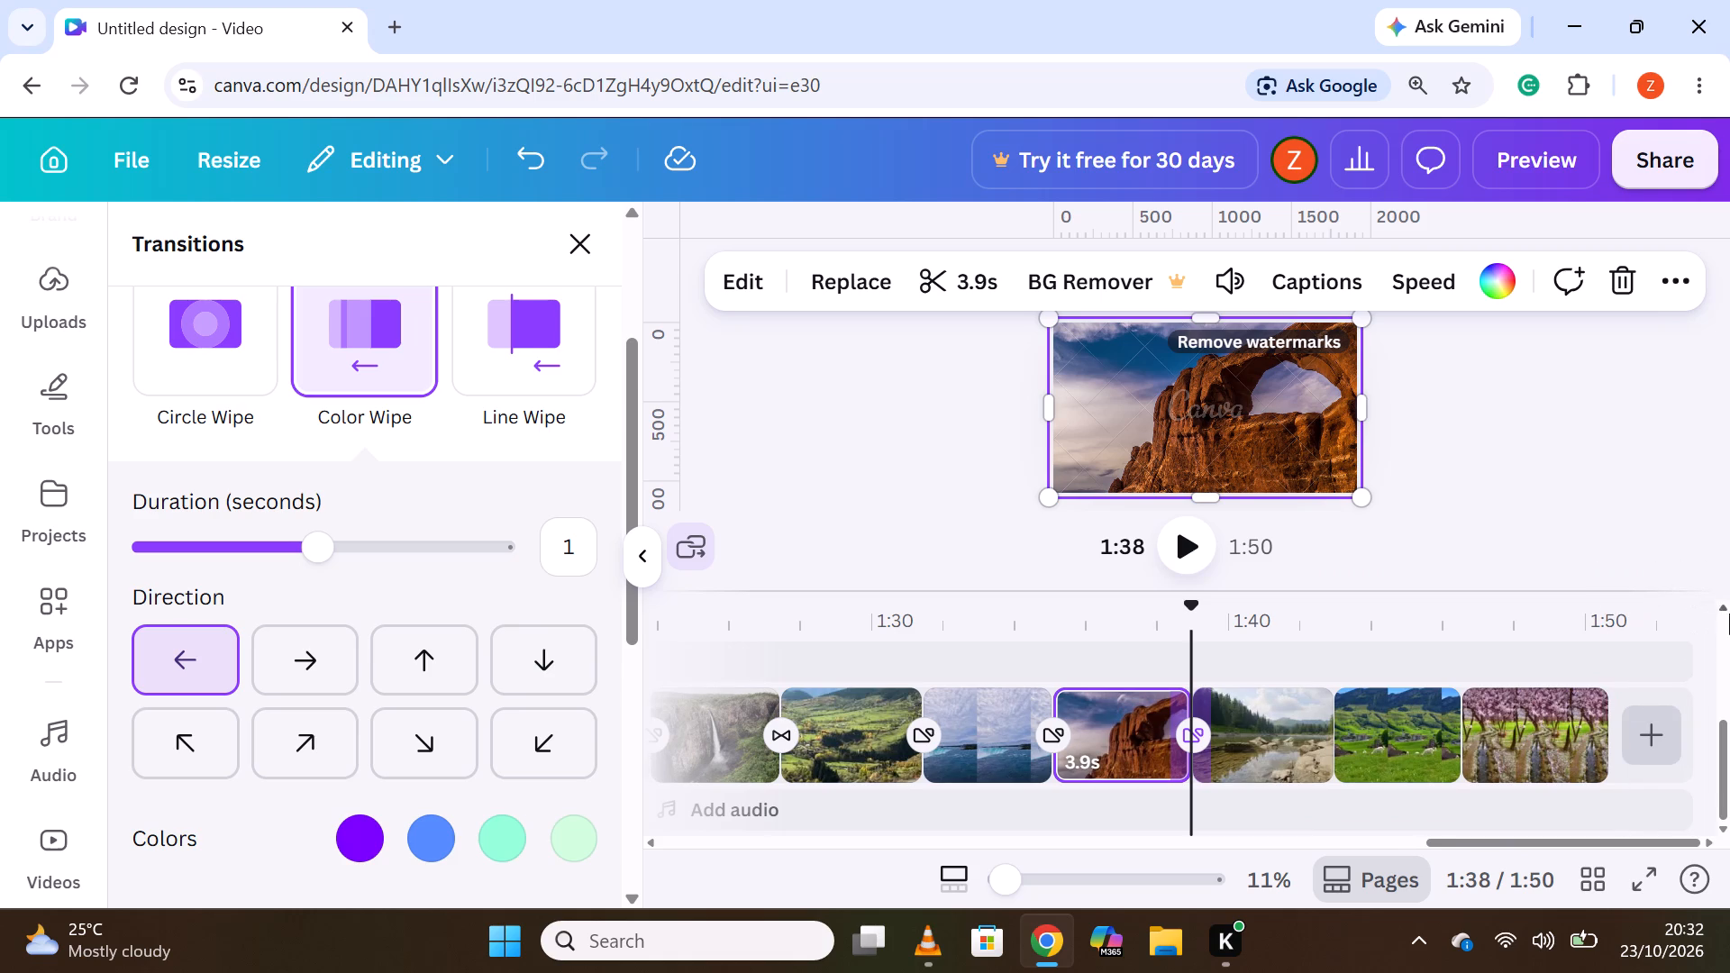
left_click(1334, 748)
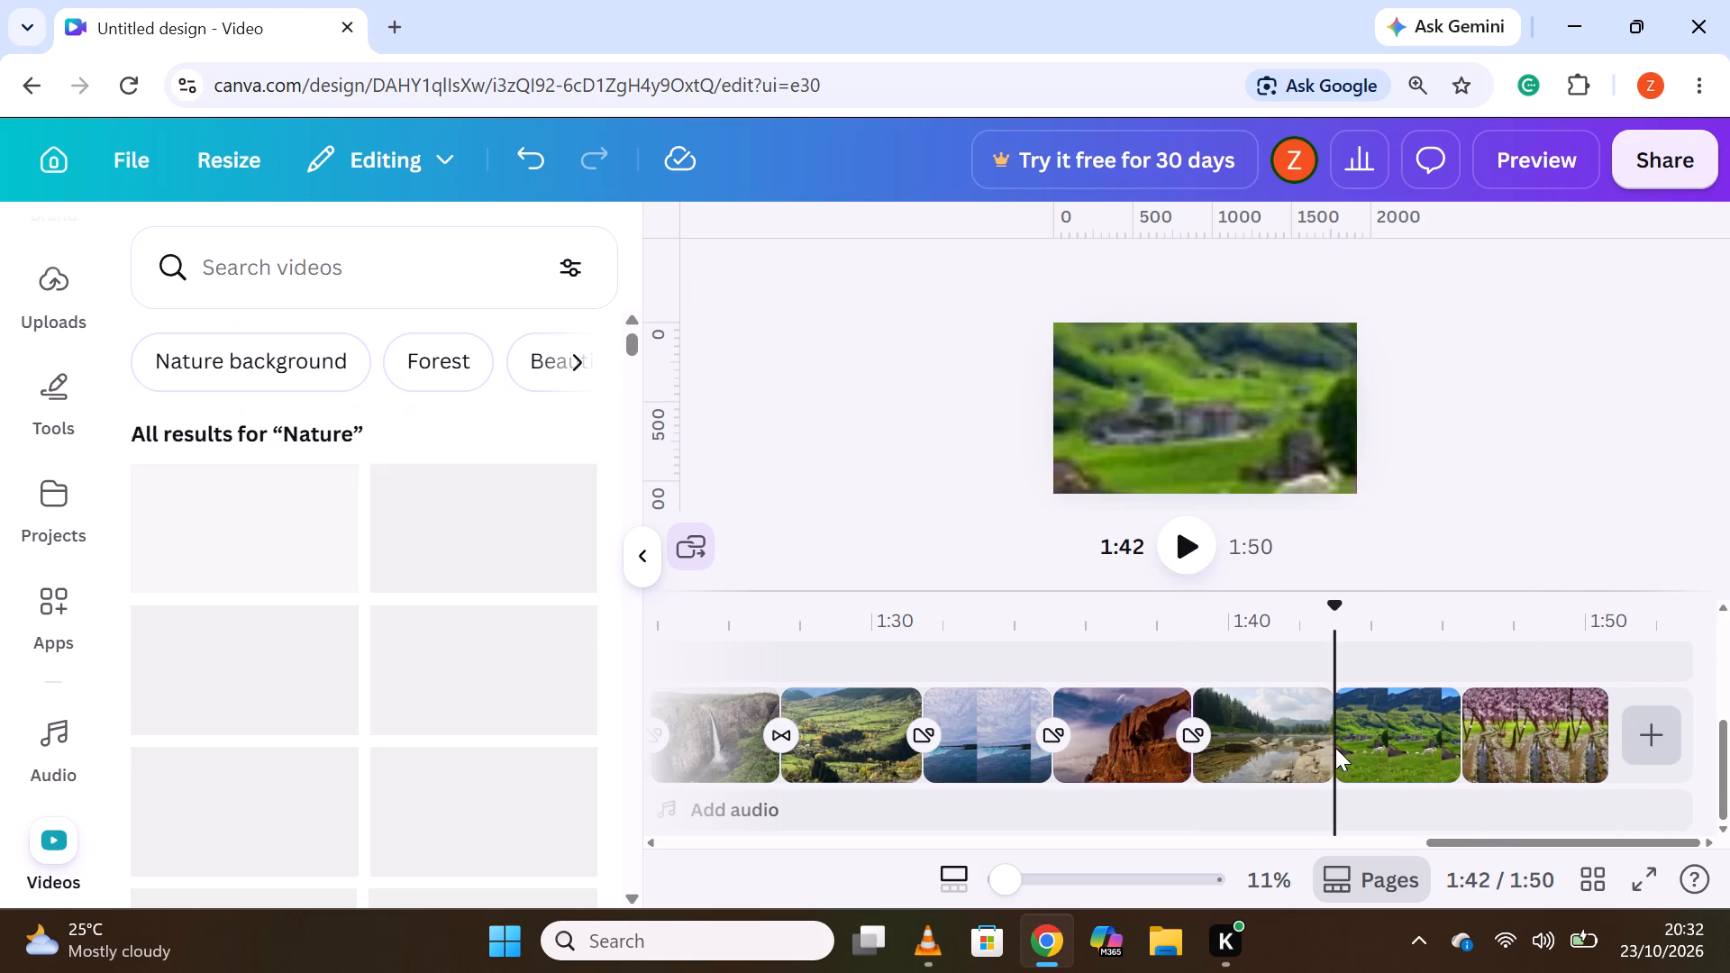
left_click(1331, 746)
left_click(376, 621)
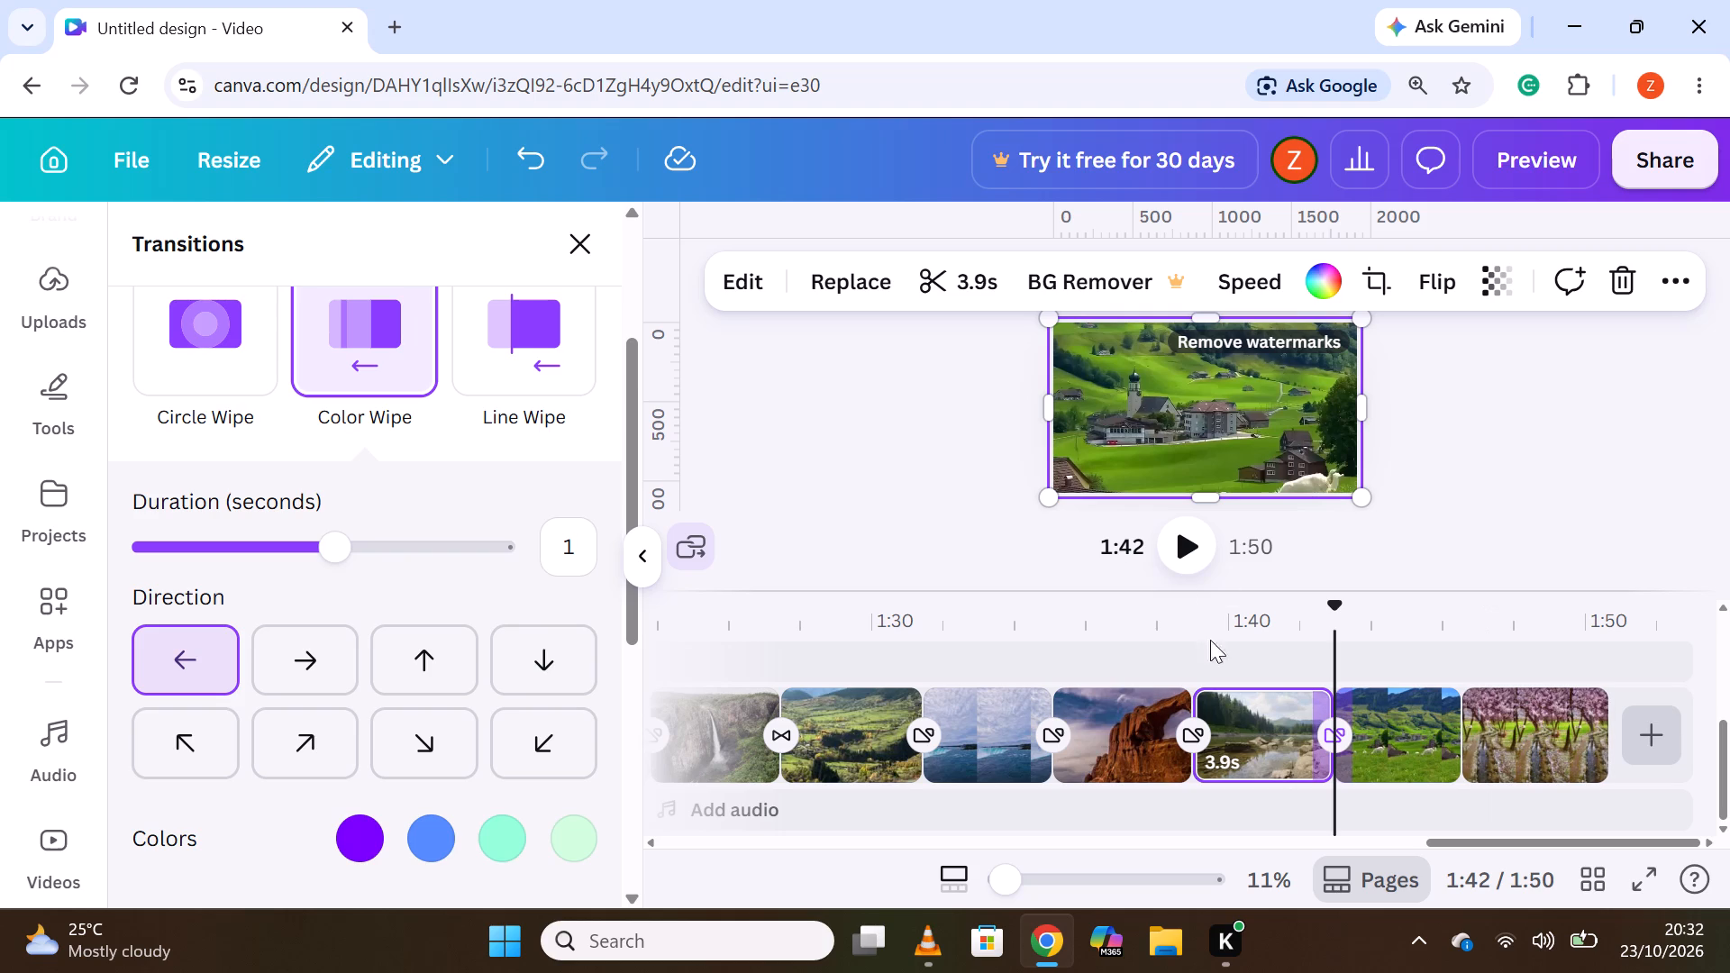
Add a Color Wipe transition between the green village clip and the final pink blossom clip on the main track.
left_click(1461, 747)
left_click(1461, 753)
left_click(360, 557)
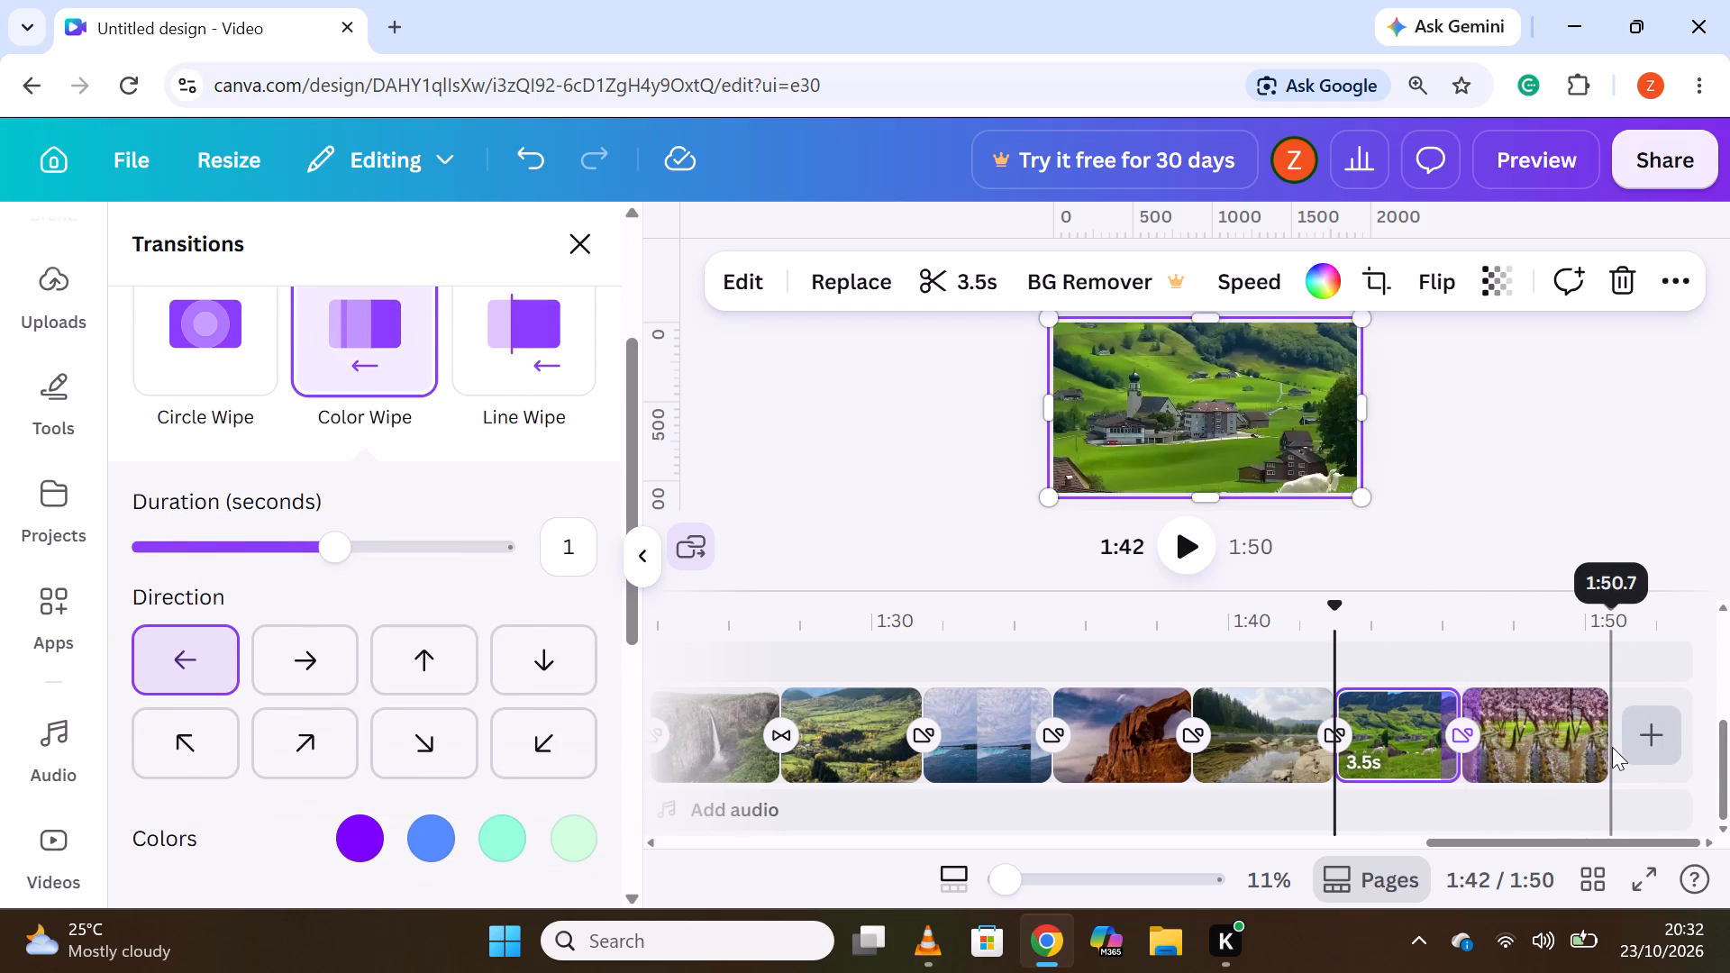
Move the 5.3s clip on the top overlay track earlier so it starts directly after the sunset clip.
scroll(1179, 587, "up", 3)
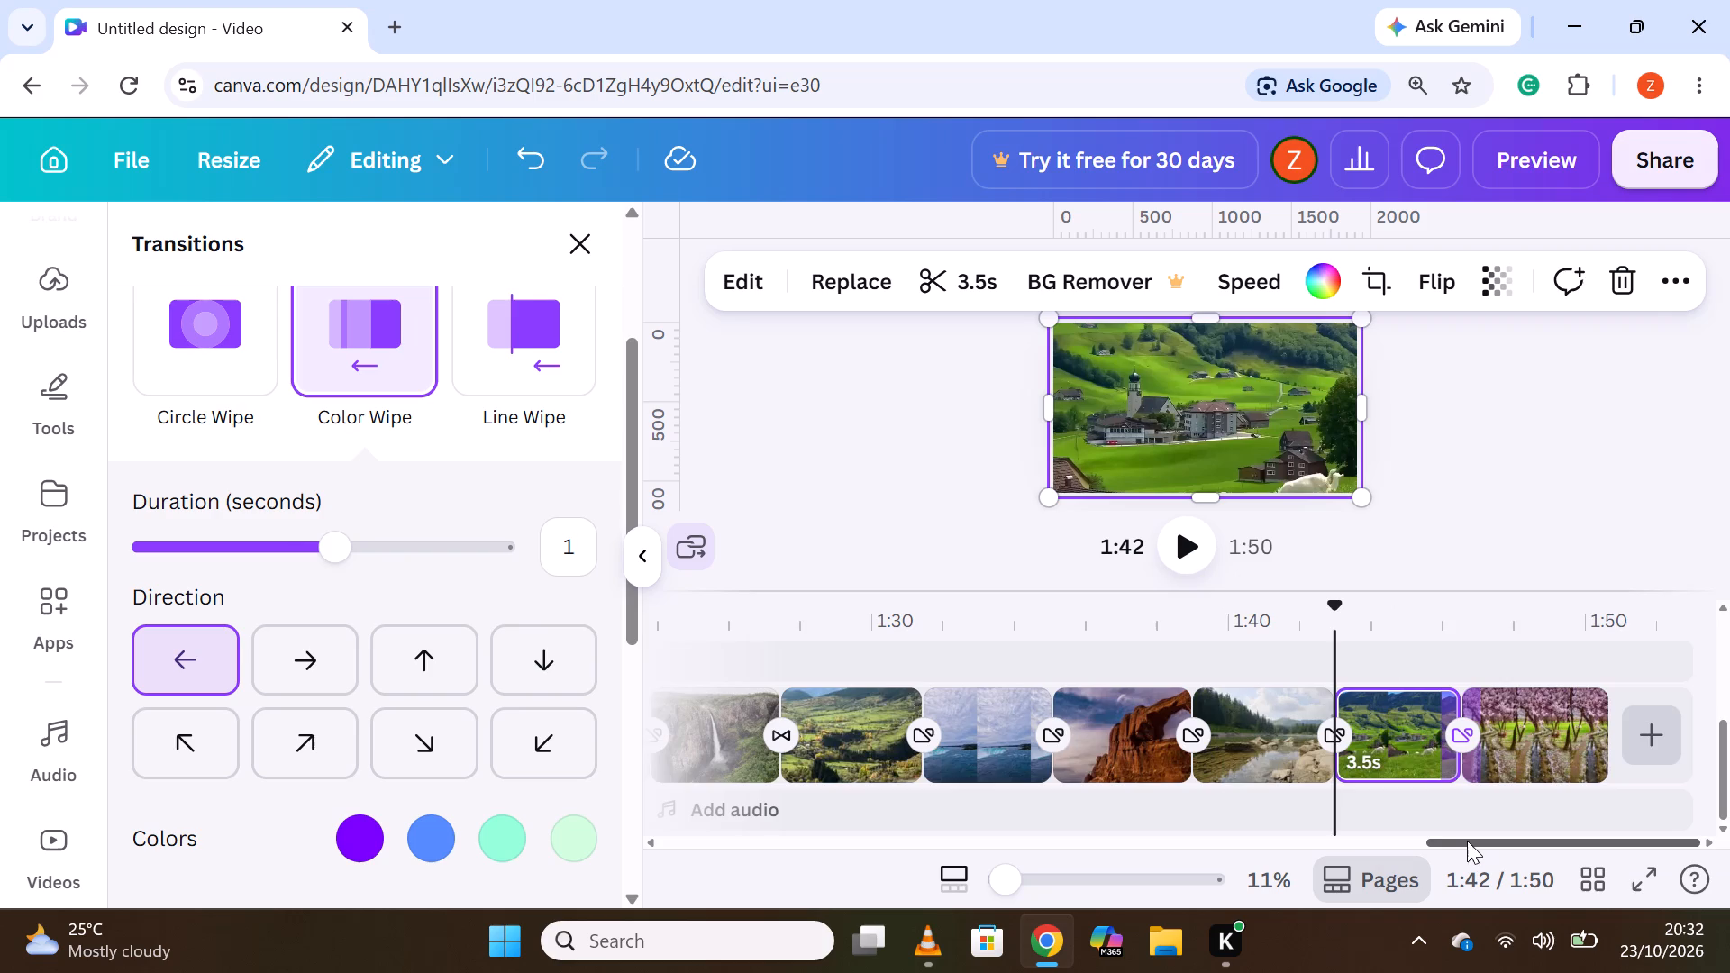
left_click_drag(1467, 841, 256, 858)
scroll(1061, 701, "up", 3)
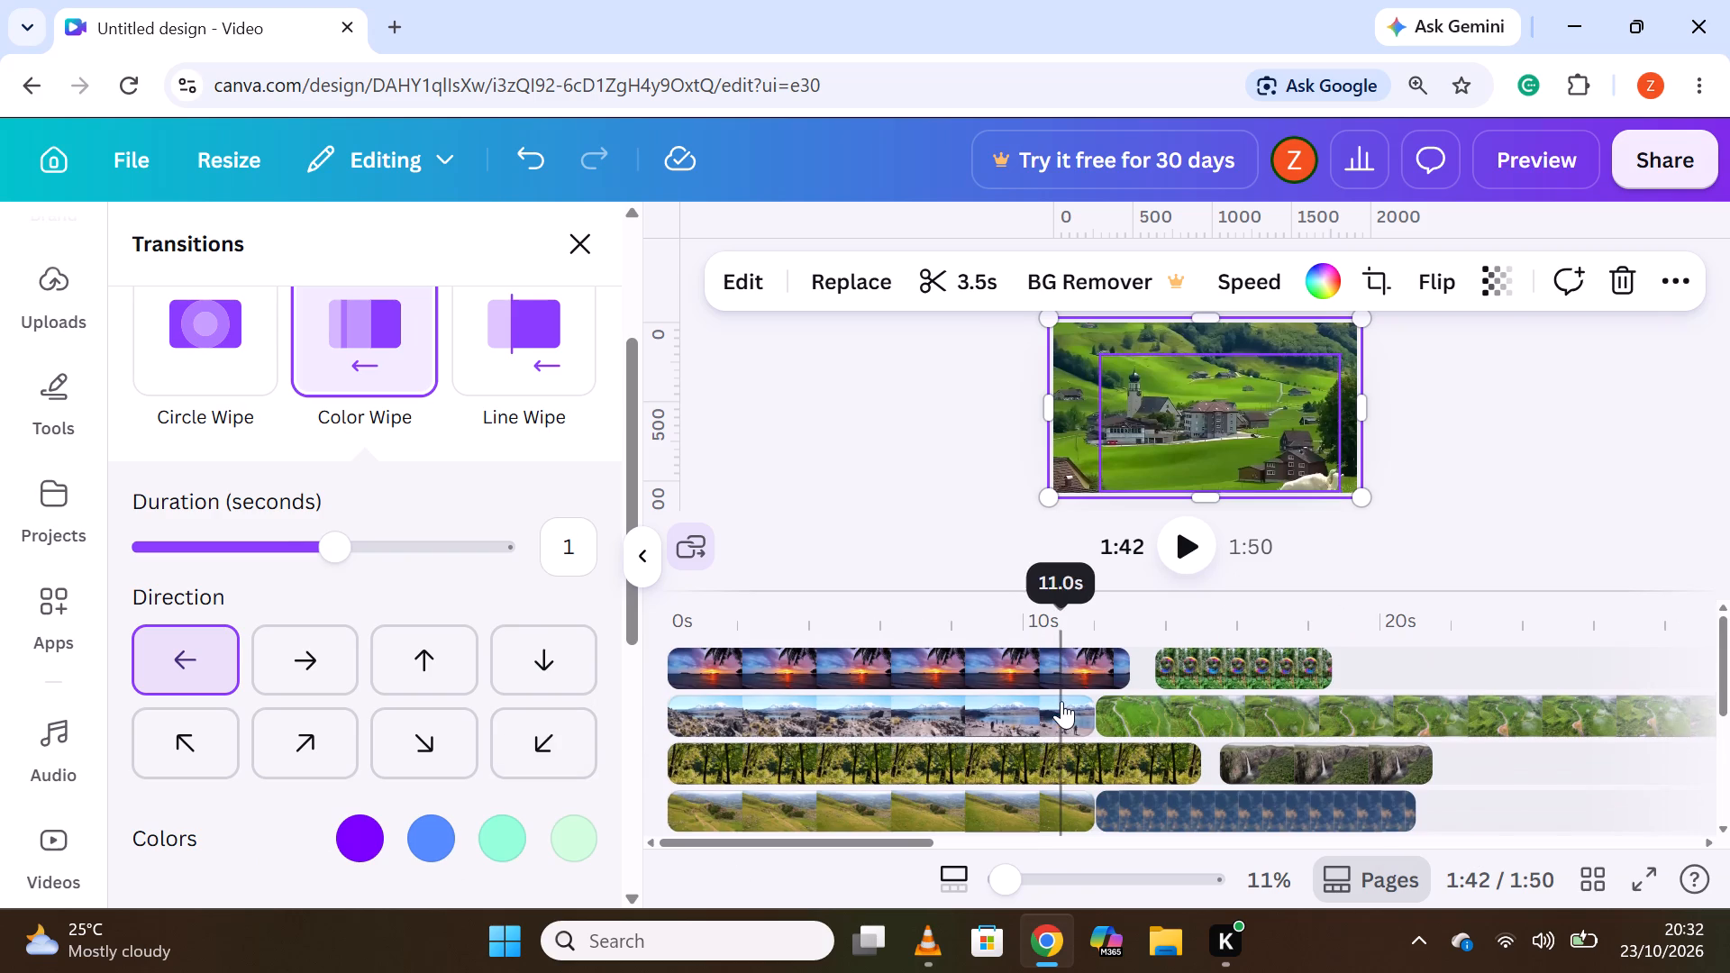
scroll(1063, 702, "up", 1)
left_click(1064, 702)
scroll(1079, 677, "up", 3)
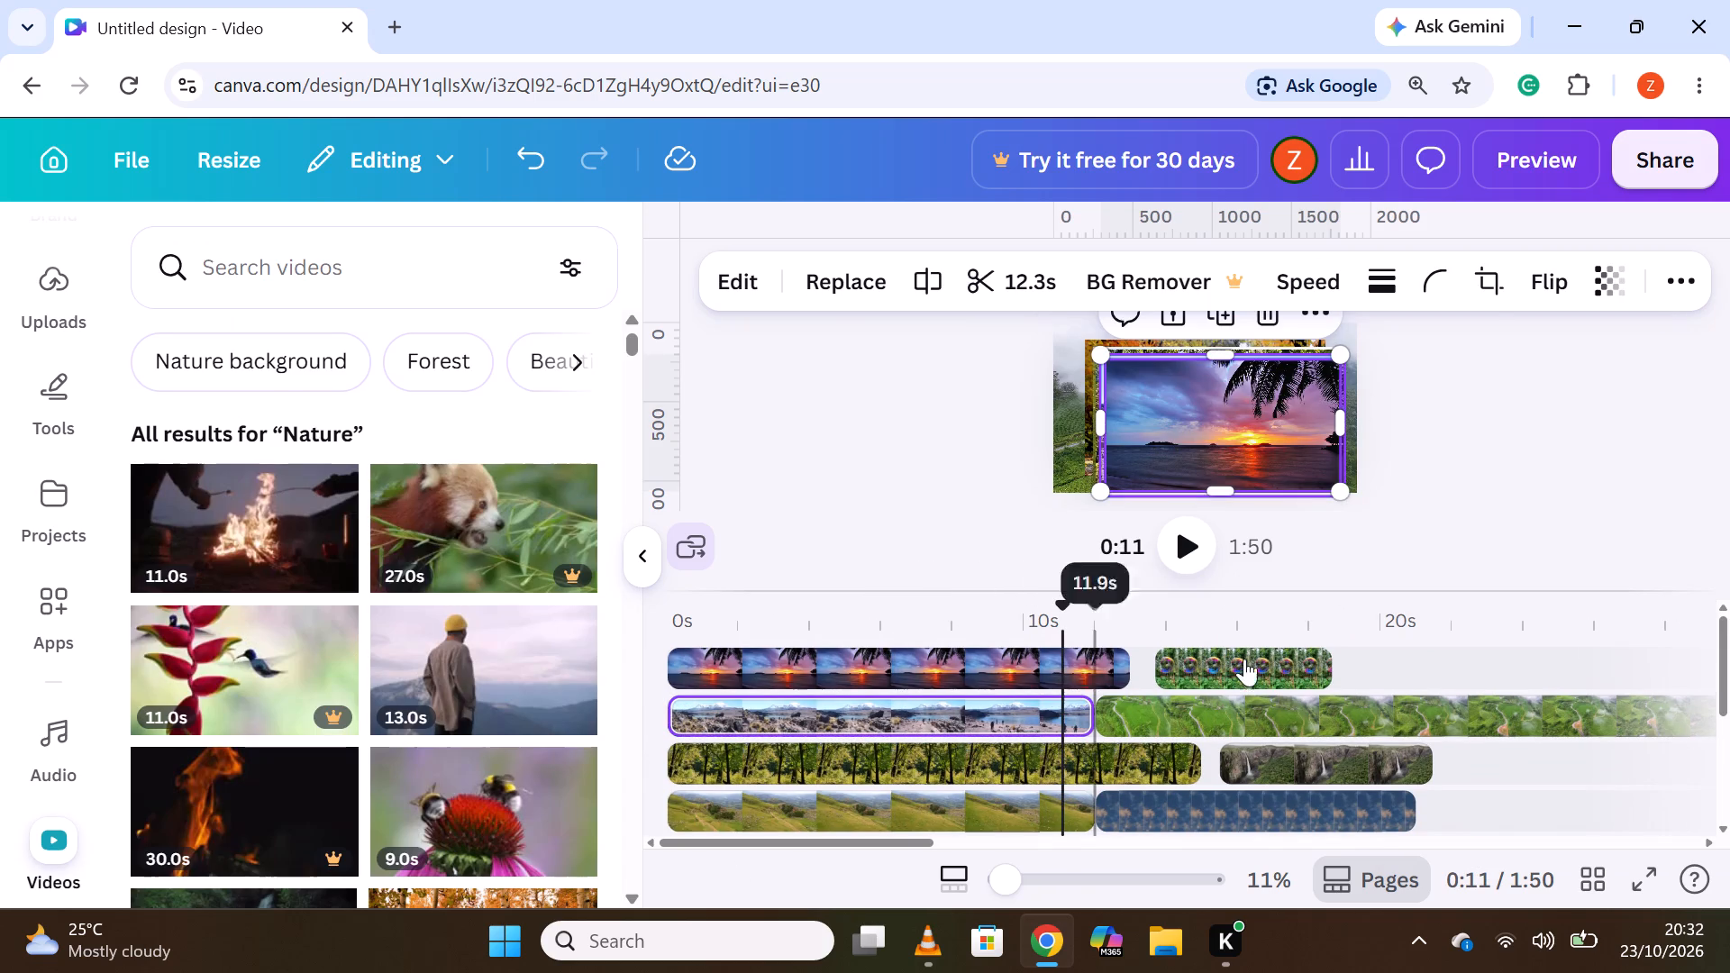
left_click_drag(1258, 658, 1228, 659)
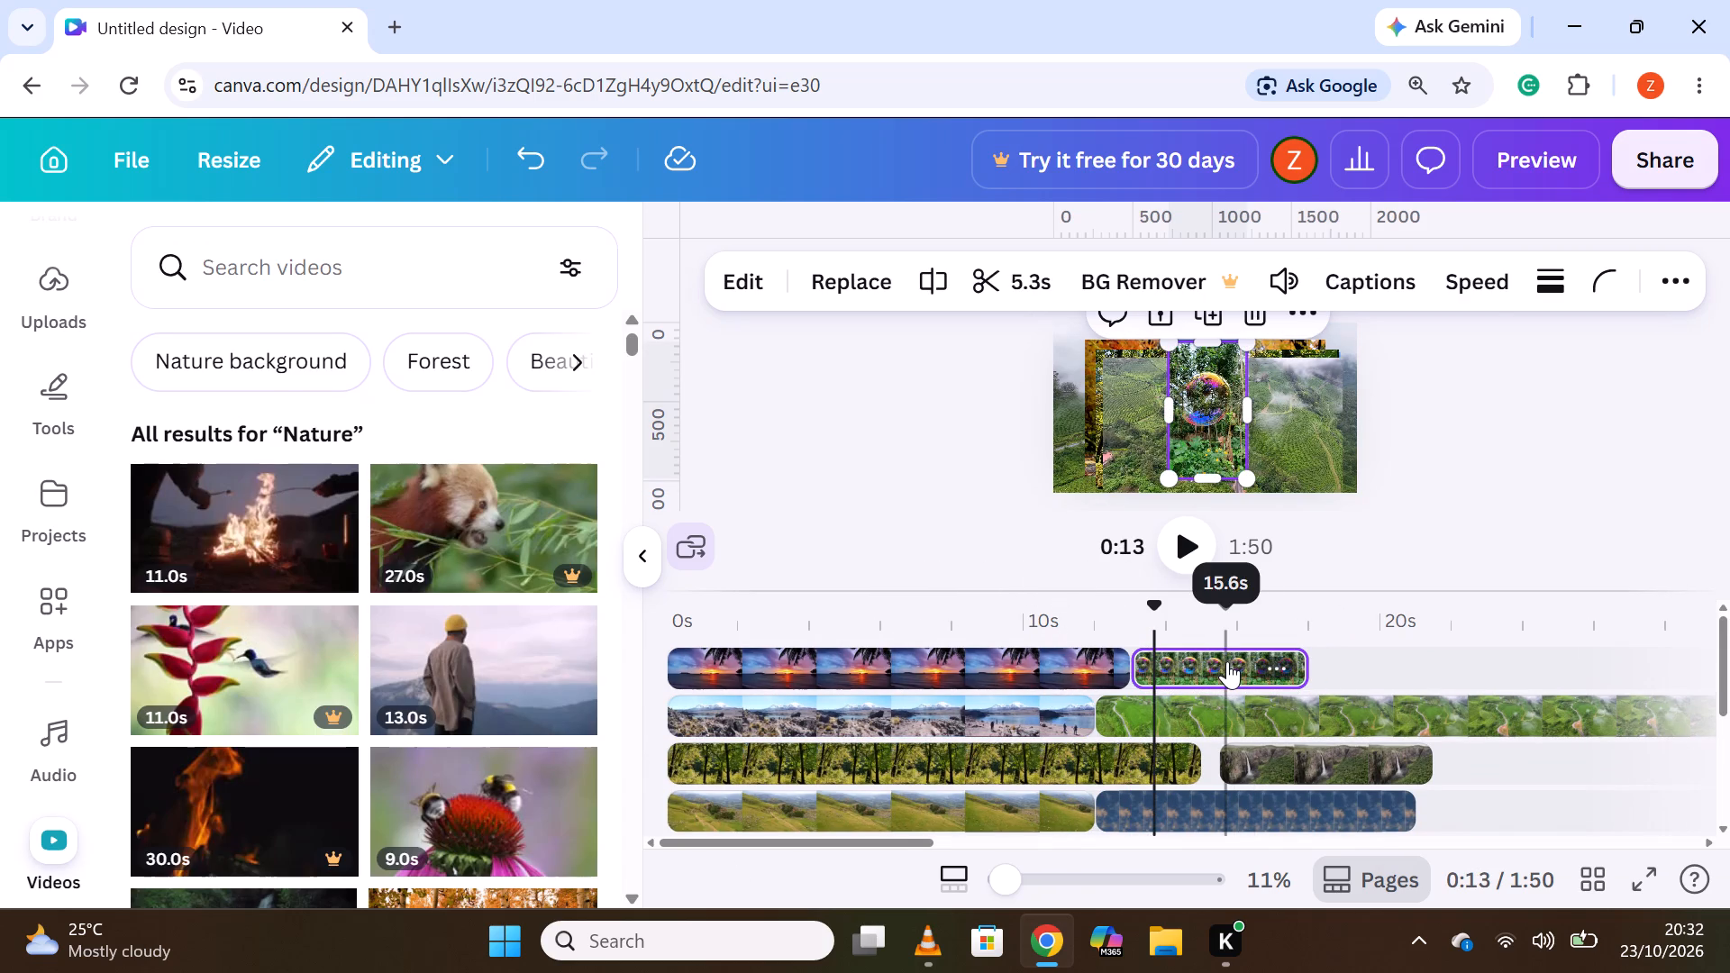
Insert the 13.0s yellow-beanie man clip after the misty hills clip on the main track and cut it to its first 4.1 seconds or so.
left_click(467, 687)
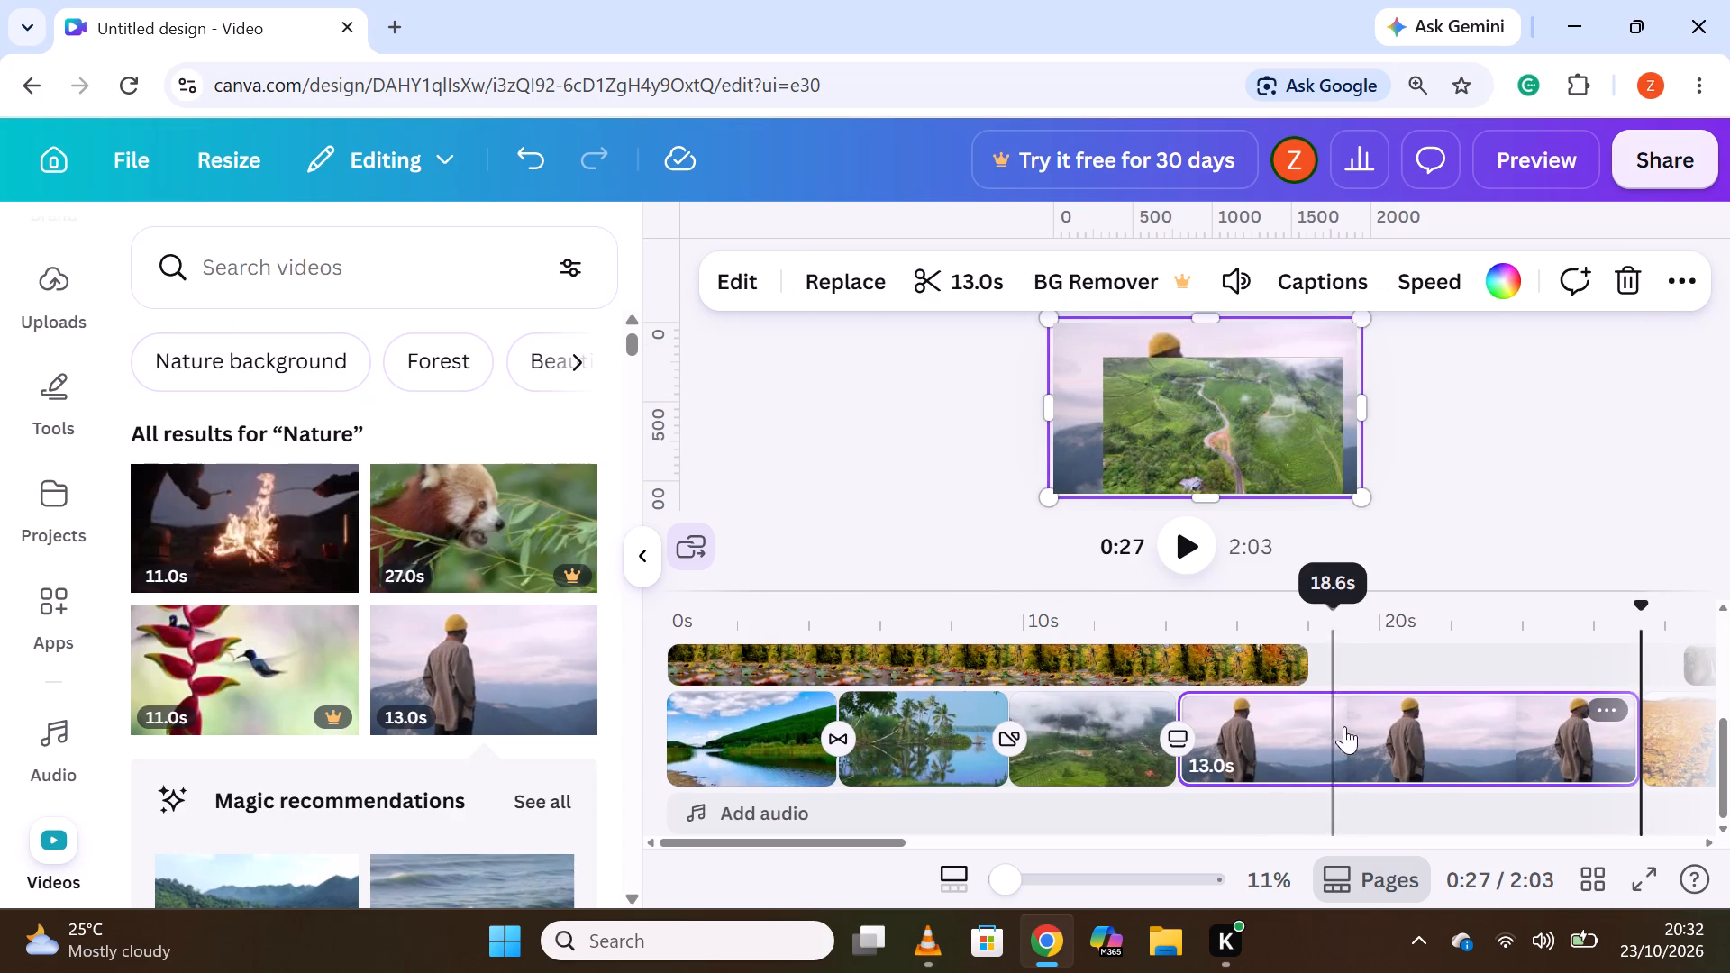
left_click(1354, 742)
left_click(1344, 730)
left_click(1325, 728)
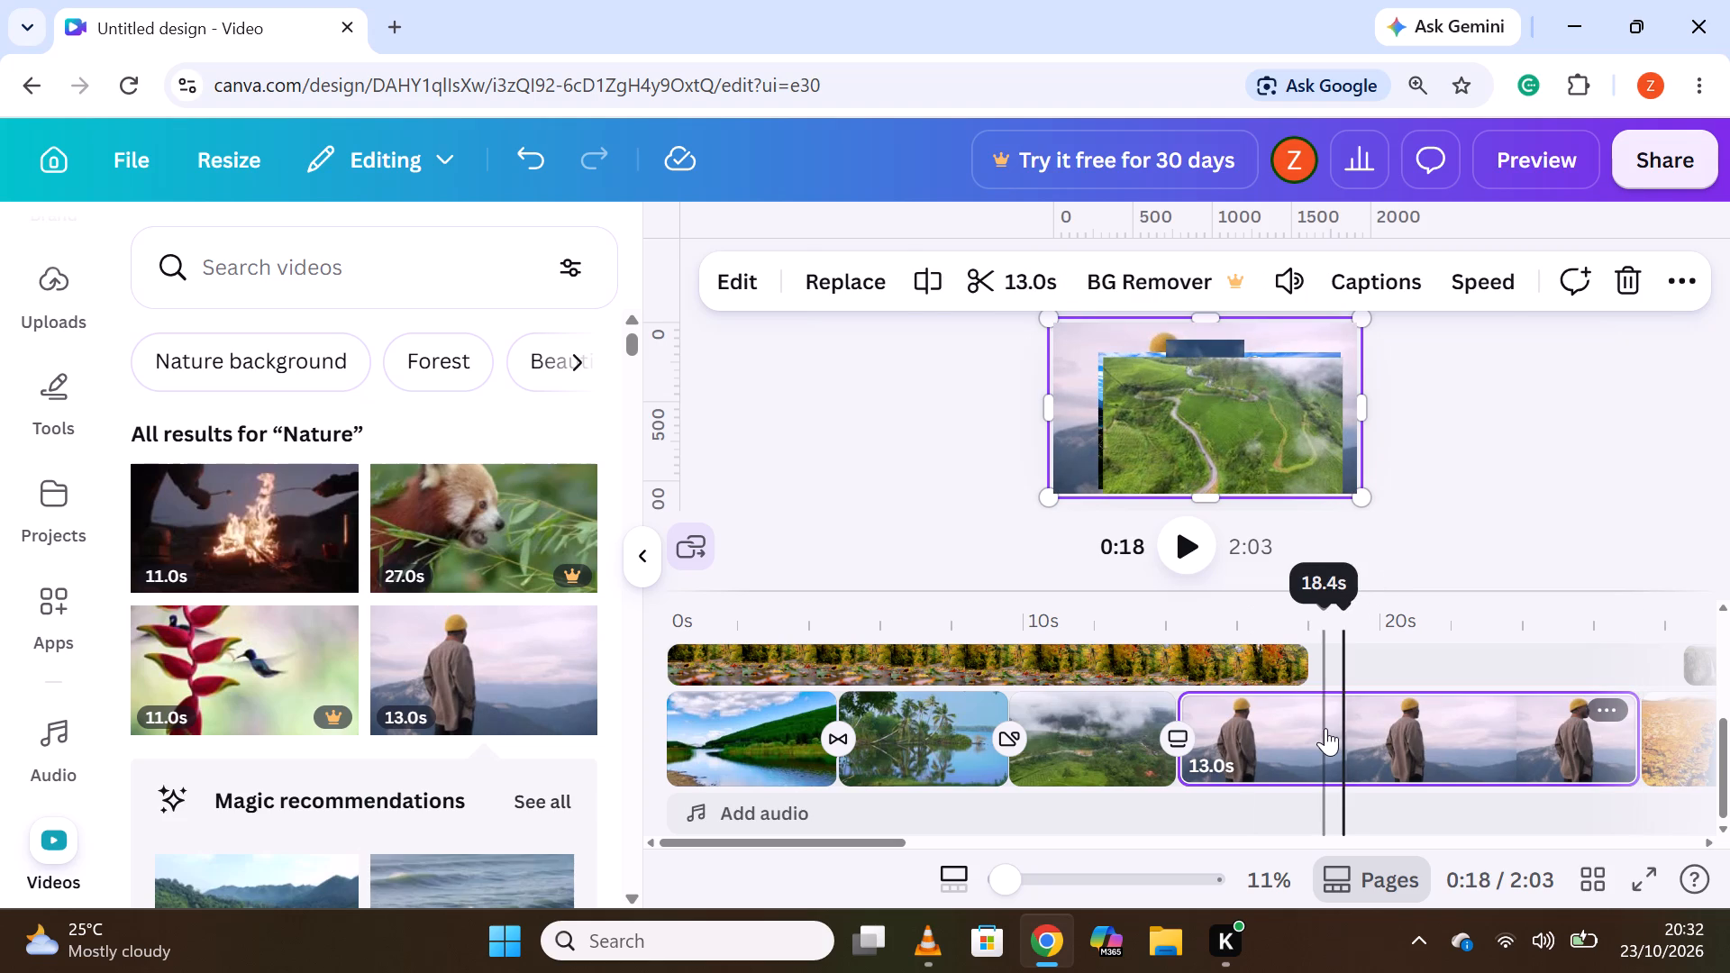
right_click(1325, 728)
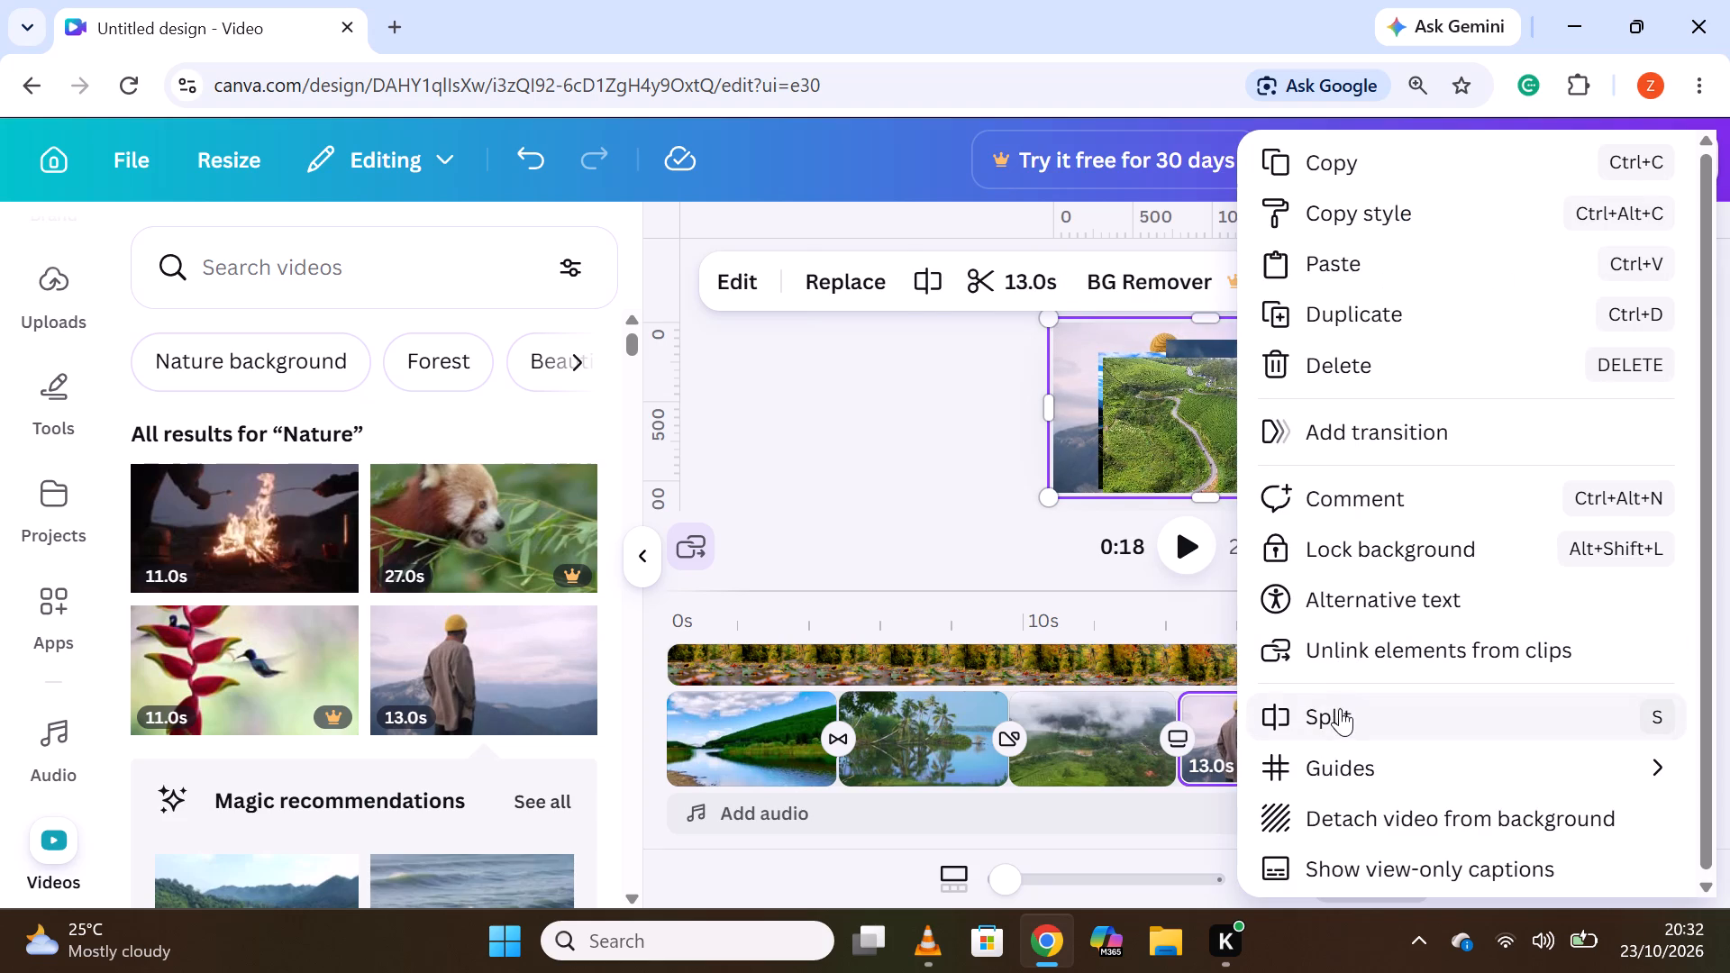
left_click(1340, 709)
right_click(1474, 737)
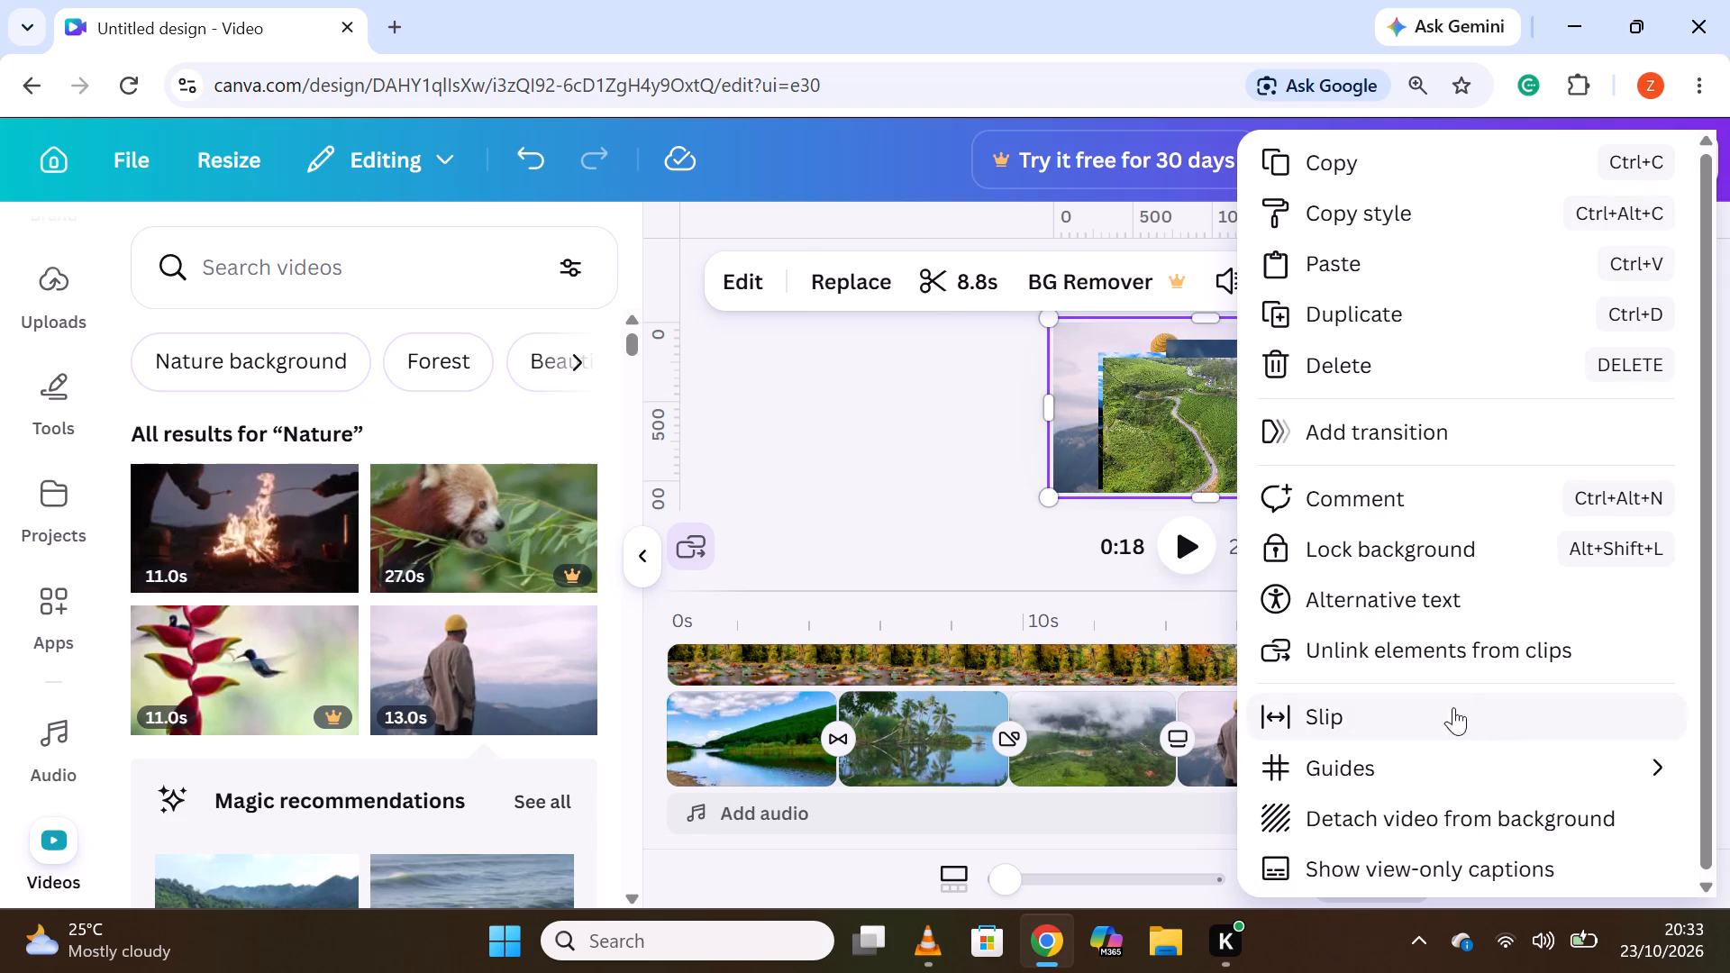
left_click(1422, 349)
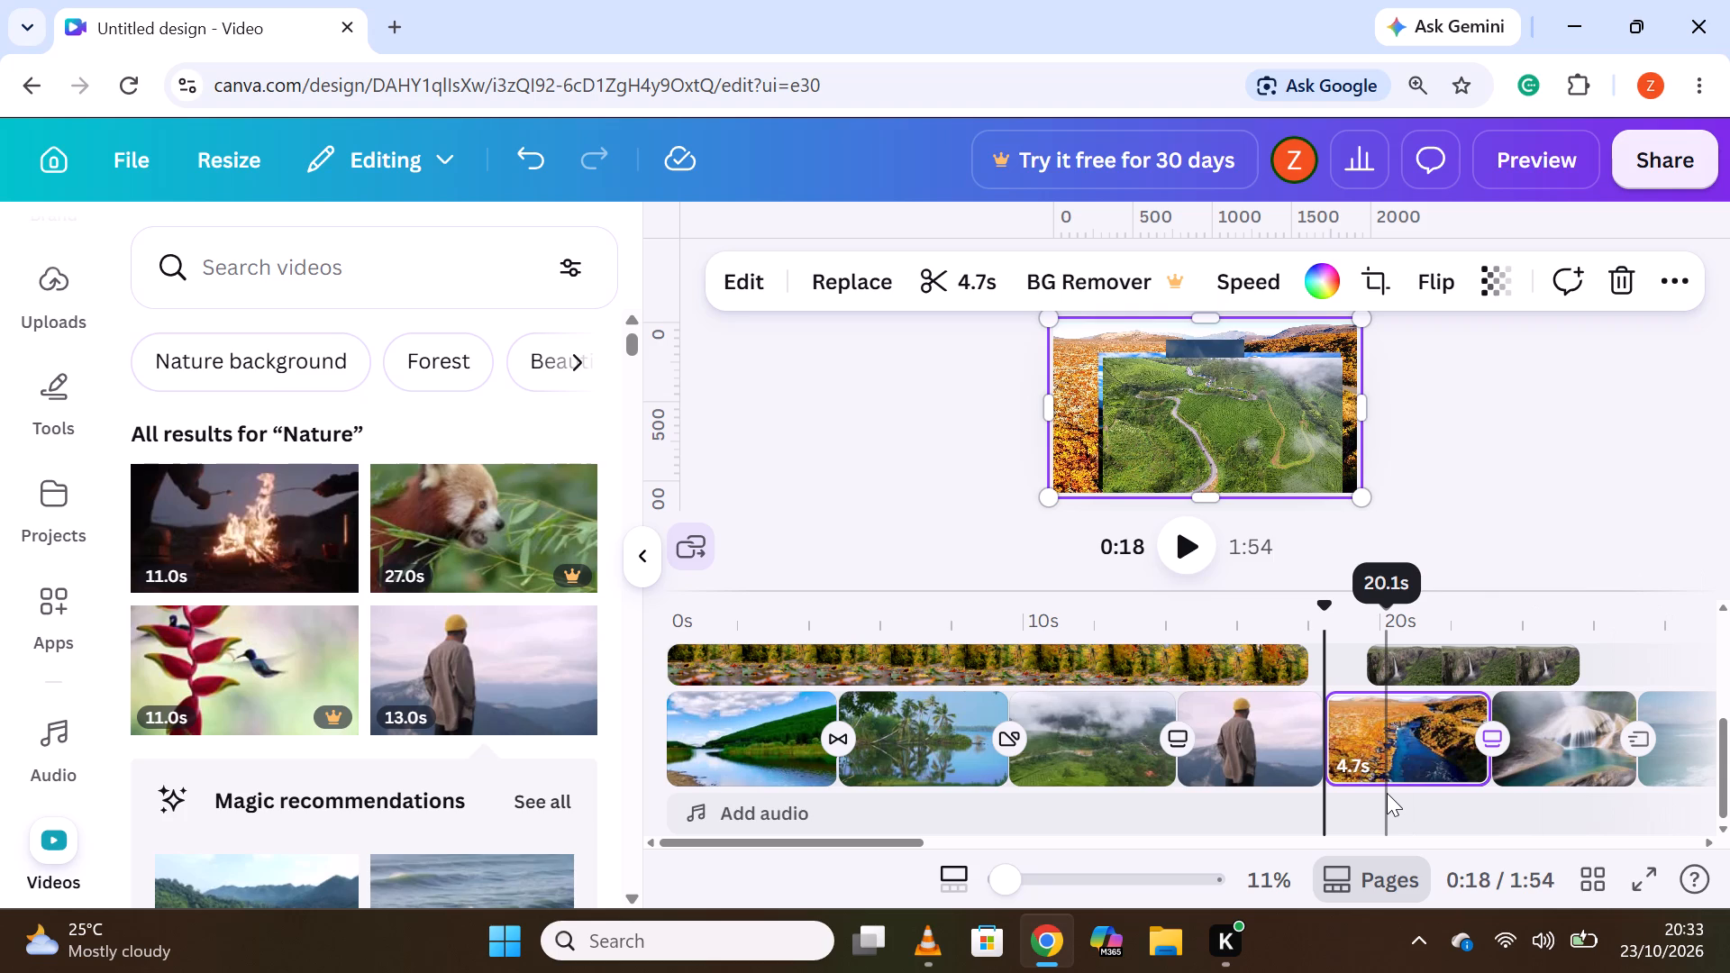
Insert the 11.0s hummingbird clip after the yellow-beanie man clip on the main track and cut it to about its first 4.1 seconds.
scroll(389, 759, "down", 3)
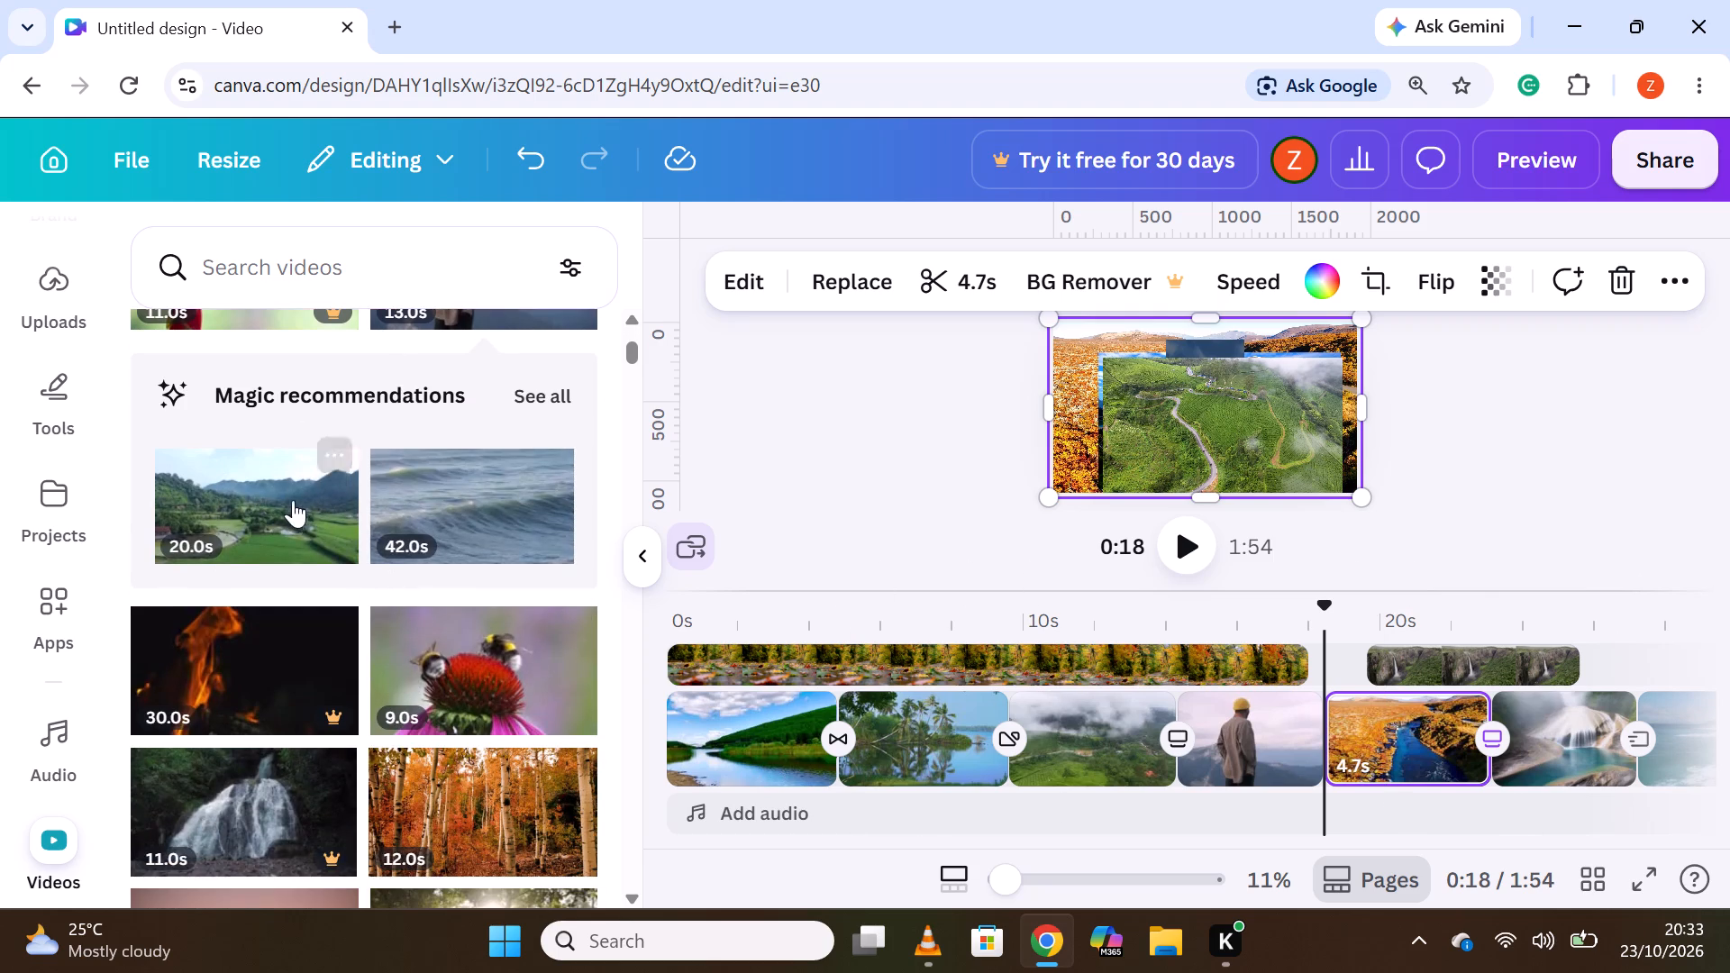
scroll(287, 497, "up", 1)
left_click(181, 405)
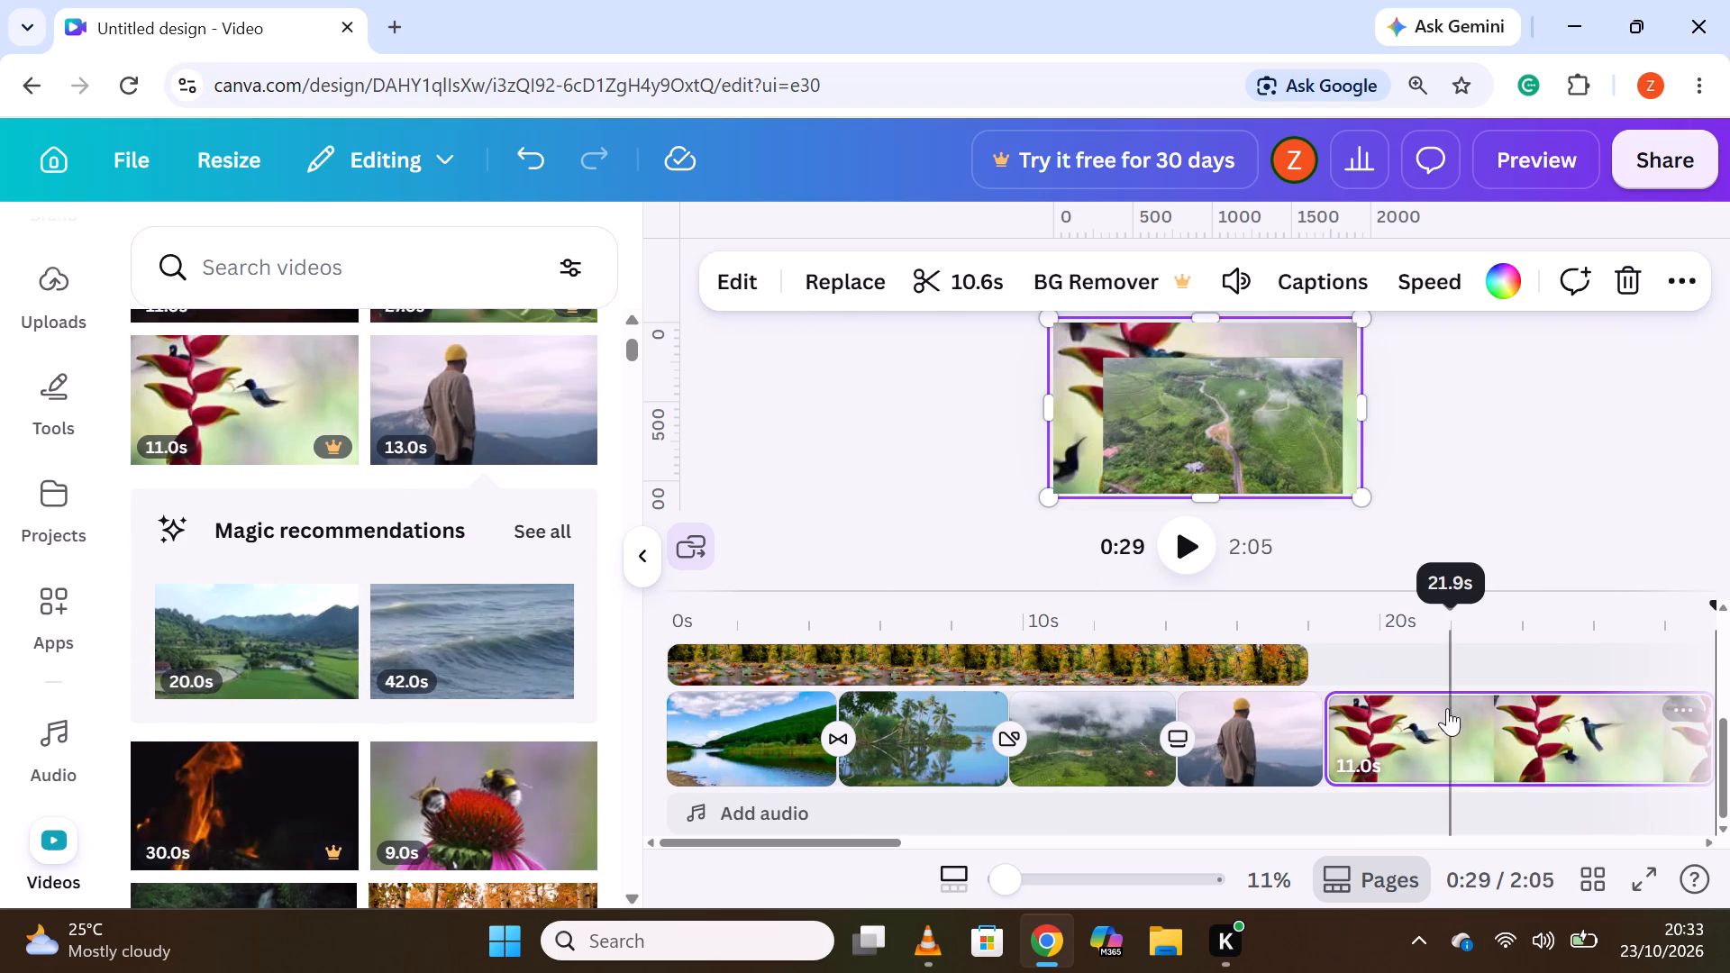
left_click(1472, 726)
right_click(1470, 726)
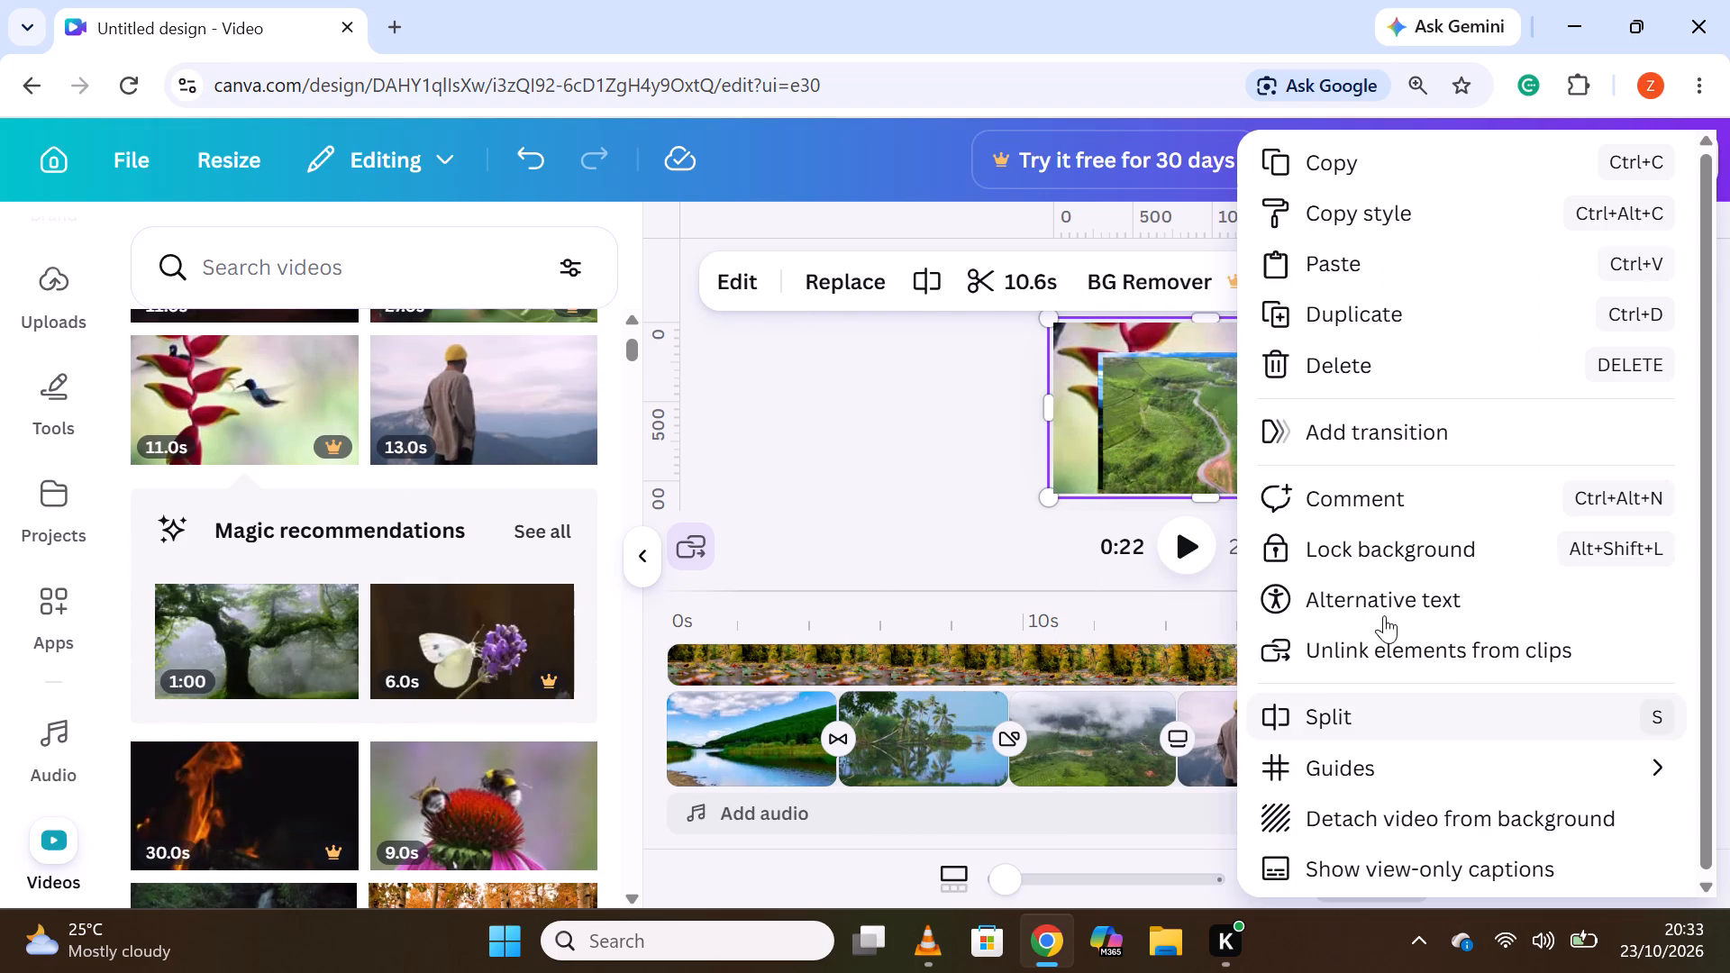
left_click(1288, 719)
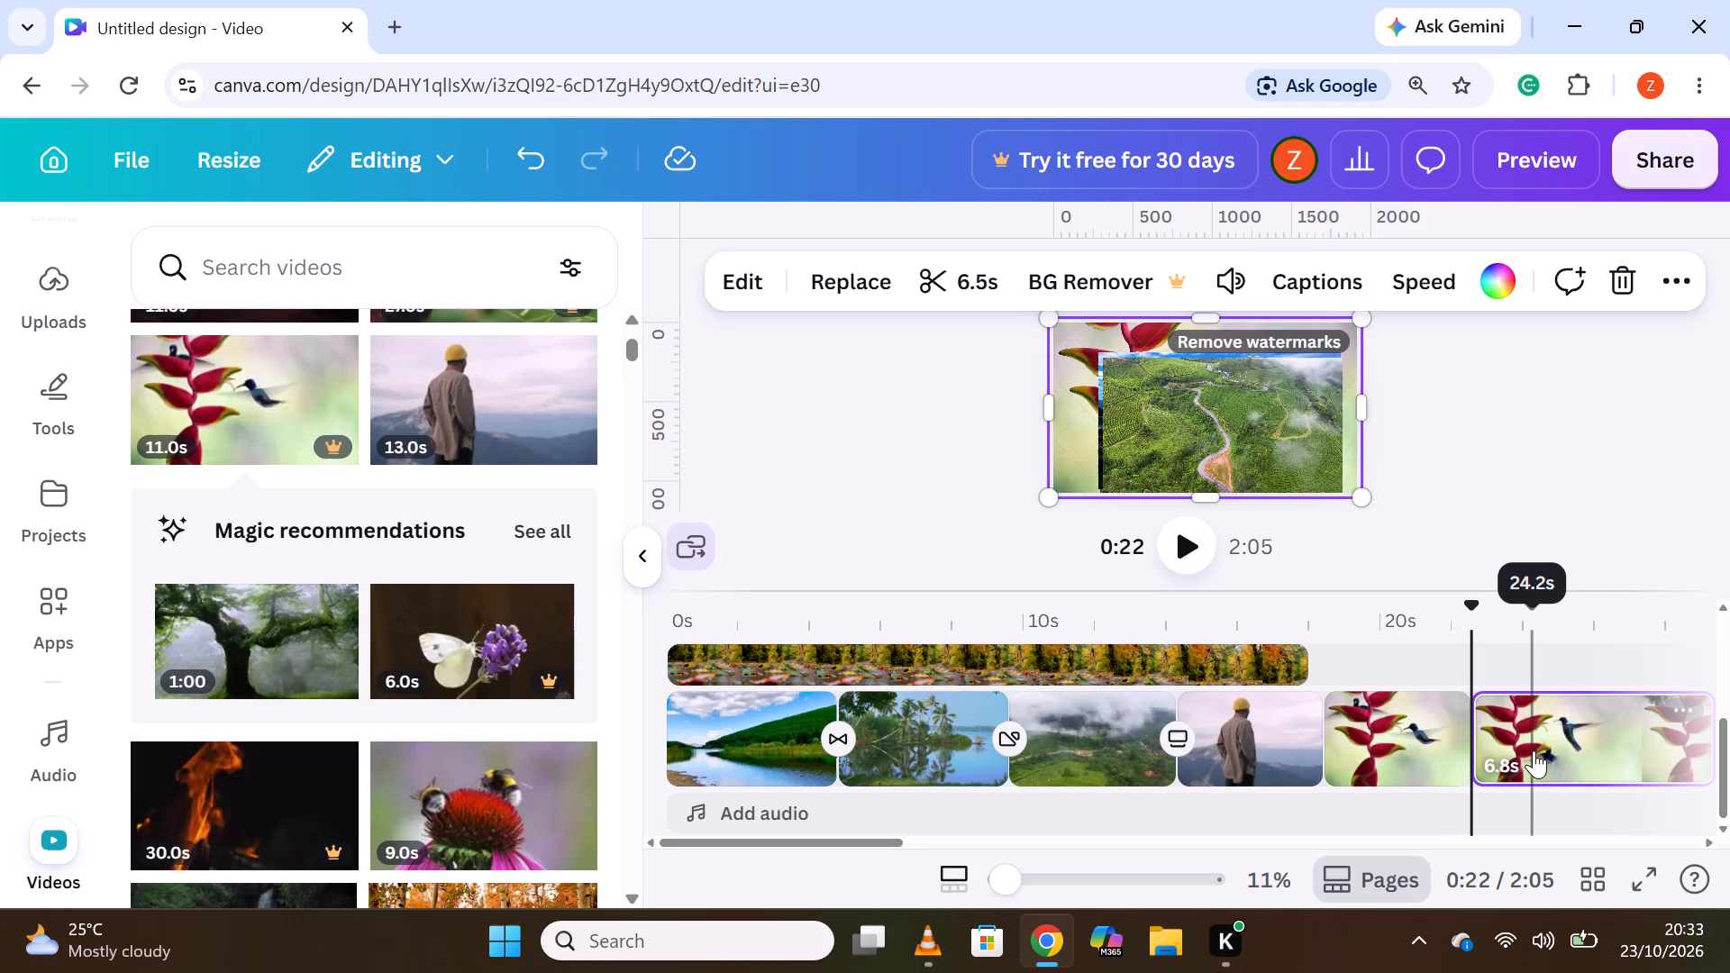
right_click(1534, 750)
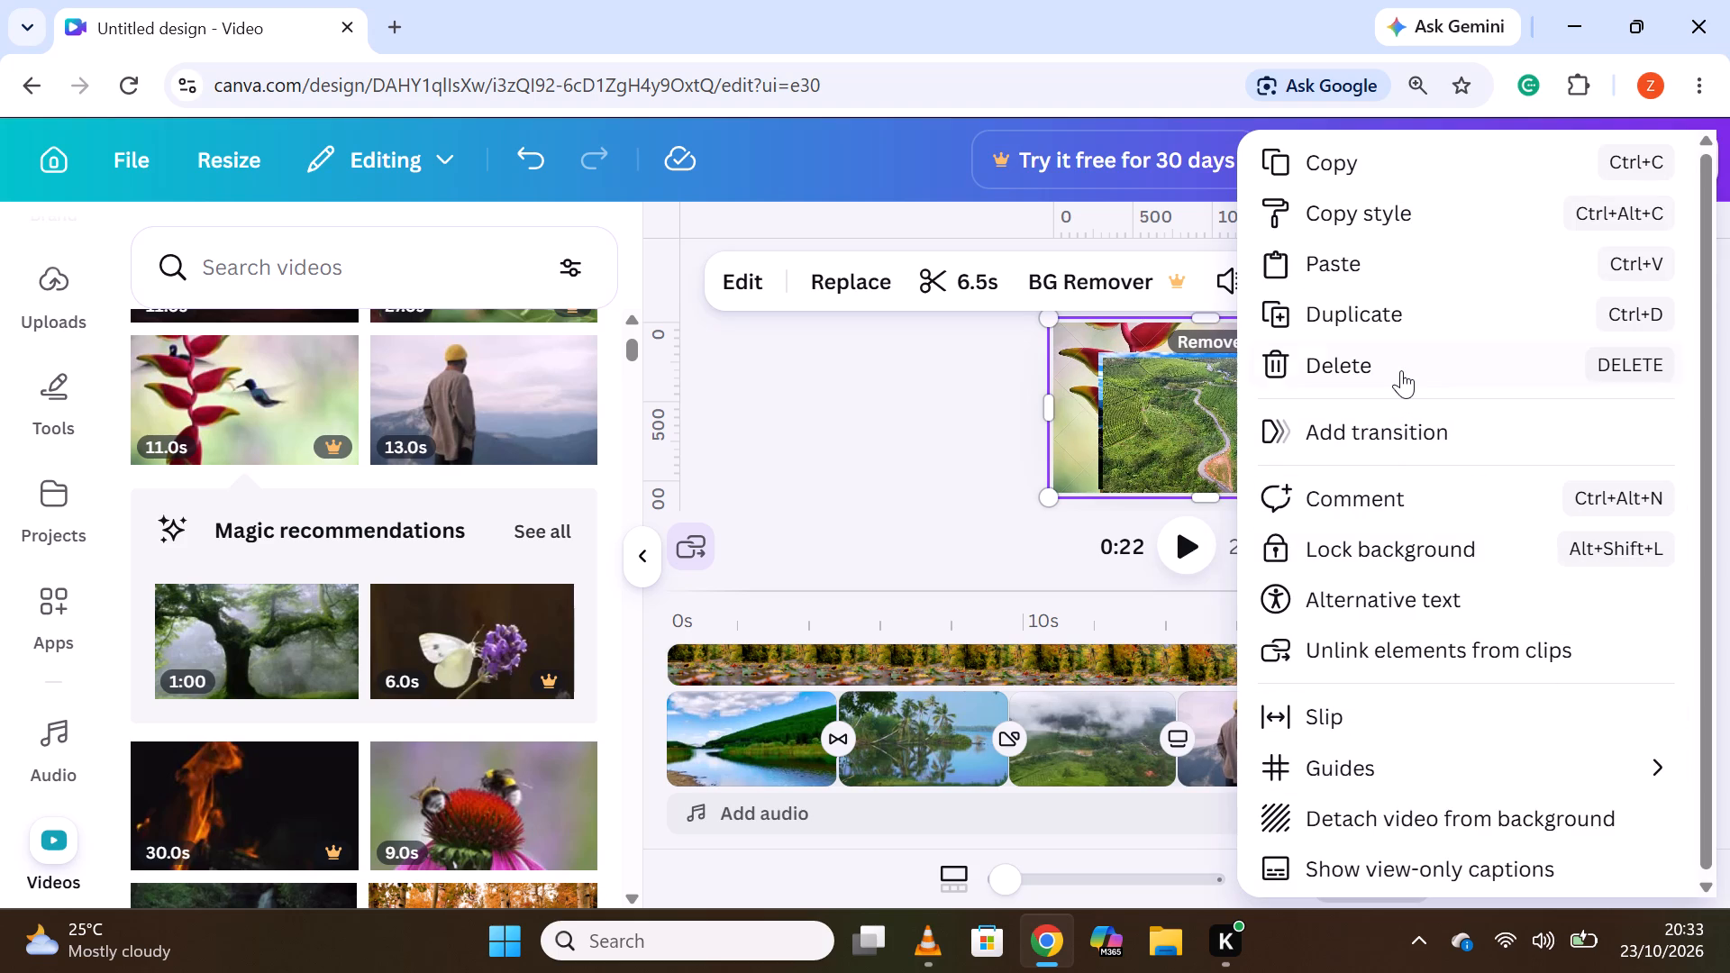
left_click(1401, 366)
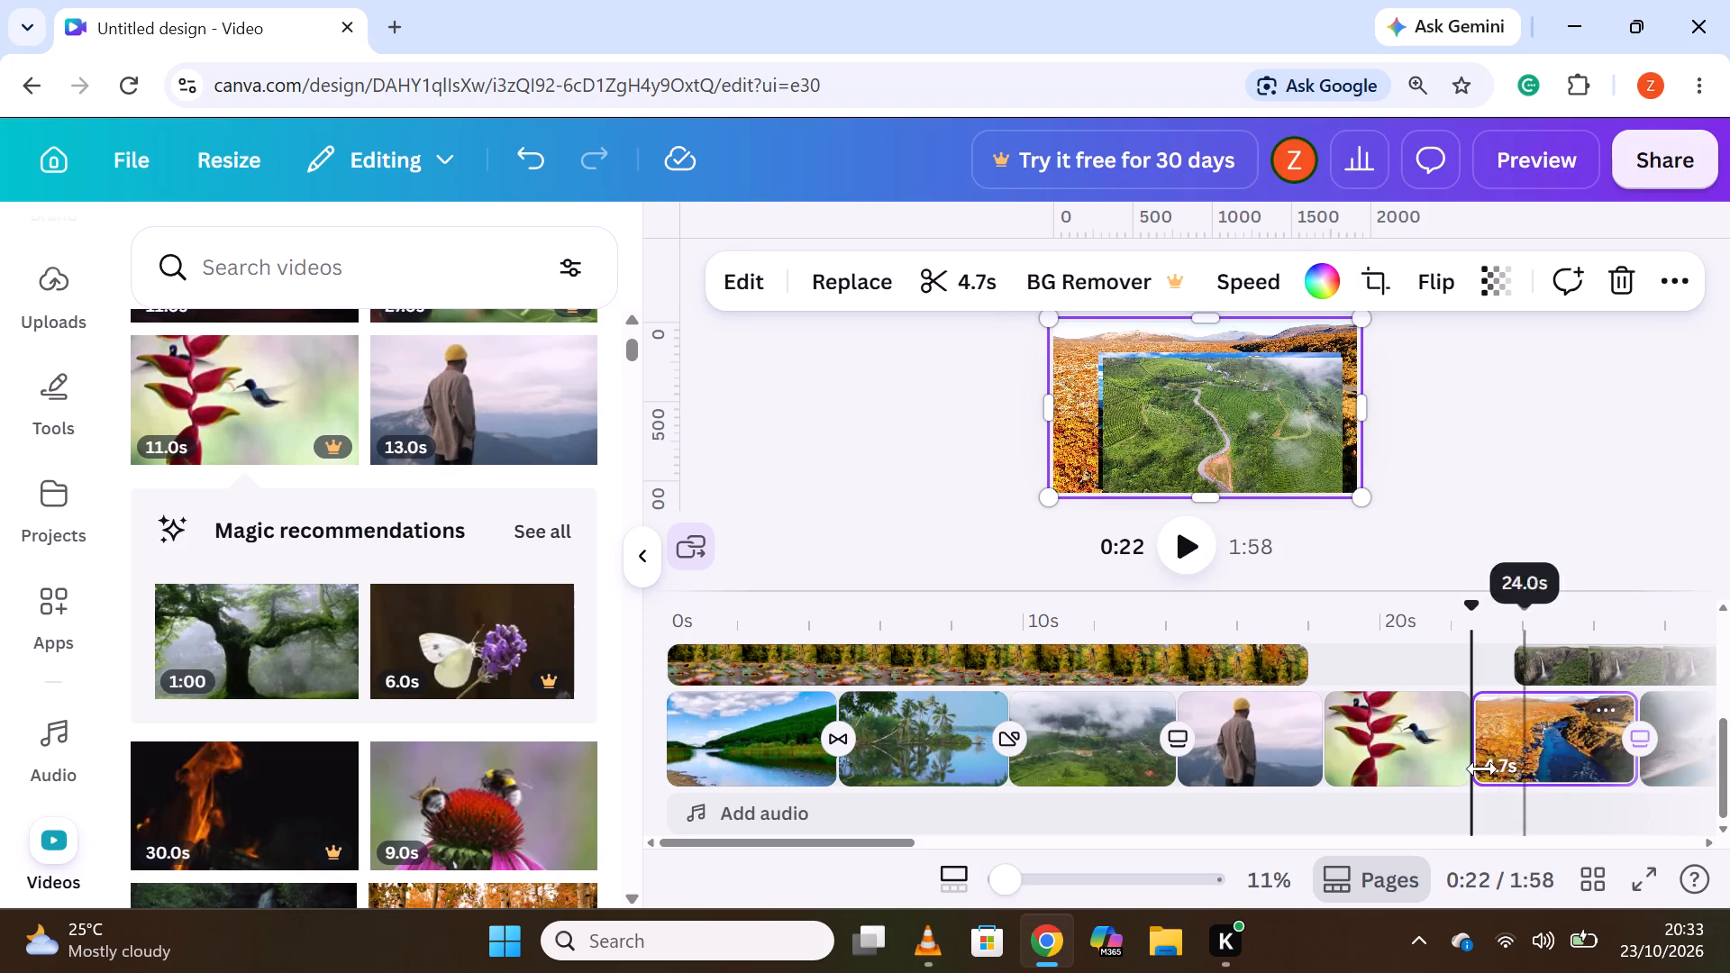
Add a Dissolve transition between the yellow-beanie man clip and the hummingbird clip on the main track.
left_click(1324, 753)
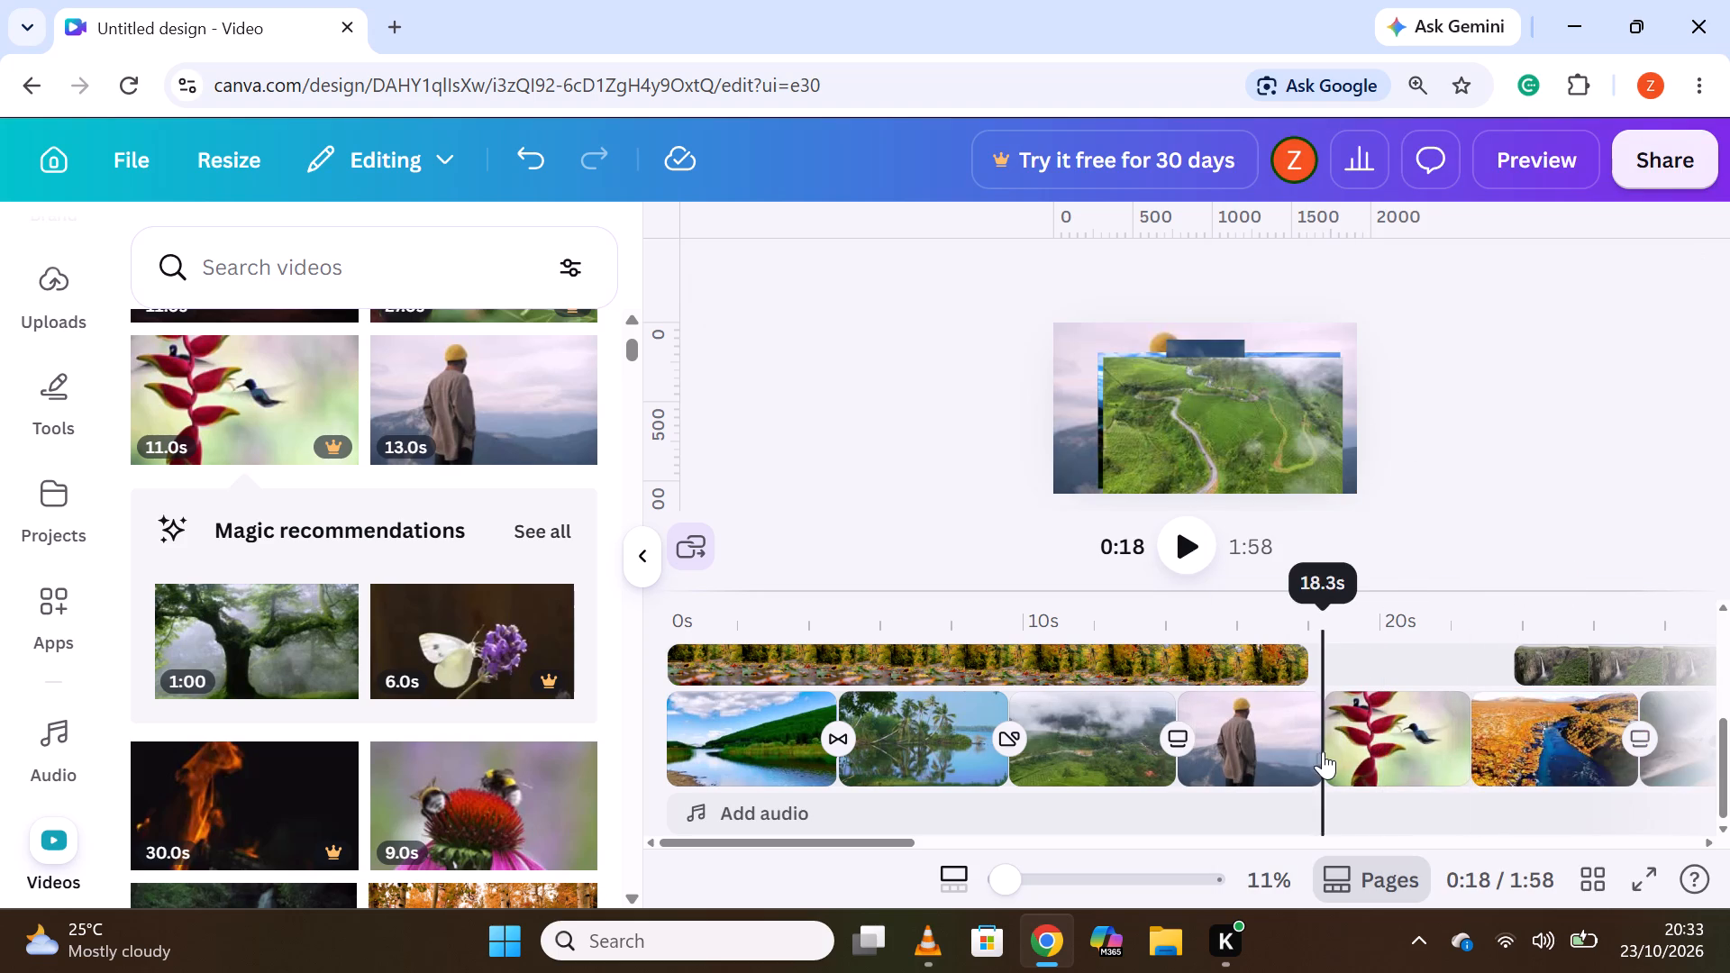
left_click(1321, 749)
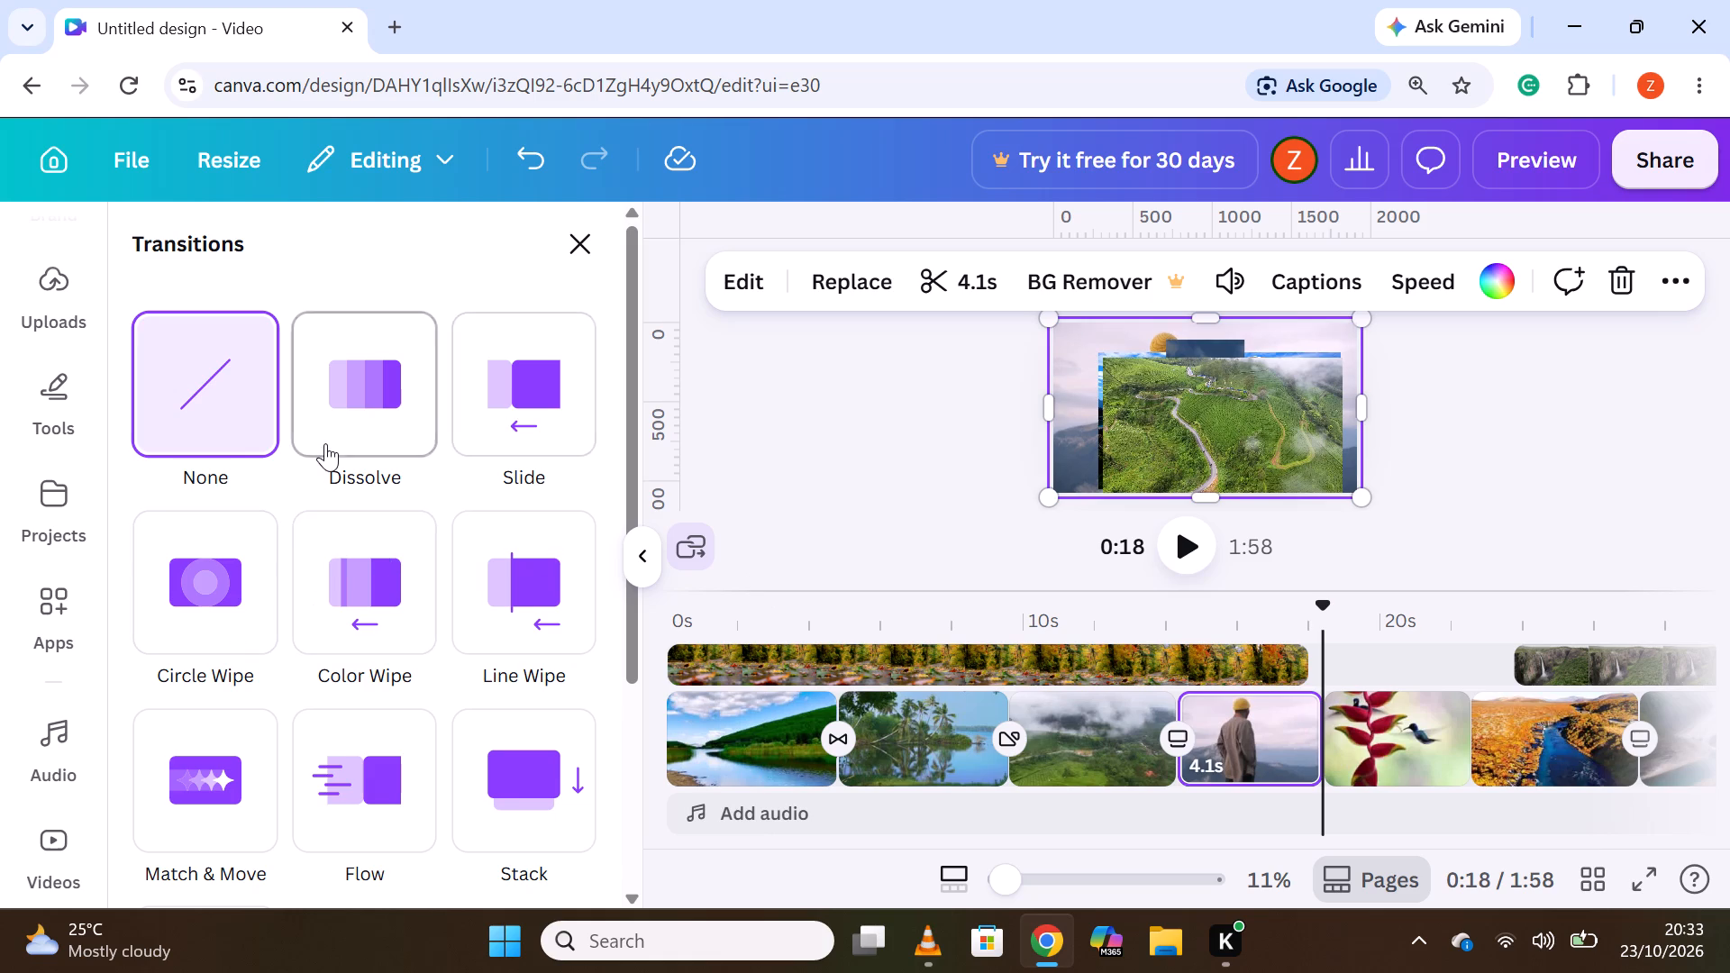
left_click(325, 443)
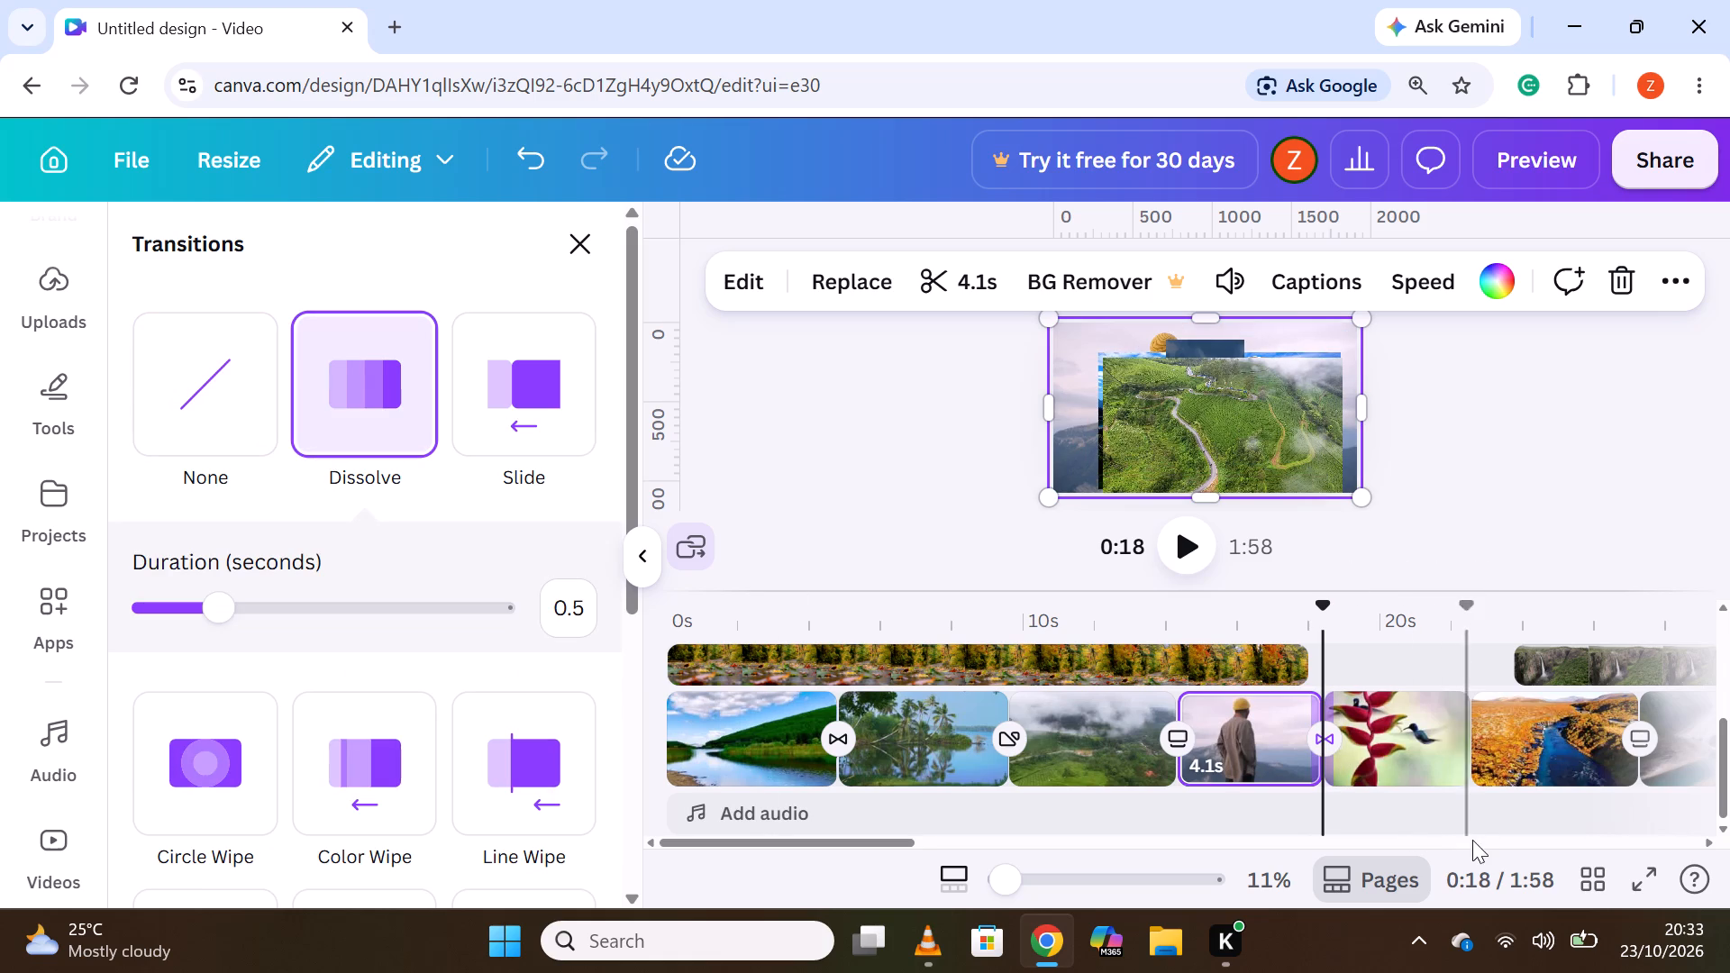
Add a Flow transition between the hummingbird clip and the autumn river clip on the main track.
left_click(1425, 759)
left_click(1469, 746)
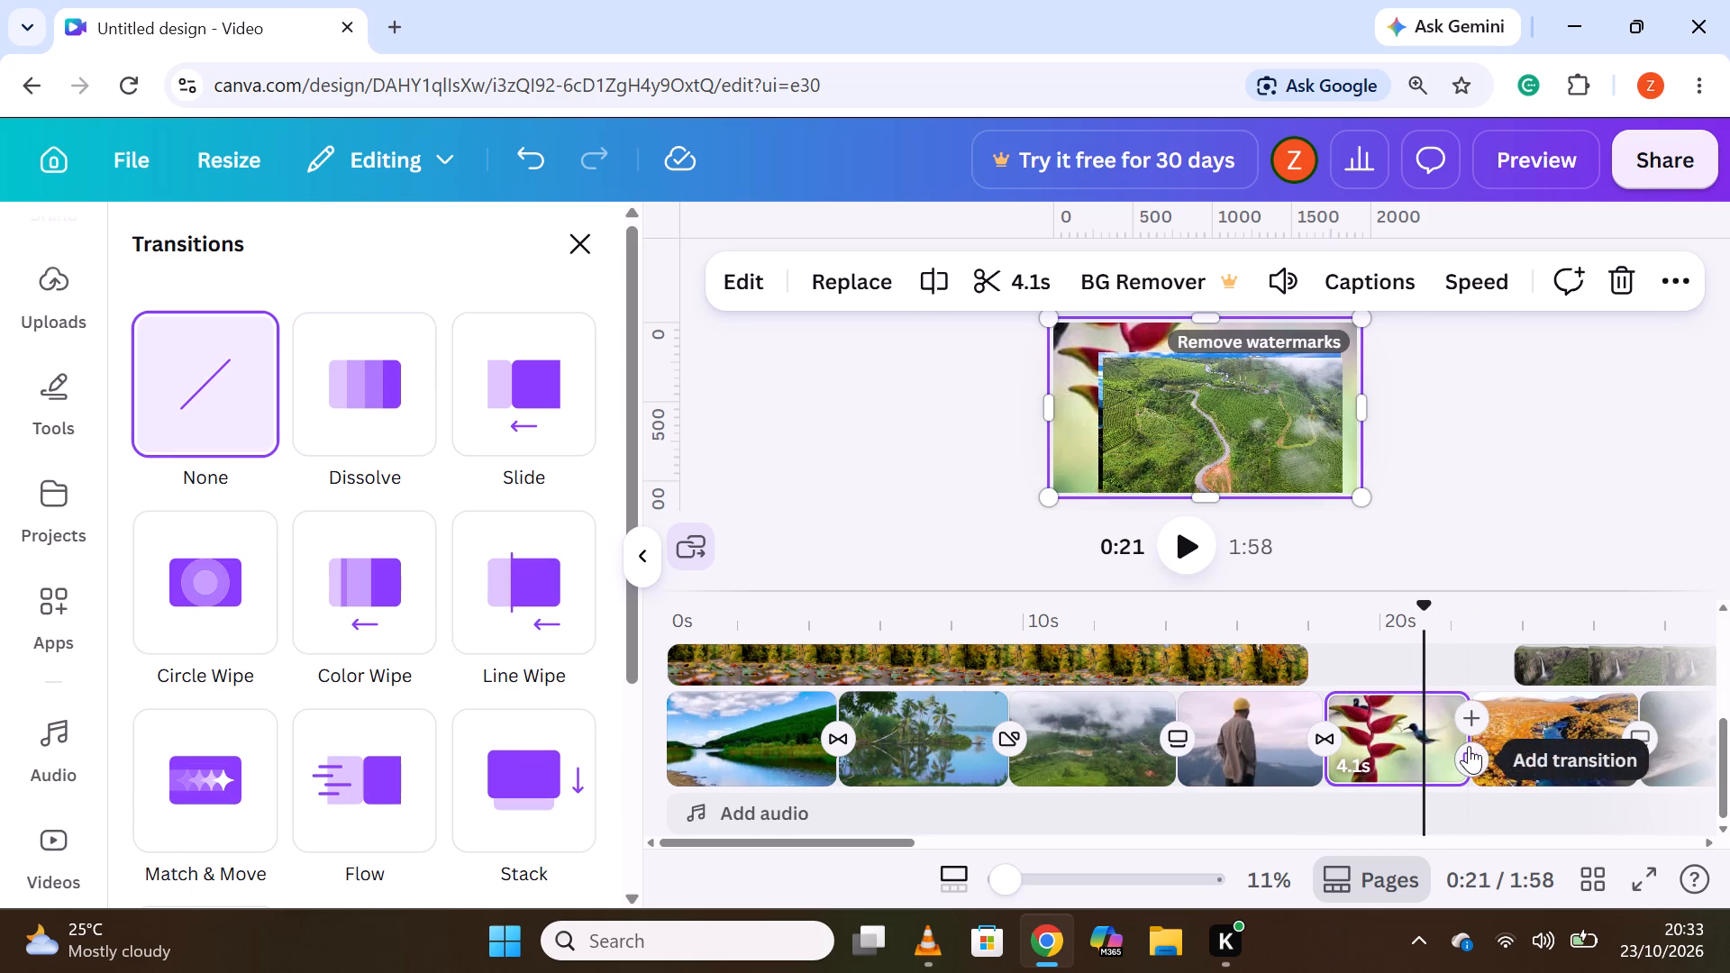
left_click(342, 765)
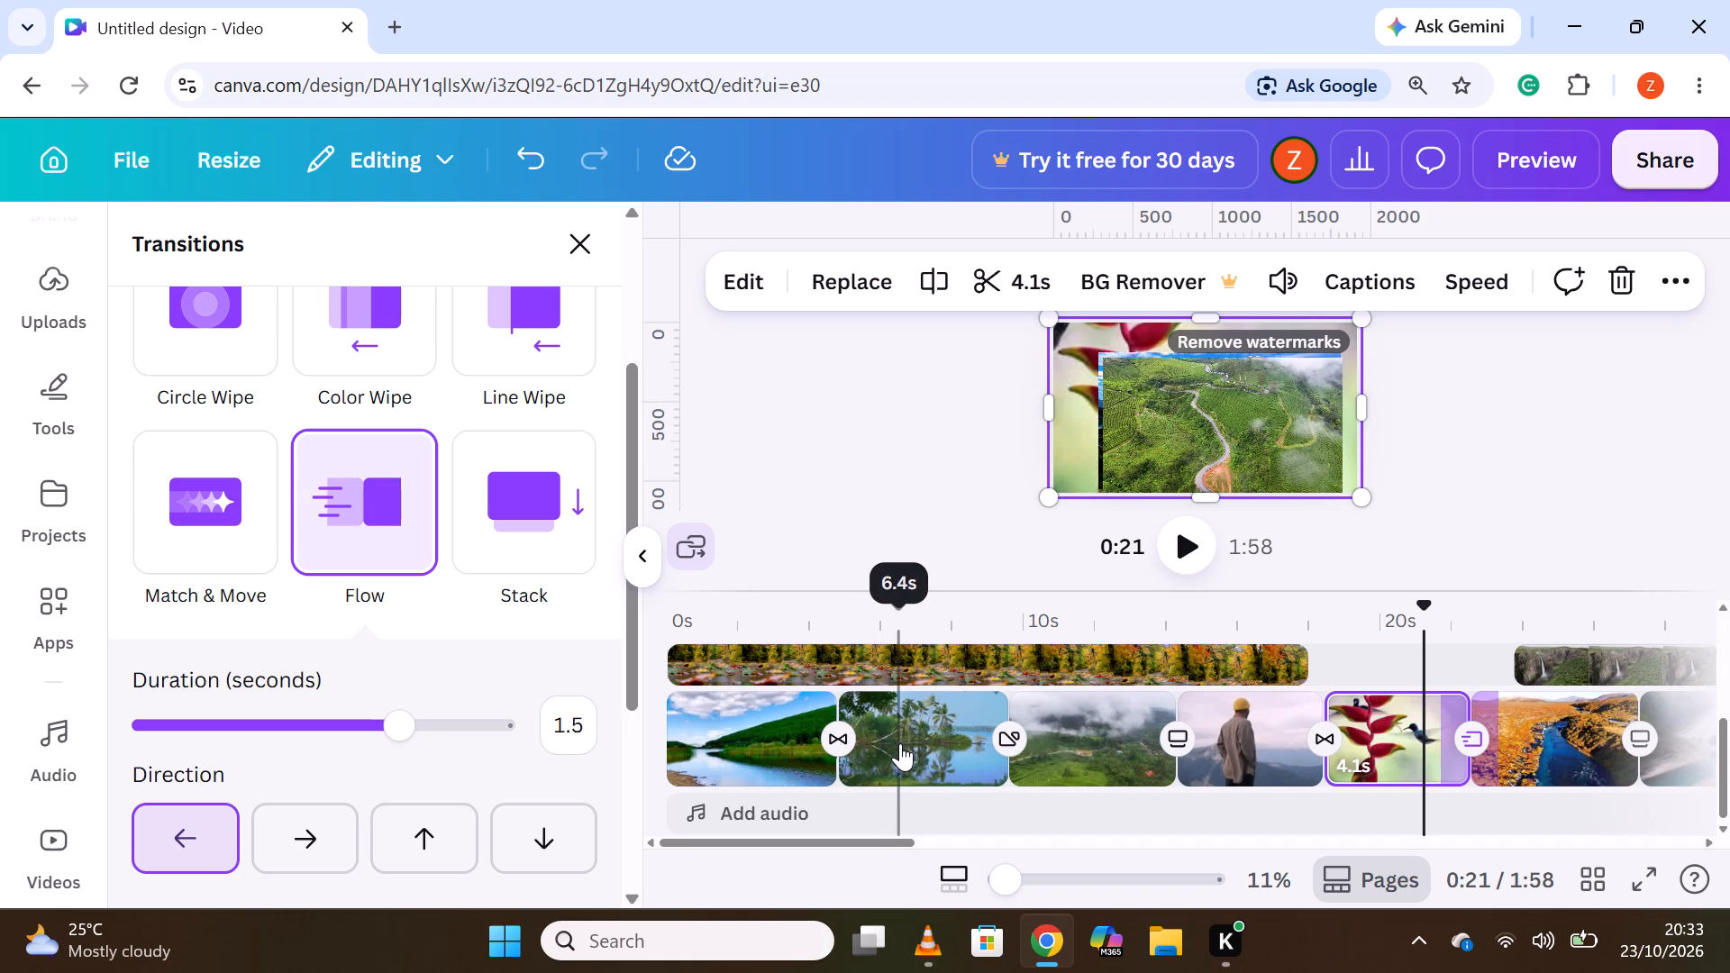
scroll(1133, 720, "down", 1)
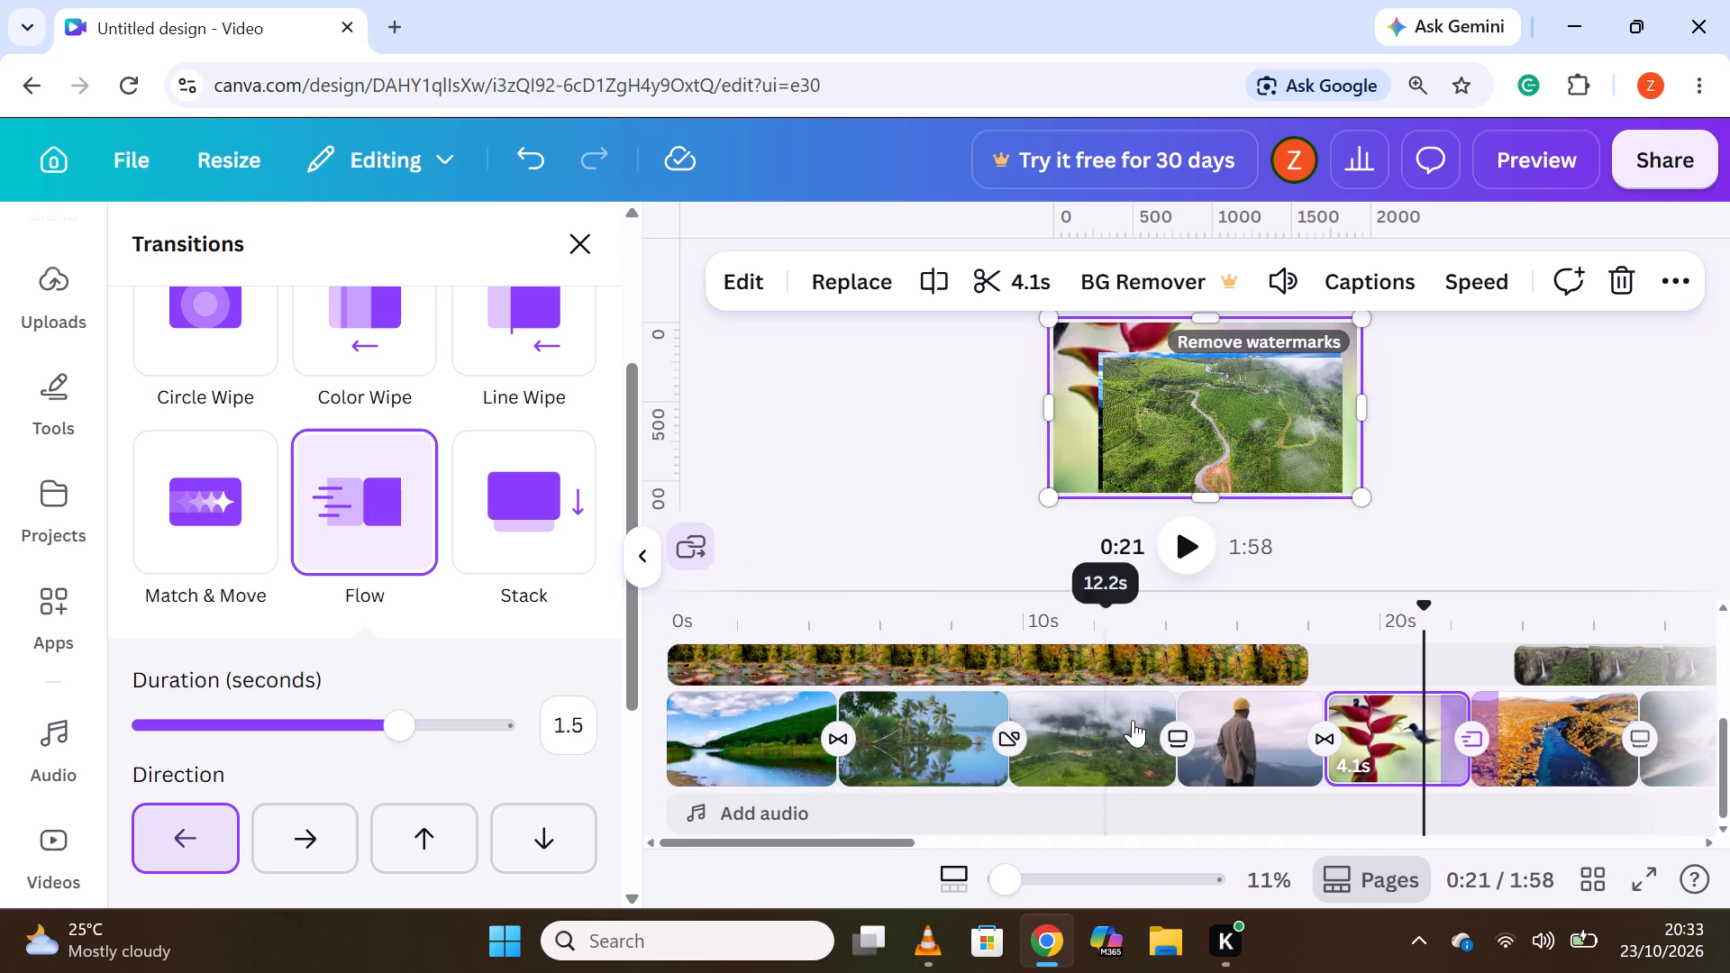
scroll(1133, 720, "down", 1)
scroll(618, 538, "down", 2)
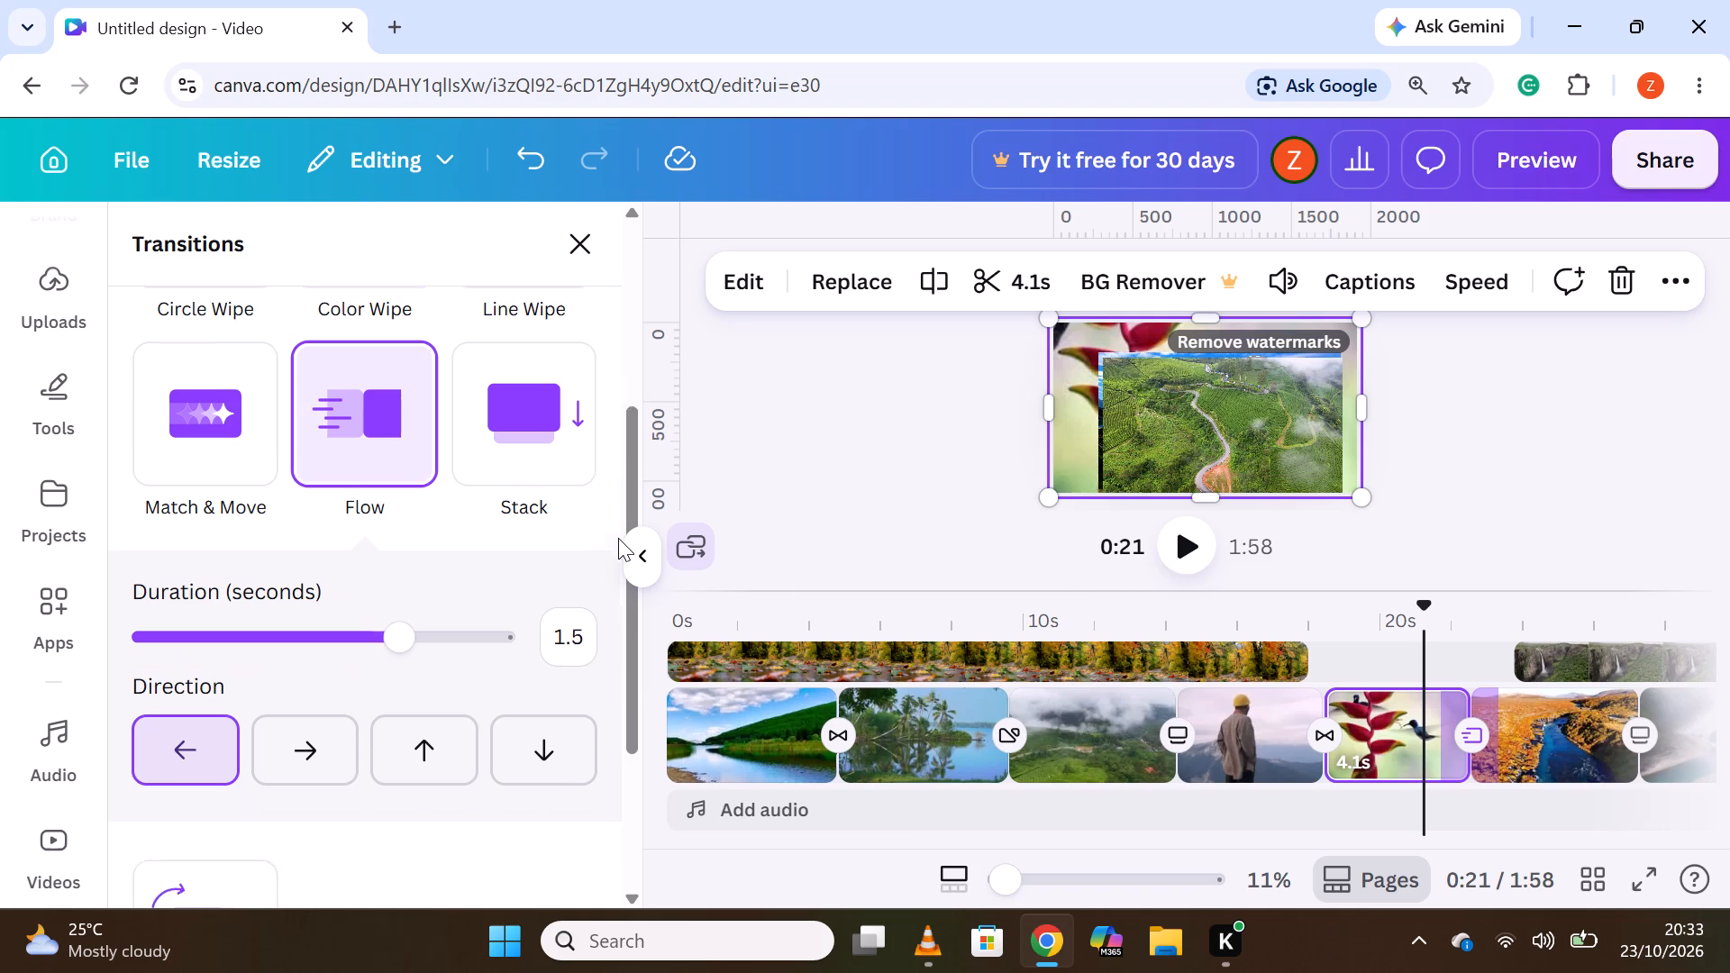
Insert the 9.0s clip of bees on a red coneflower after the hummingbird clip on the main track and cut it to about its first 3.8 seconds.
scroll(618, 538, "down", 1)
scroll(618, 538, "up", 4)
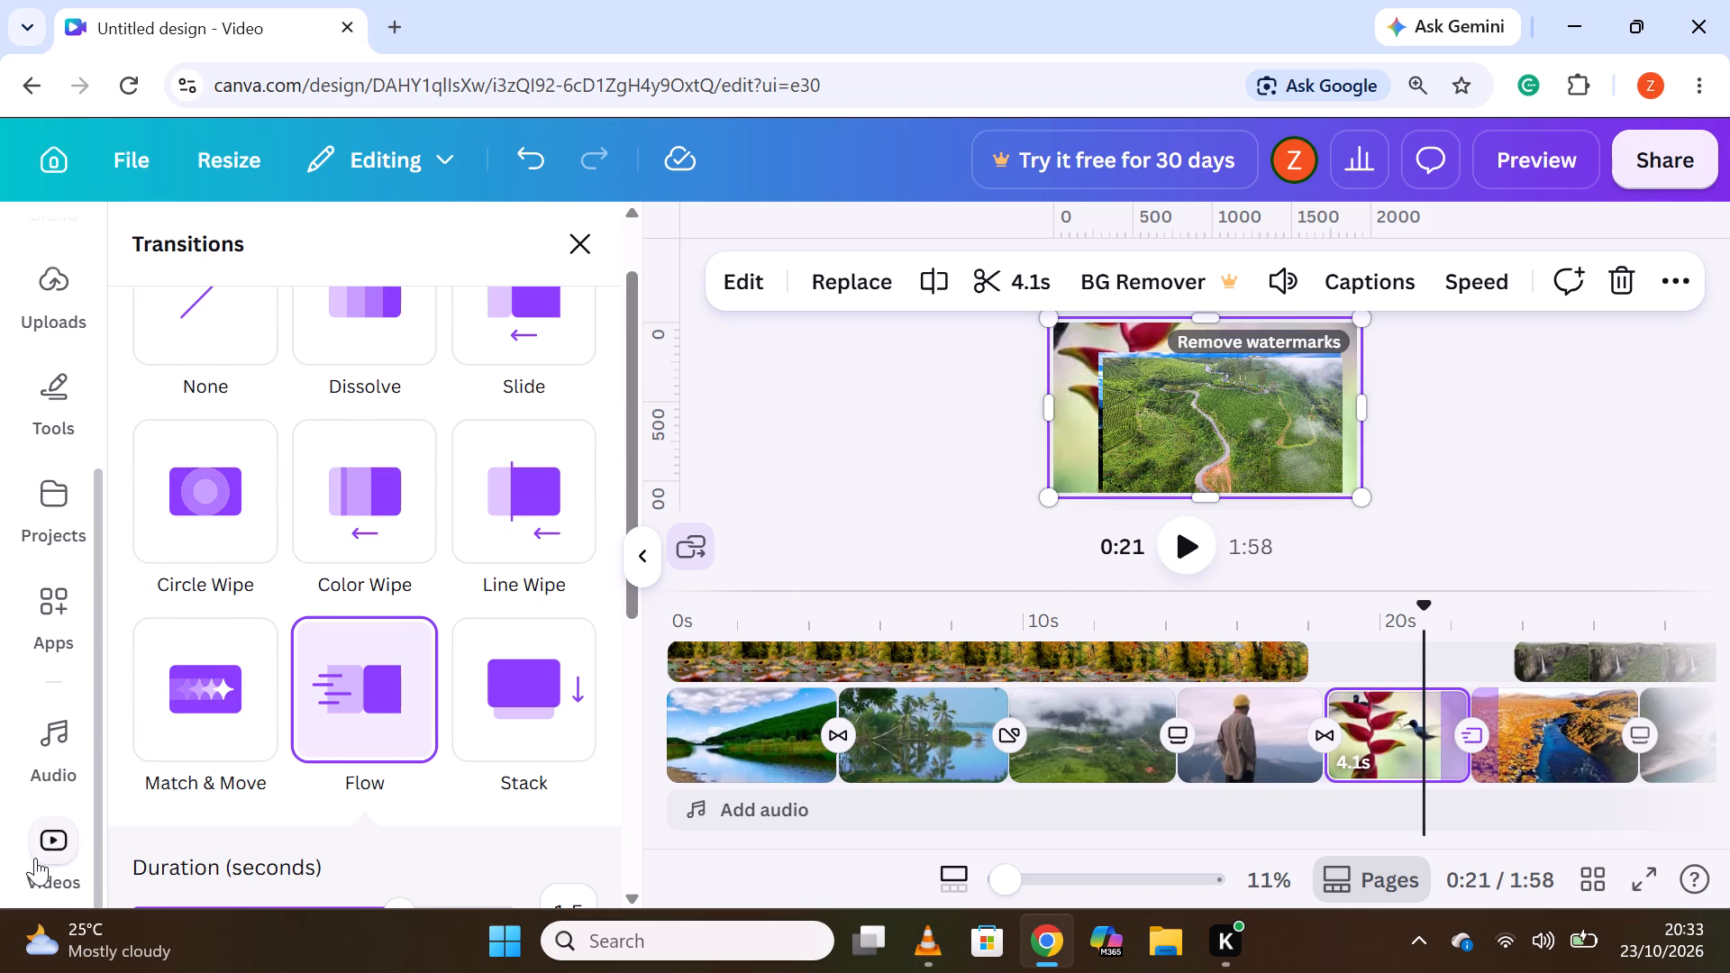
left_click(35, 858)
scroll(1411, 743, "up", 2)
scroll(1411, 743, "down", 2)
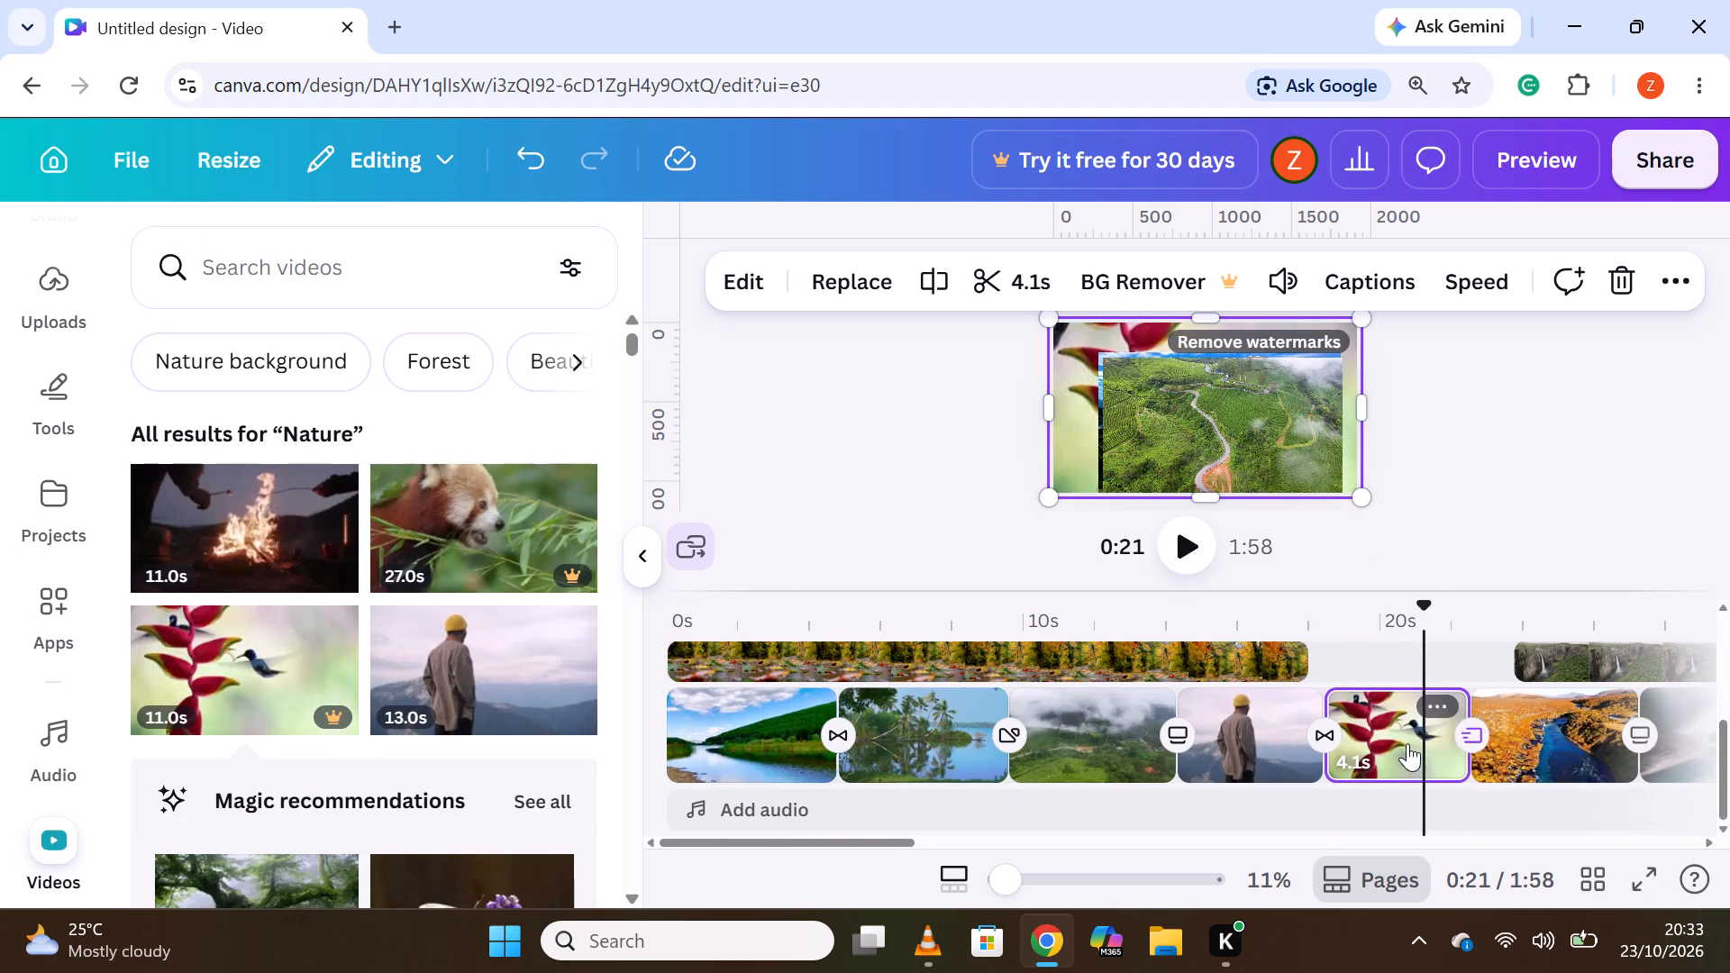
left_click_drag(860, 837, 1350, 812)
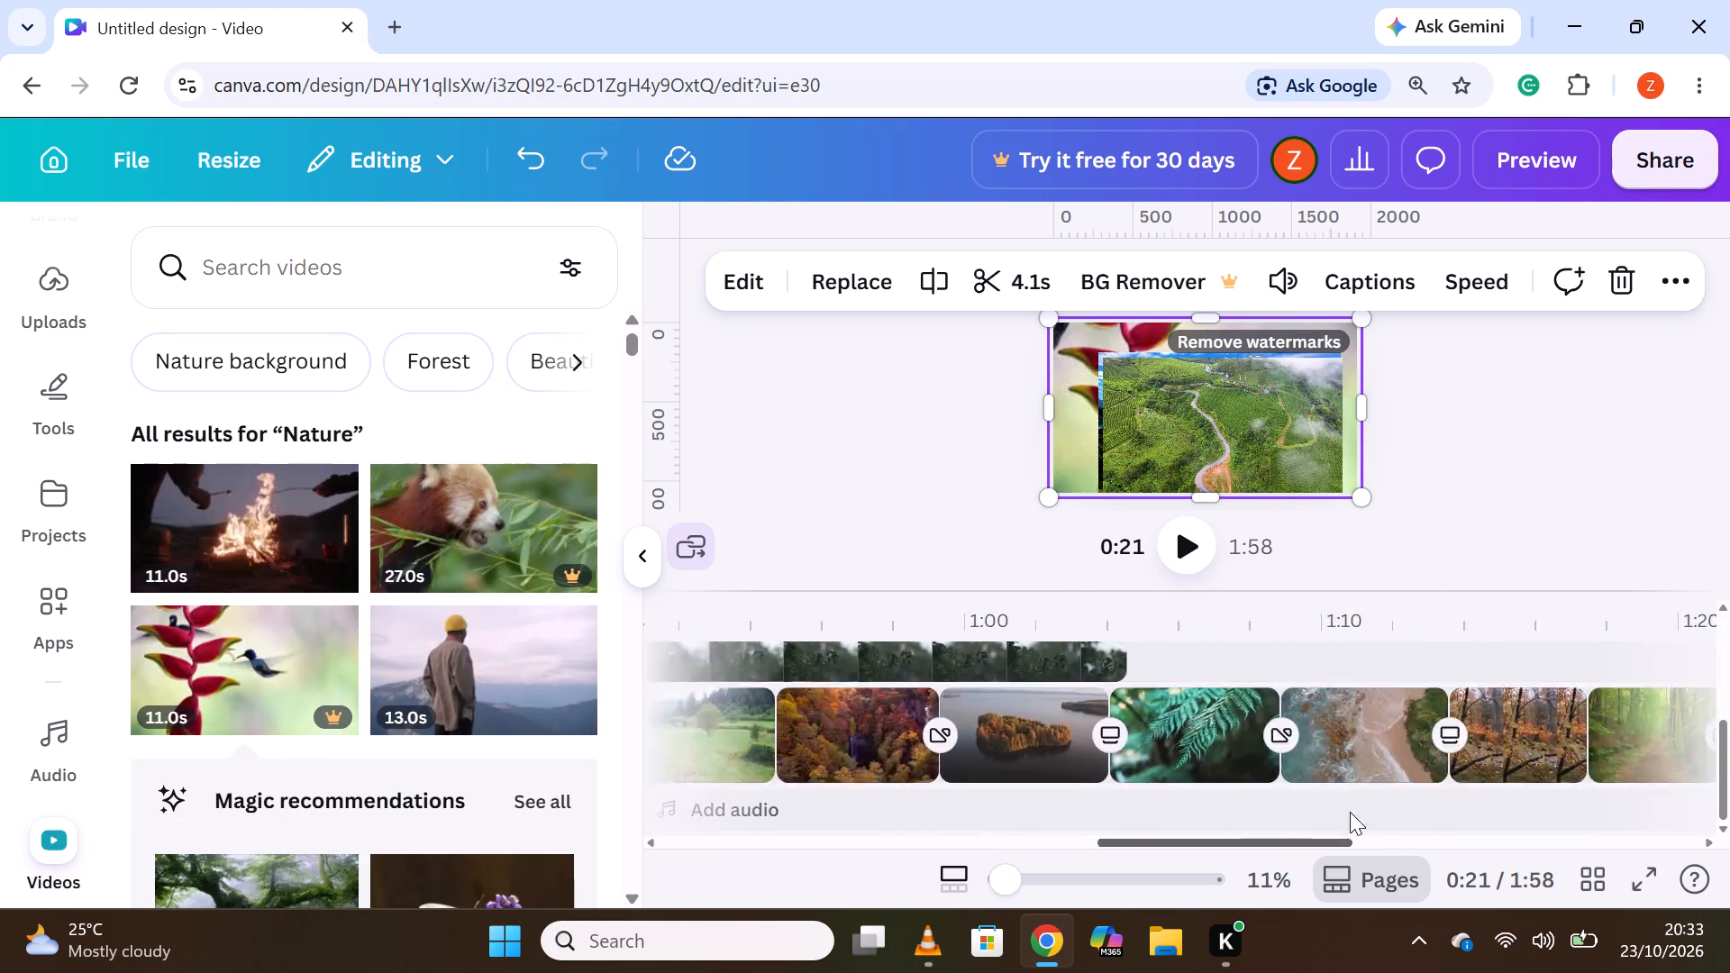
left_click_drag(1350, 812, 1729, 809)
left_click(1645, 735)
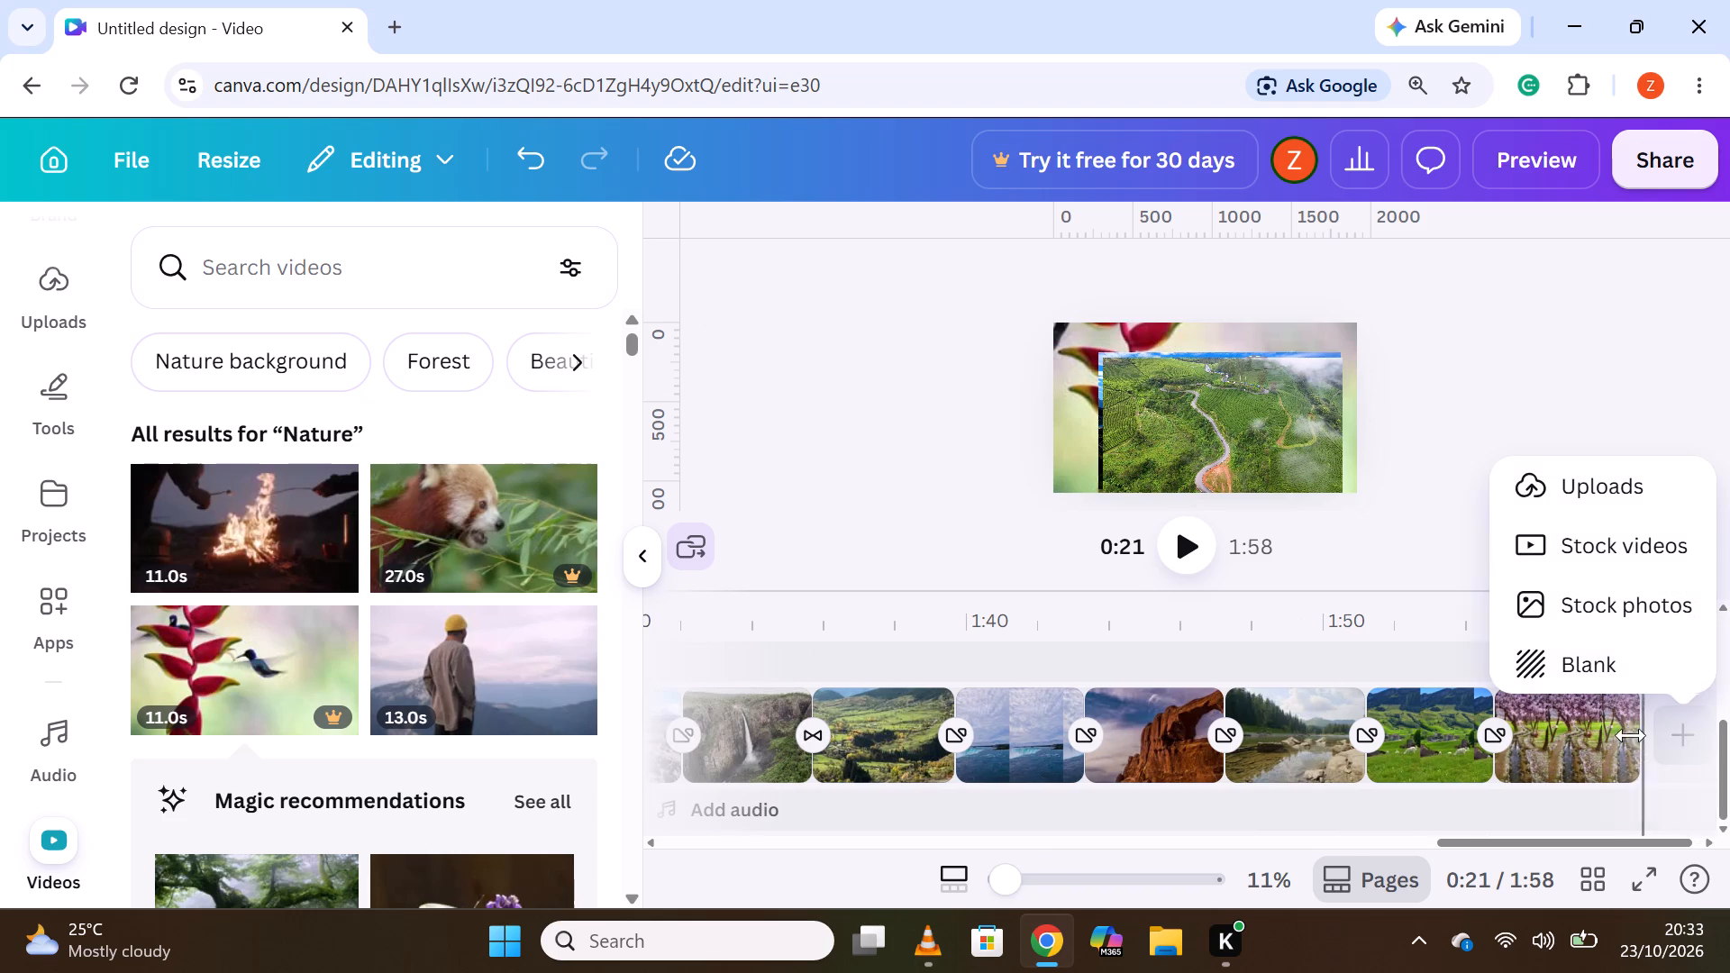
scroll(187, 713, "down", 5)
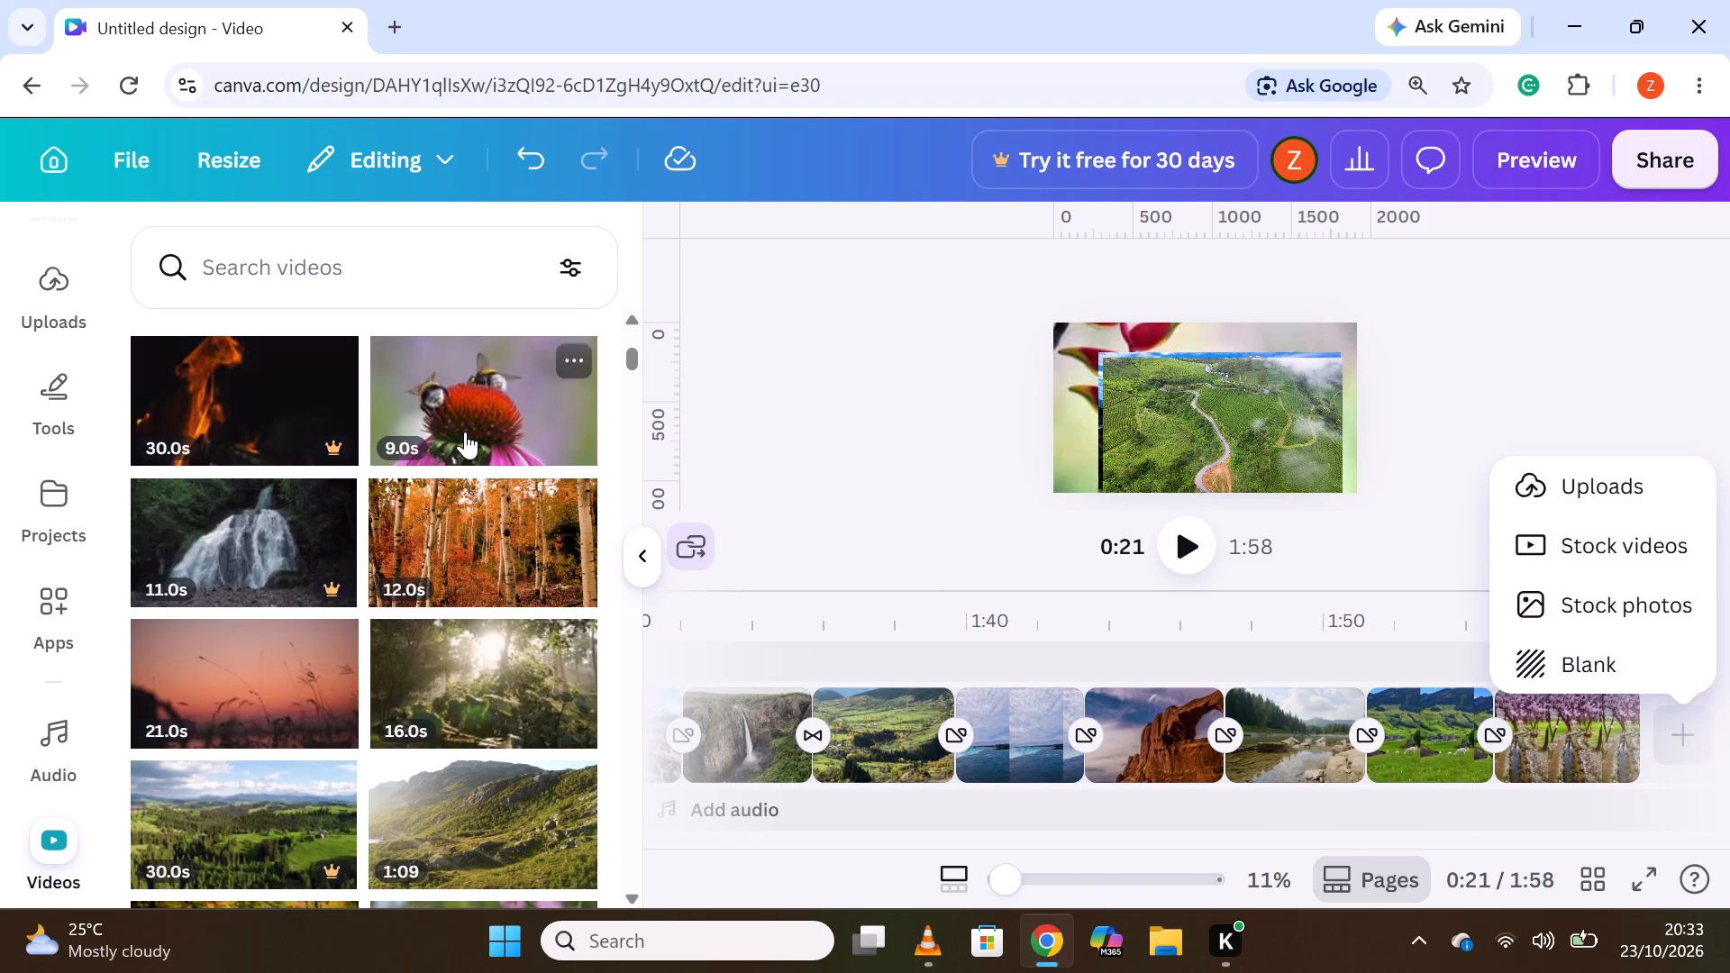
left_click(465, 431)
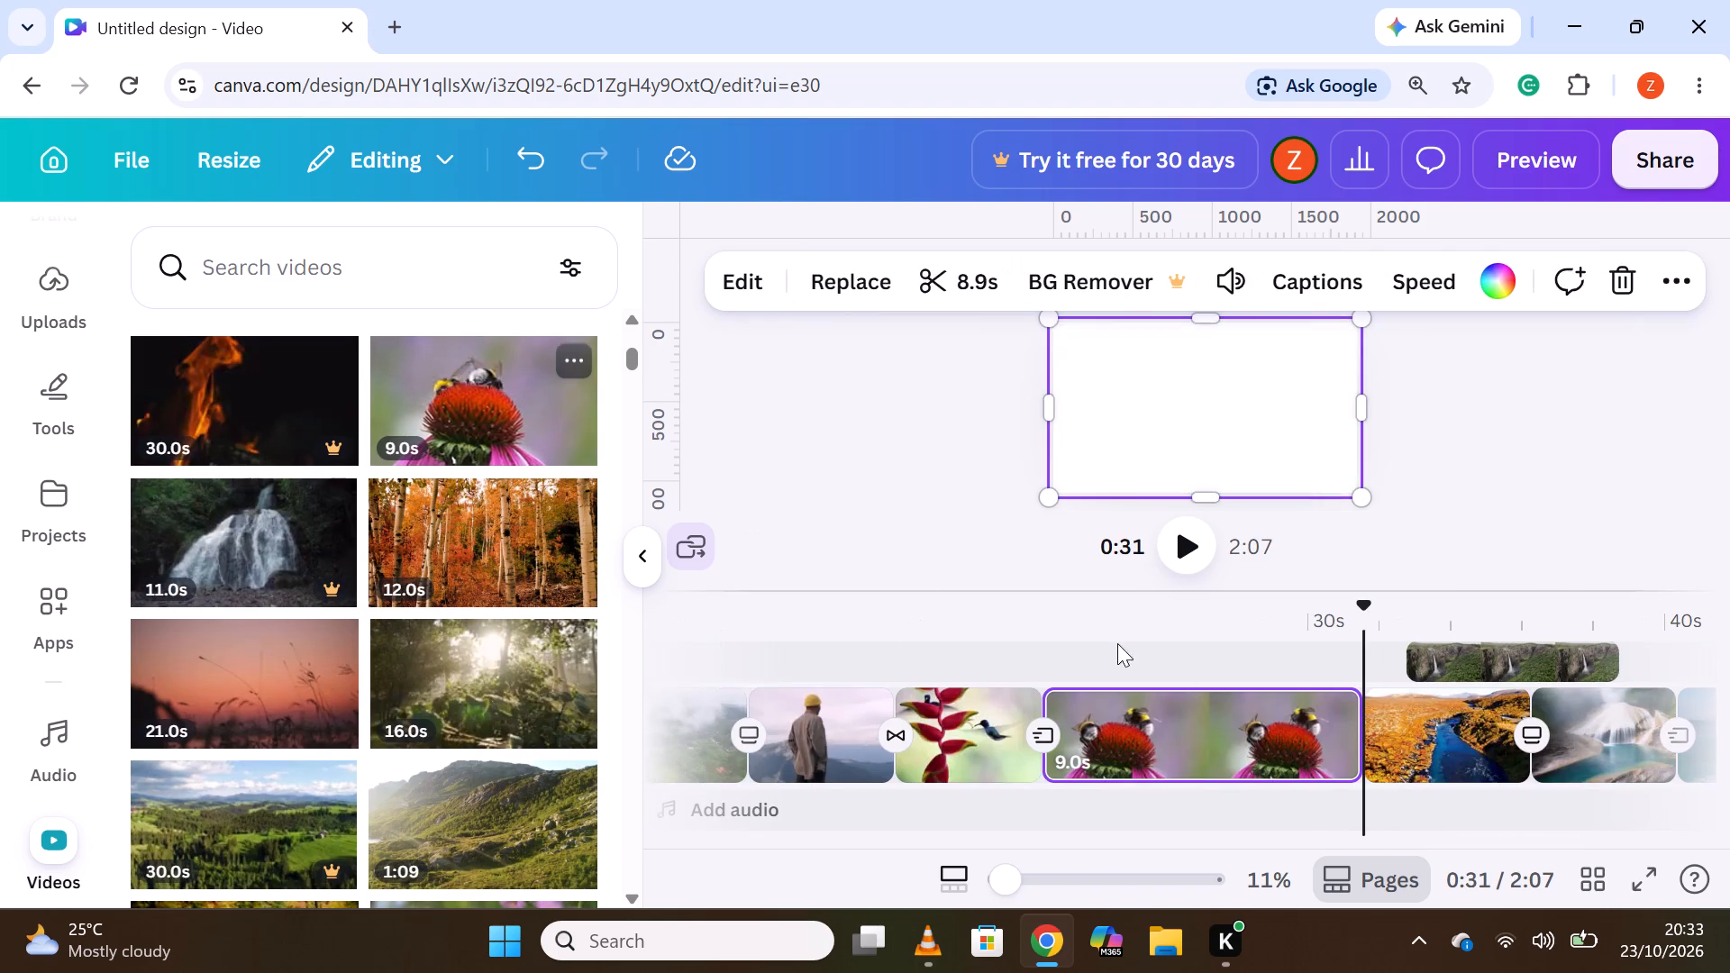
left_click(1181, 739)
right_click(1180, 739)
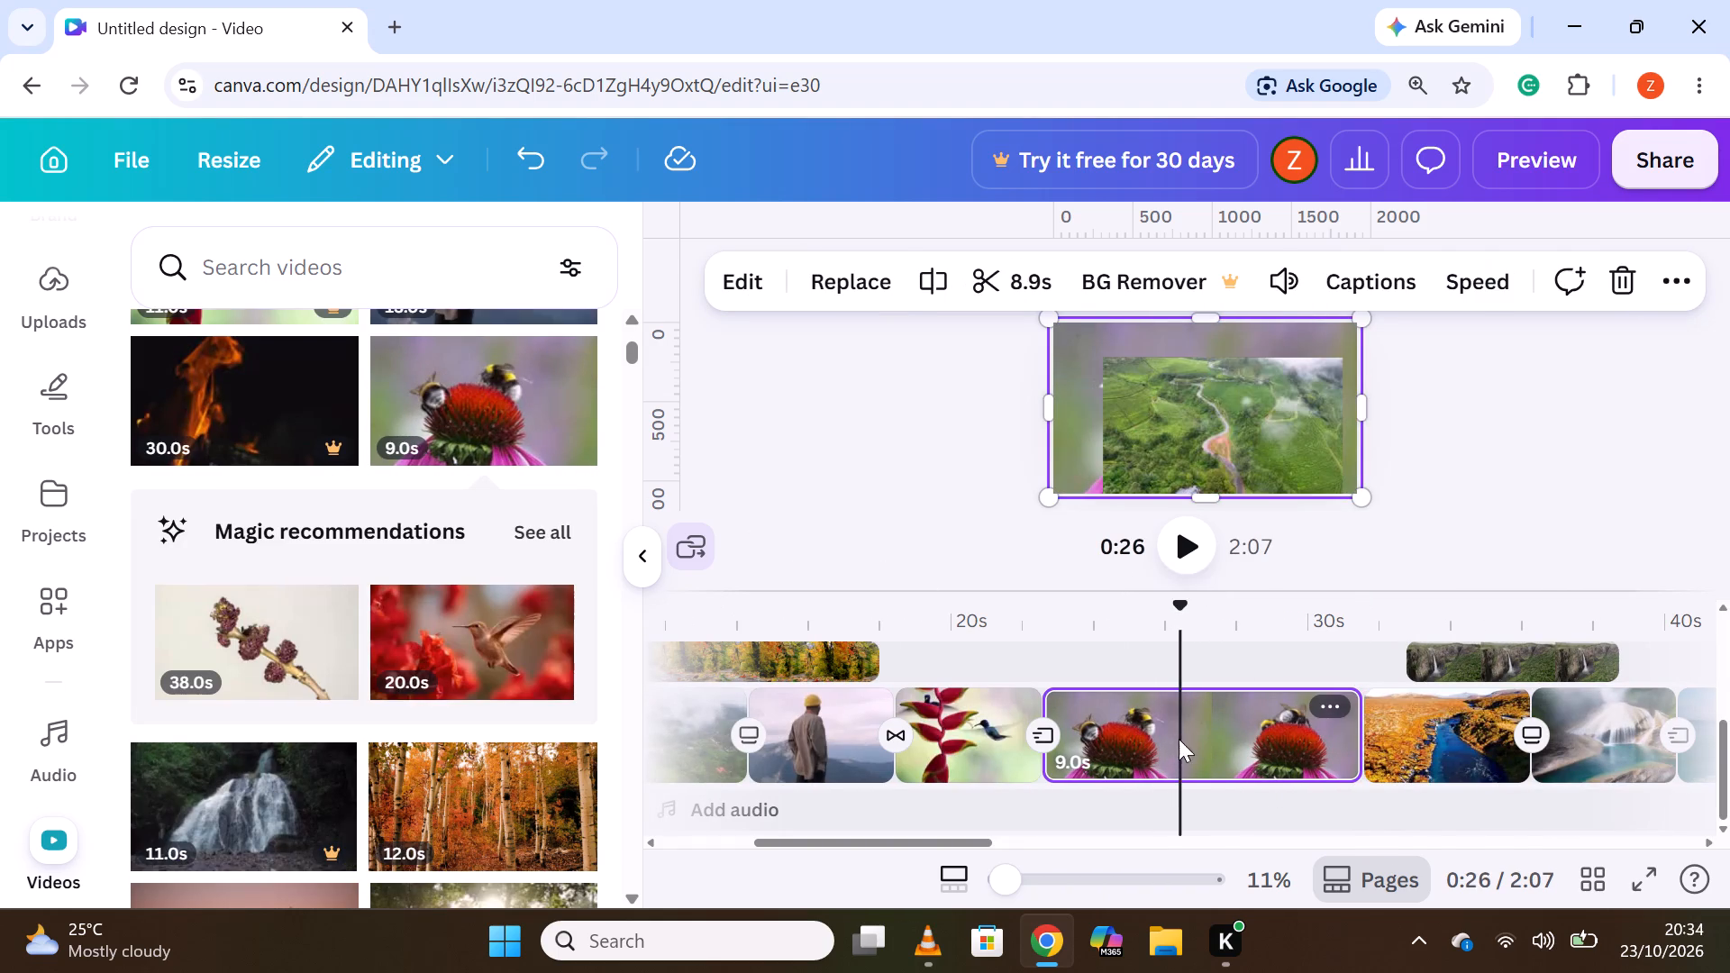
left_click(1225, 707)
left_click(1220, 716)
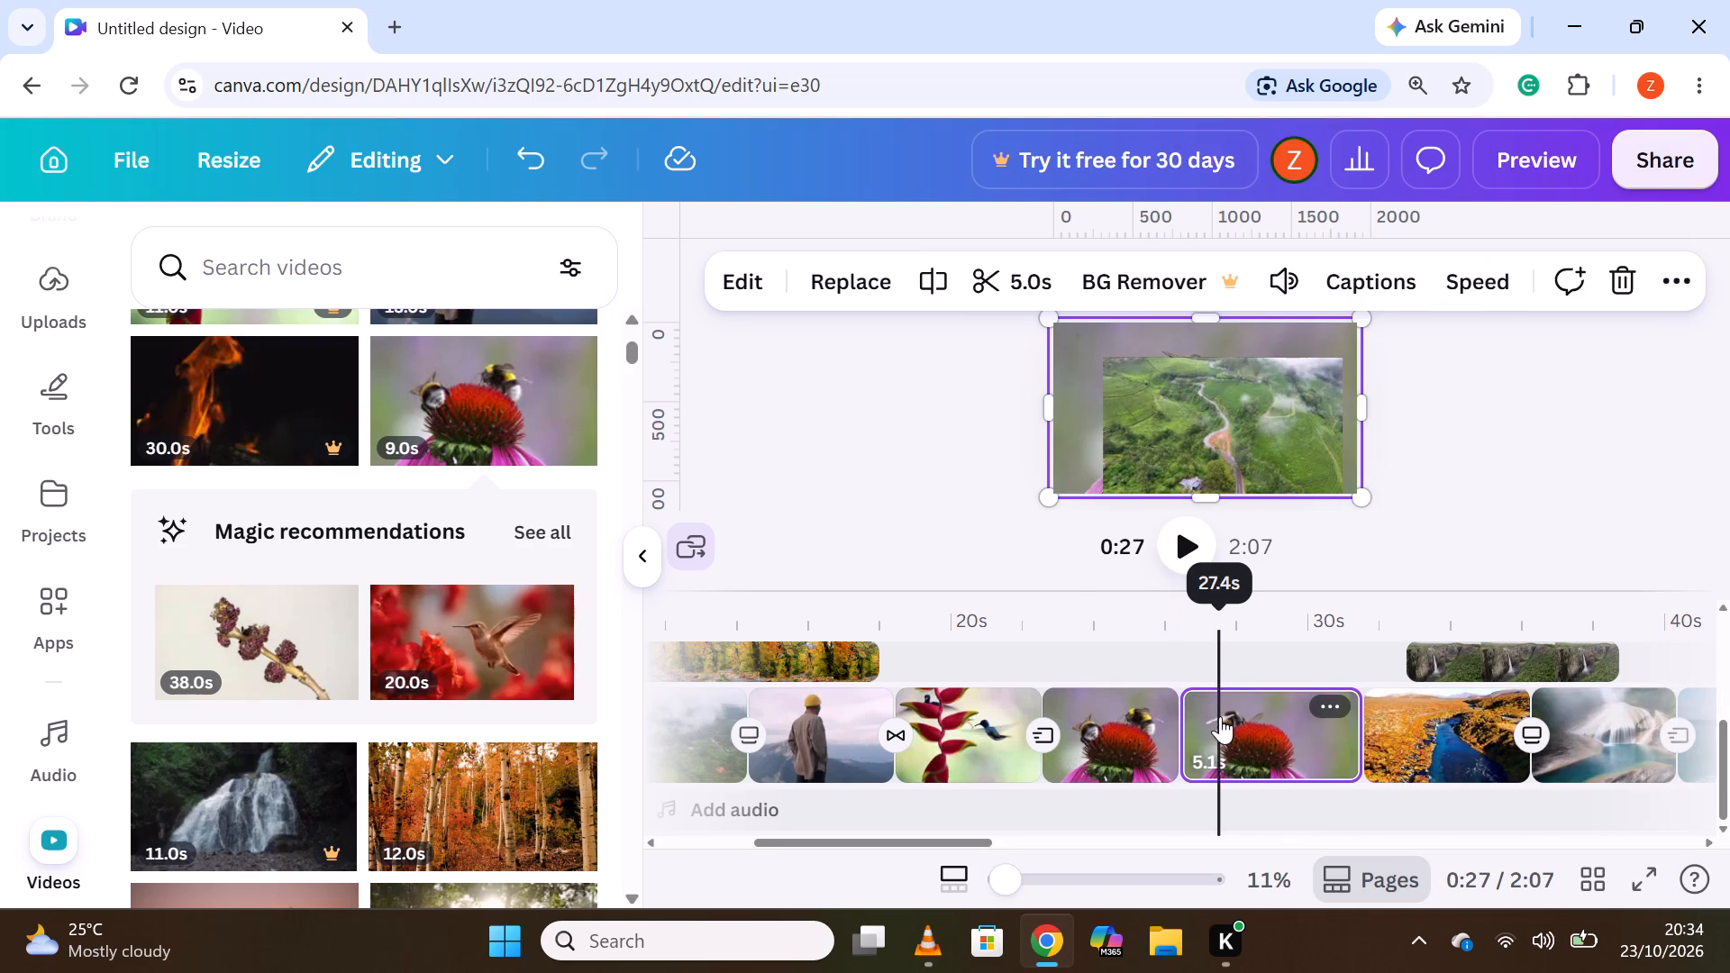
right_click(1220, 716)
left_click(1325, 369)
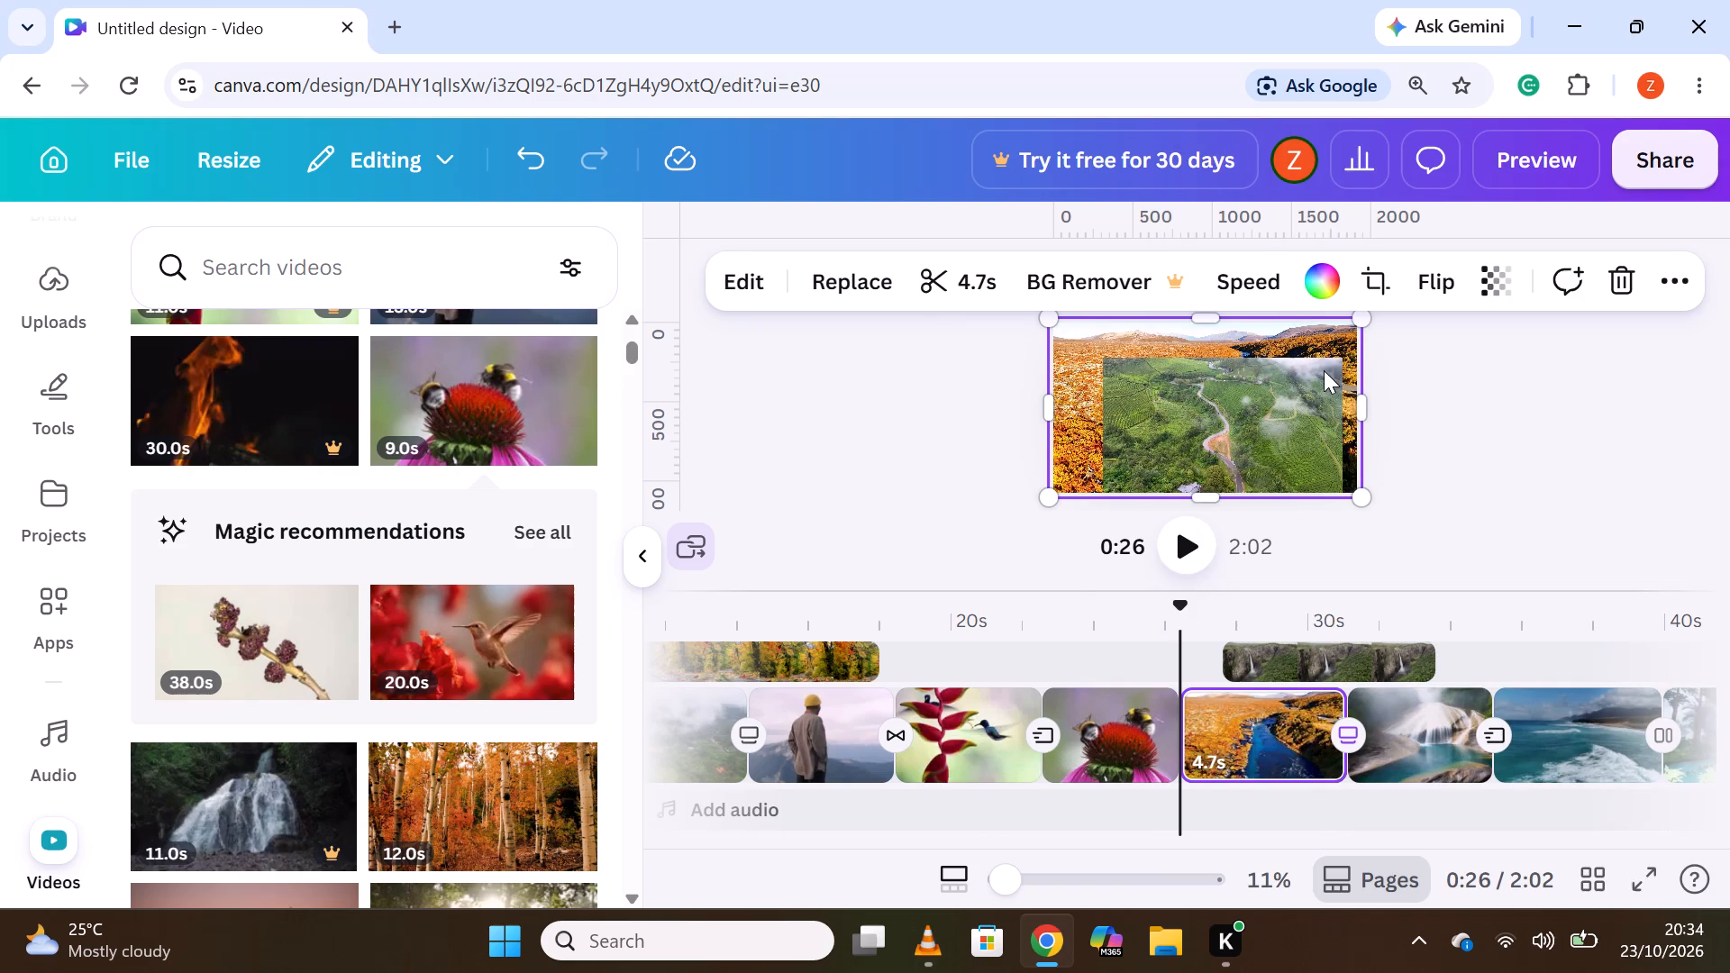
Insert the 11.0s dark forest waterfall clip after the bees clip on the main track and cut it to about its first 3.5 seconds.
scroll(384, 728, "down", 1)
left_click(186, 695)
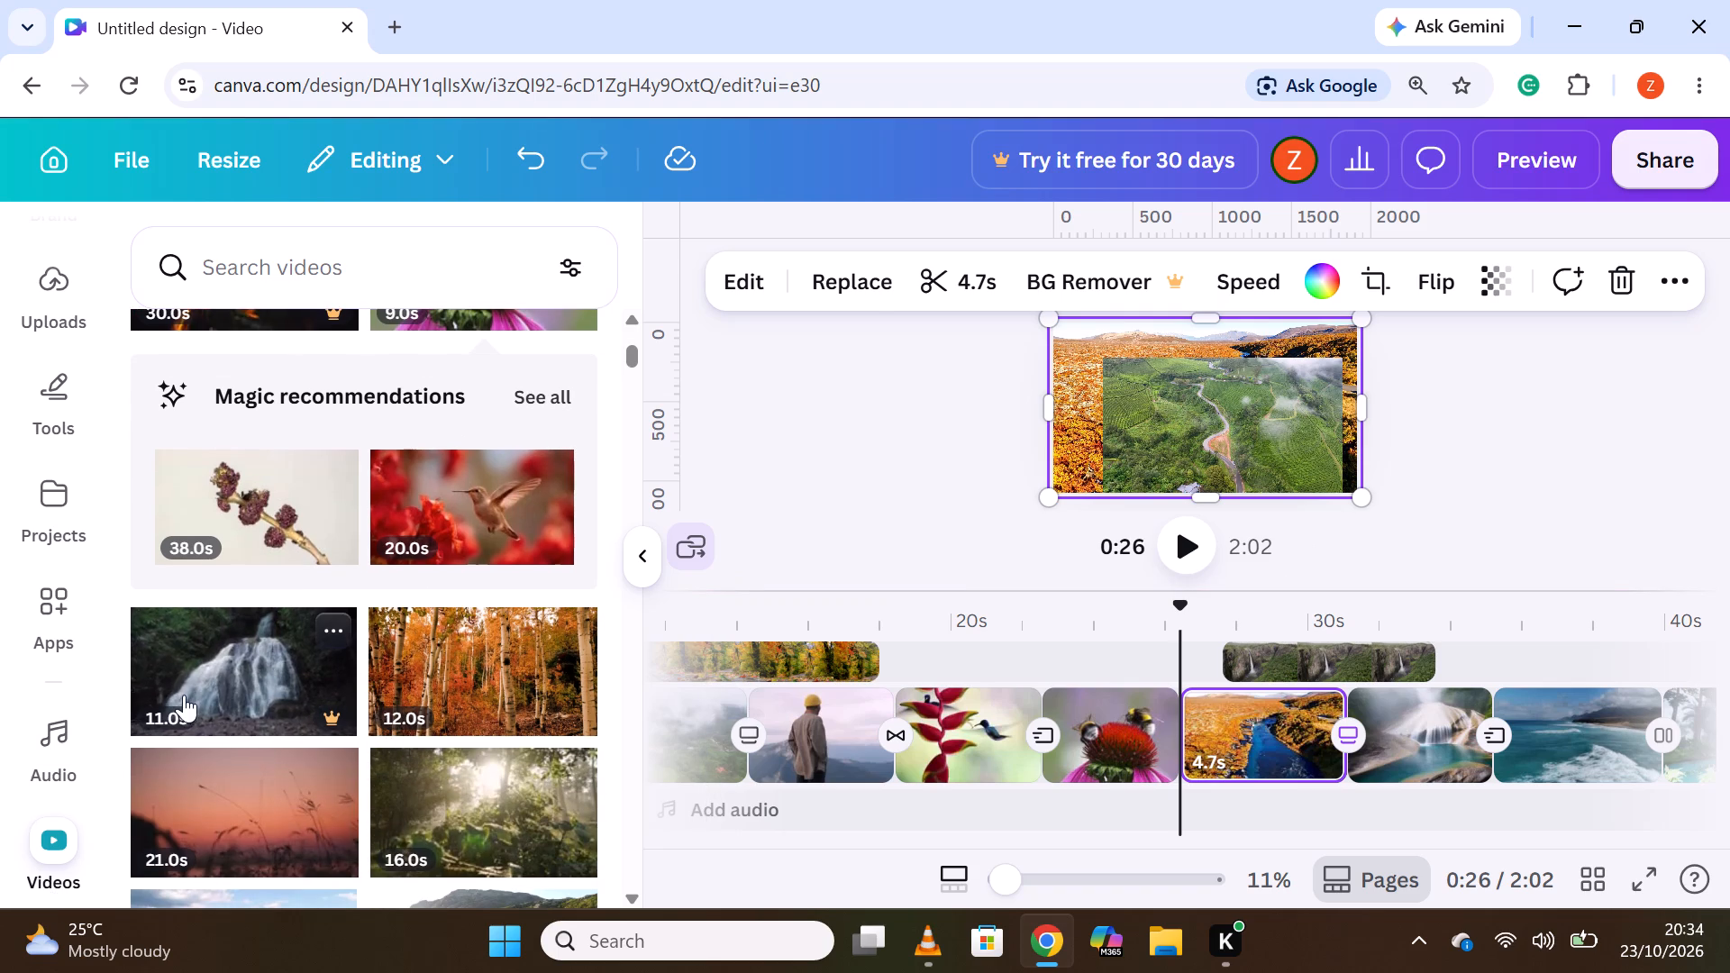
left_click(1323, 716)
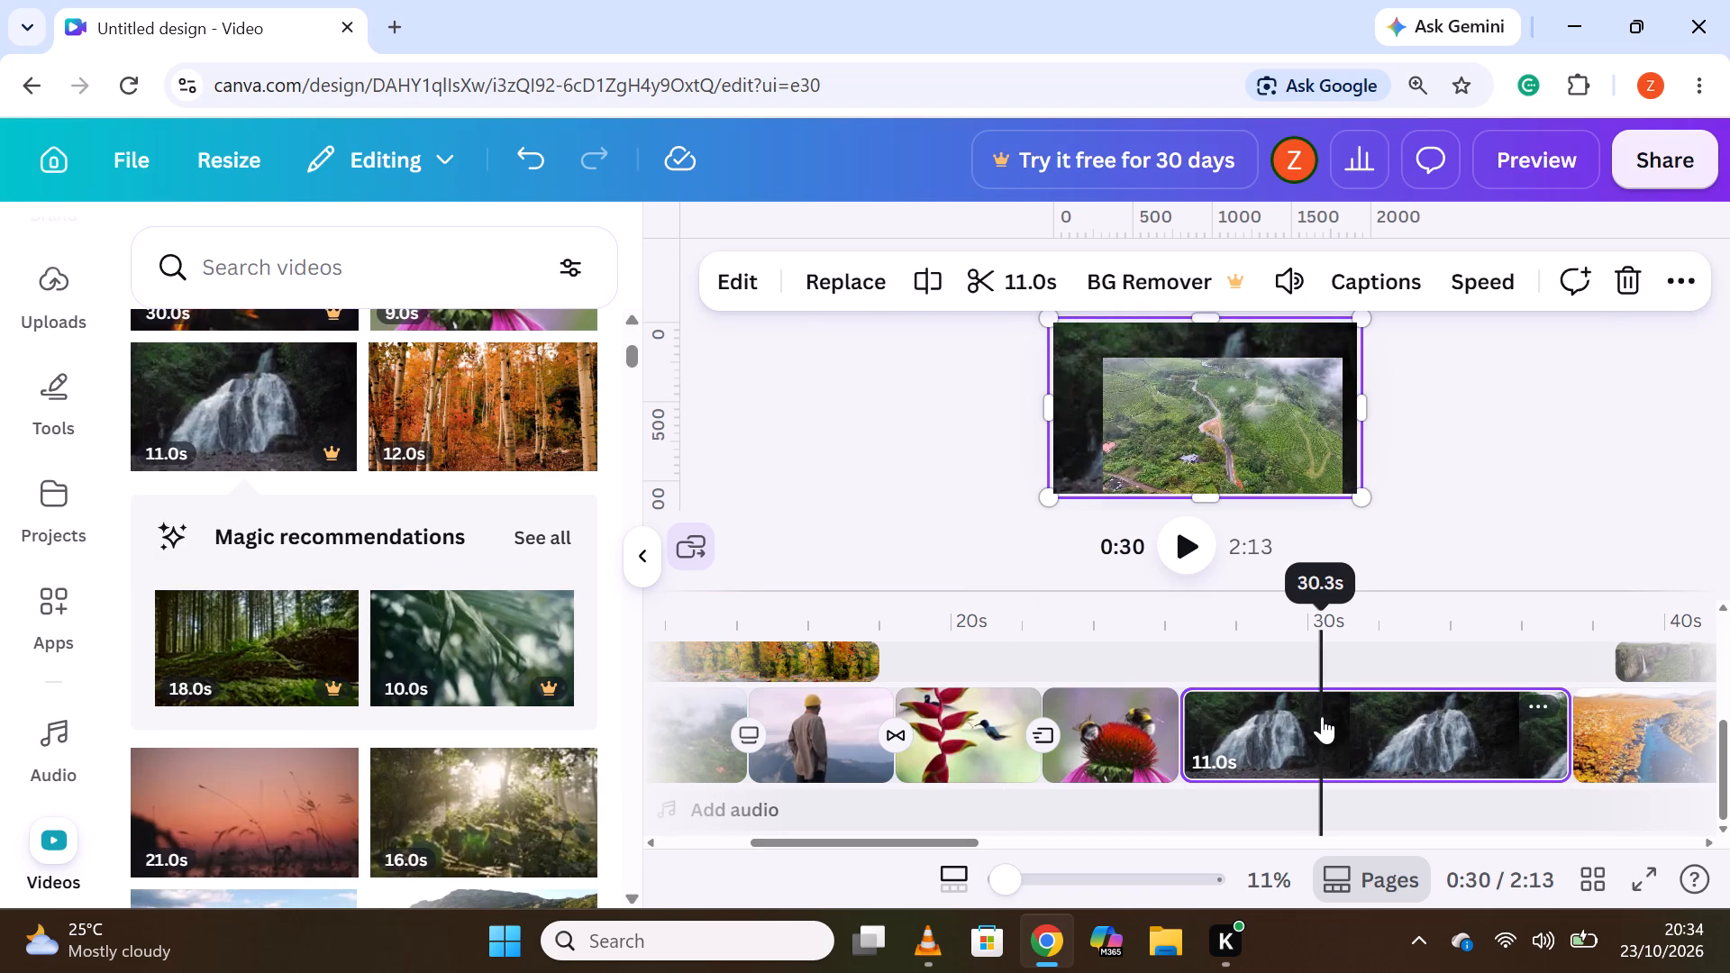
left_click(1300, 720)
left_click(1308, 723)
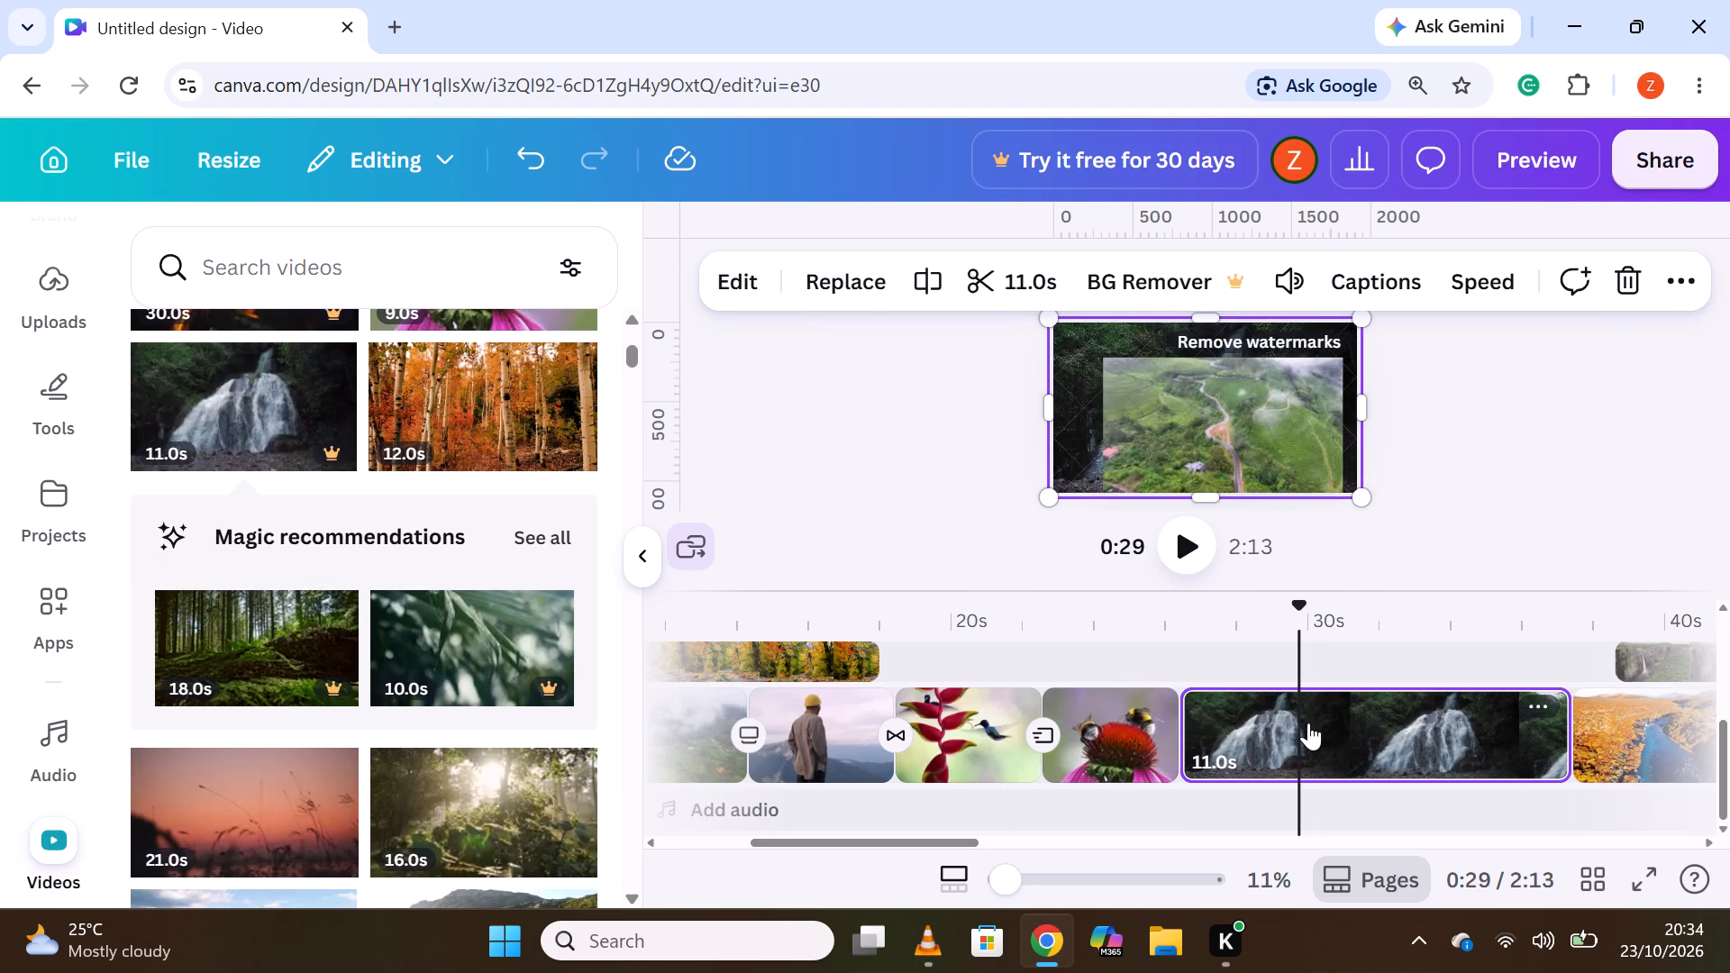
right_click(1307, 723)
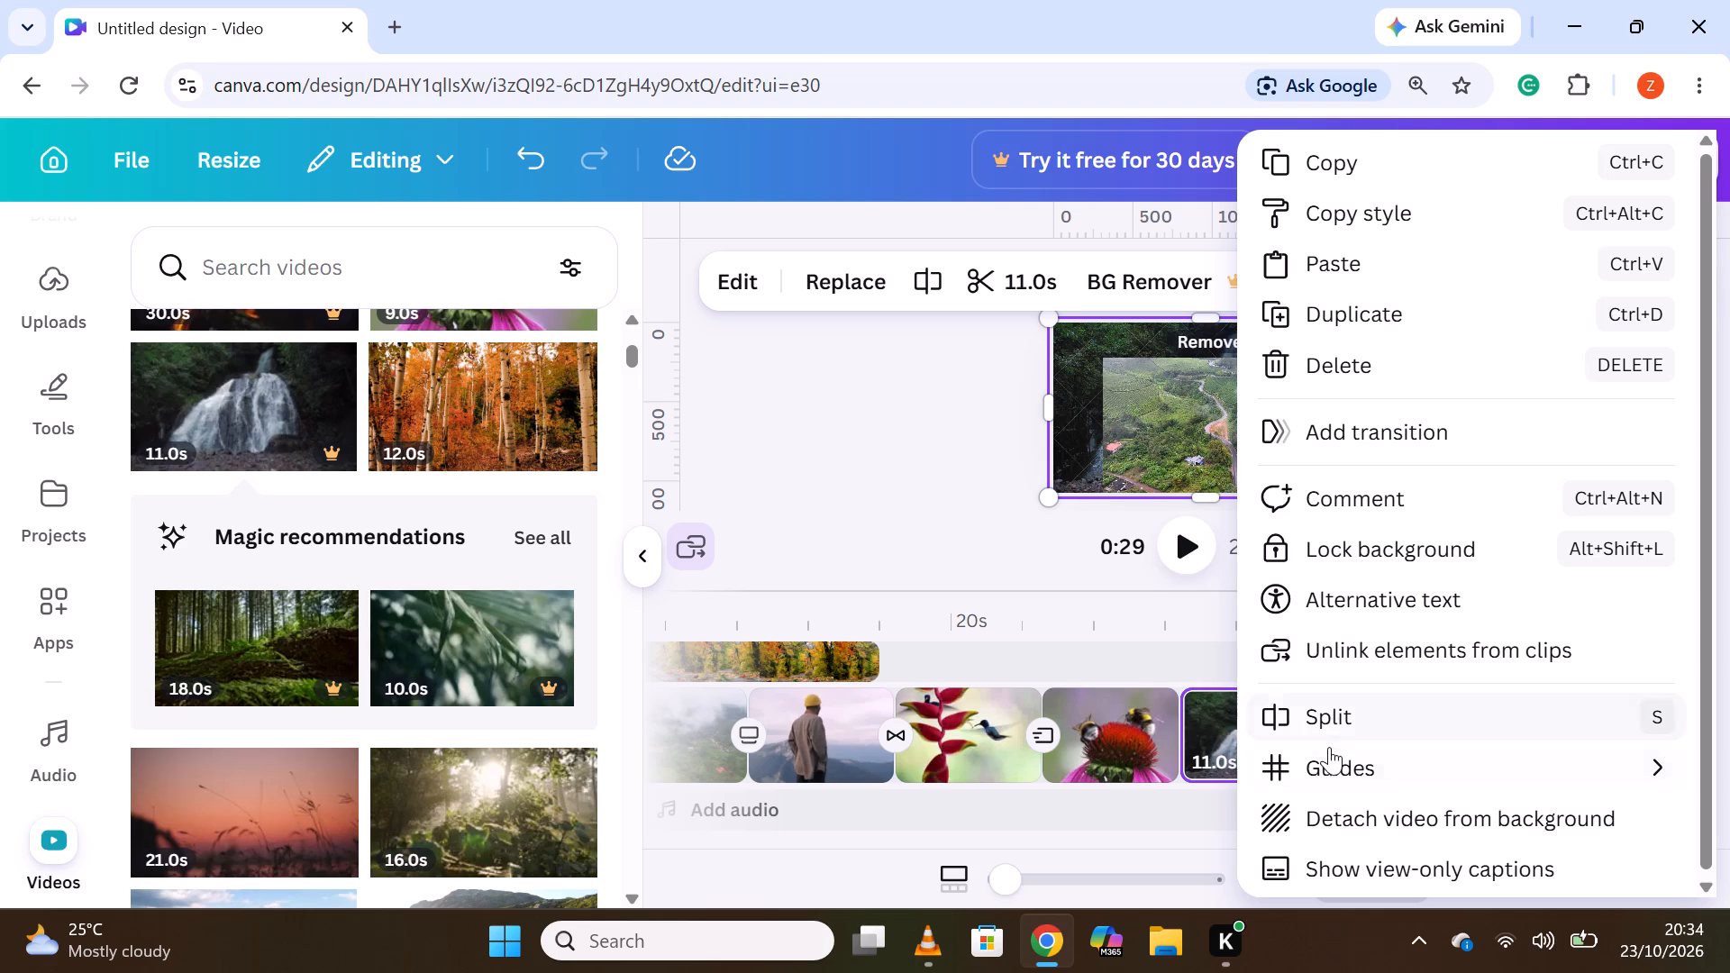
left_click(1329, 704)
right_click(1387, 720)
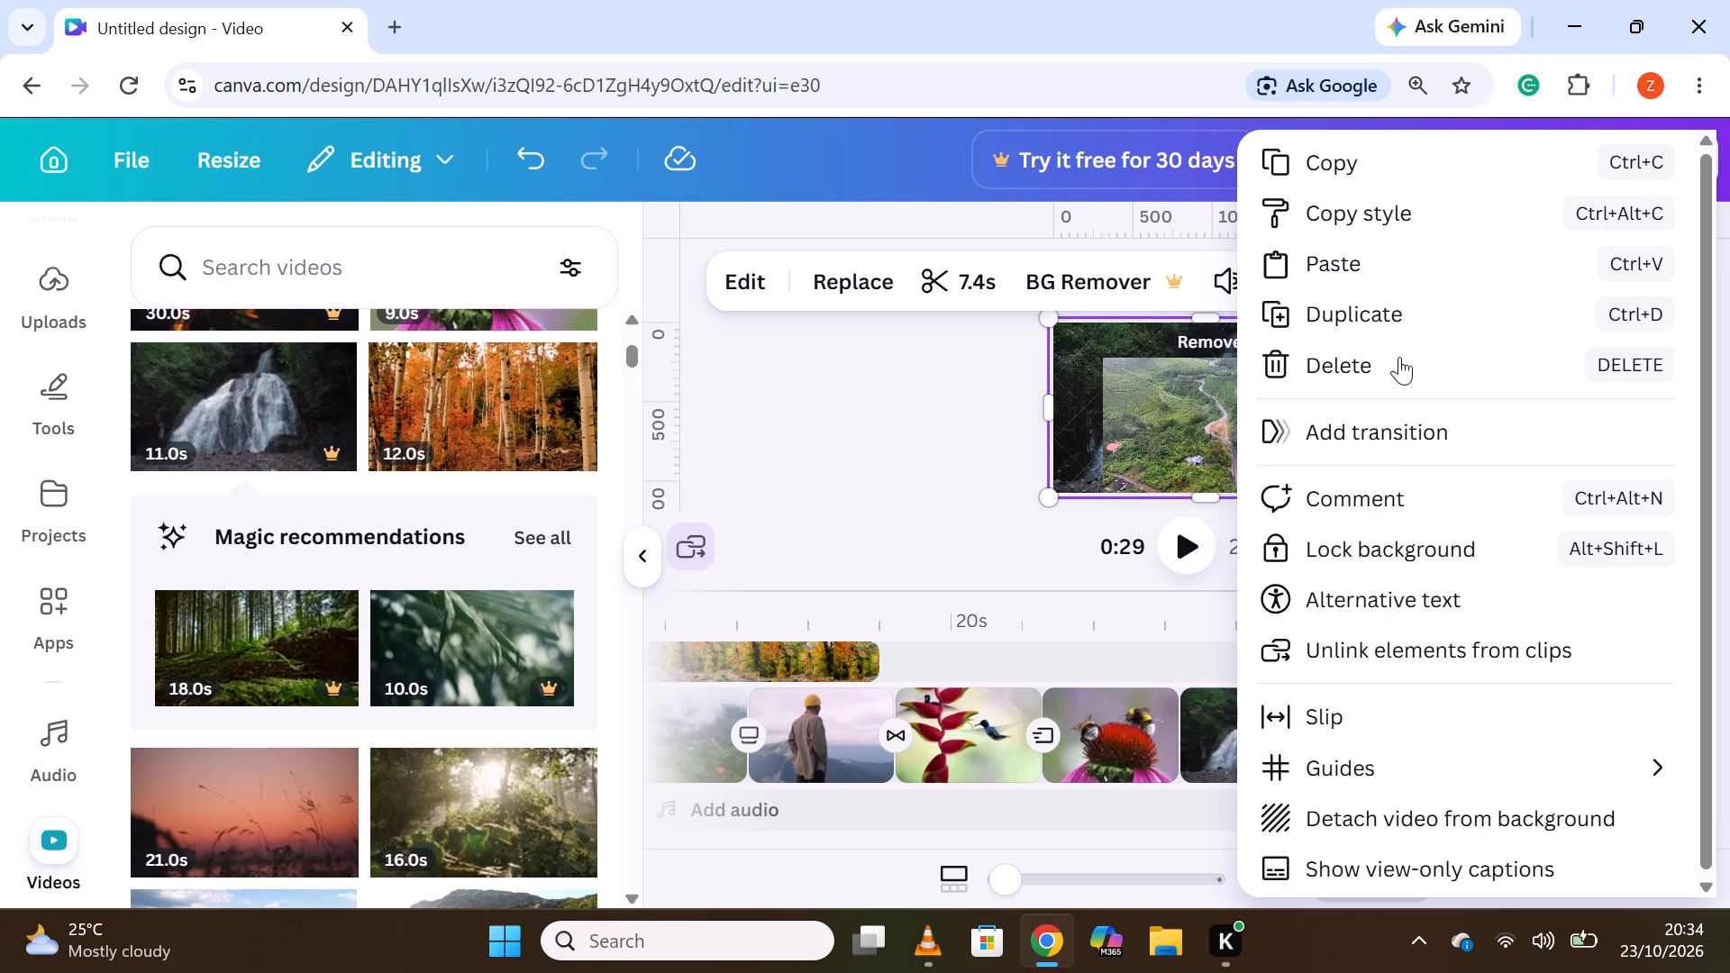
left_click(1394, 369)
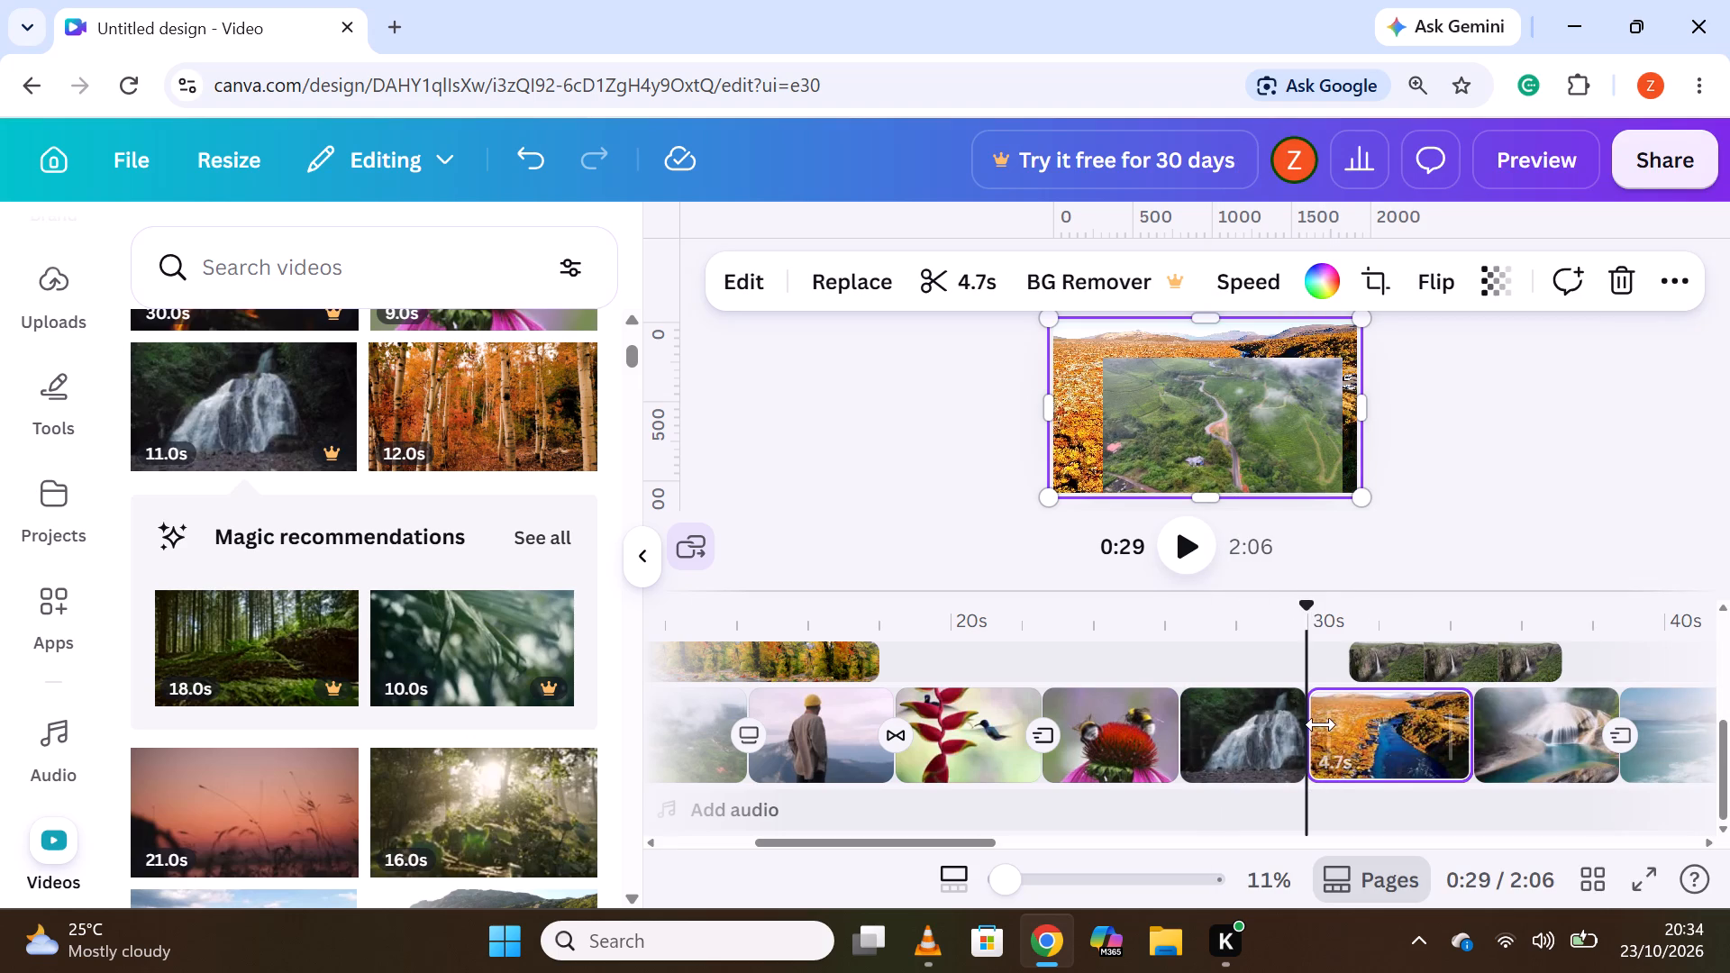
Add a Line Wipe transition between the bees clip and the dark waterfall clip on the main track.
right_click(1177, 749)
left_click(1177, 750)
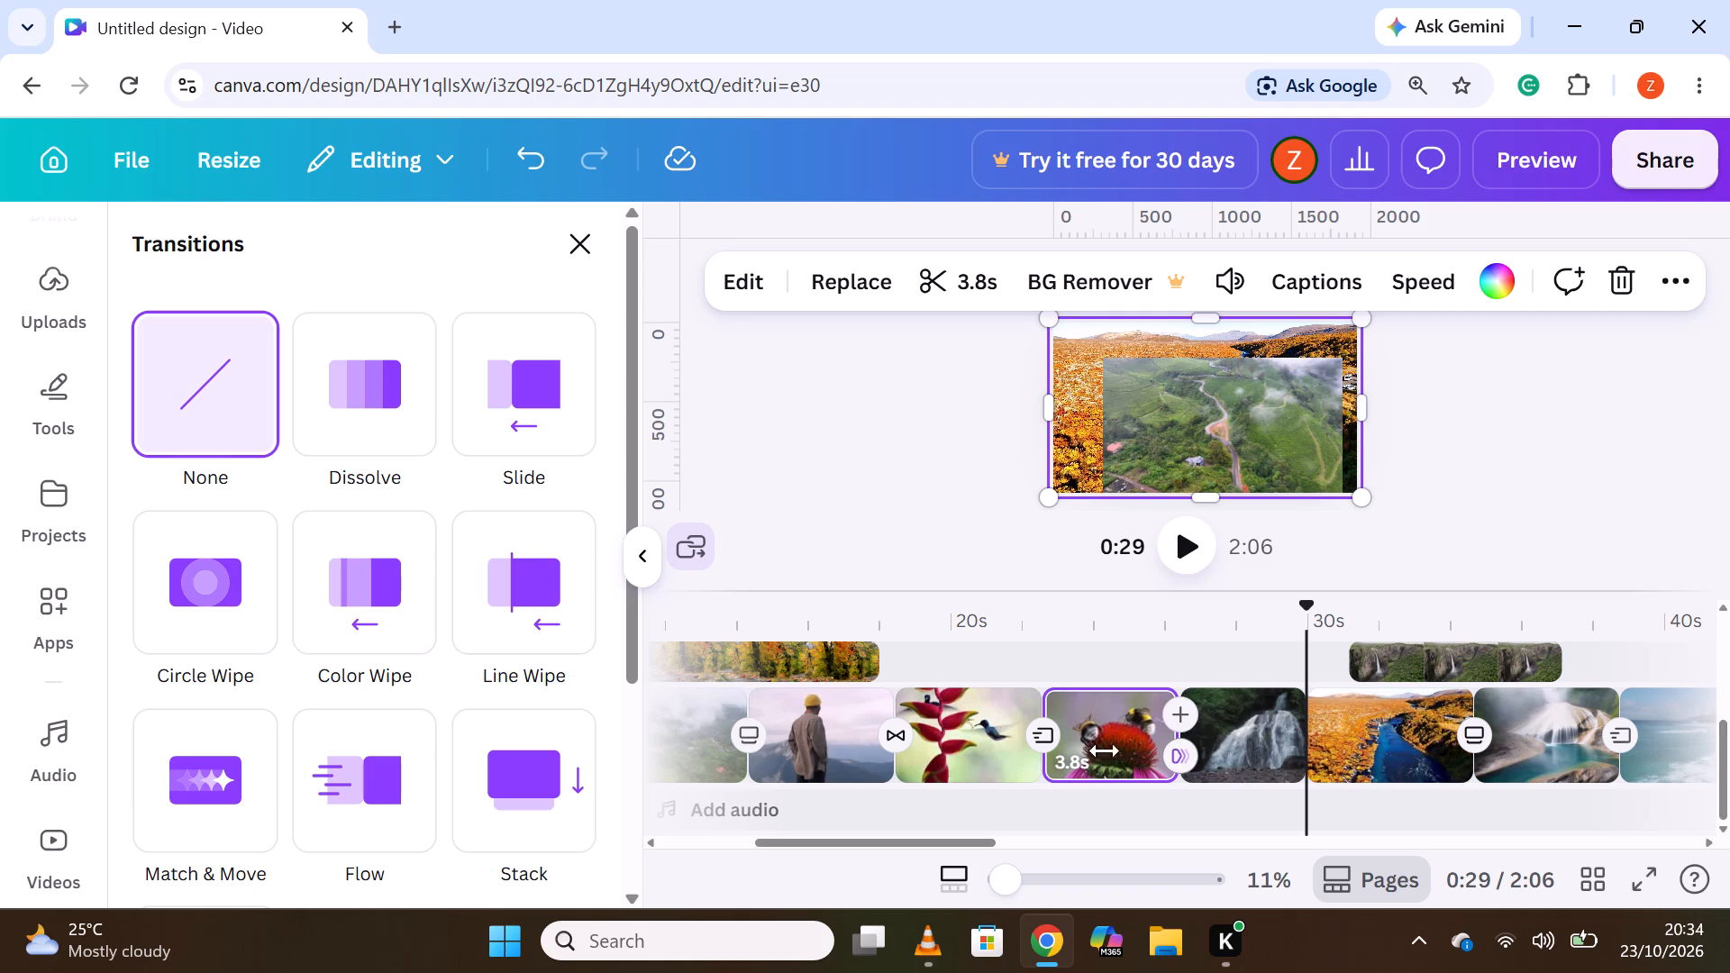
left_click(478, 647)
Add a Line Wipe transition between the dark waterfall clip and the autumn river clip on the main track.
left_click(1304, 735)
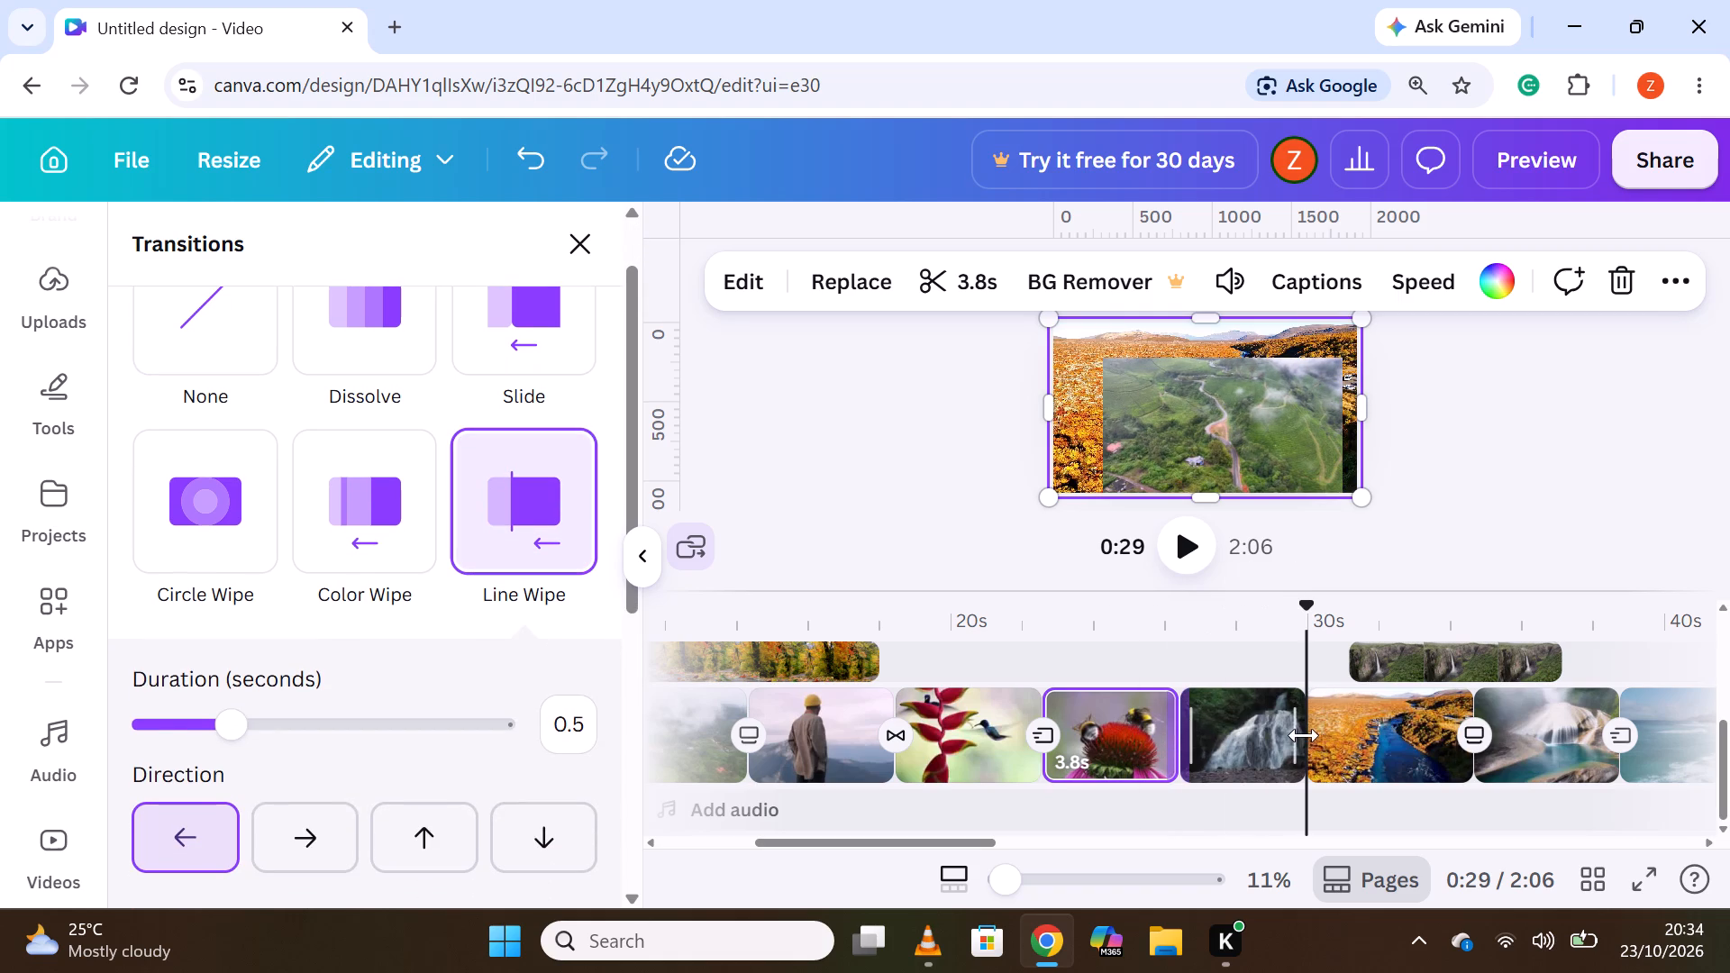
left_click(1302, 736)
left_click(1302, 754)
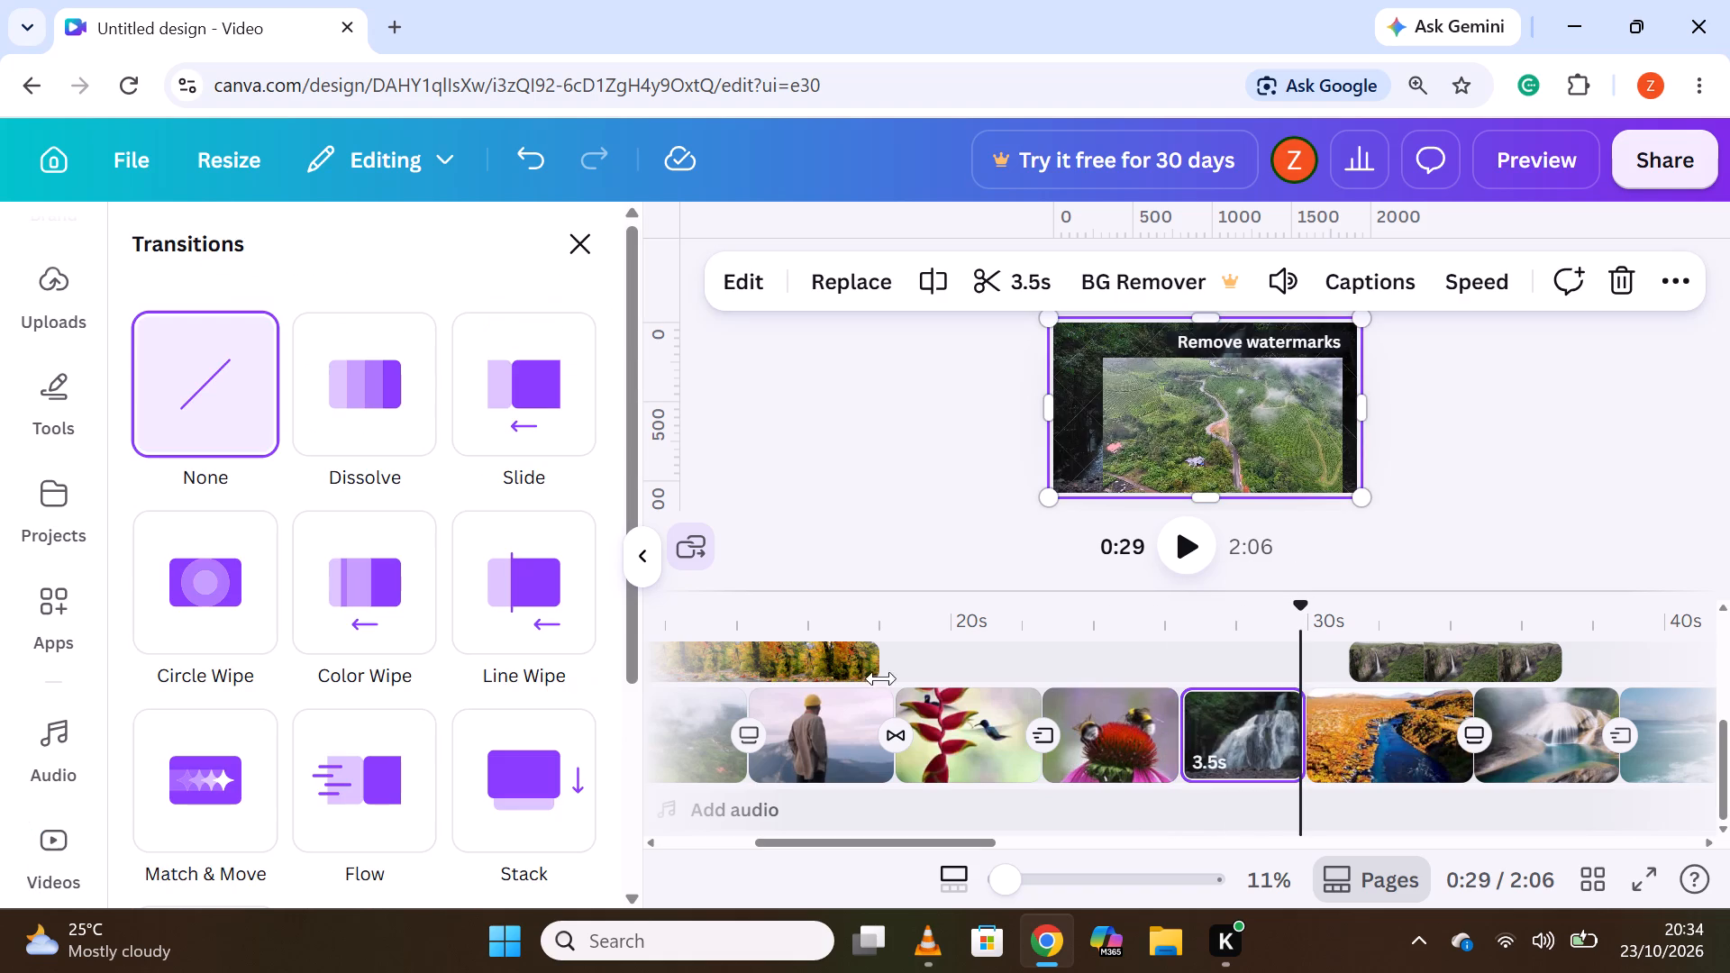
left_click(529, 630)
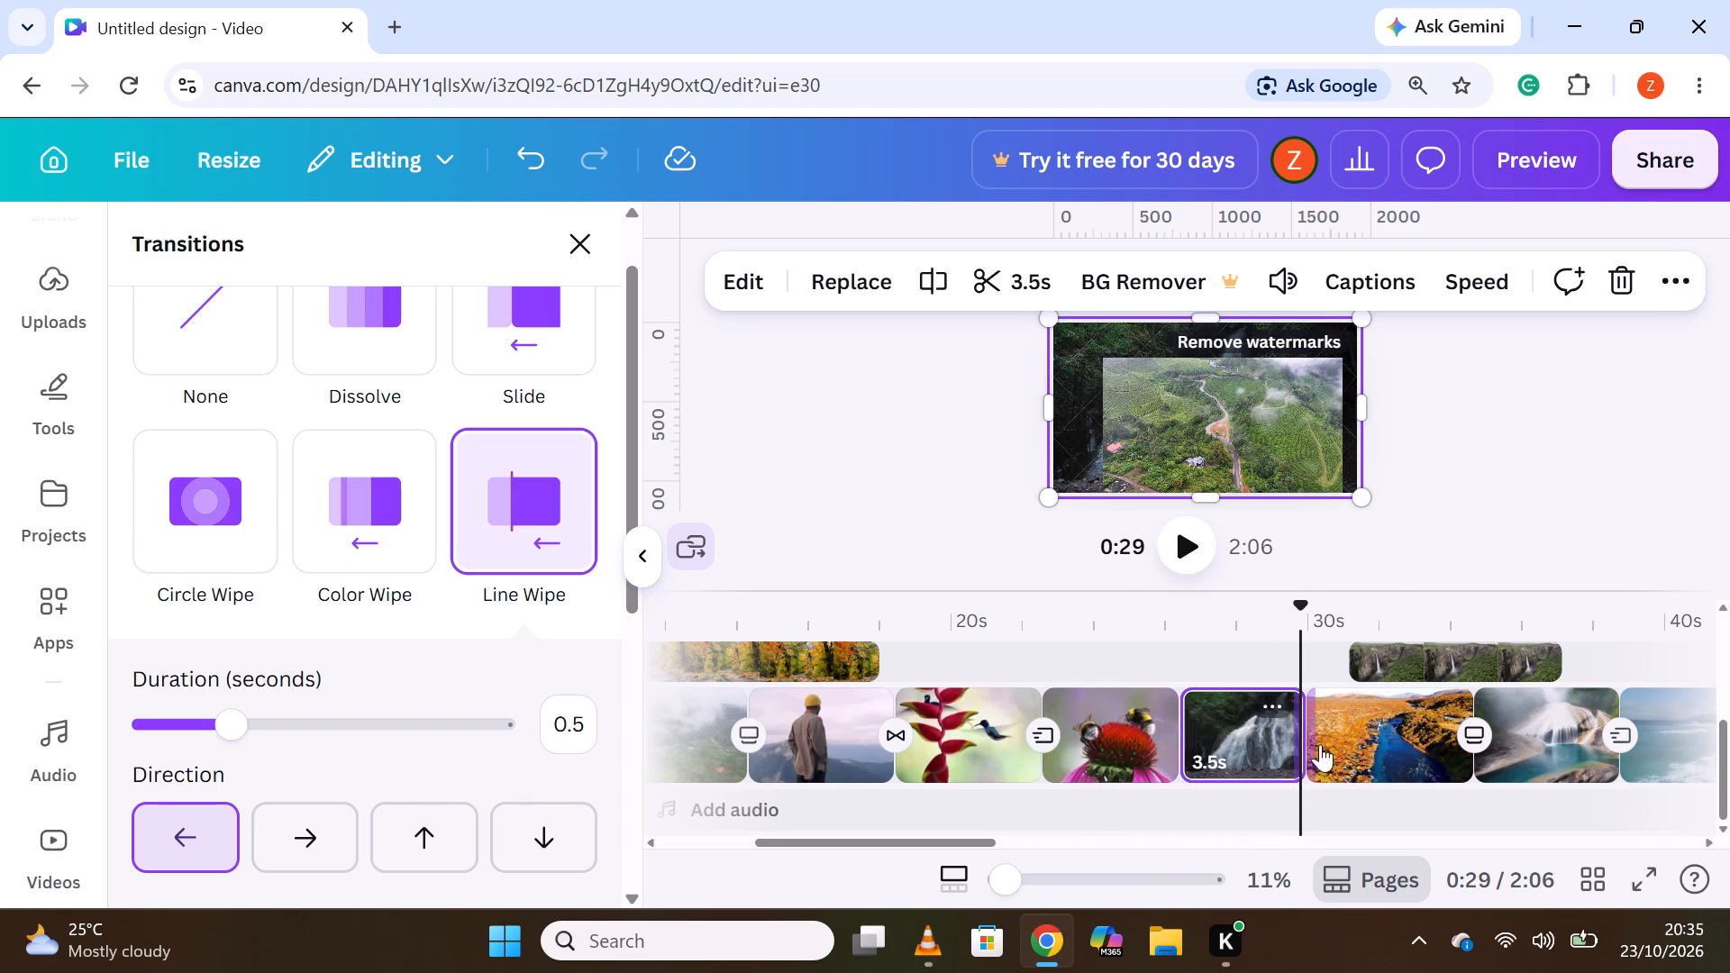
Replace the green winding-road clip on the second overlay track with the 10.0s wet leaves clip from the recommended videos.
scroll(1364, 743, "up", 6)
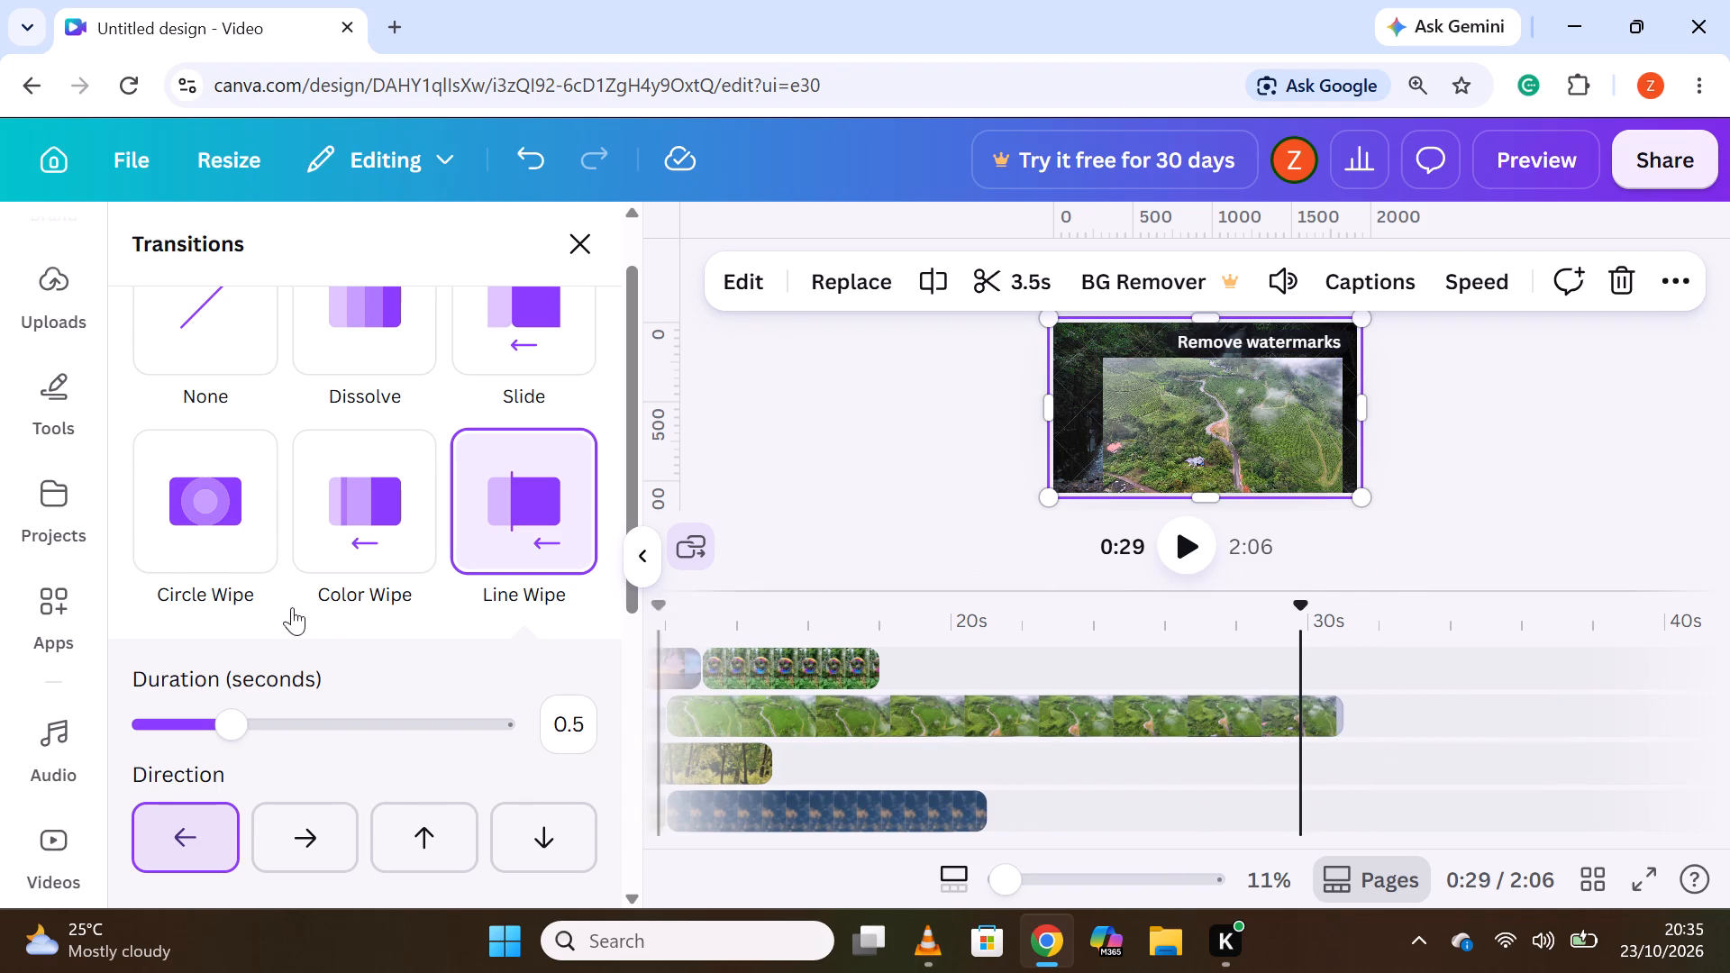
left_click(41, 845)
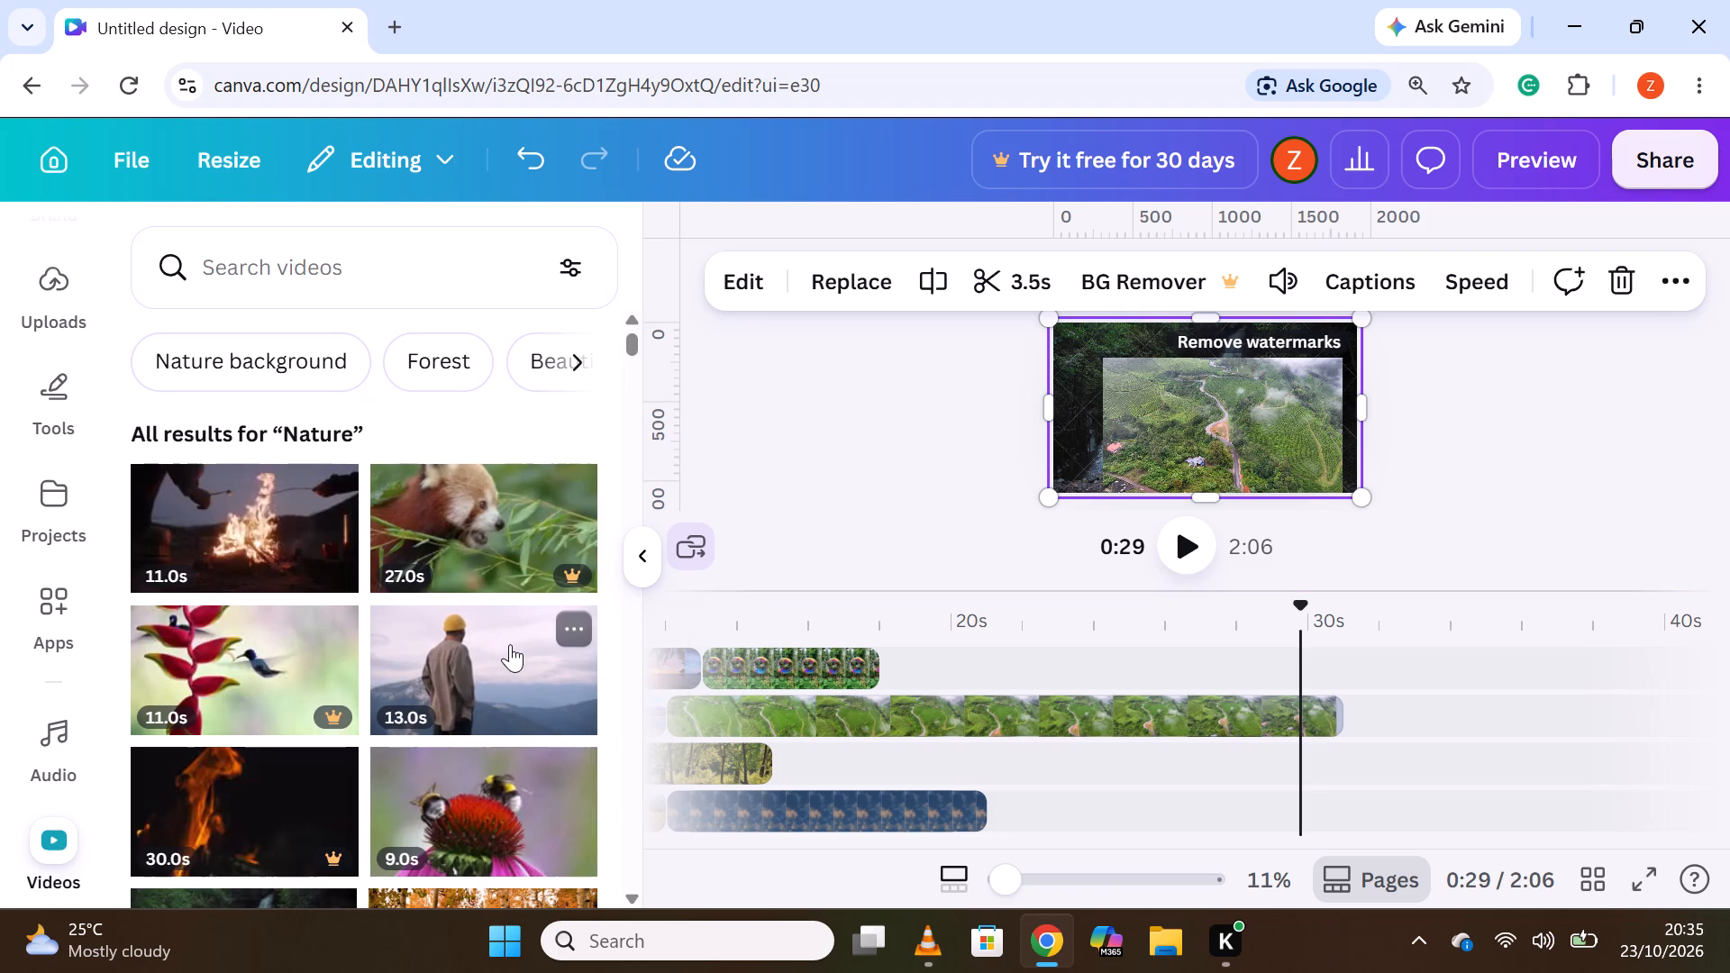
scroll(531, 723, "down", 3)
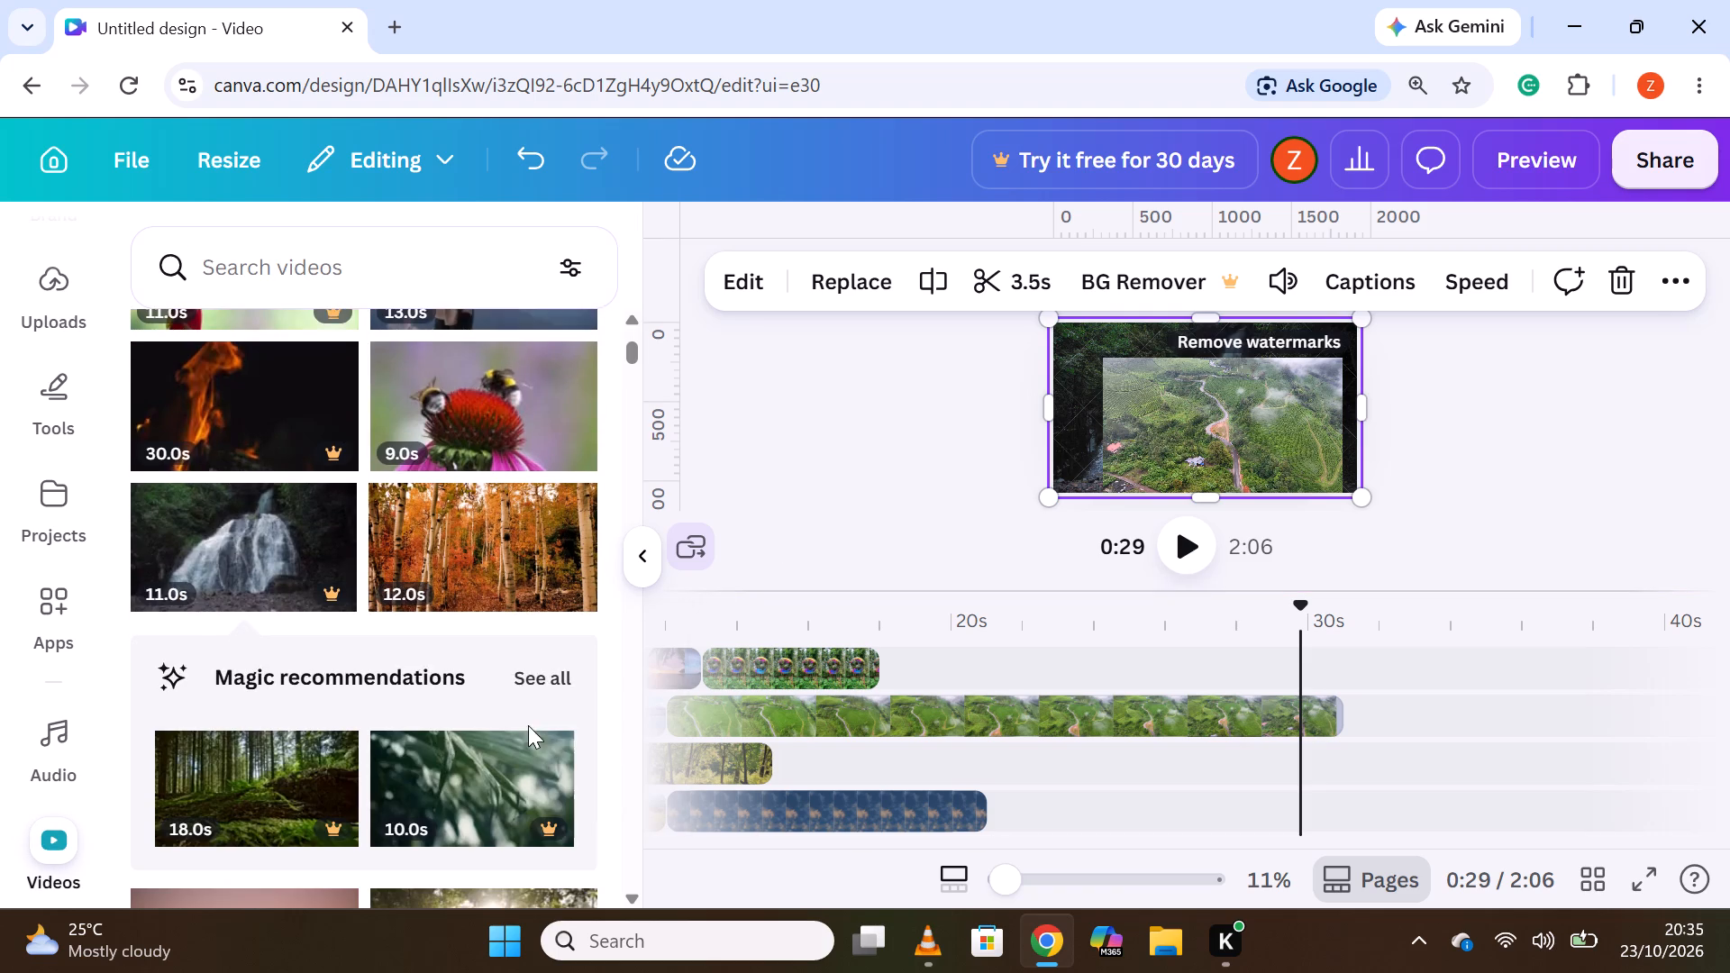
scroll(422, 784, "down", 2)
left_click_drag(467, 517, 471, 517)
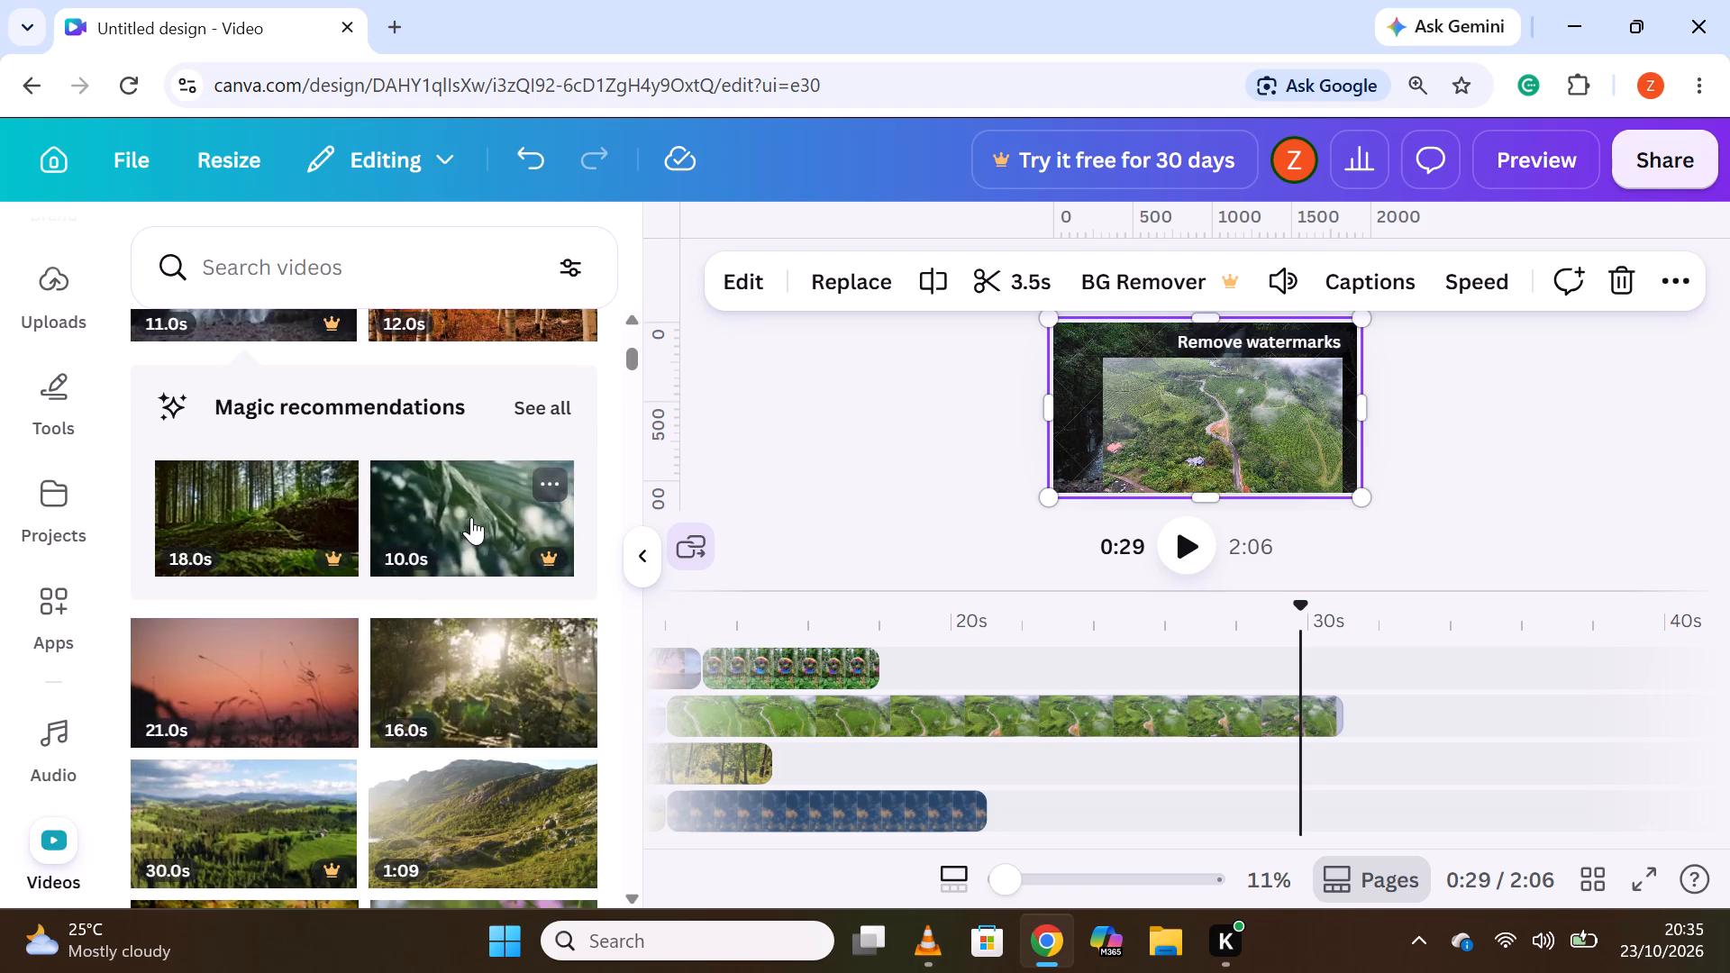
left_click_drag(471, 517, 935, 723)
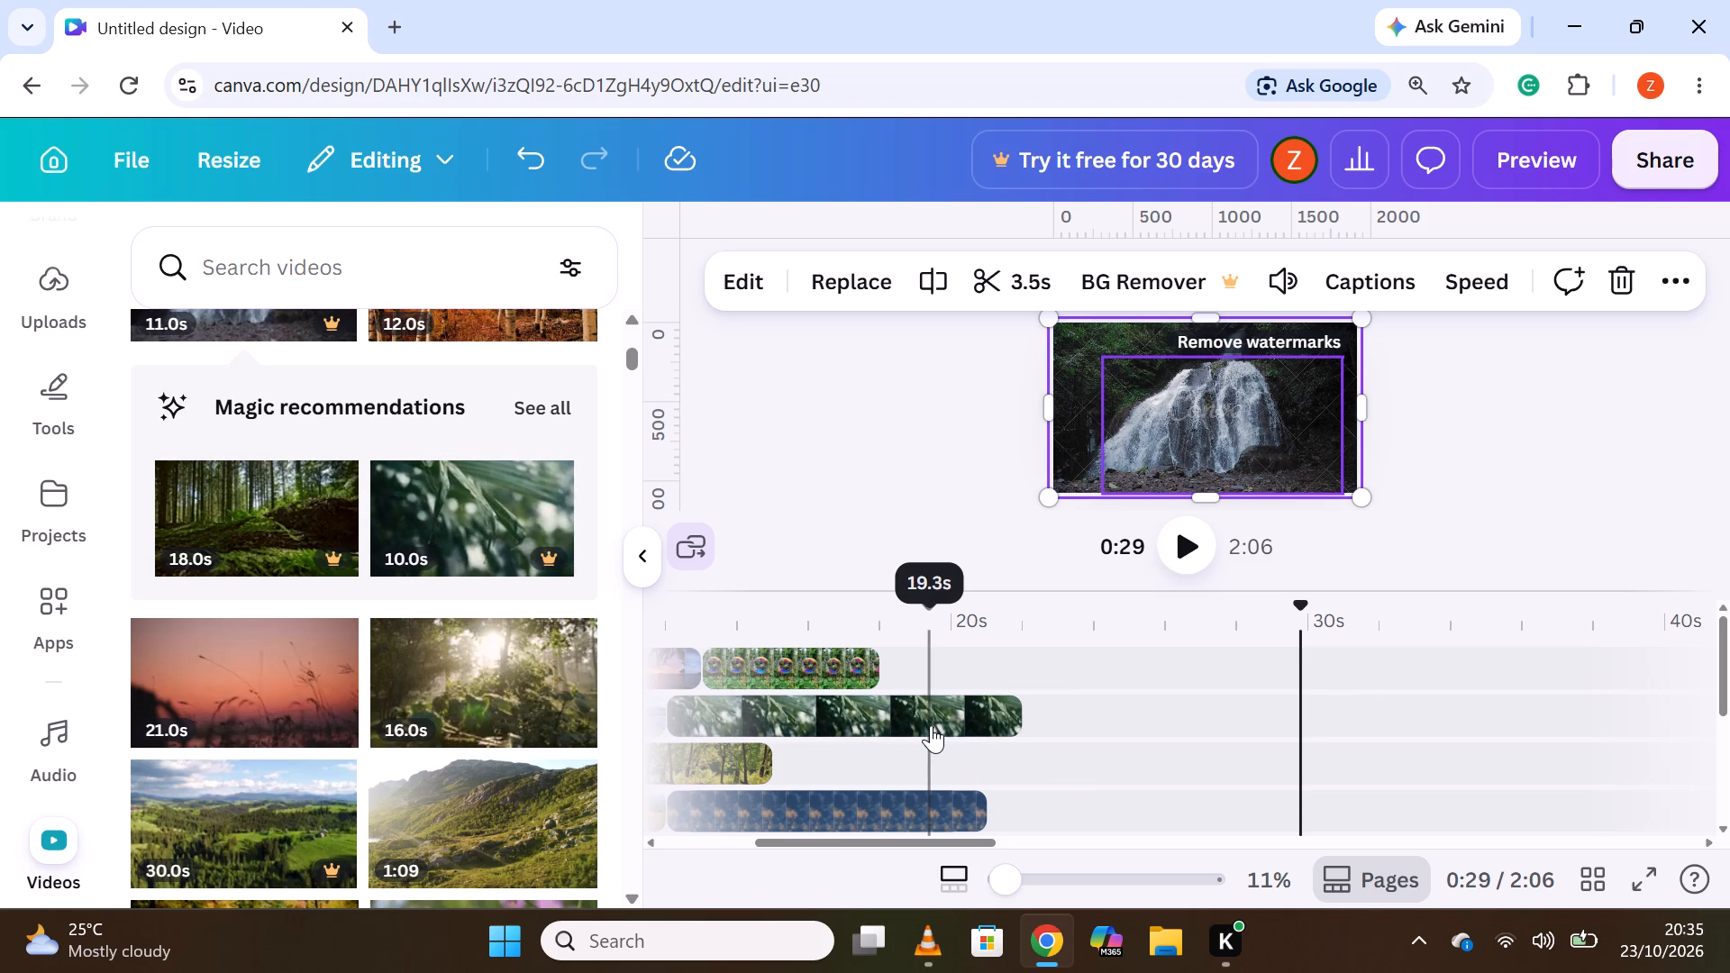
Add the 16.0s sunlit forest clip on its own overlay track below the leaves clip and move it near the video's beginning.
left_click_drag(423, 701, 424, 701)
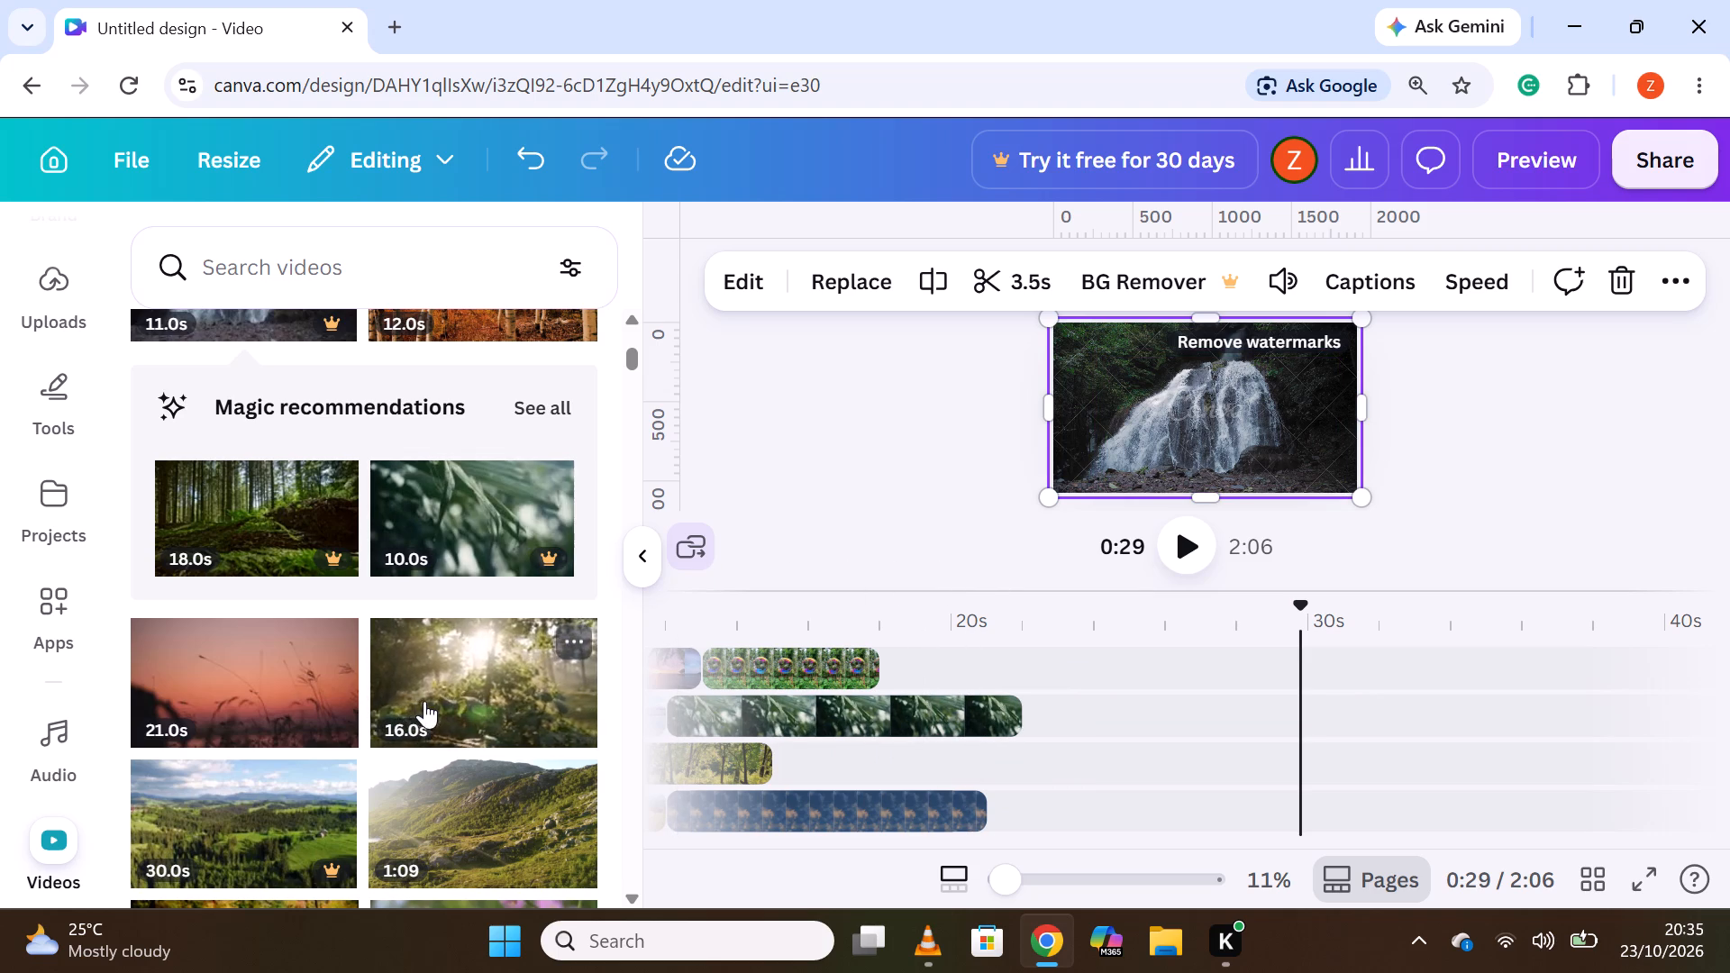
left_click_drag(424, 701, 775, 759)
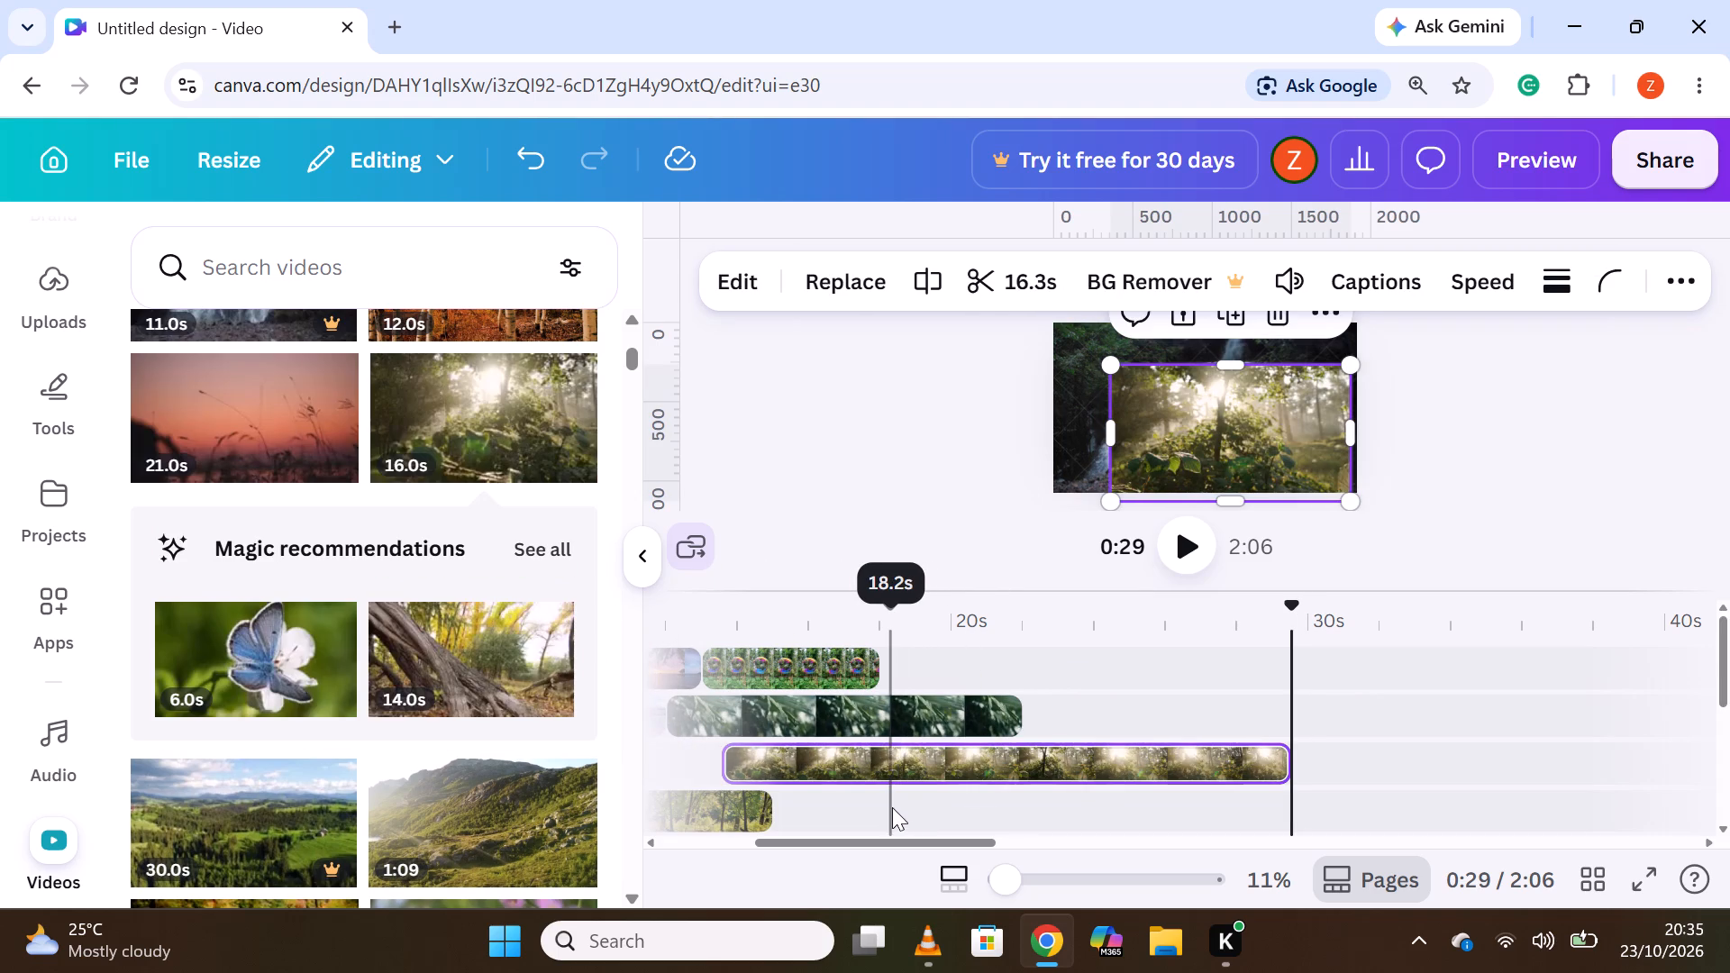
left_click_drag(908, 757, 788, 755)
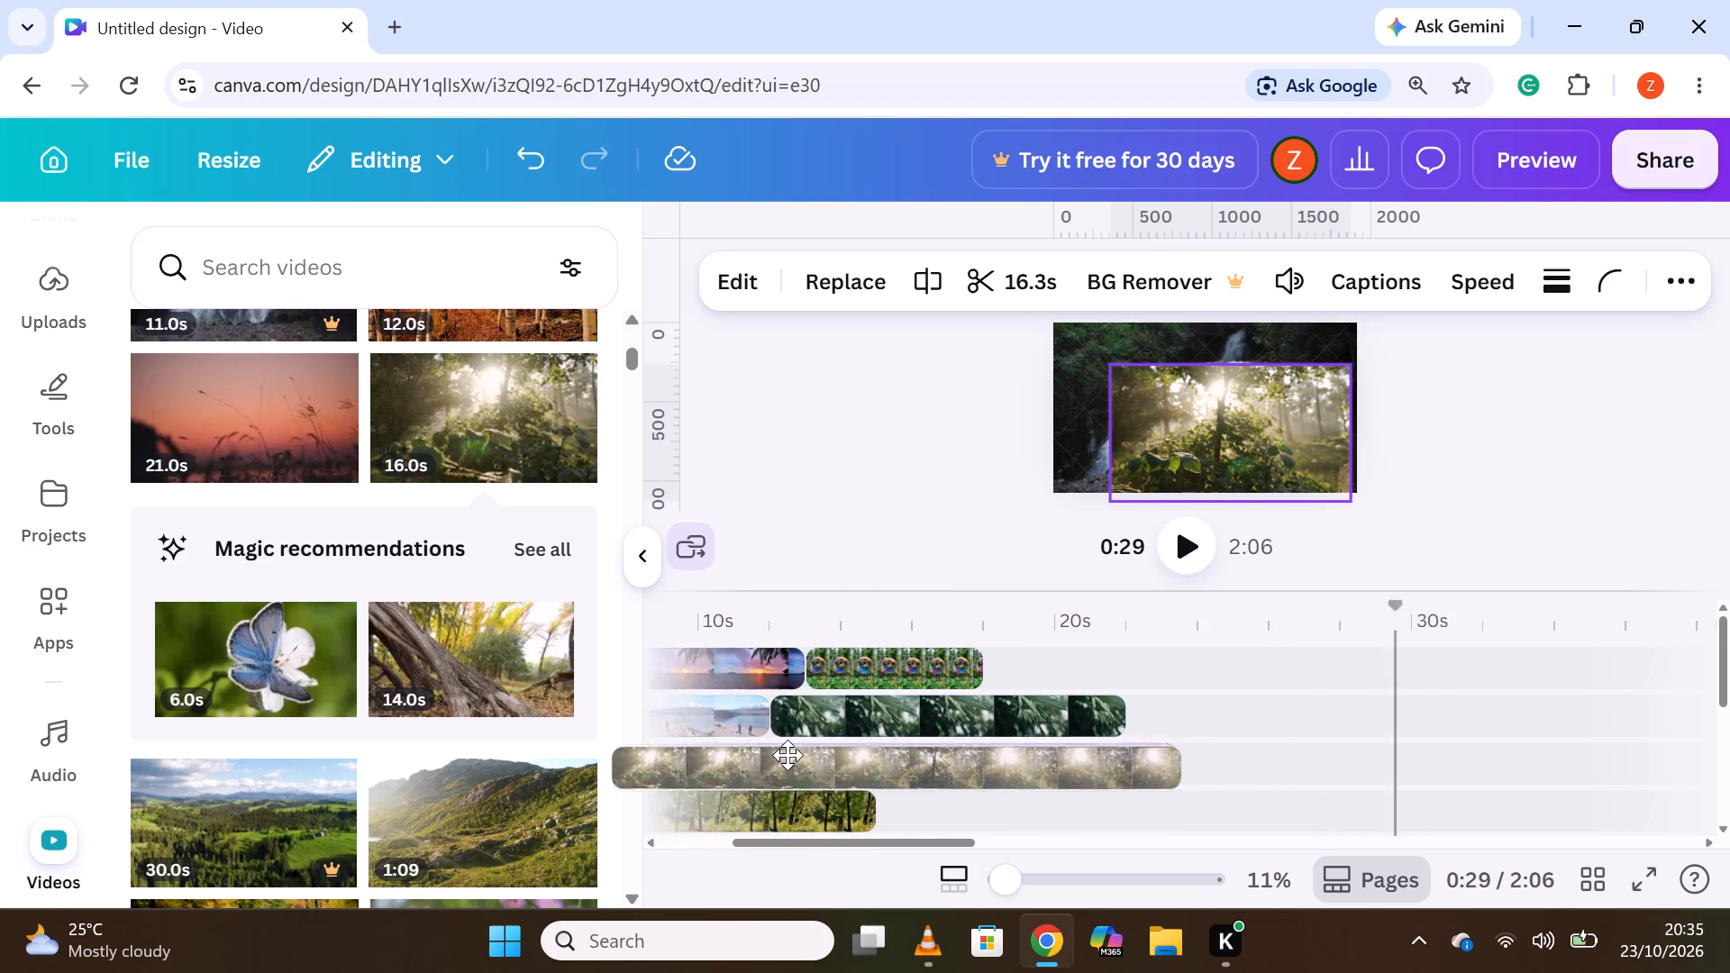
left_click_drag(788, 755, 786, 755)
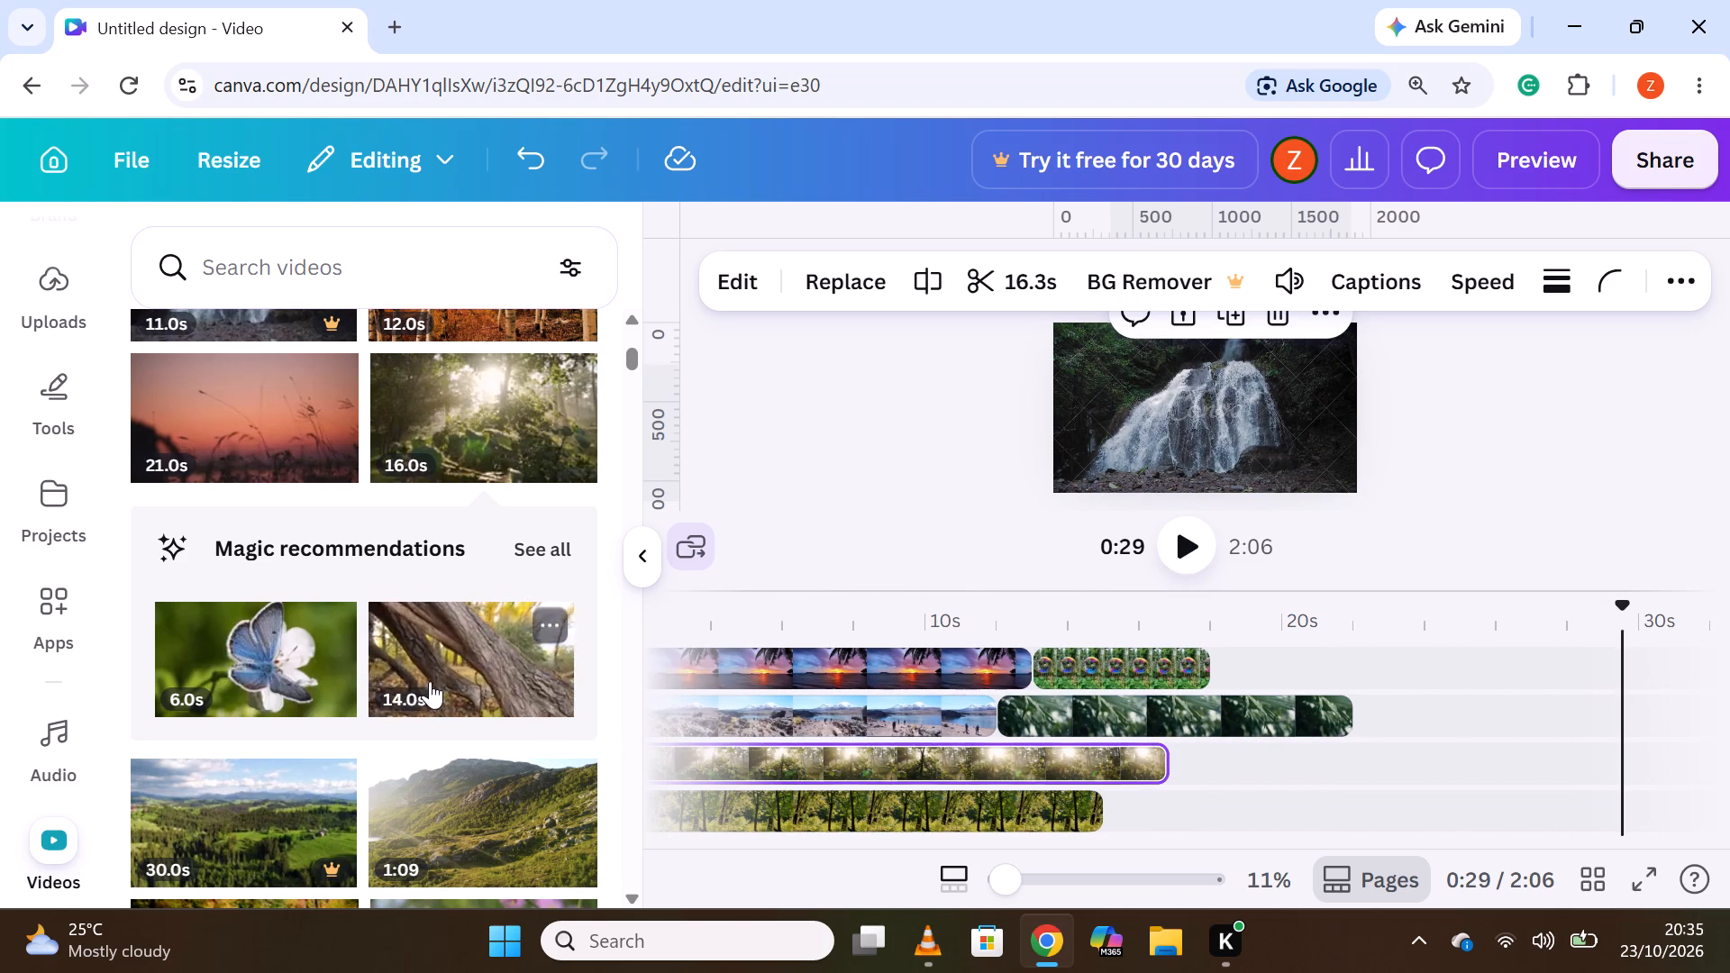
Add the 14.0s autumn tree trunks clip as an overlay and place it just after the sunlit forest clip on the same track.
left_click_drag(453, 688, 1167, 783)
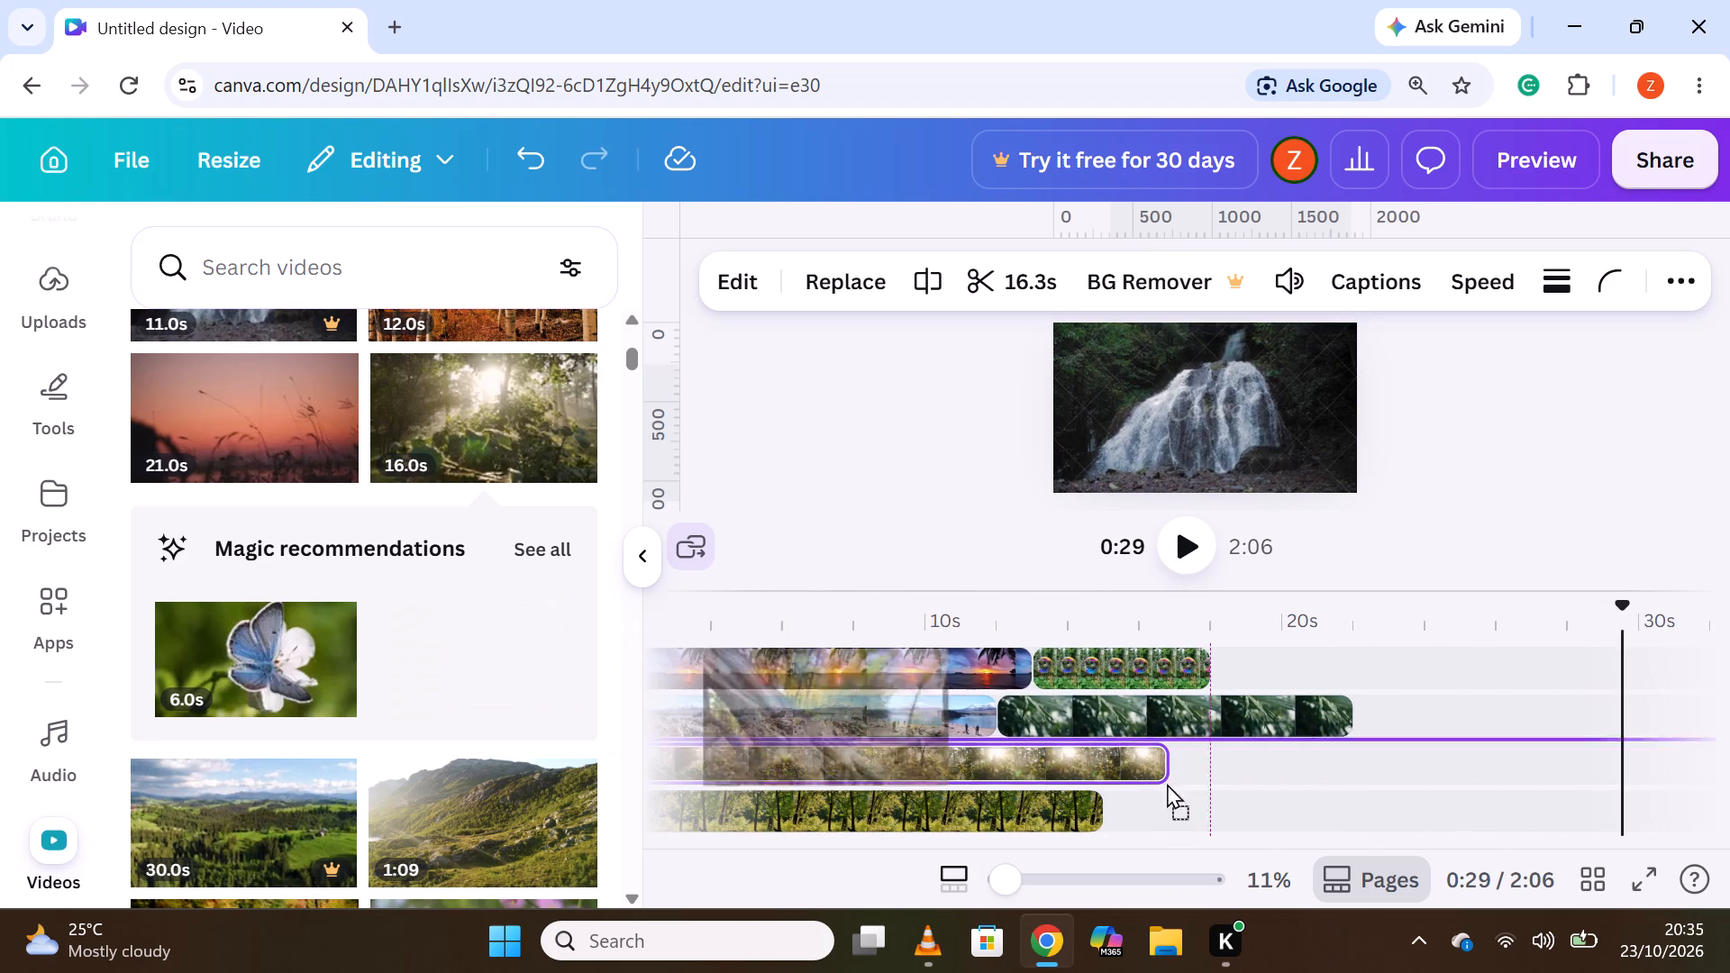
left_click_drag(1167, 783, 1216, 798)
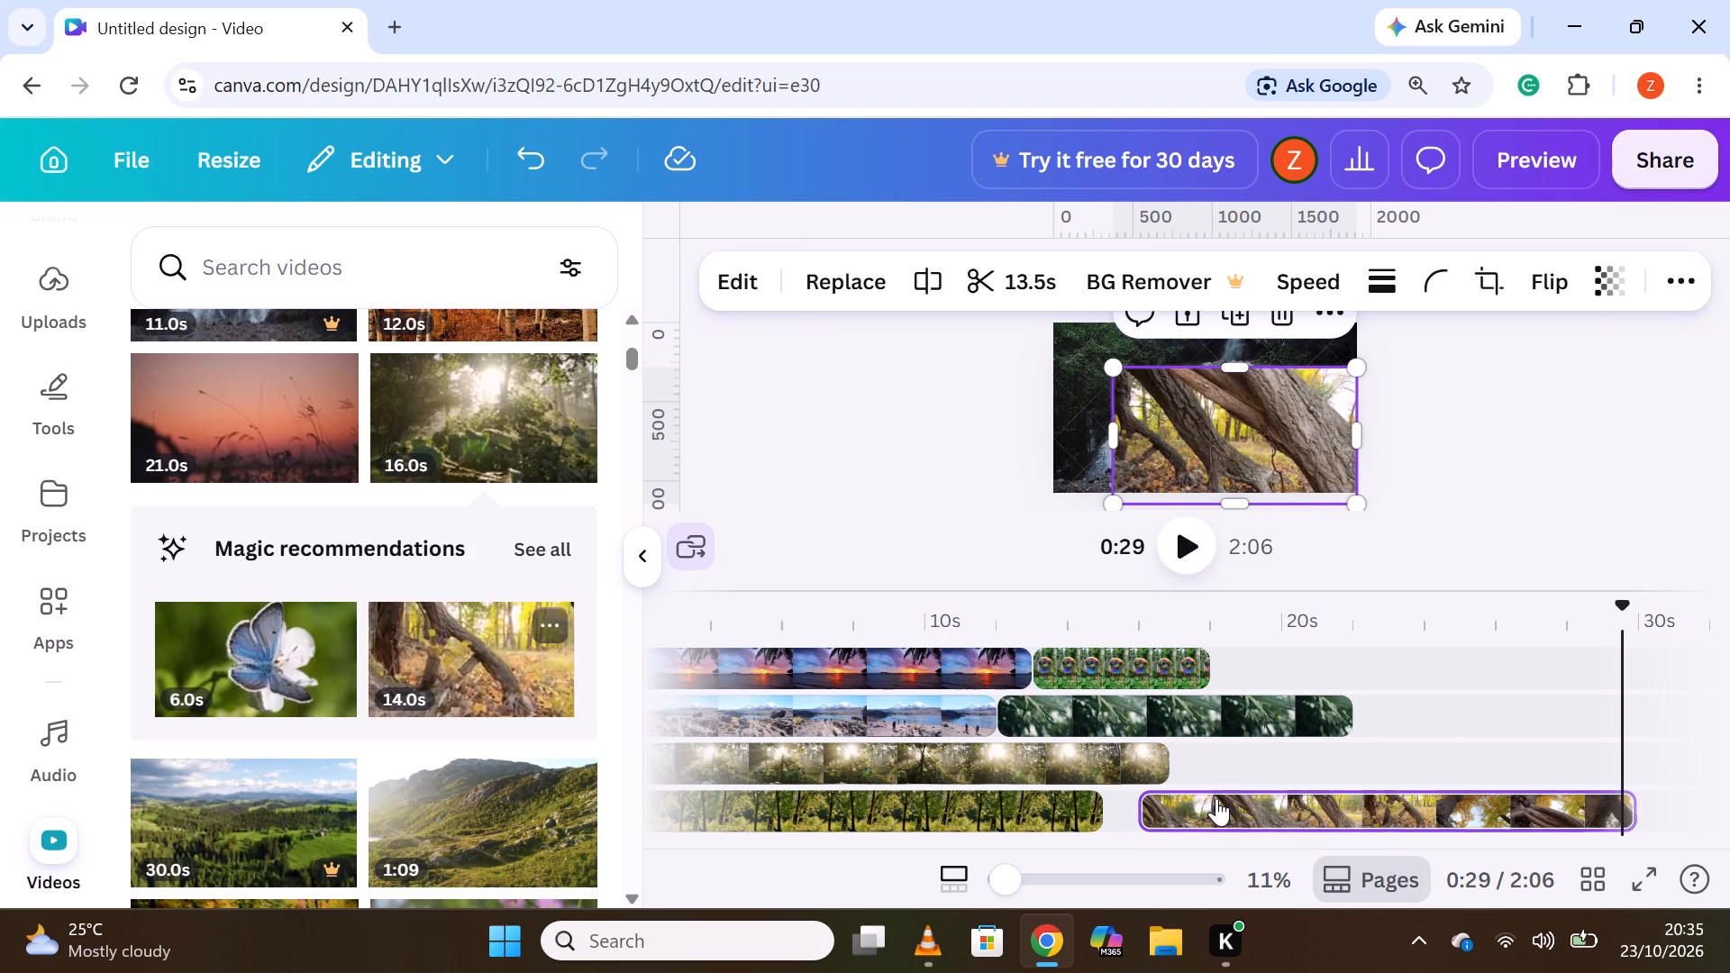
left_click_drag(1329, 798, 1330, 798)
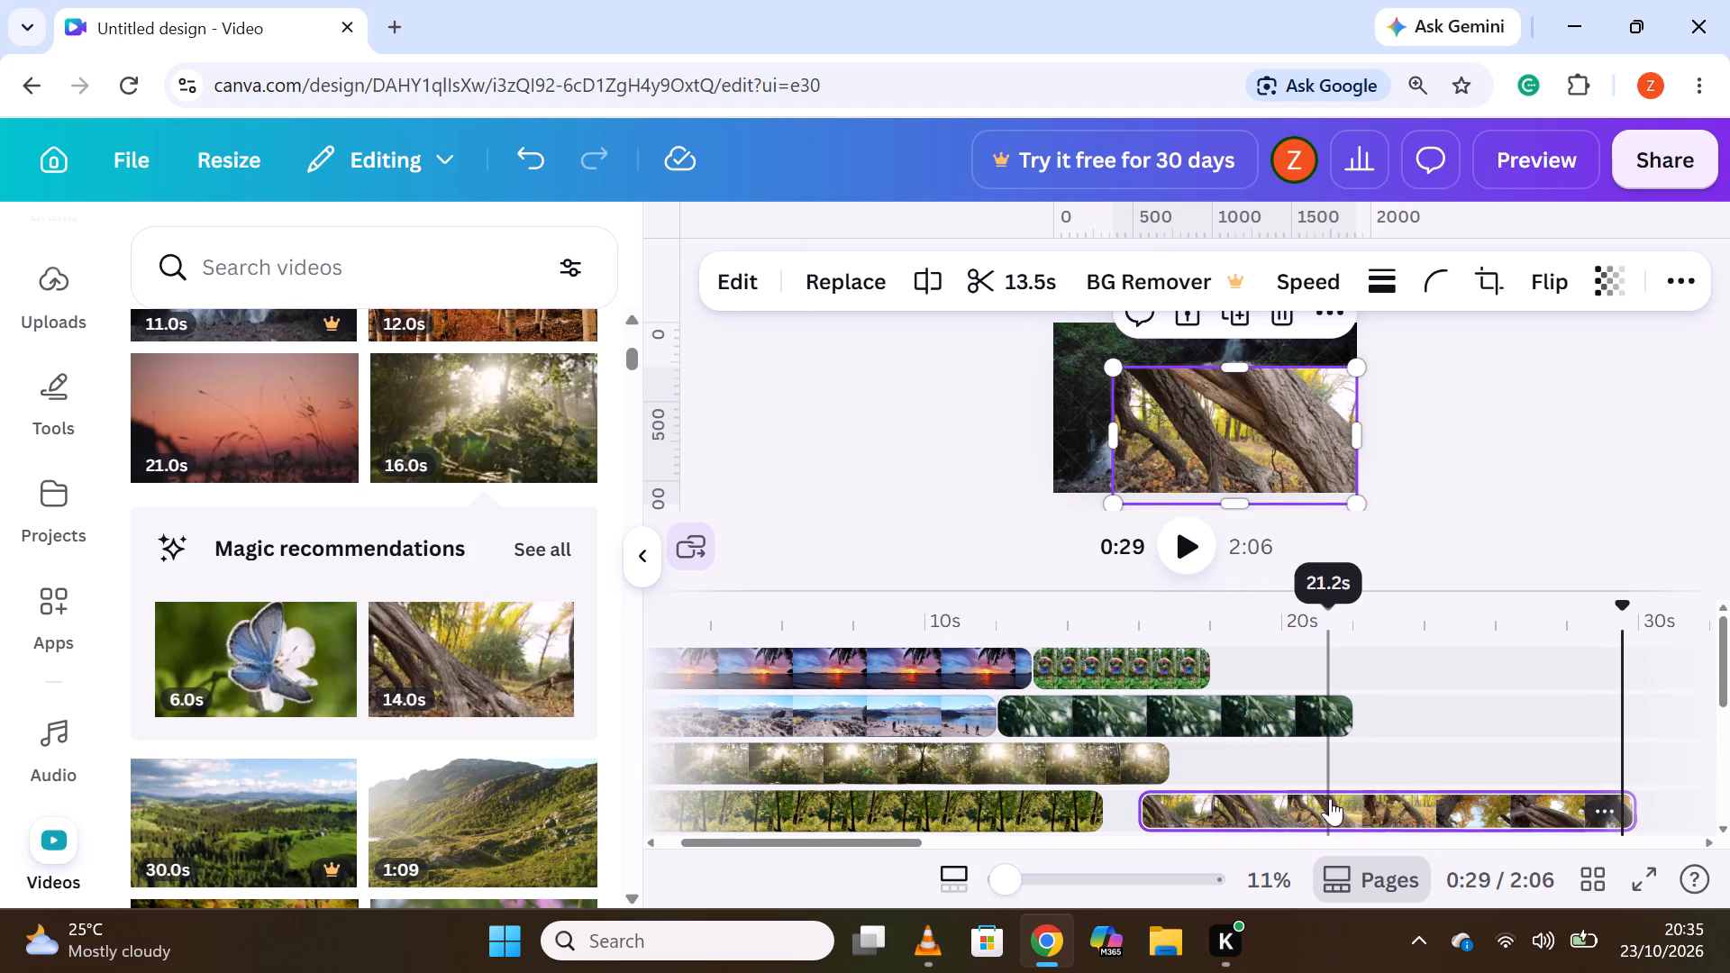
left_click_drag(1330, 798, 1391, 760)
left_click_drag(1391, 759, 1371, 750)
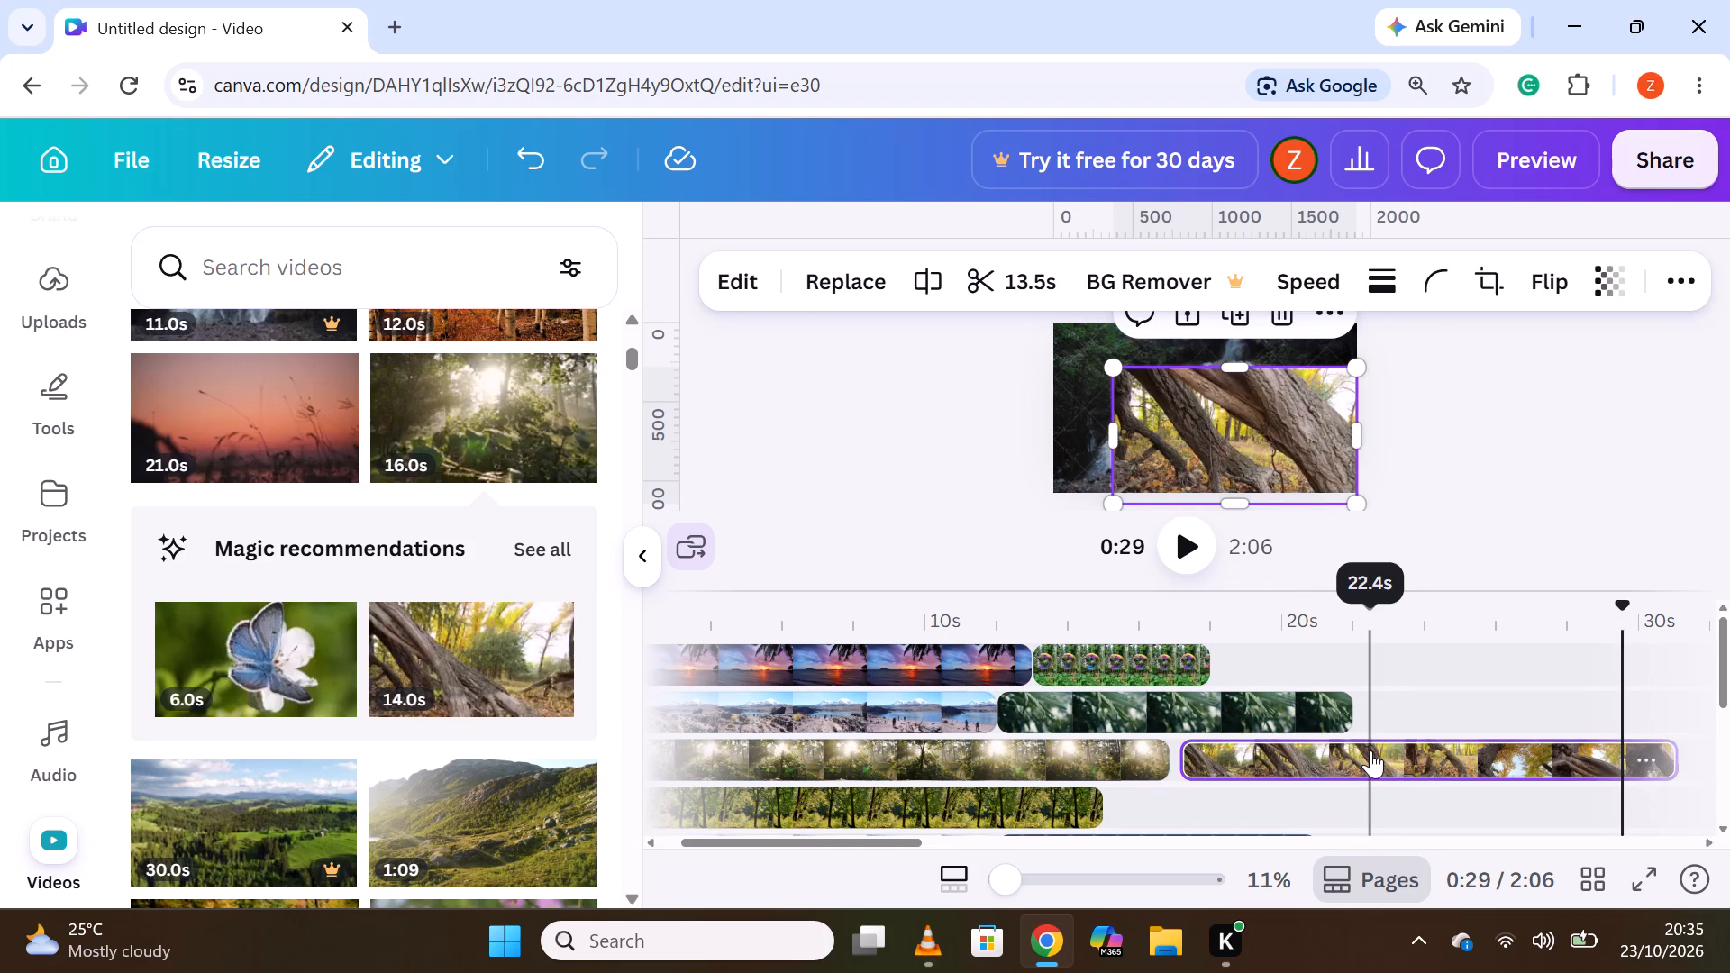
scroll(1370, 750, "up", 2)
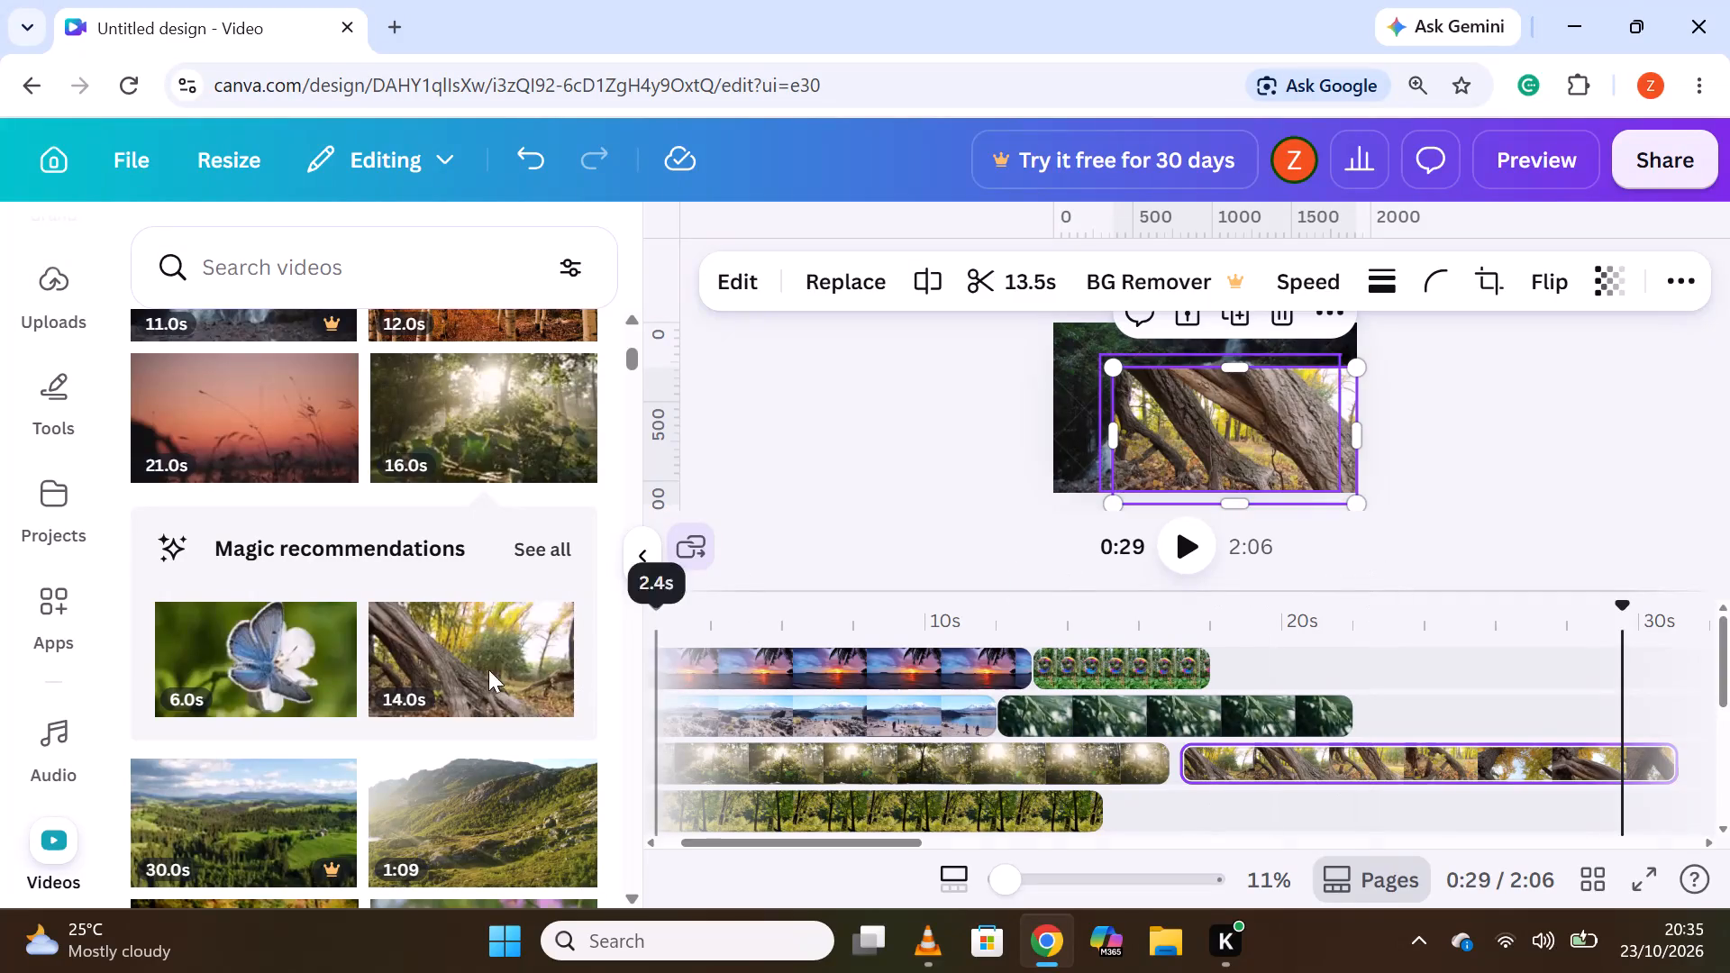
Replace the wet leaves clip on the second overlay track with the 6.0s blue butterfly clip from the recommended videos.
left_click_drag(205, 621, 1287, 700)
left_click_drag(1331, 688, 1354, 684)
left_click_drag(1361, 683, 1316, 660)
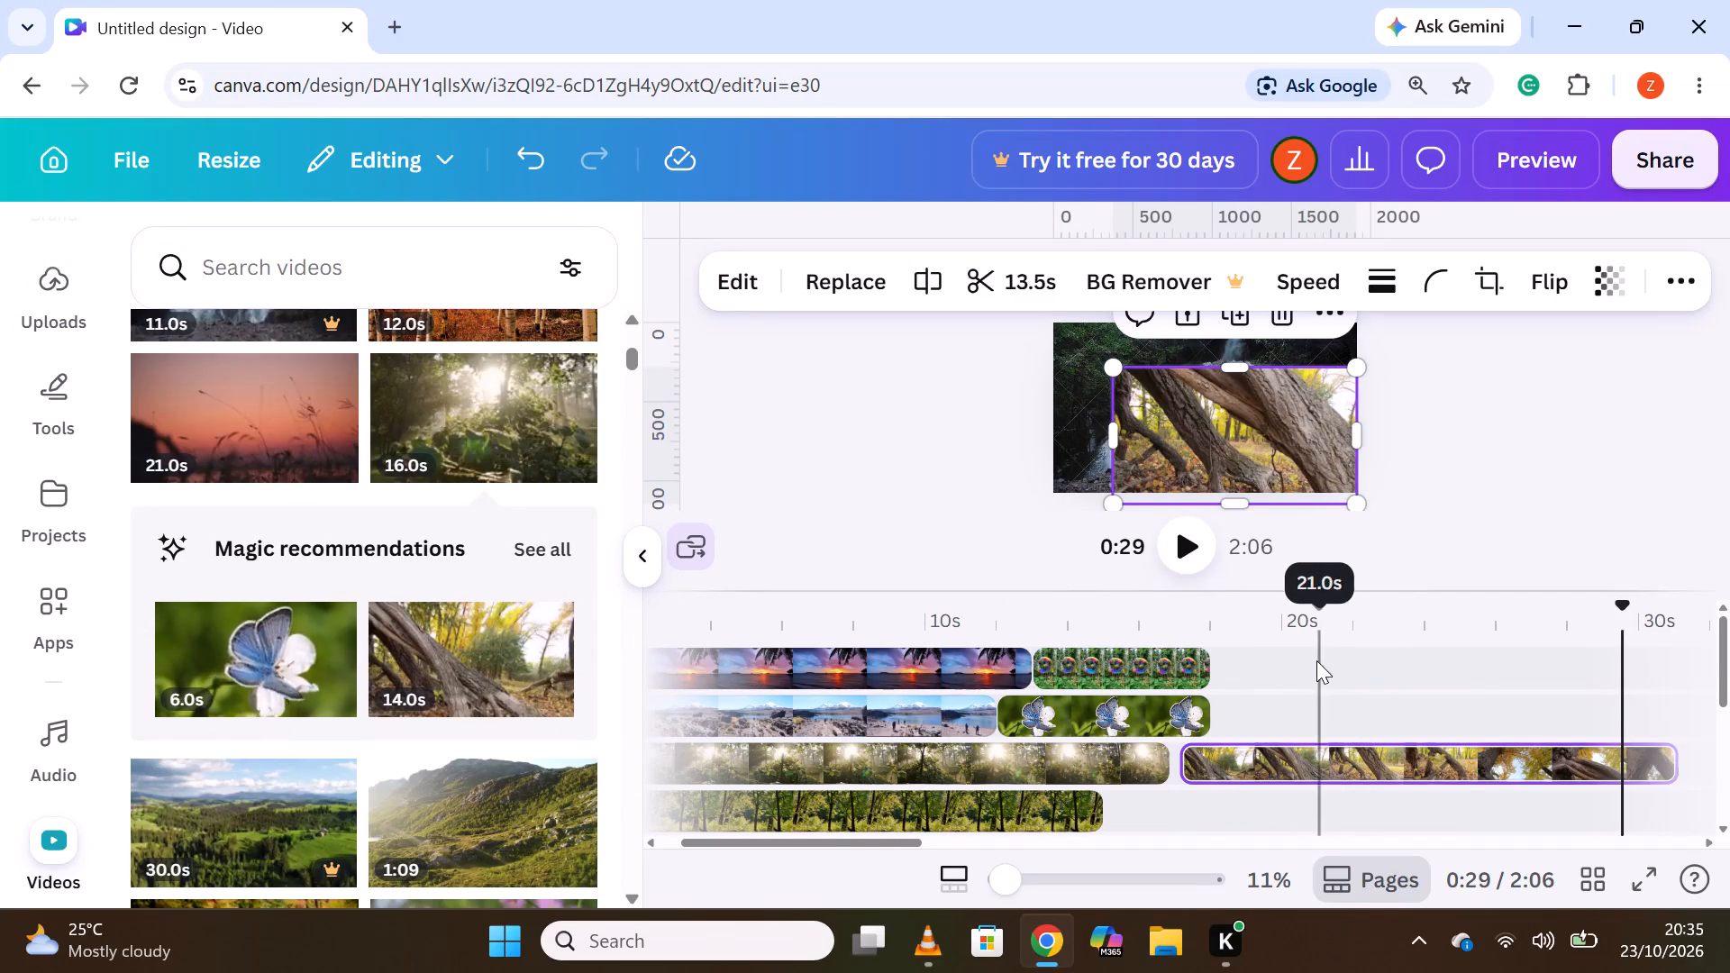
left_click_drag(1316, 660, 1294, 664)
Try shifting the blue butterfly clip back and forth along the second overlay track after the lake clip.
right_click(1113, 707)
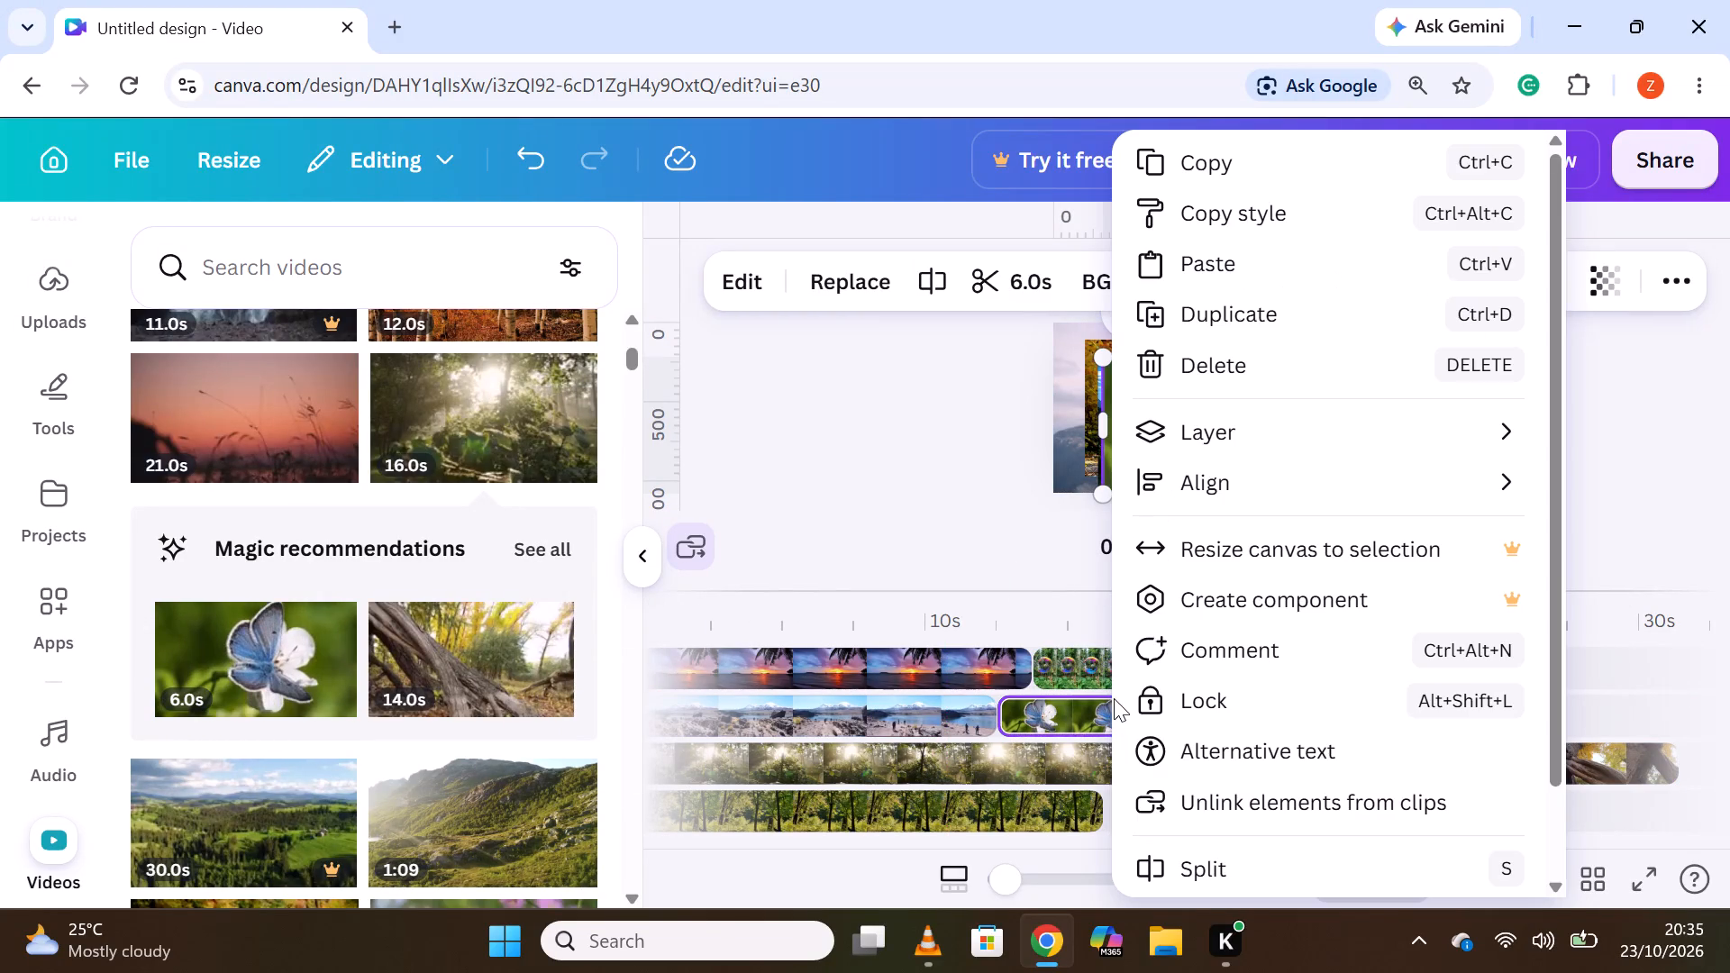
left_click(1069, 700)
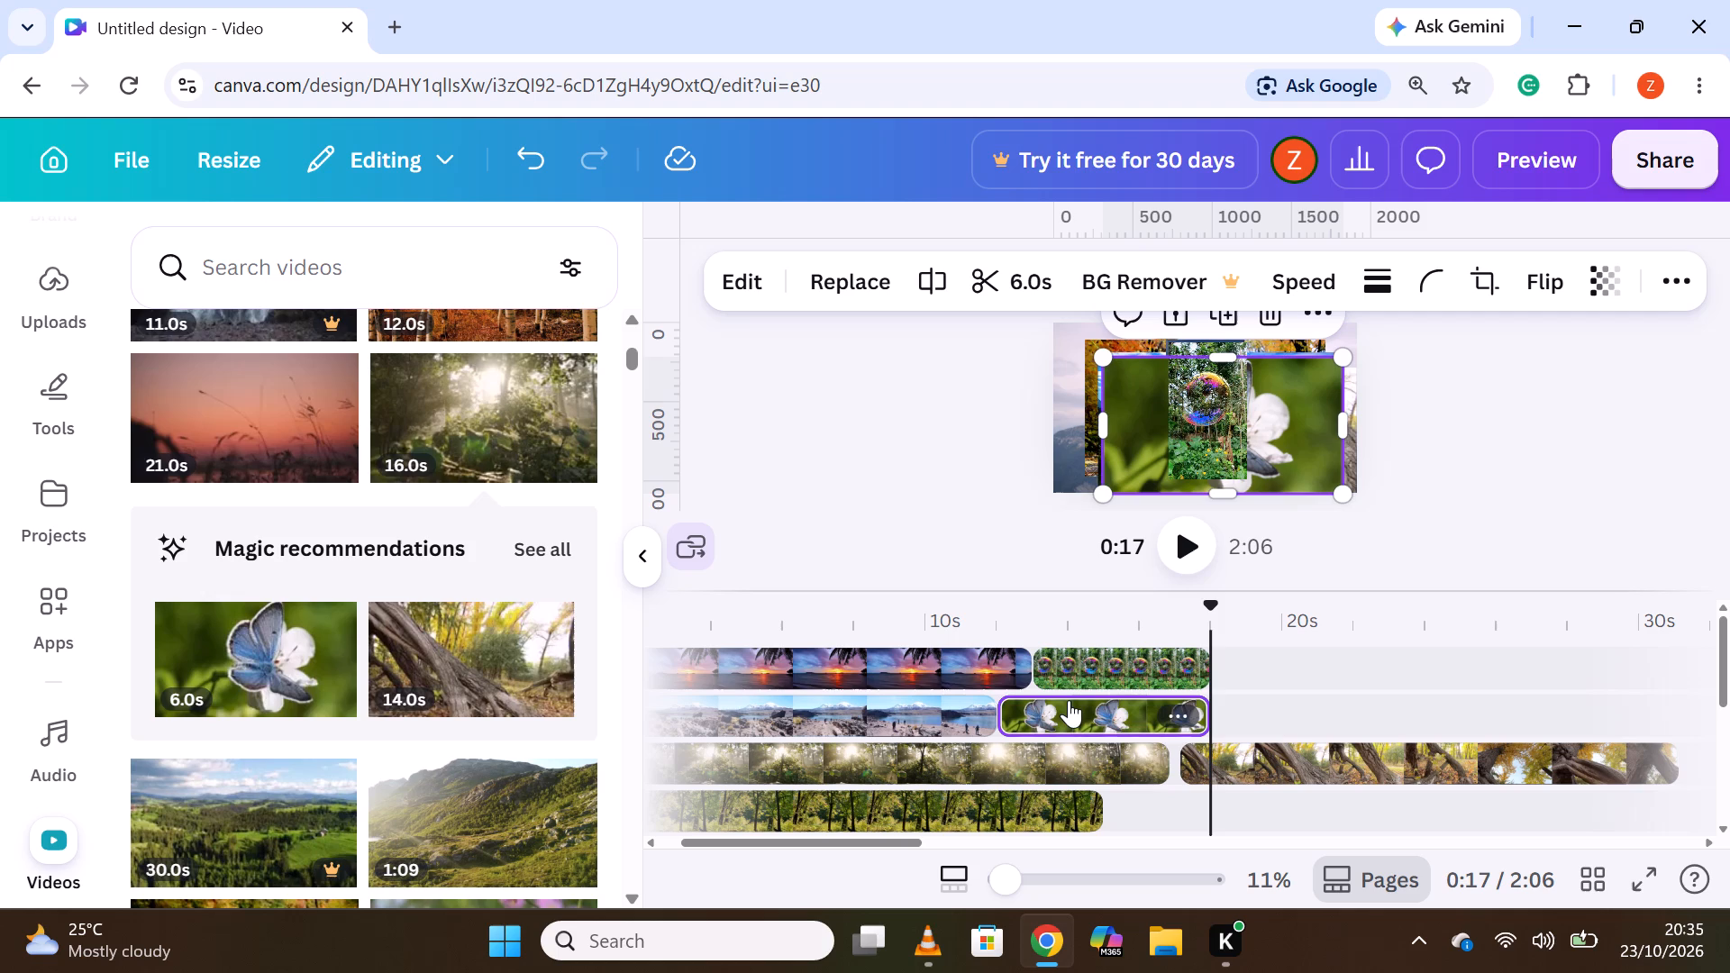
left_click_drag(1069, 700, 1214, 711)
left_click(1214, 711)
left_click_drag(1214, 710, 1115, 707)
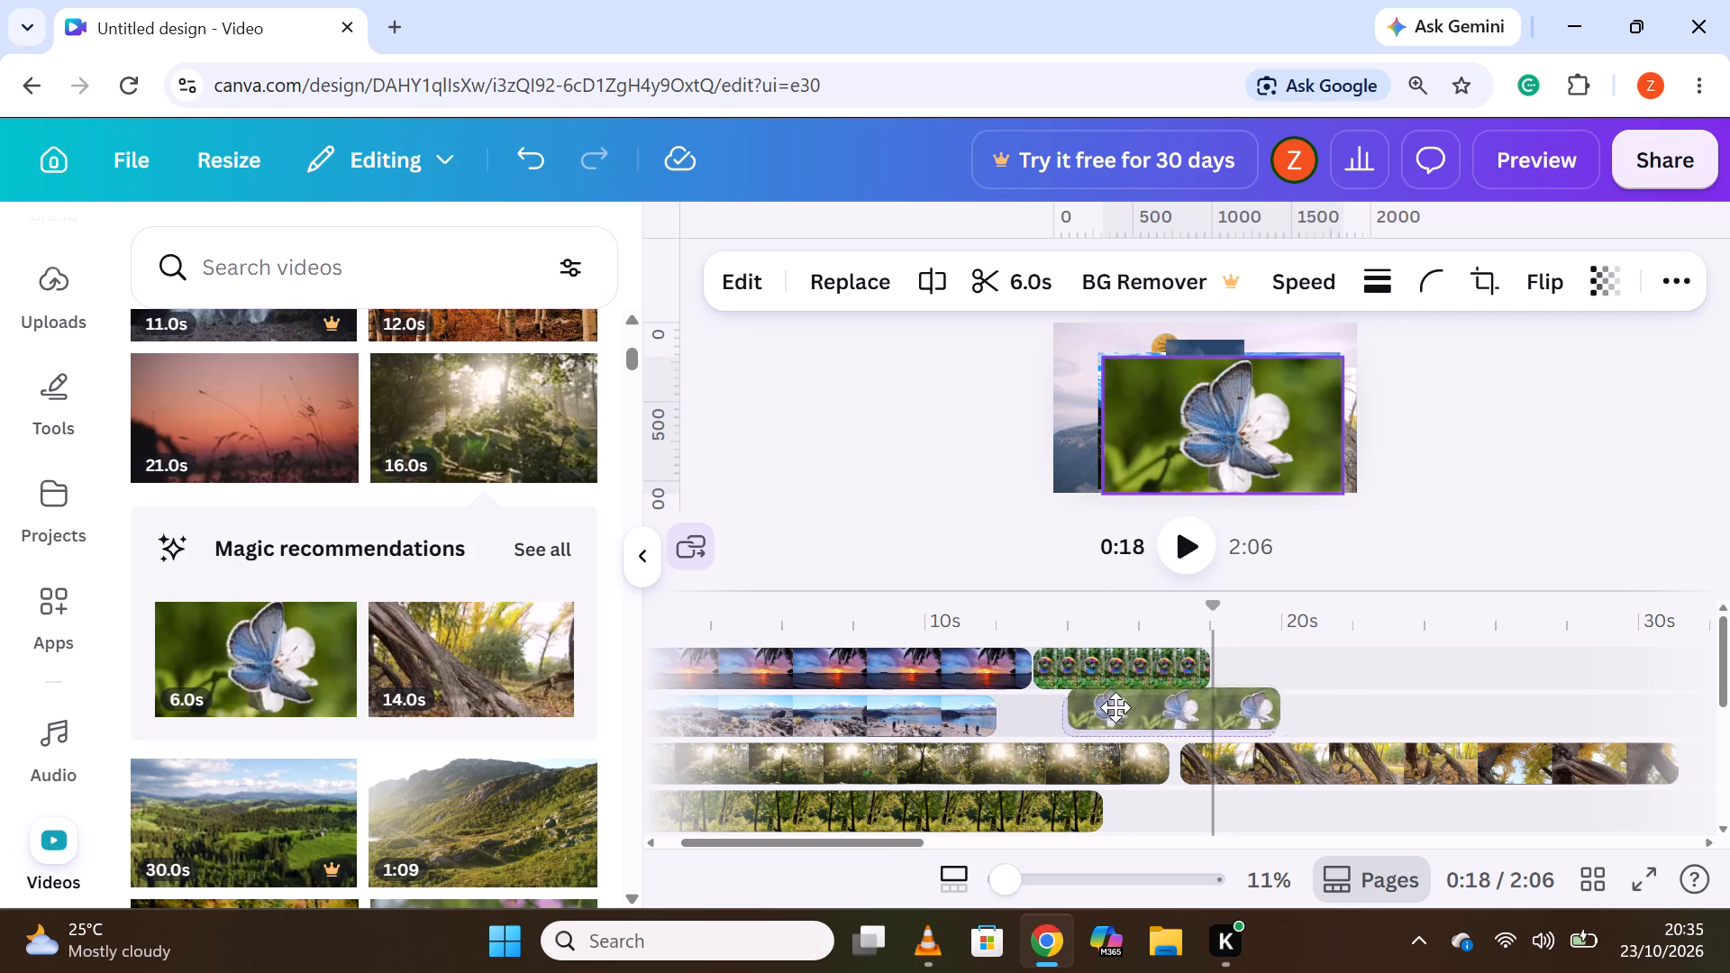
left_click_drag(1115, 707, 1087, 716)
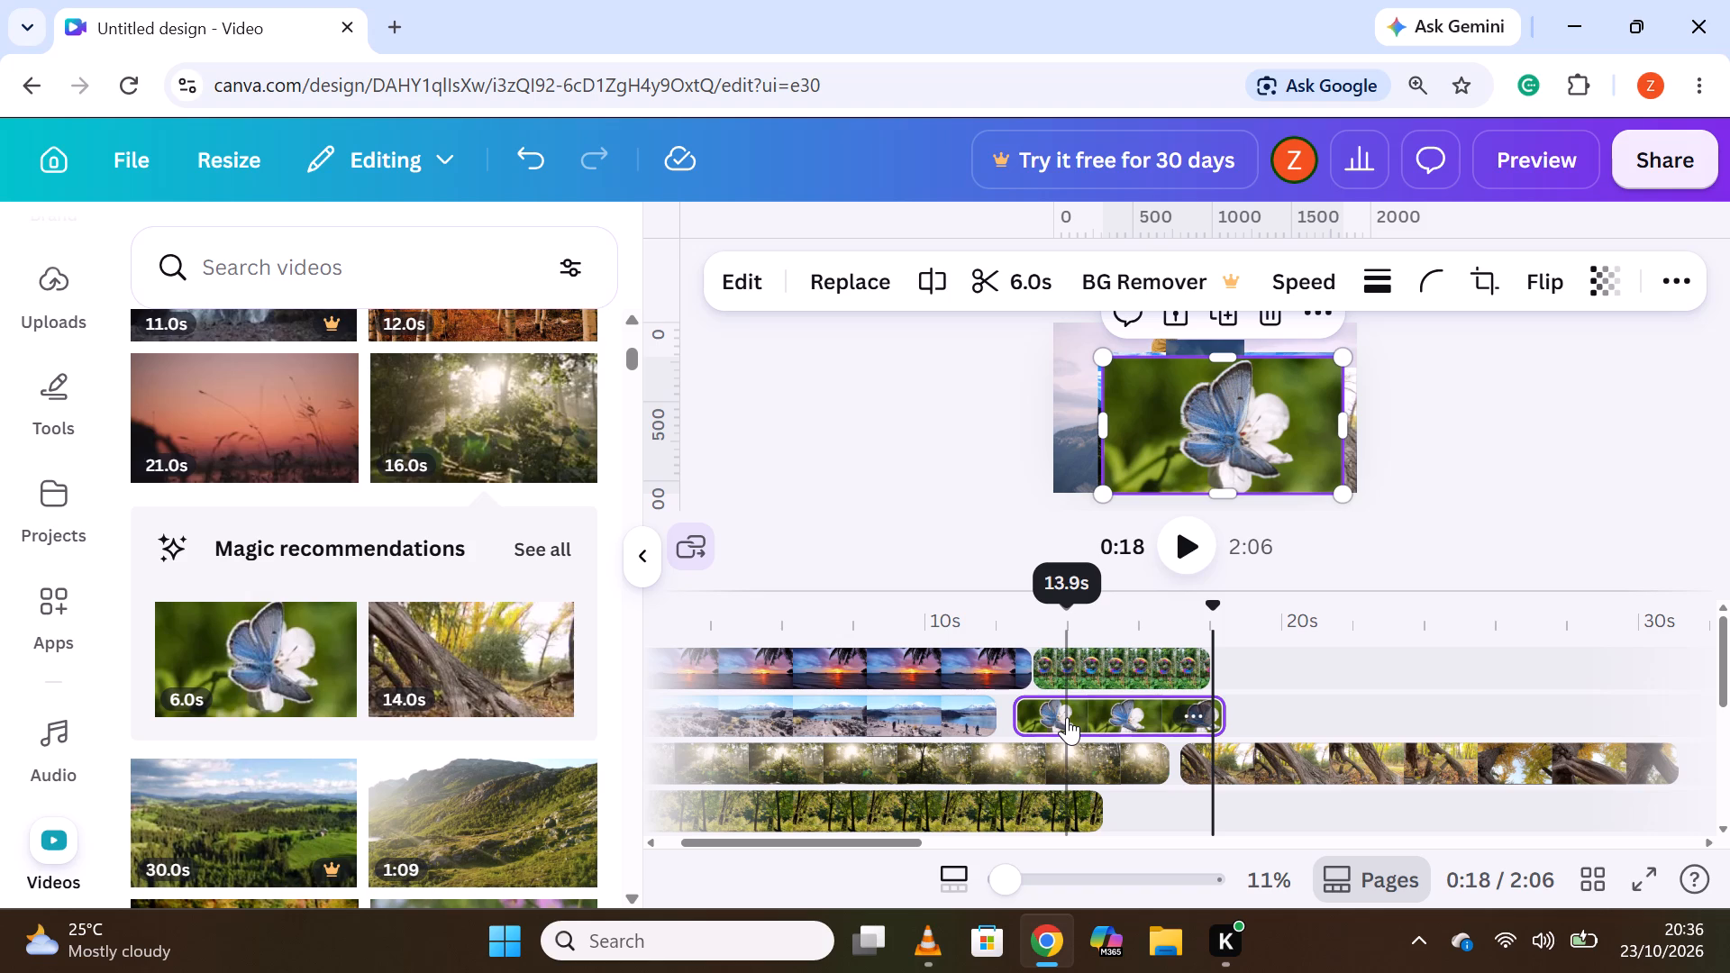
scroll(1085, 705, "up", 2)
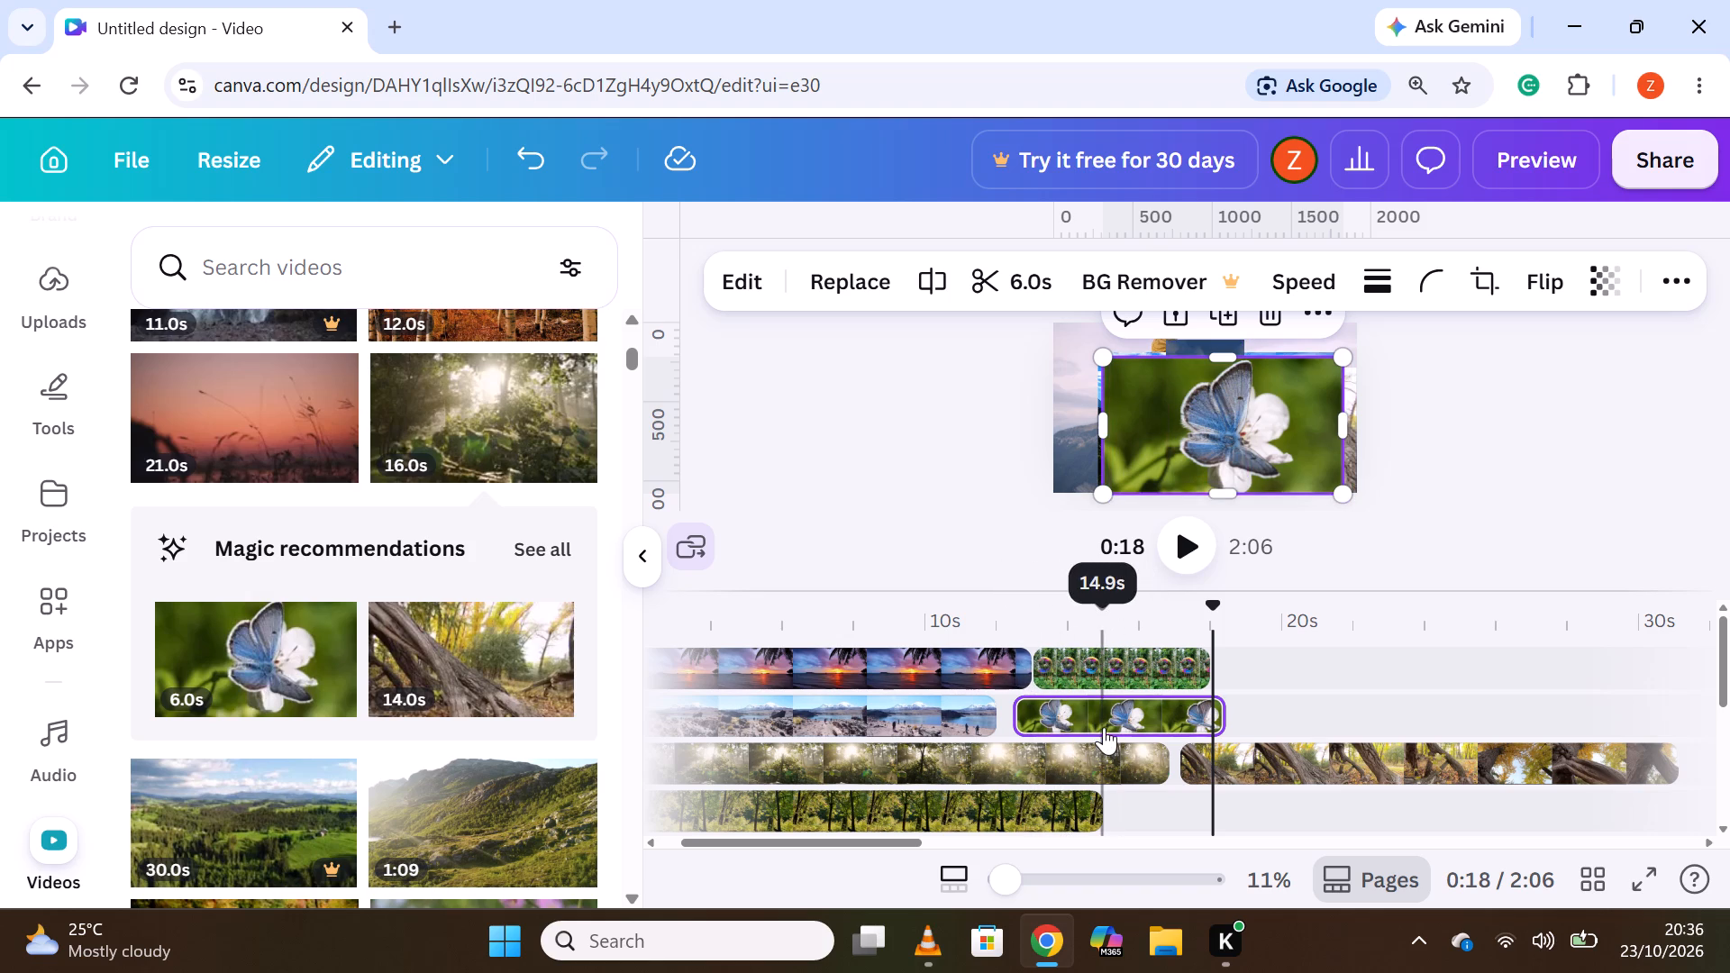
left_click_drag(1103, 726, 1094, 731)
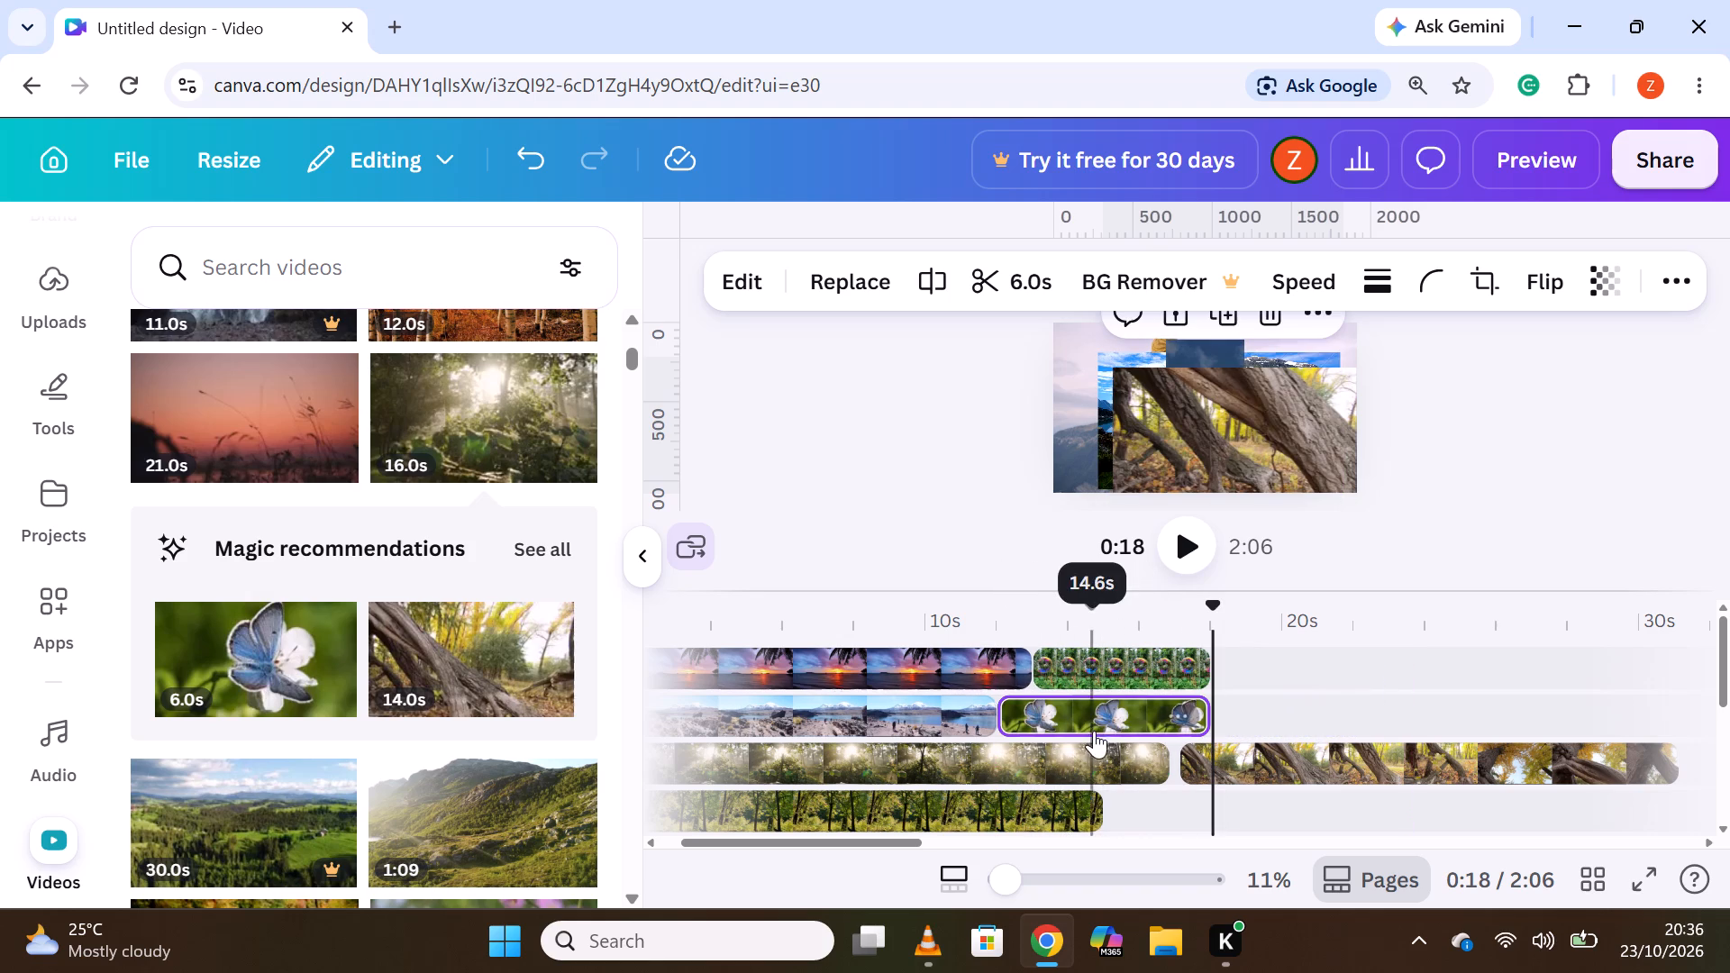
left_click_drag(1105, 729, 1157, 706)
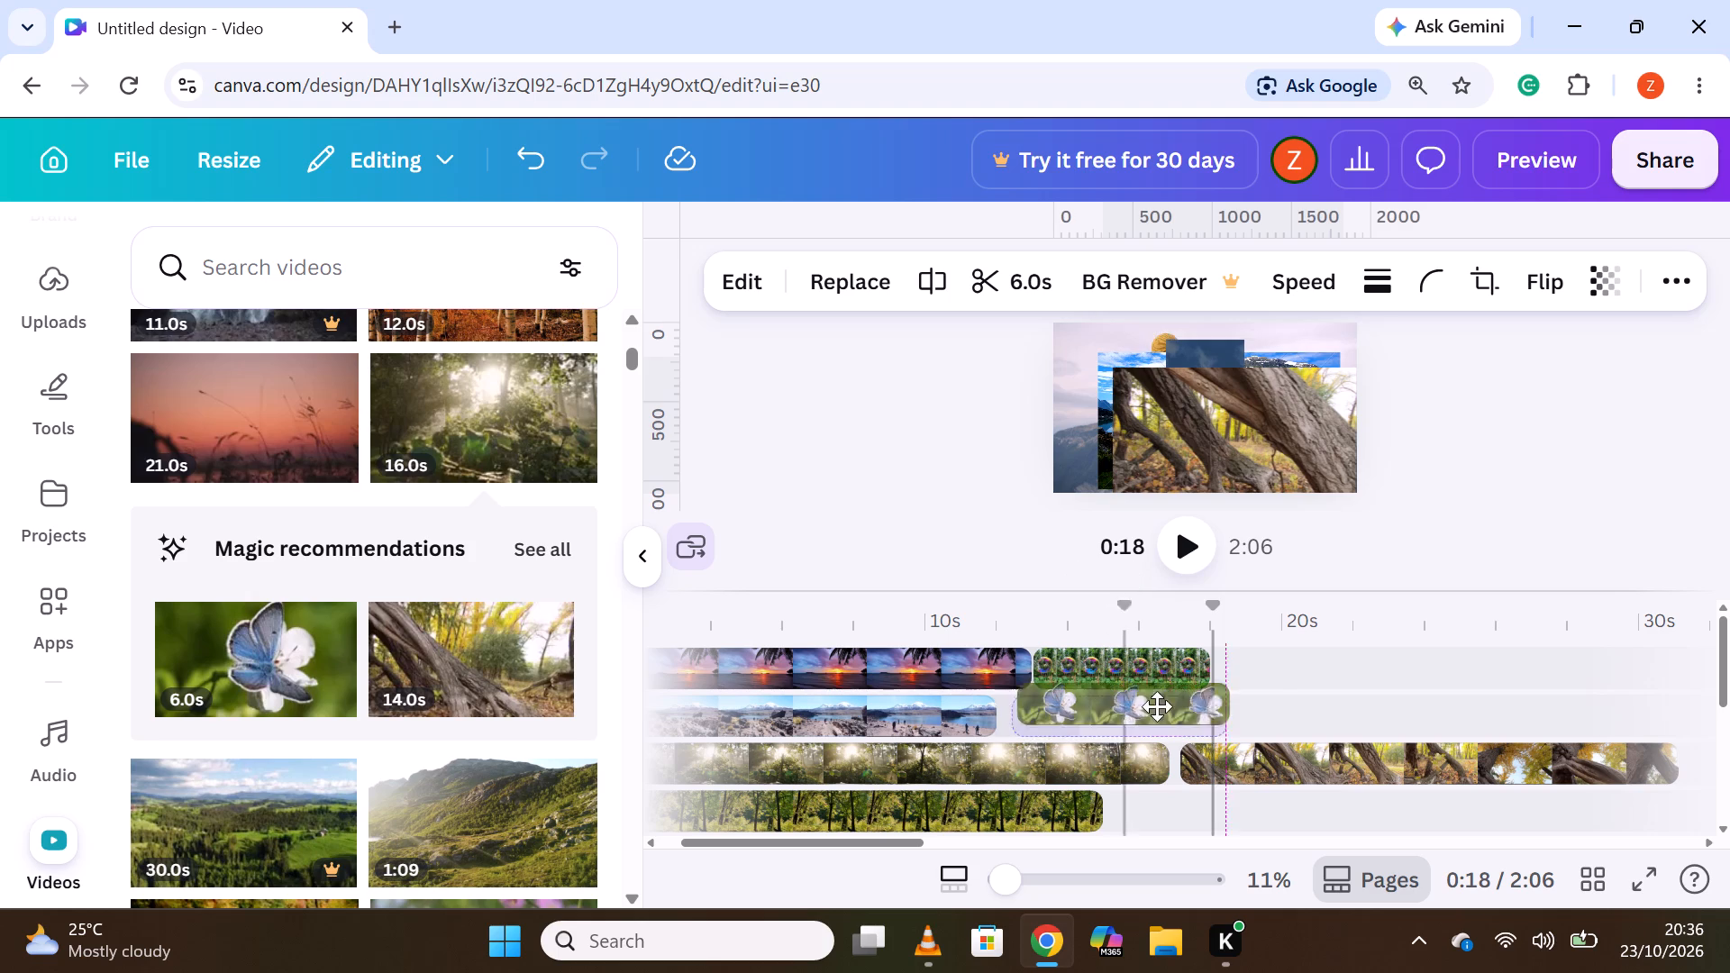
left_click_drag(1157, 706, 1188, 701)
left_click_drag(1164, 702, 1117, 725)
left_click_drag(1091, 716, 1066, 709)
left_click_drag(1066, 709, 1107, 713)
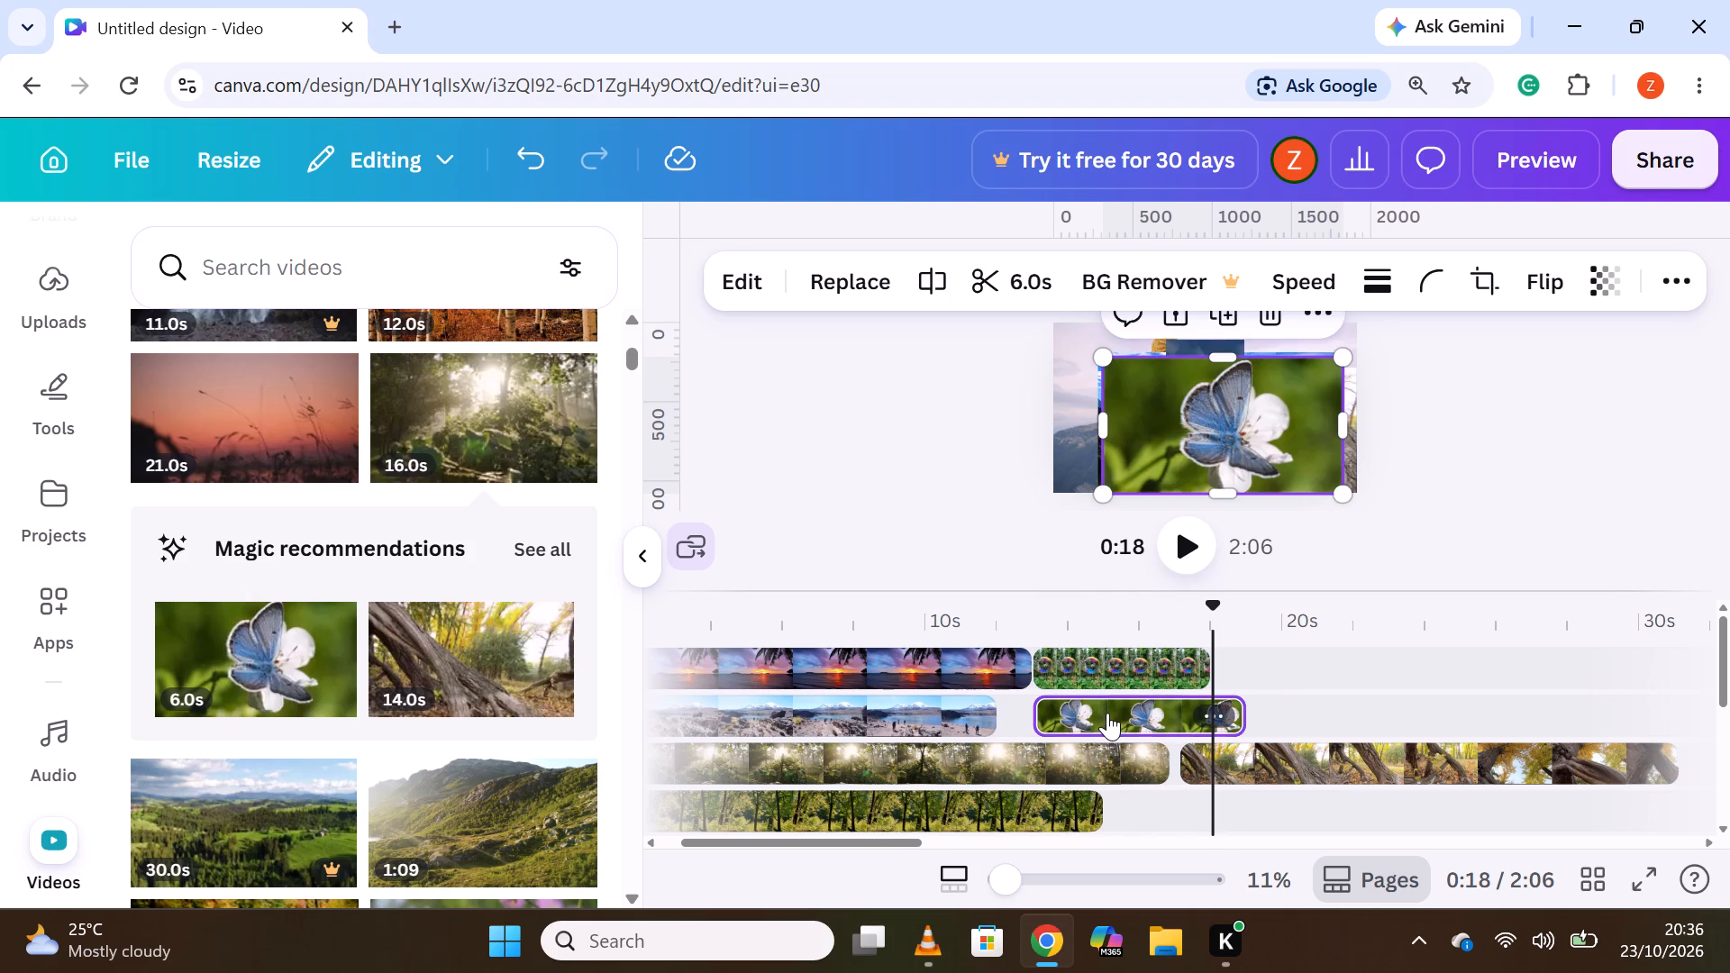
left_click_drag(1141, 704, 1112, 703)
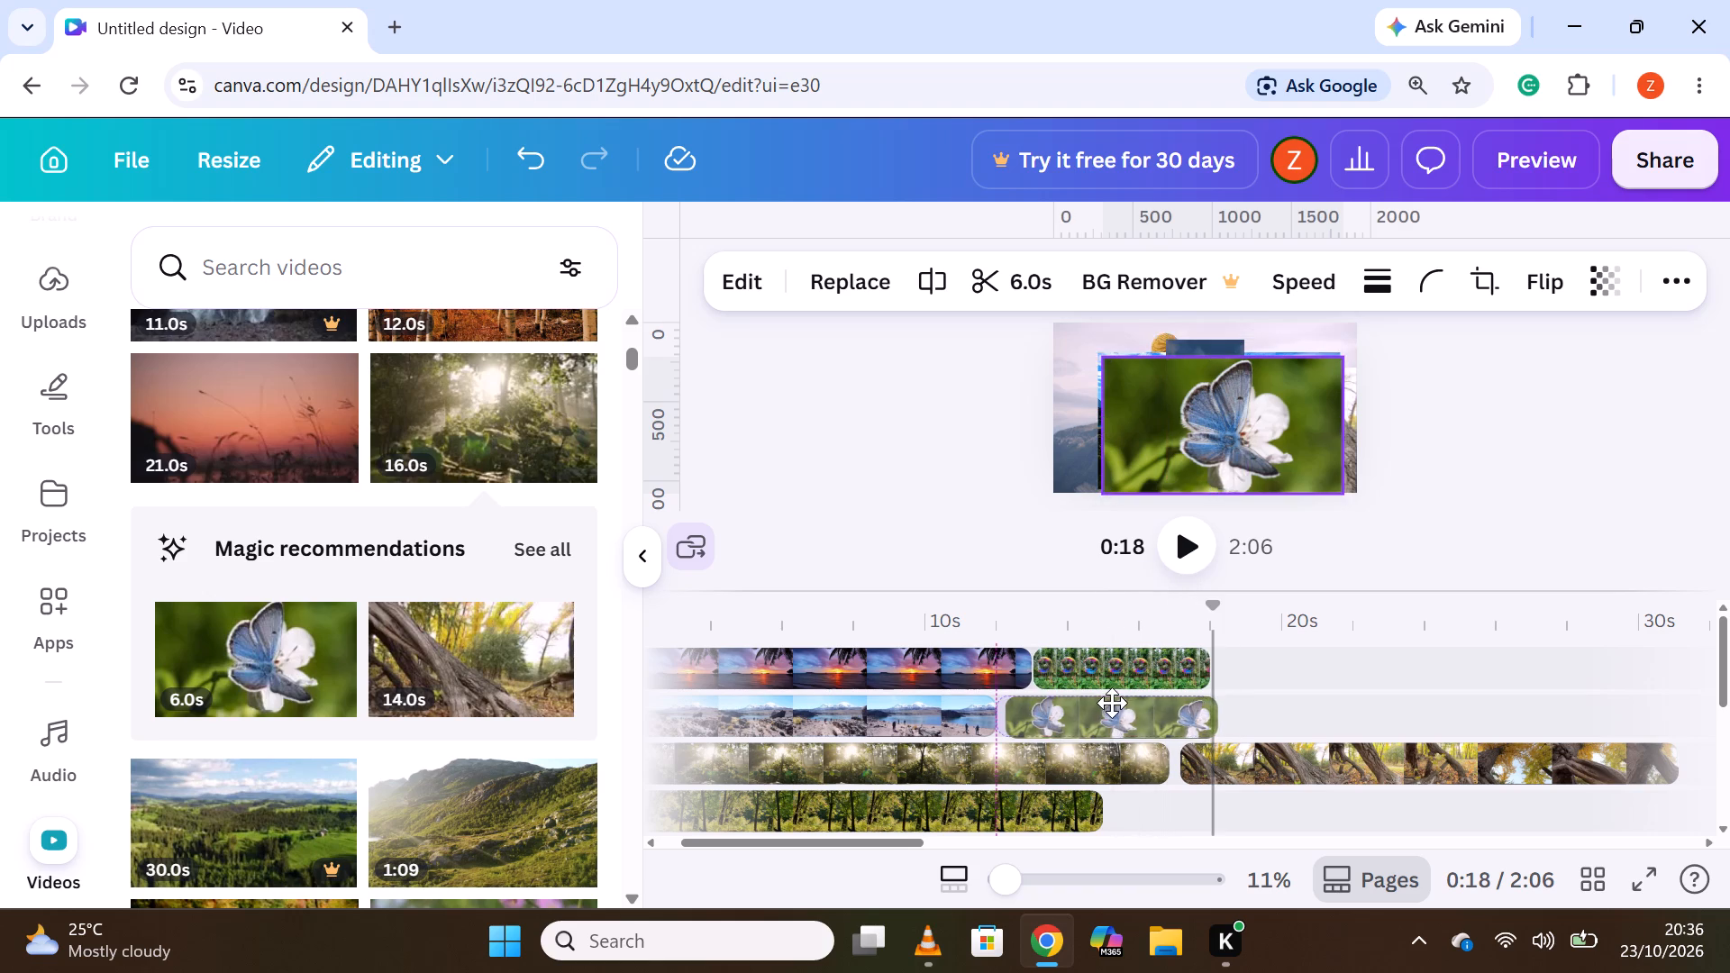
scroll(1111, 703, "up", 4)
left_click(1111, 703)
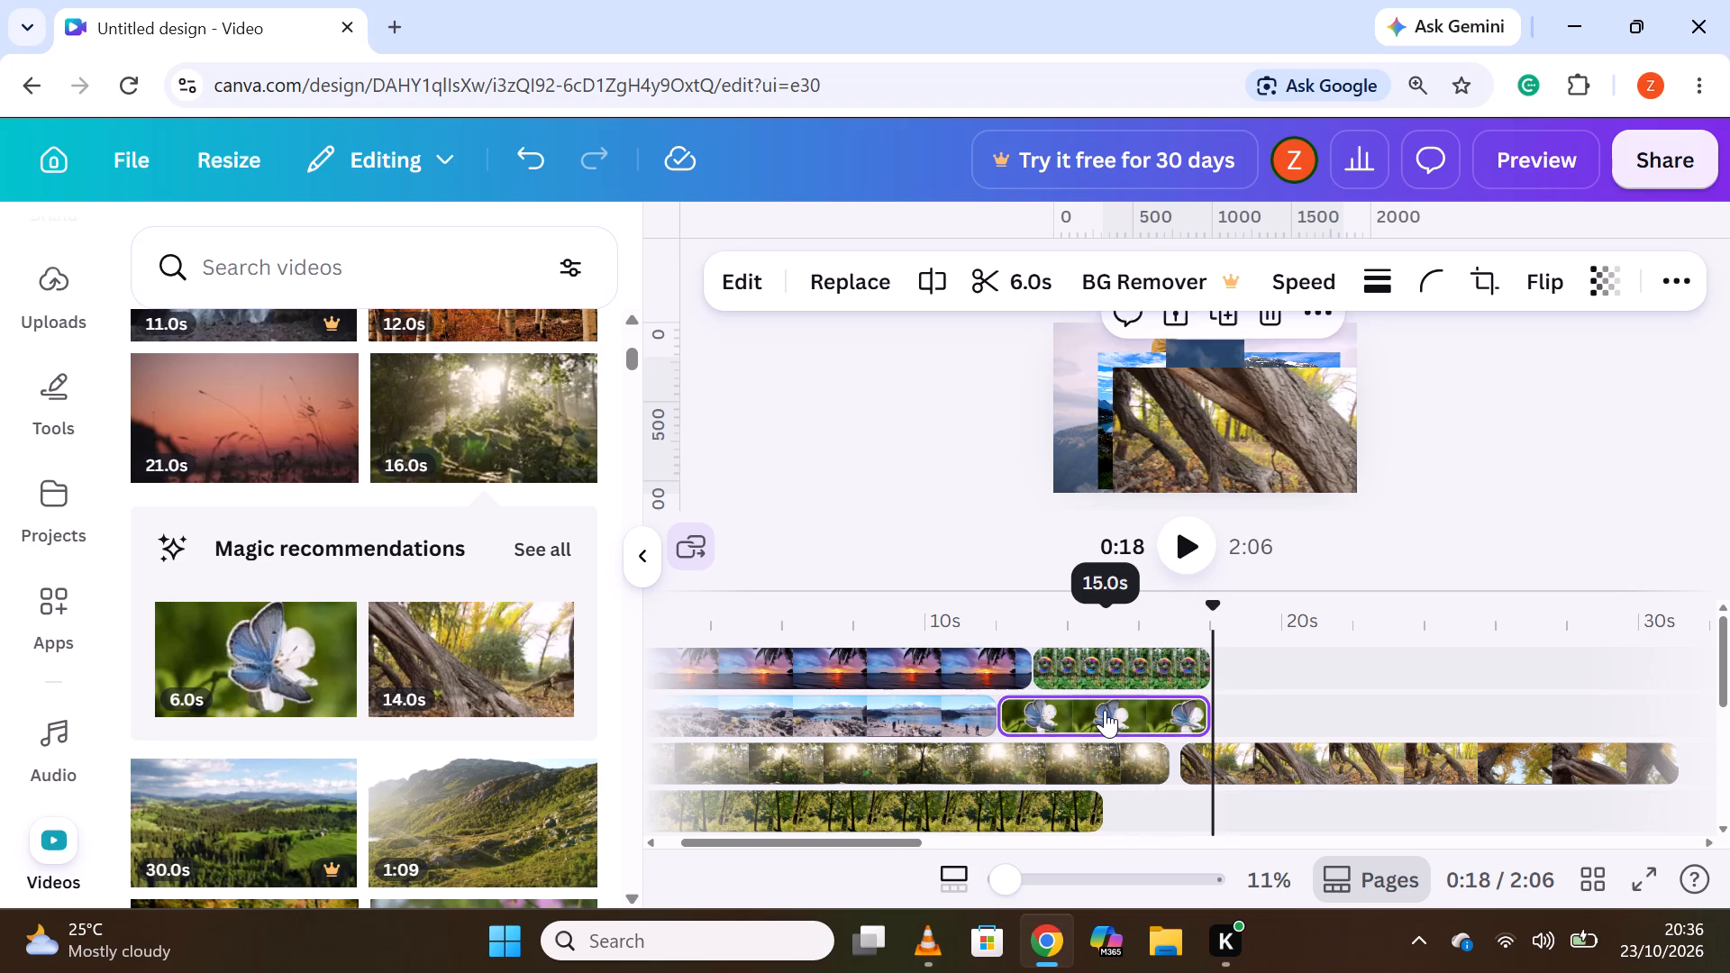
Move the blue butterfly clip up to the first overlay track, right after the green garden clip.
scroll(1106, 710, "down", 4)
scroll(1106, 710, "up", 4)
left_click_drag(1125, 714, 1342, 653)
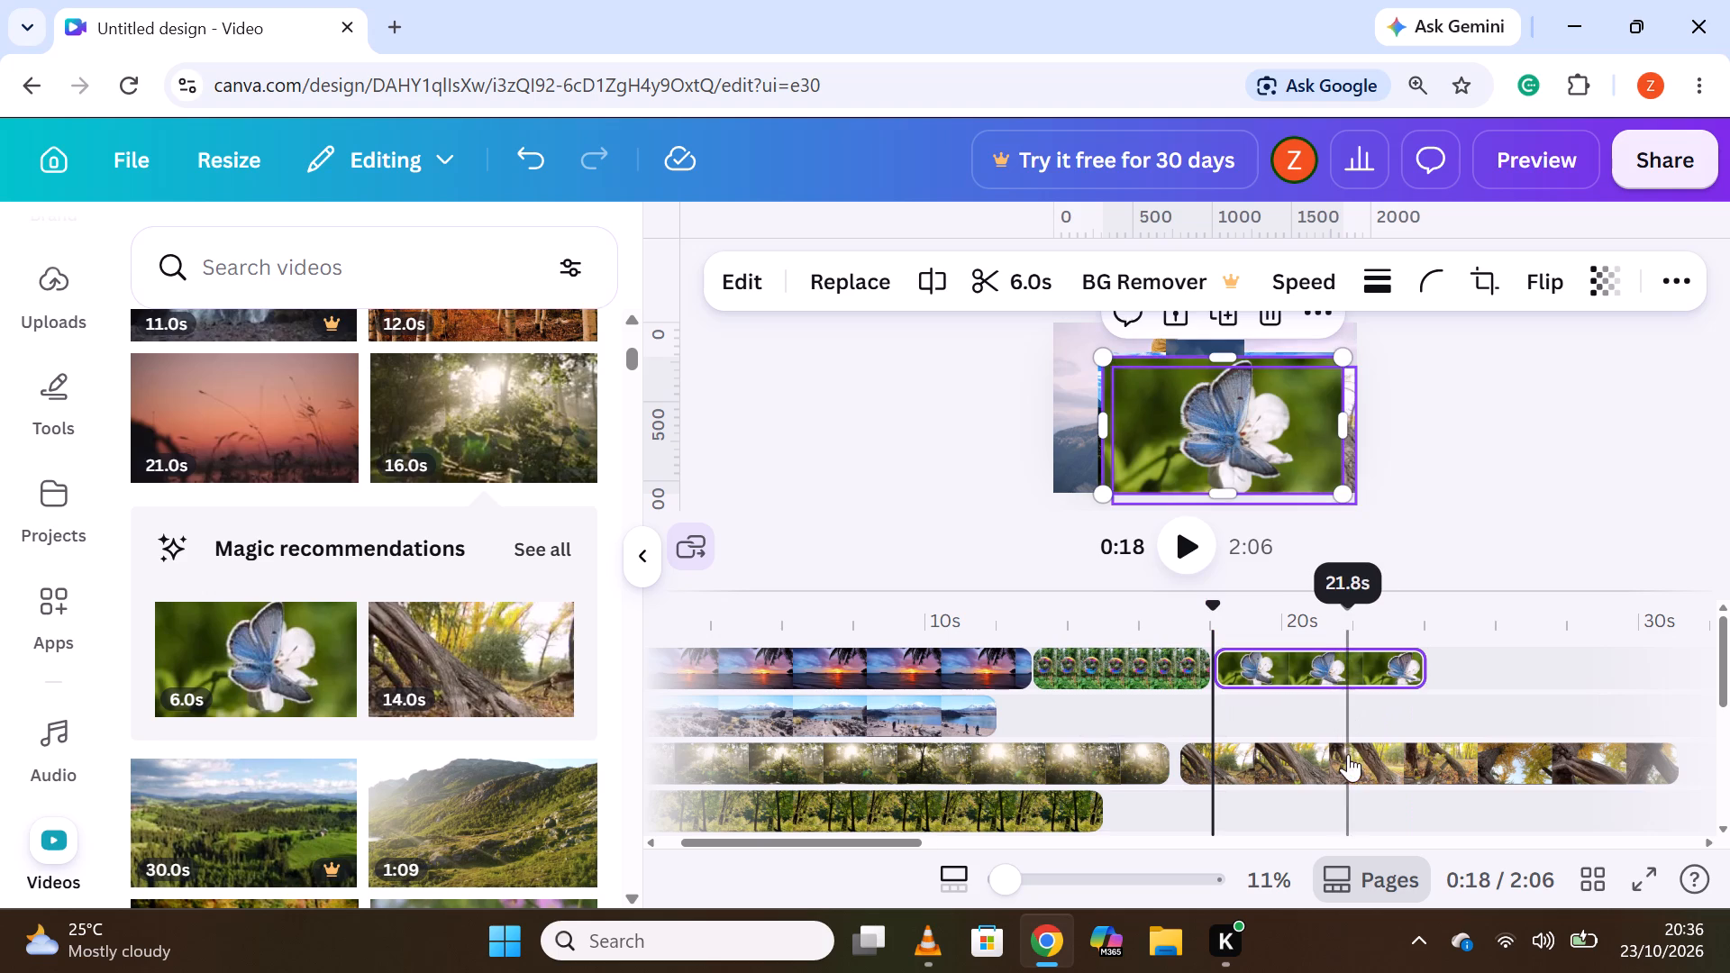
Move the autumn tree trunks clip to the second overlay track, directly after the lake clip.
left_click_drag(1348, 754, 1165, 714)
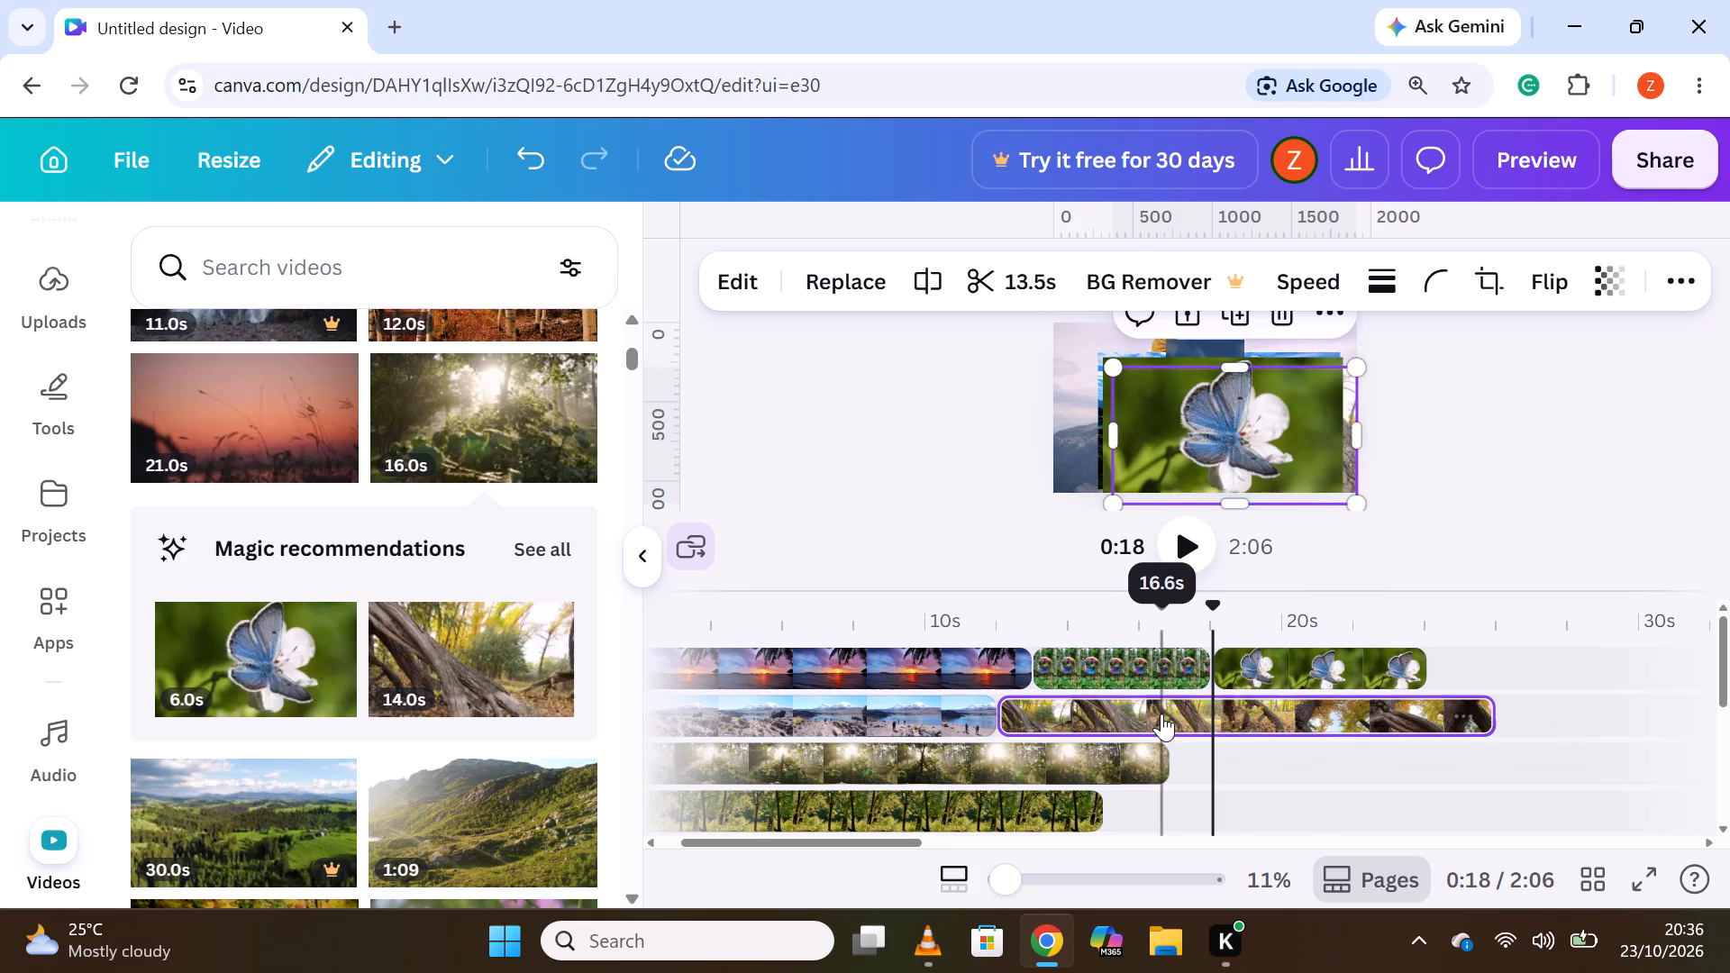
scroll(1161, 714, "down", 2)
scroll(1161, 714, "up", 2)
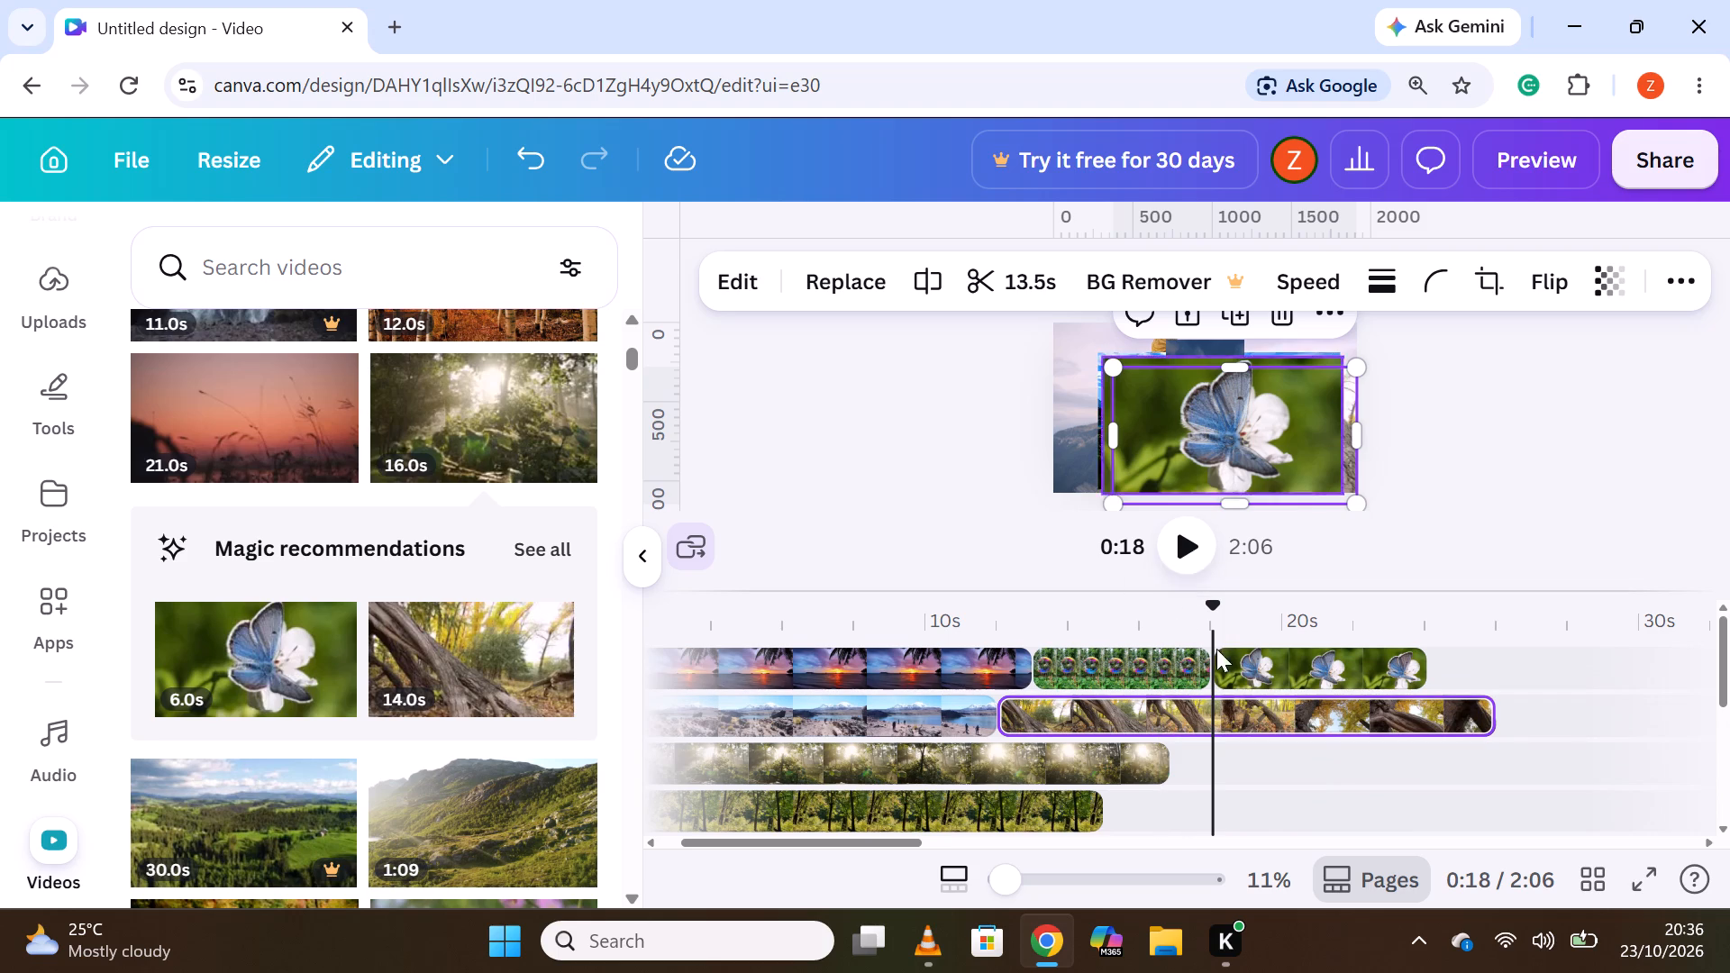
Add the 19.0s pink lotus clip to the fourth overlay track, directly after the green forest clip.
scroll(175, 736, "down", 2)
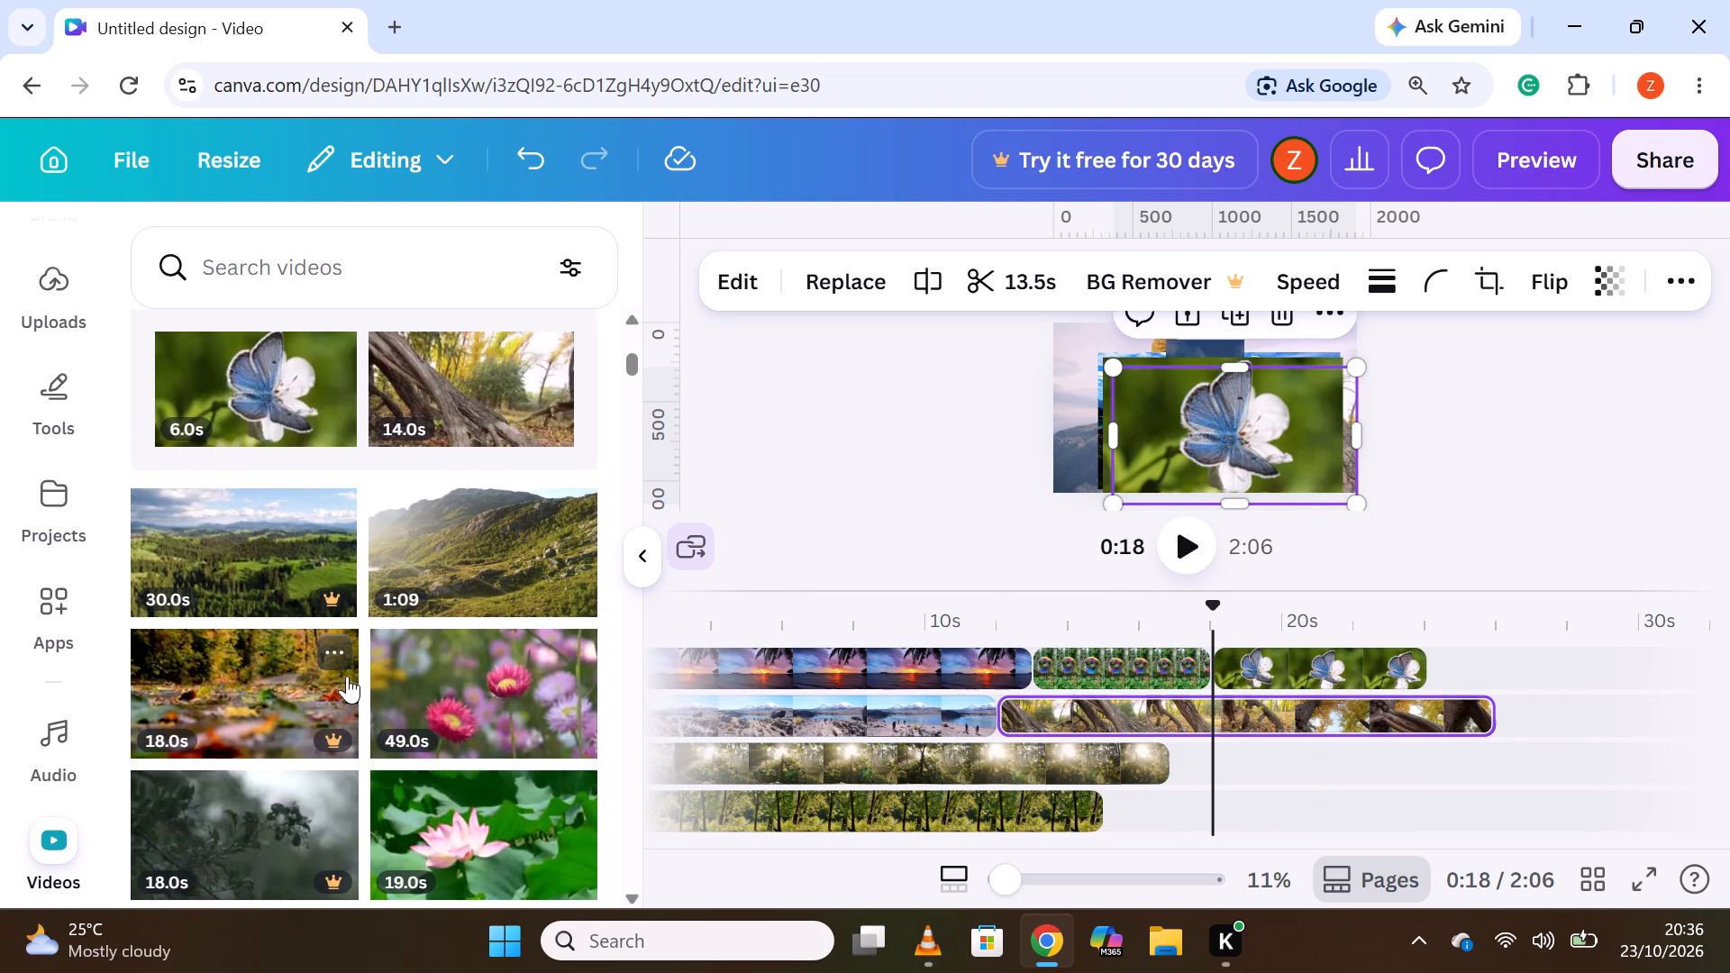
scroll(396, 755, "down", 1)
left_click_drag(416, 715, 575, 727)
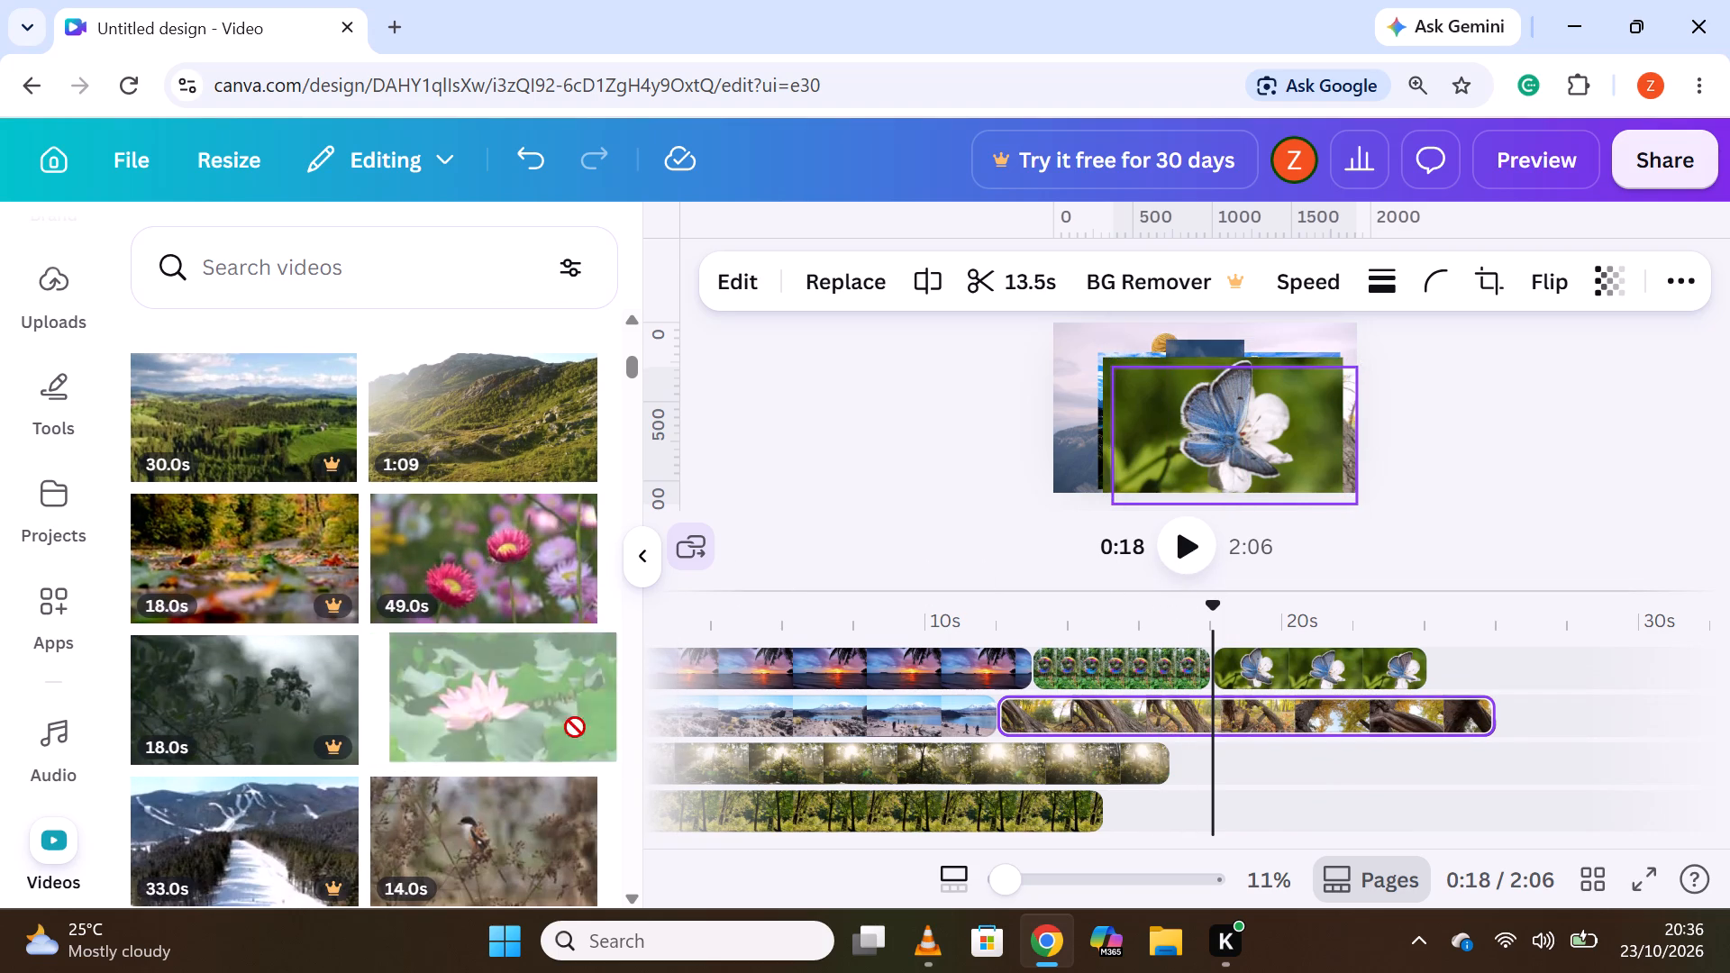
left_click_drag(575, 727, 1161, 832)
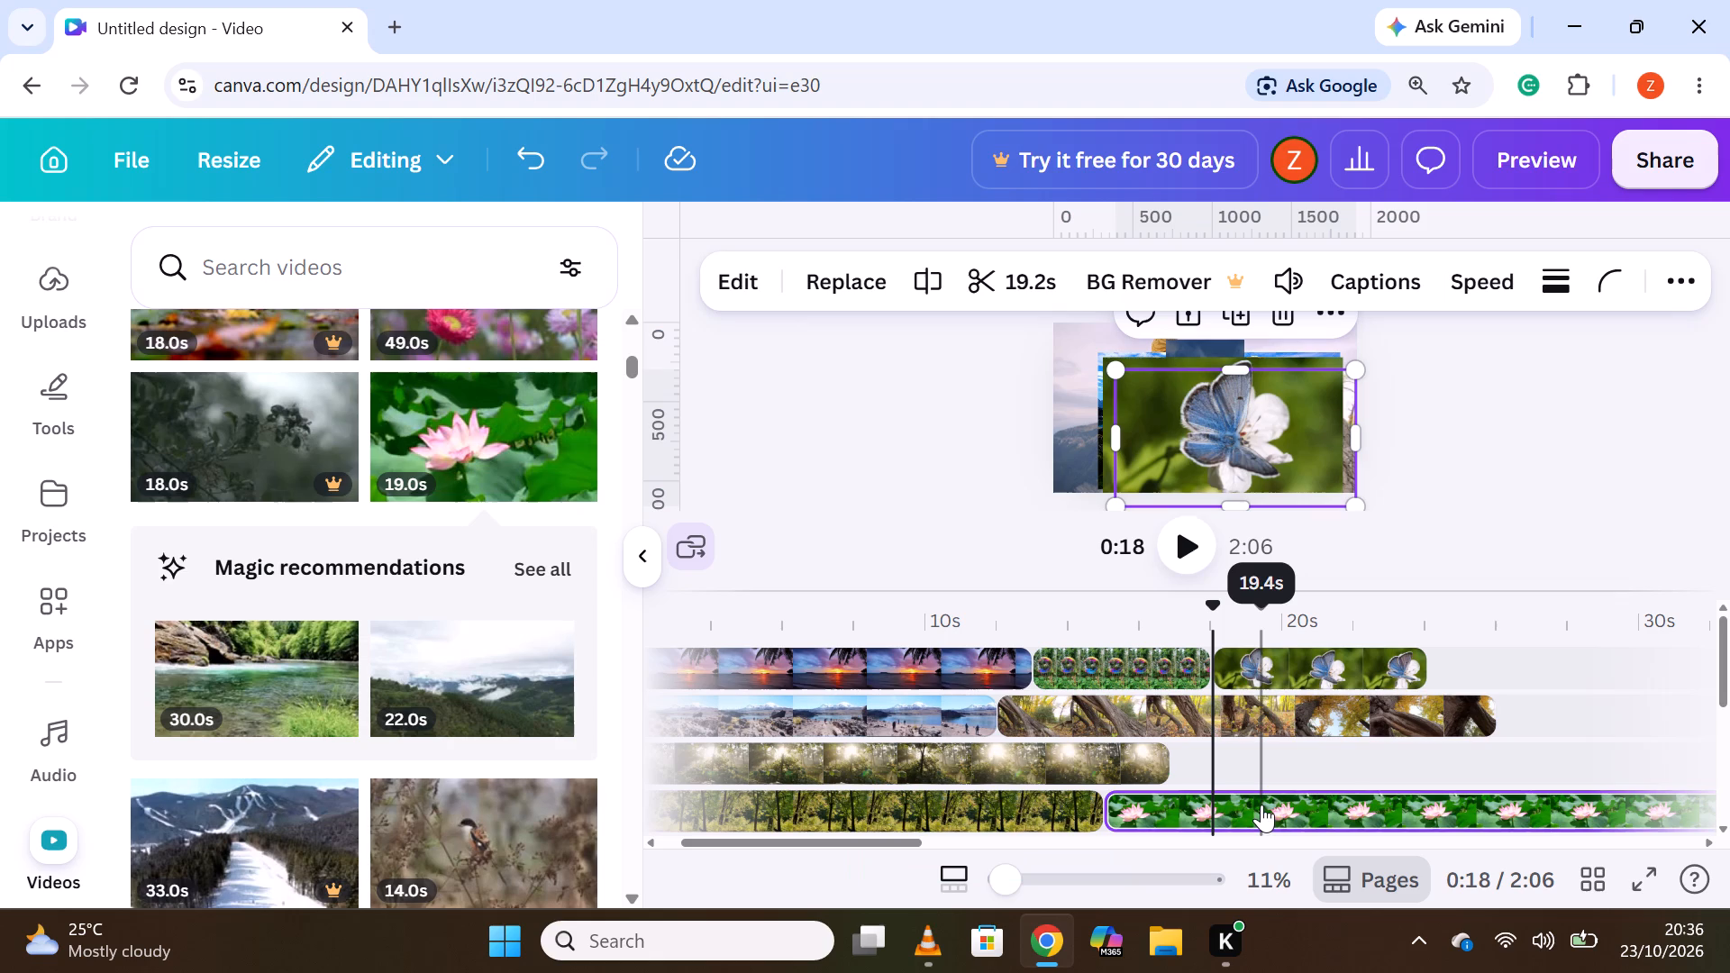
Add the 13.0s misty mountain forest clip to the main track, between the yellow-hat hiker and hummingbird clips.
scroll(1271, 799, "down", 1)
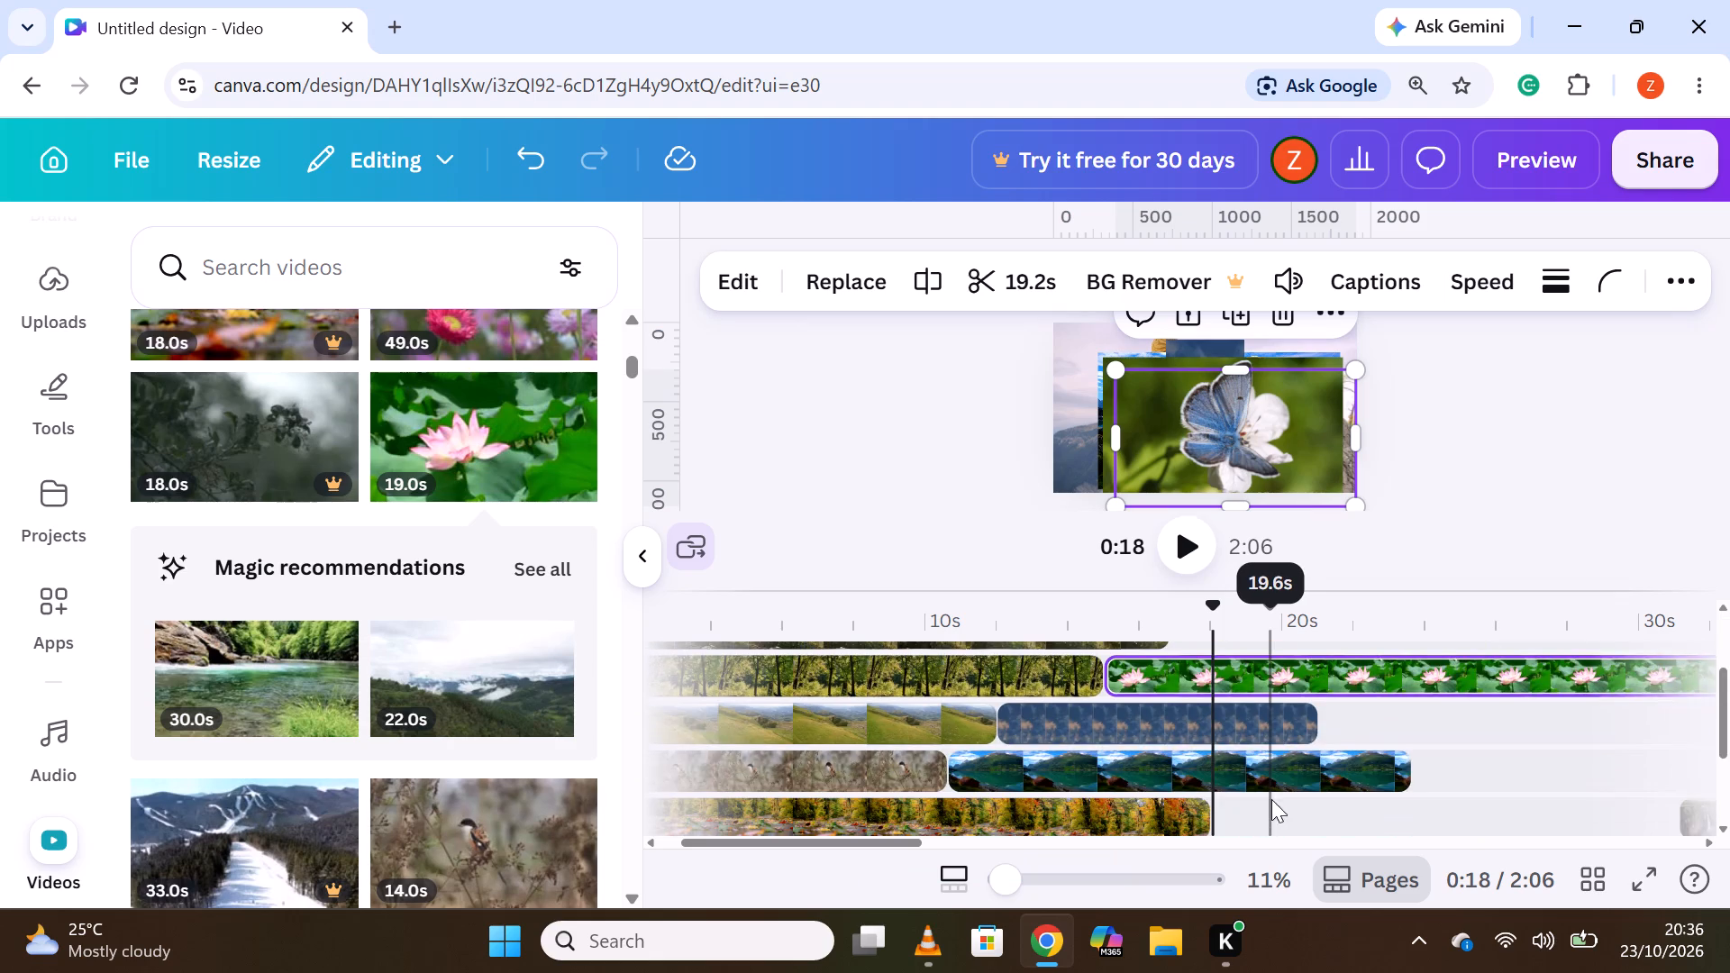
scroll(1271, 799, "down", 3)
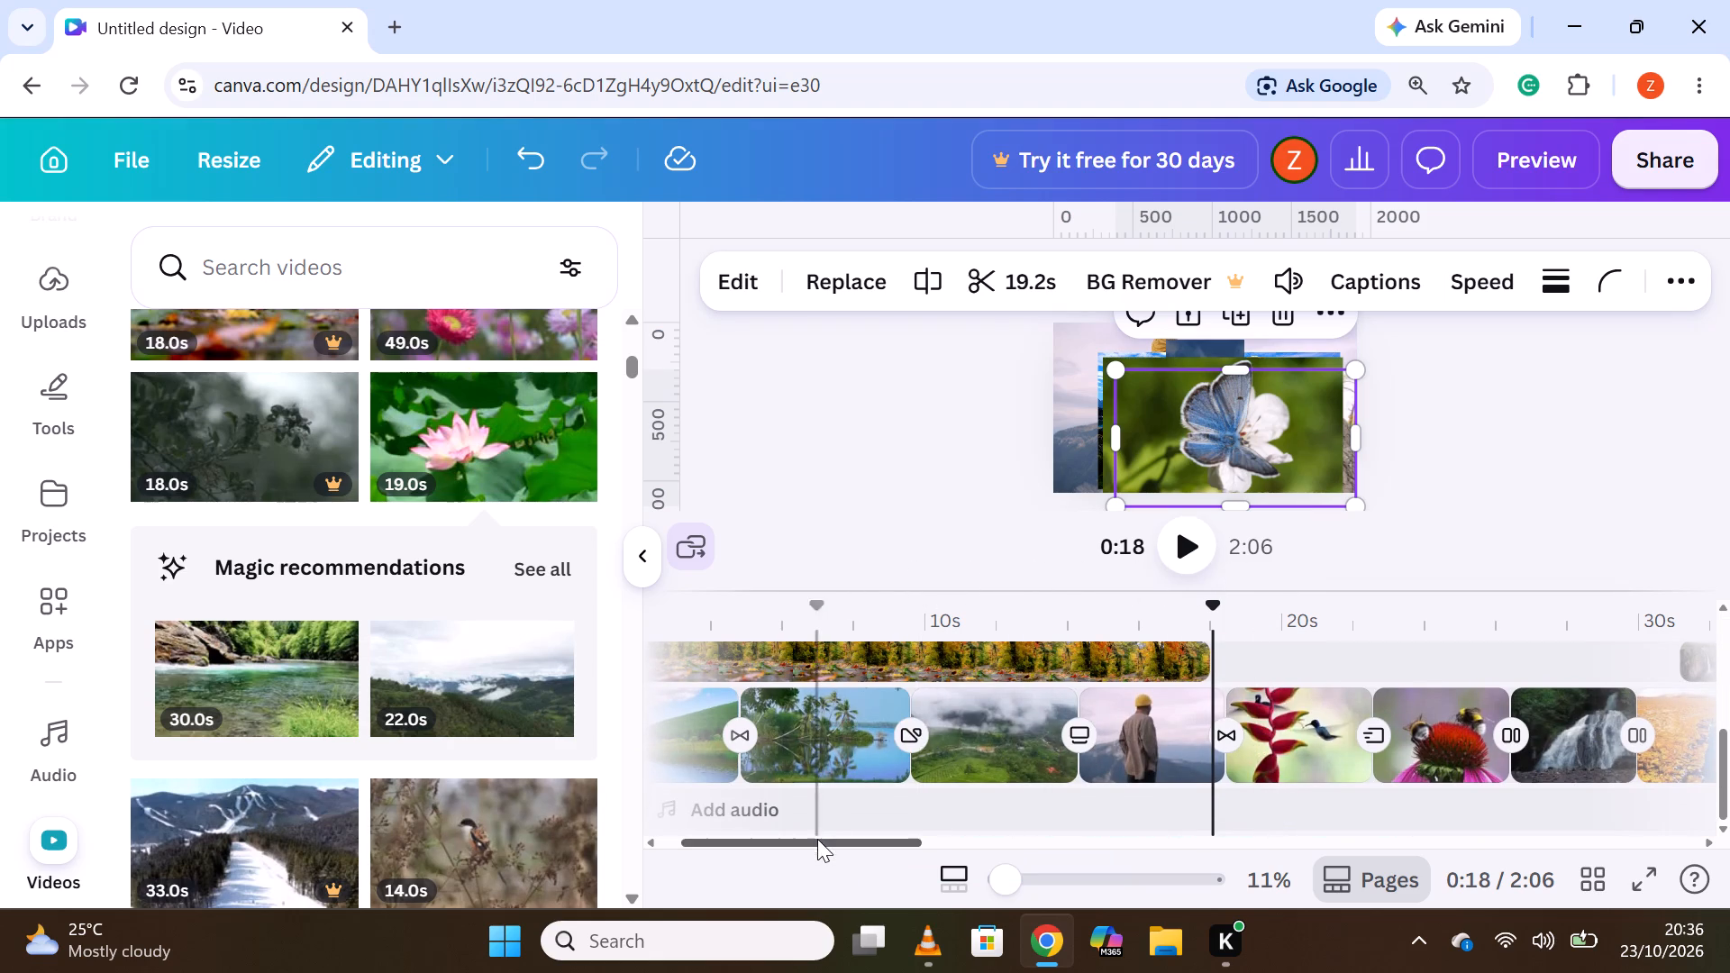
left_click_drag(817, 840, 1688, 814)
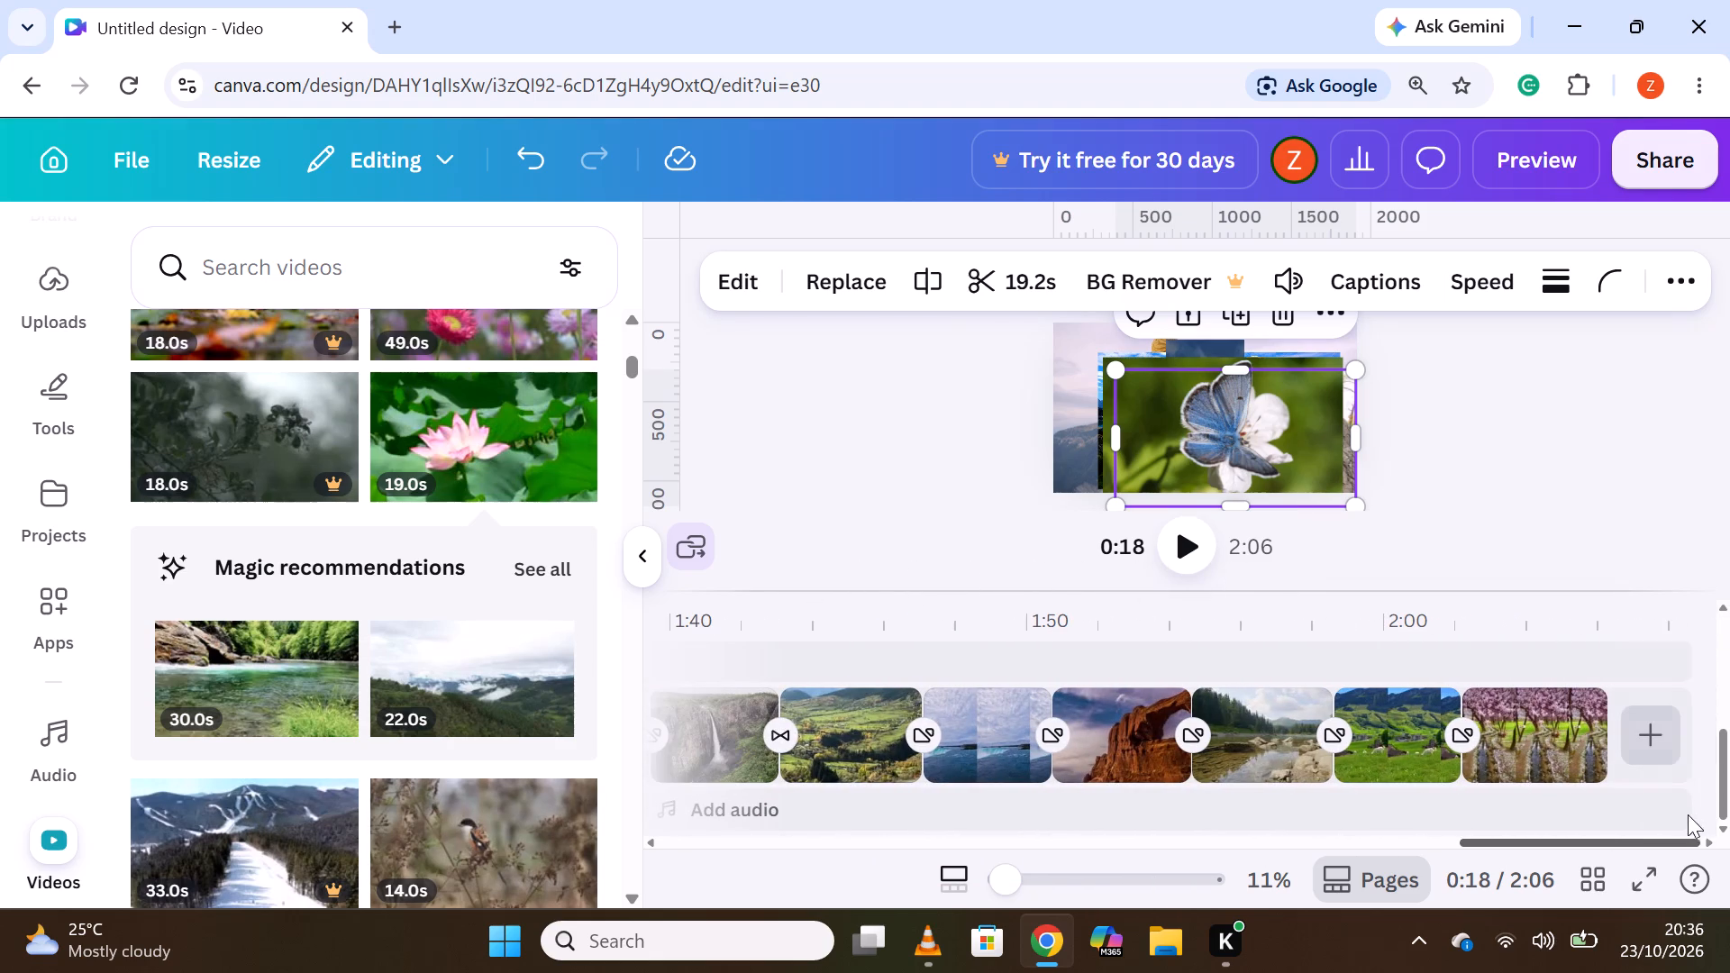
left_click_drag(1688, 814, 1695, 814)
left_click(1635, 746)
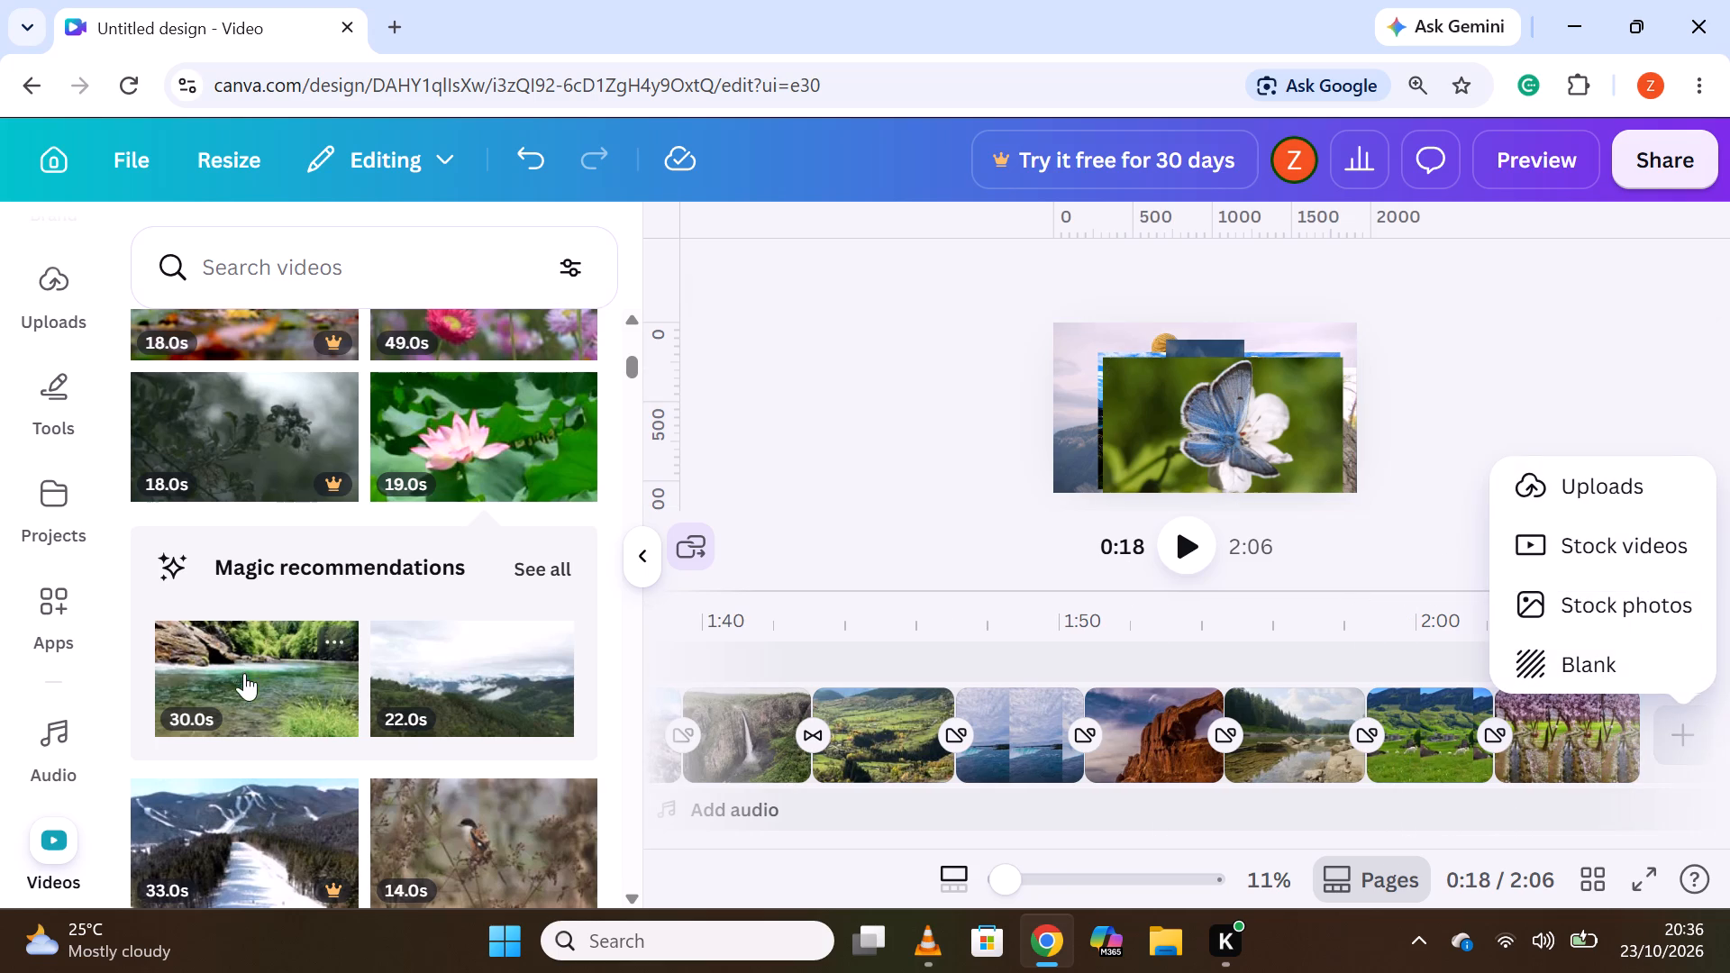
scroll(244, 673, "down", 2)
scroll(385, 651, "down", 1)
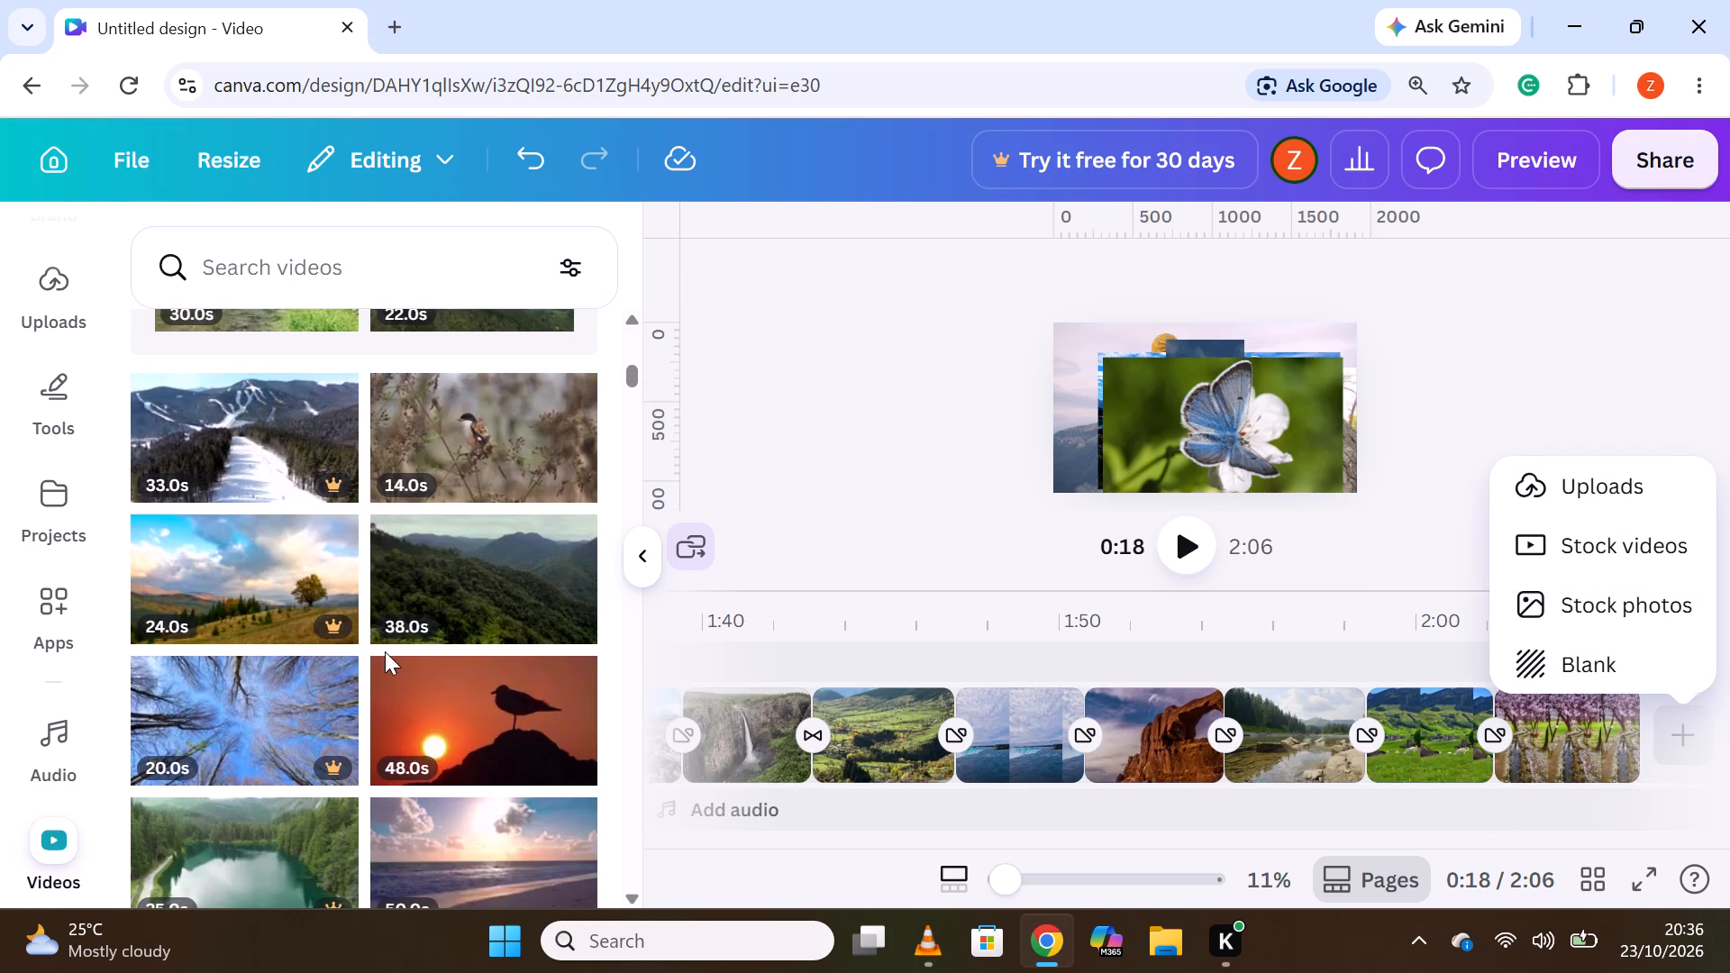
scroll(385, 651, "down", 3)
scroll(297, 634, "down", 1)
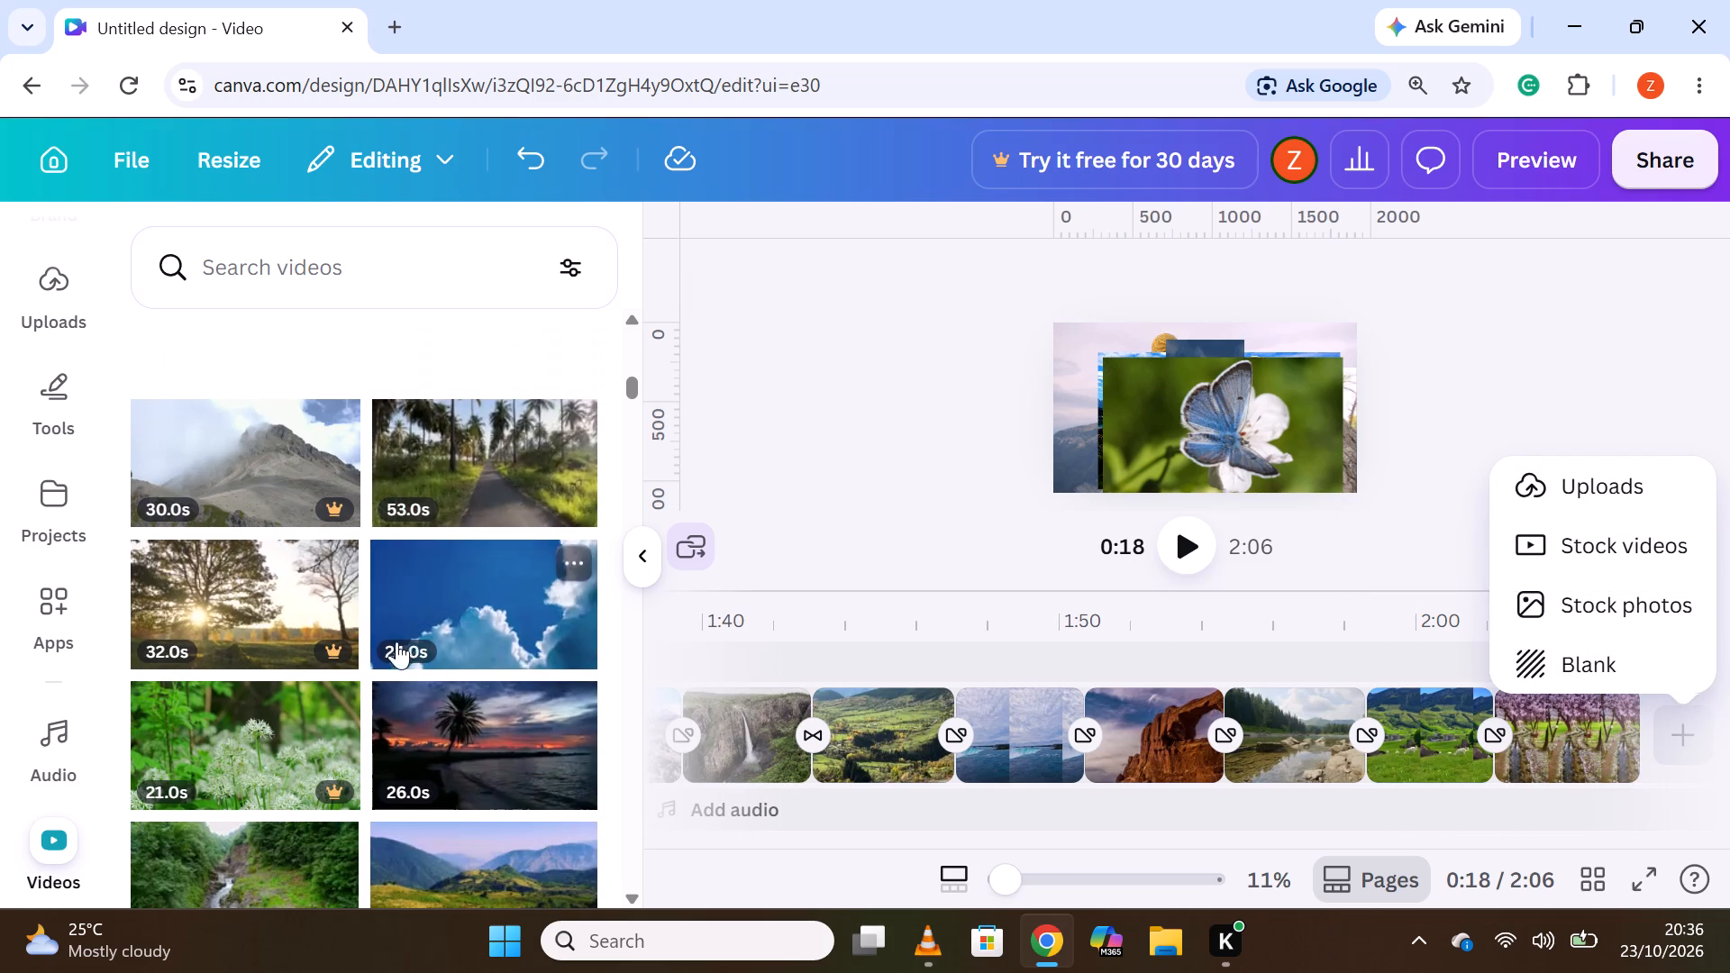
scroll(318, 693, "down", 3)
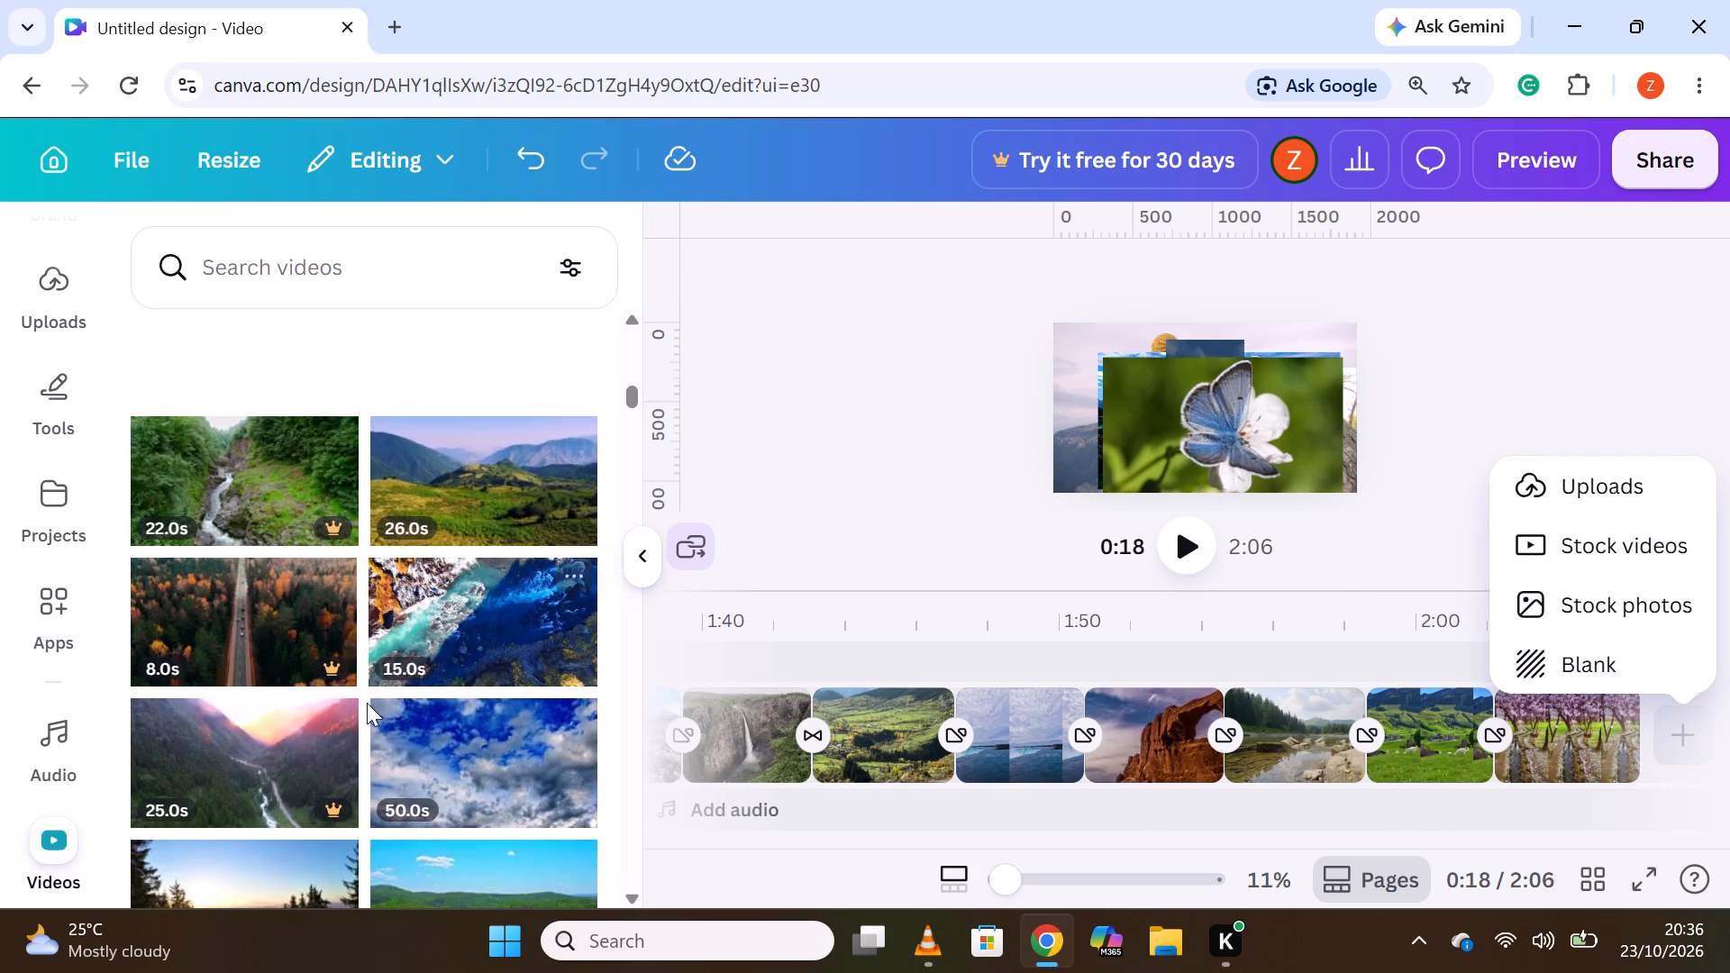
scroll(359, 713, "down", 5)
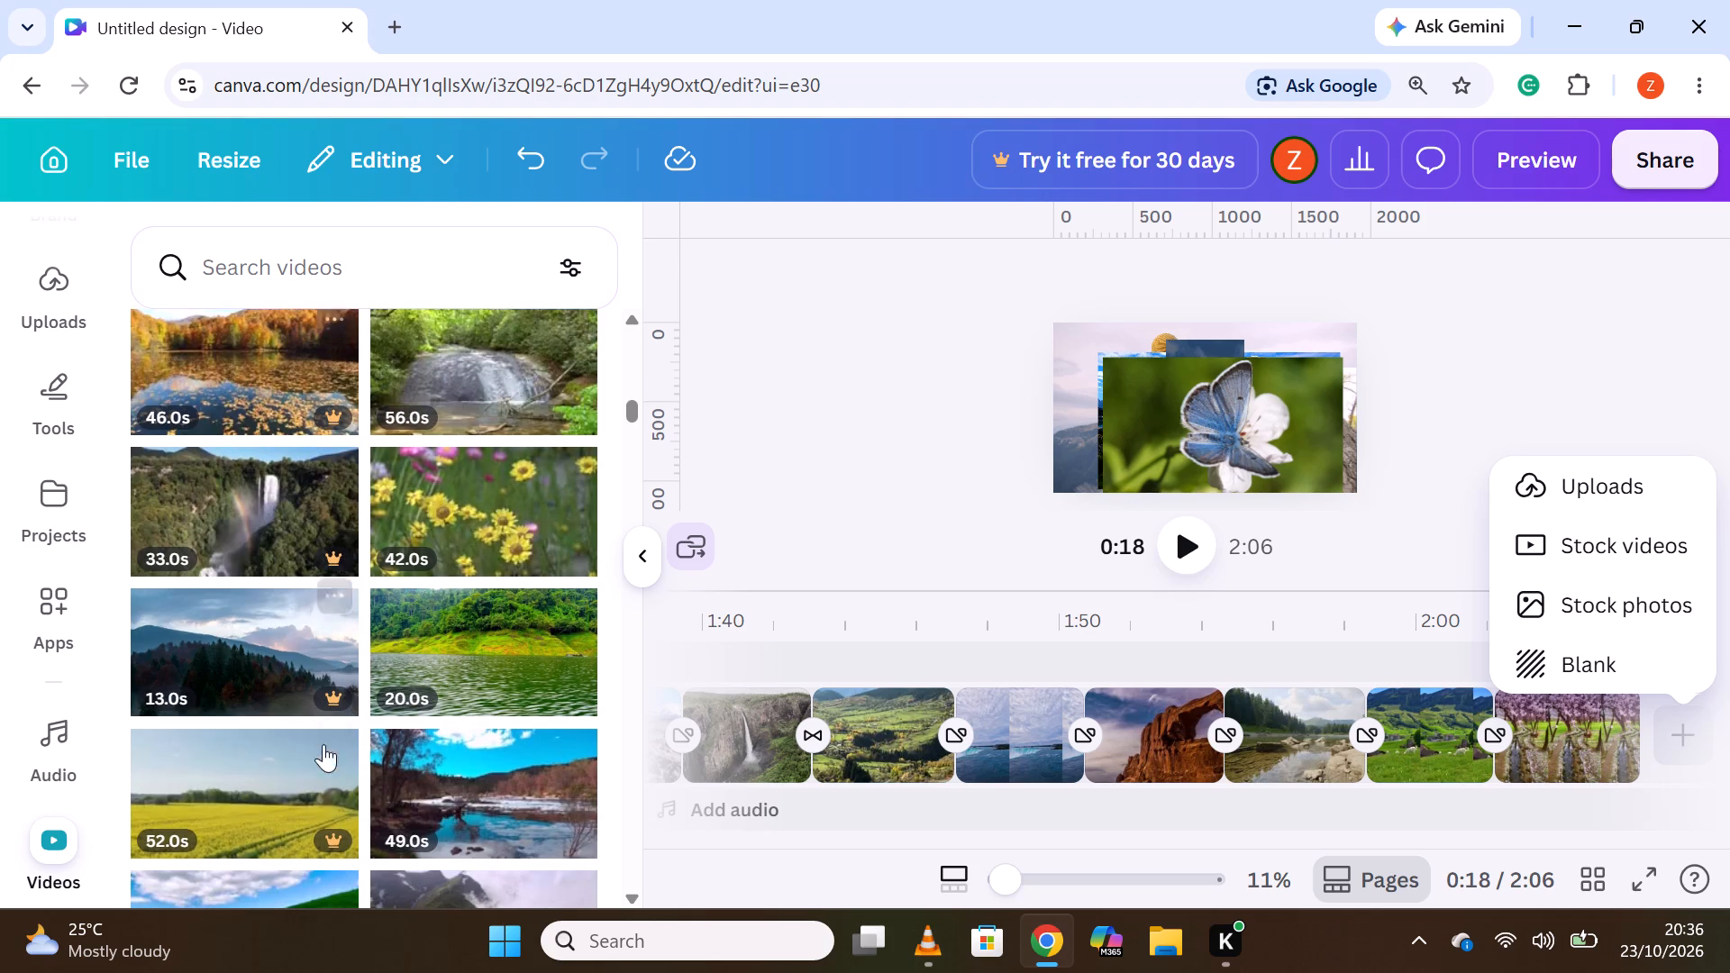
left_click(241, 663)
scroll(1248, 837, "down", 1)
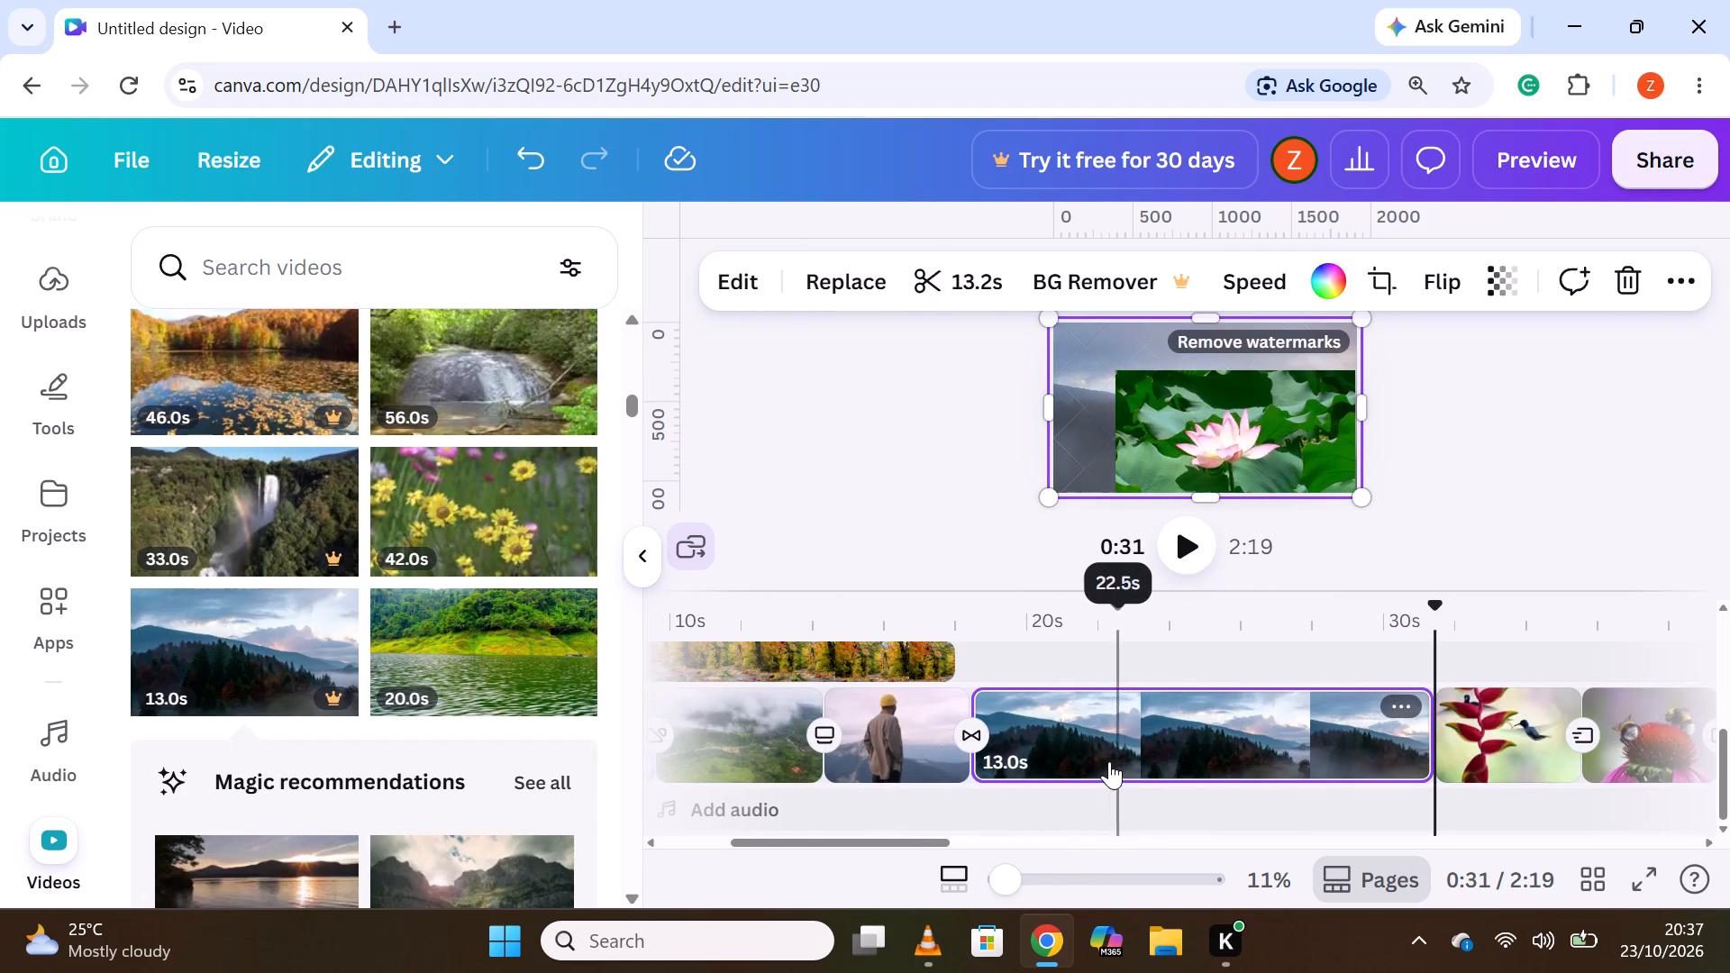
Split the misty mountain clip on the main track at about 22 seconds and delete its second part.
left_click(1109, 761)
right_click(1109, 761)
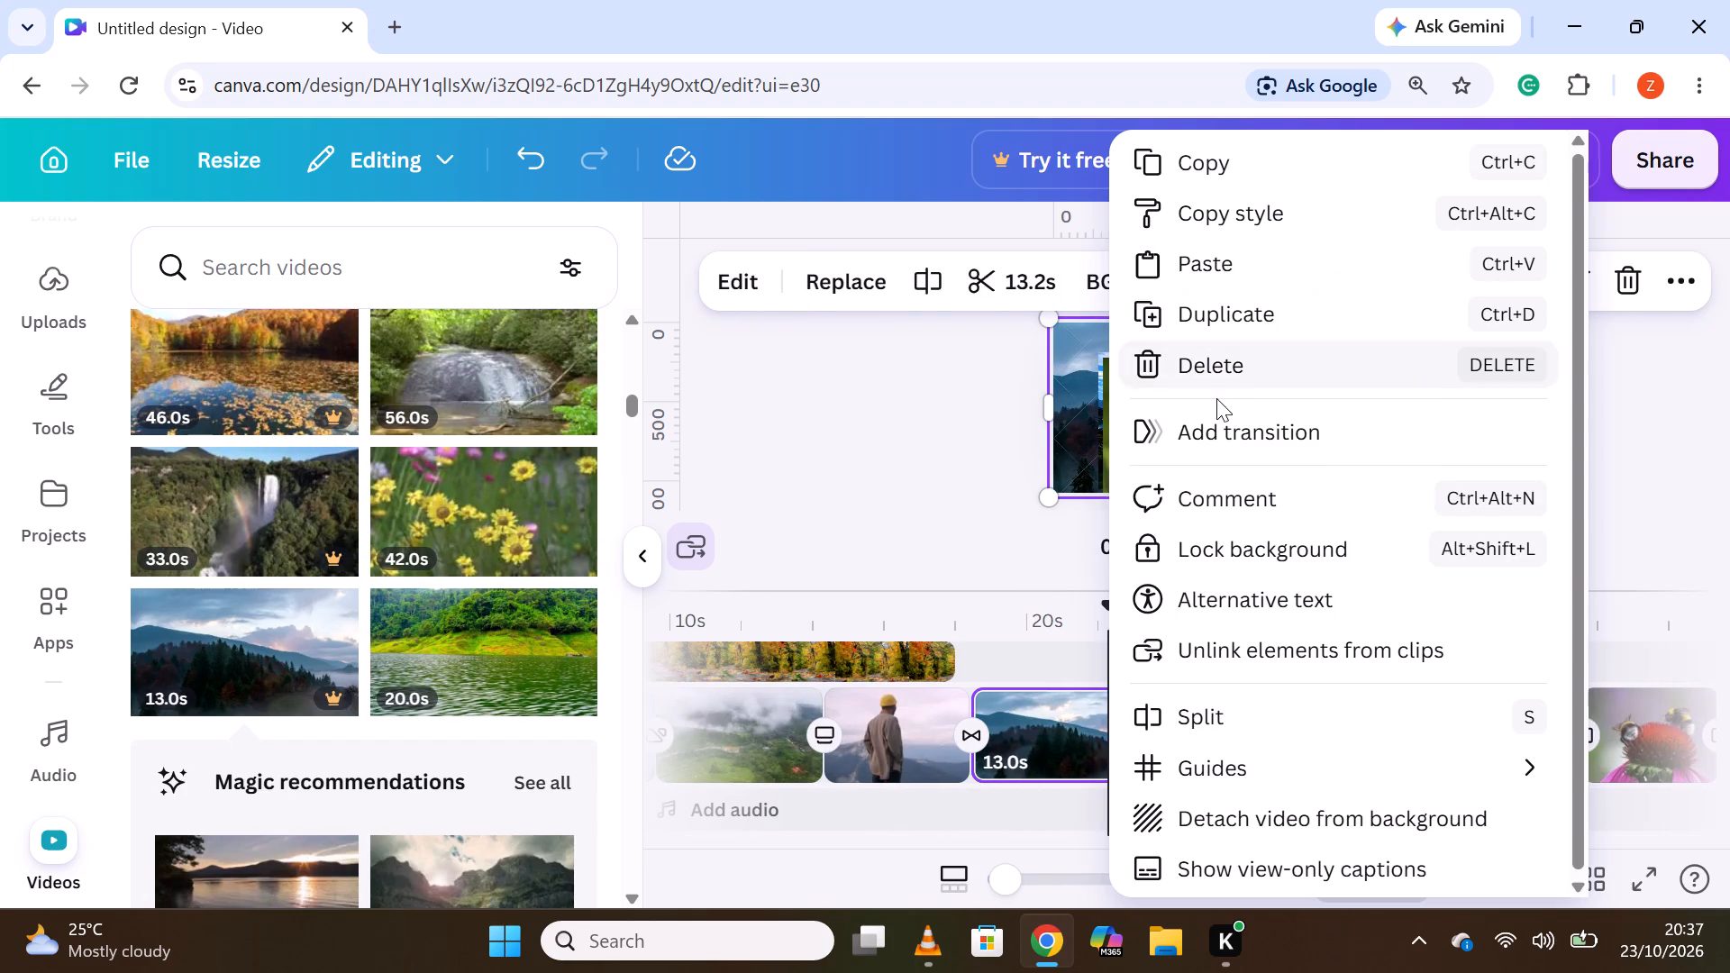
left_click(1184, 726)
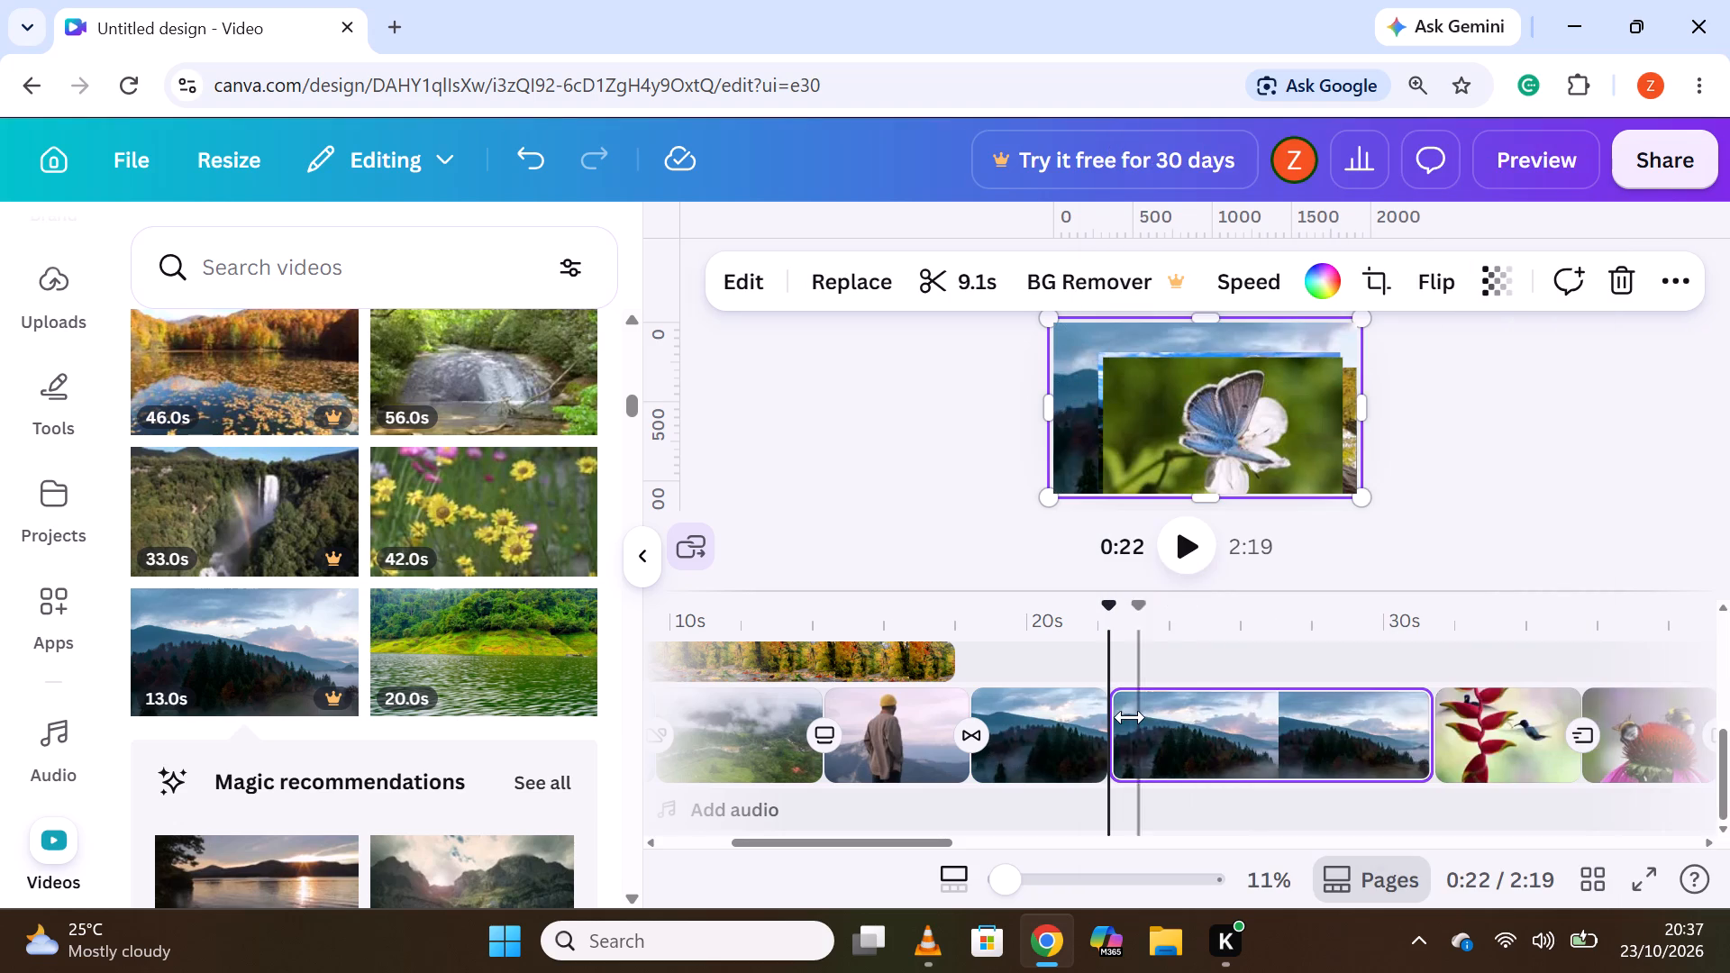
right_click(1149, 723)
left_click(1263, 373)
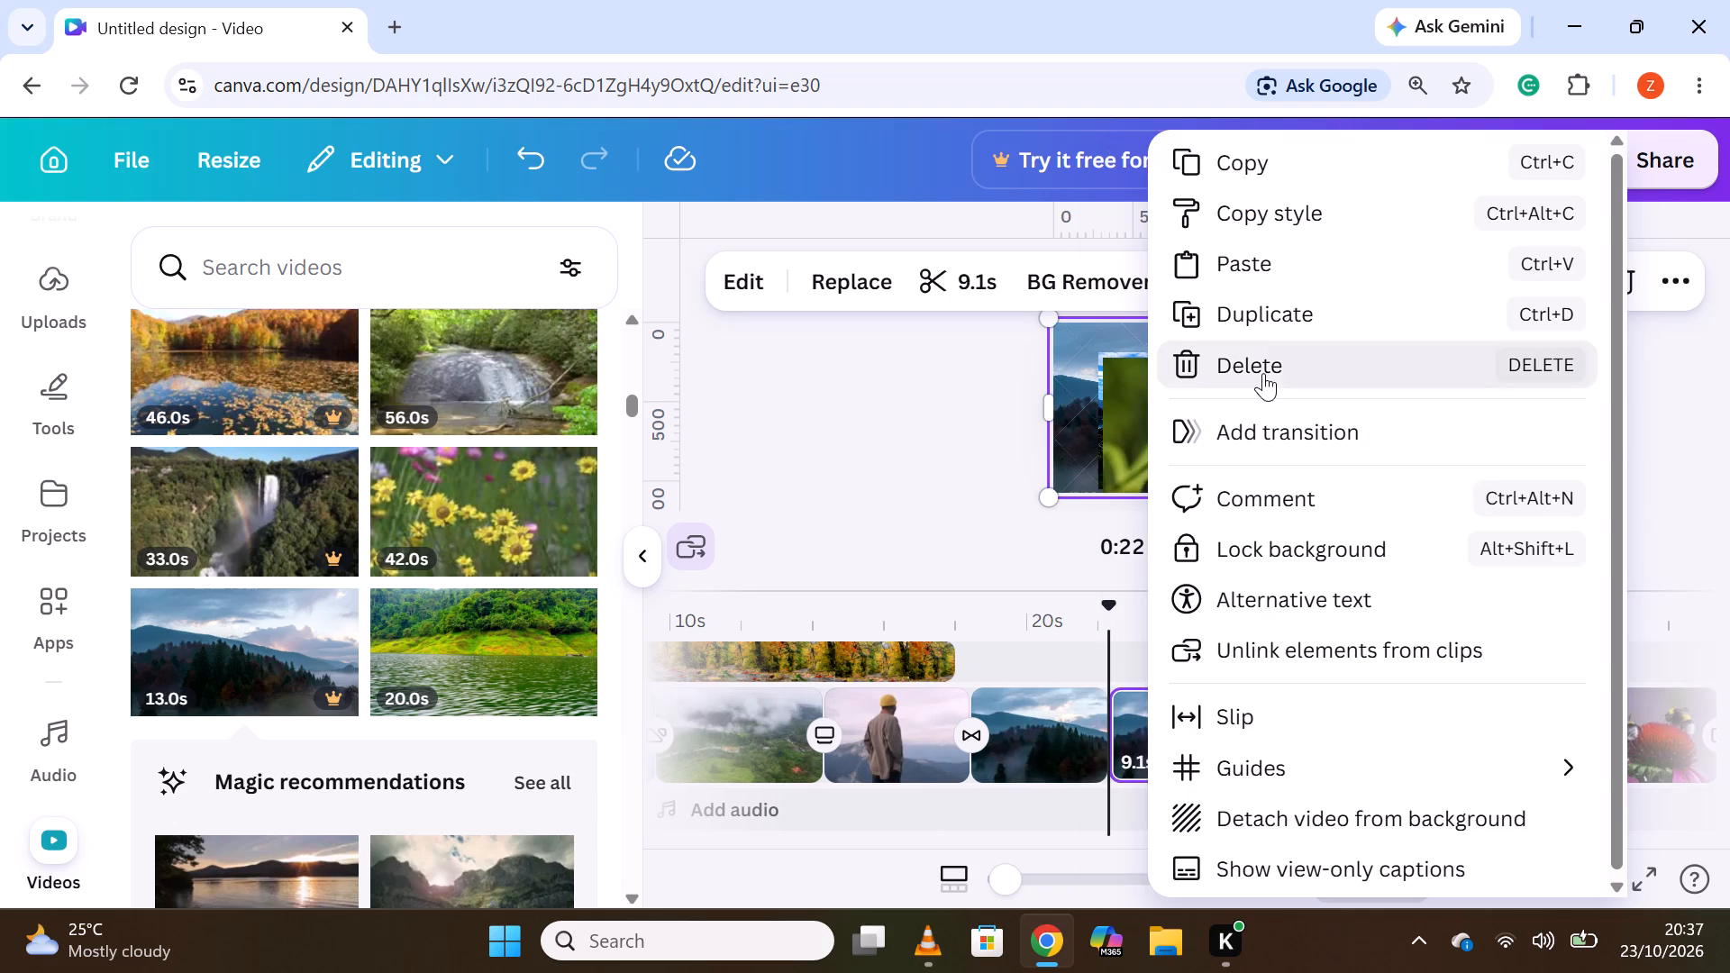
Examine the main track around the mountain clip and the overlay tracks near the video's end.
scroll(524, 693, "down", 1)
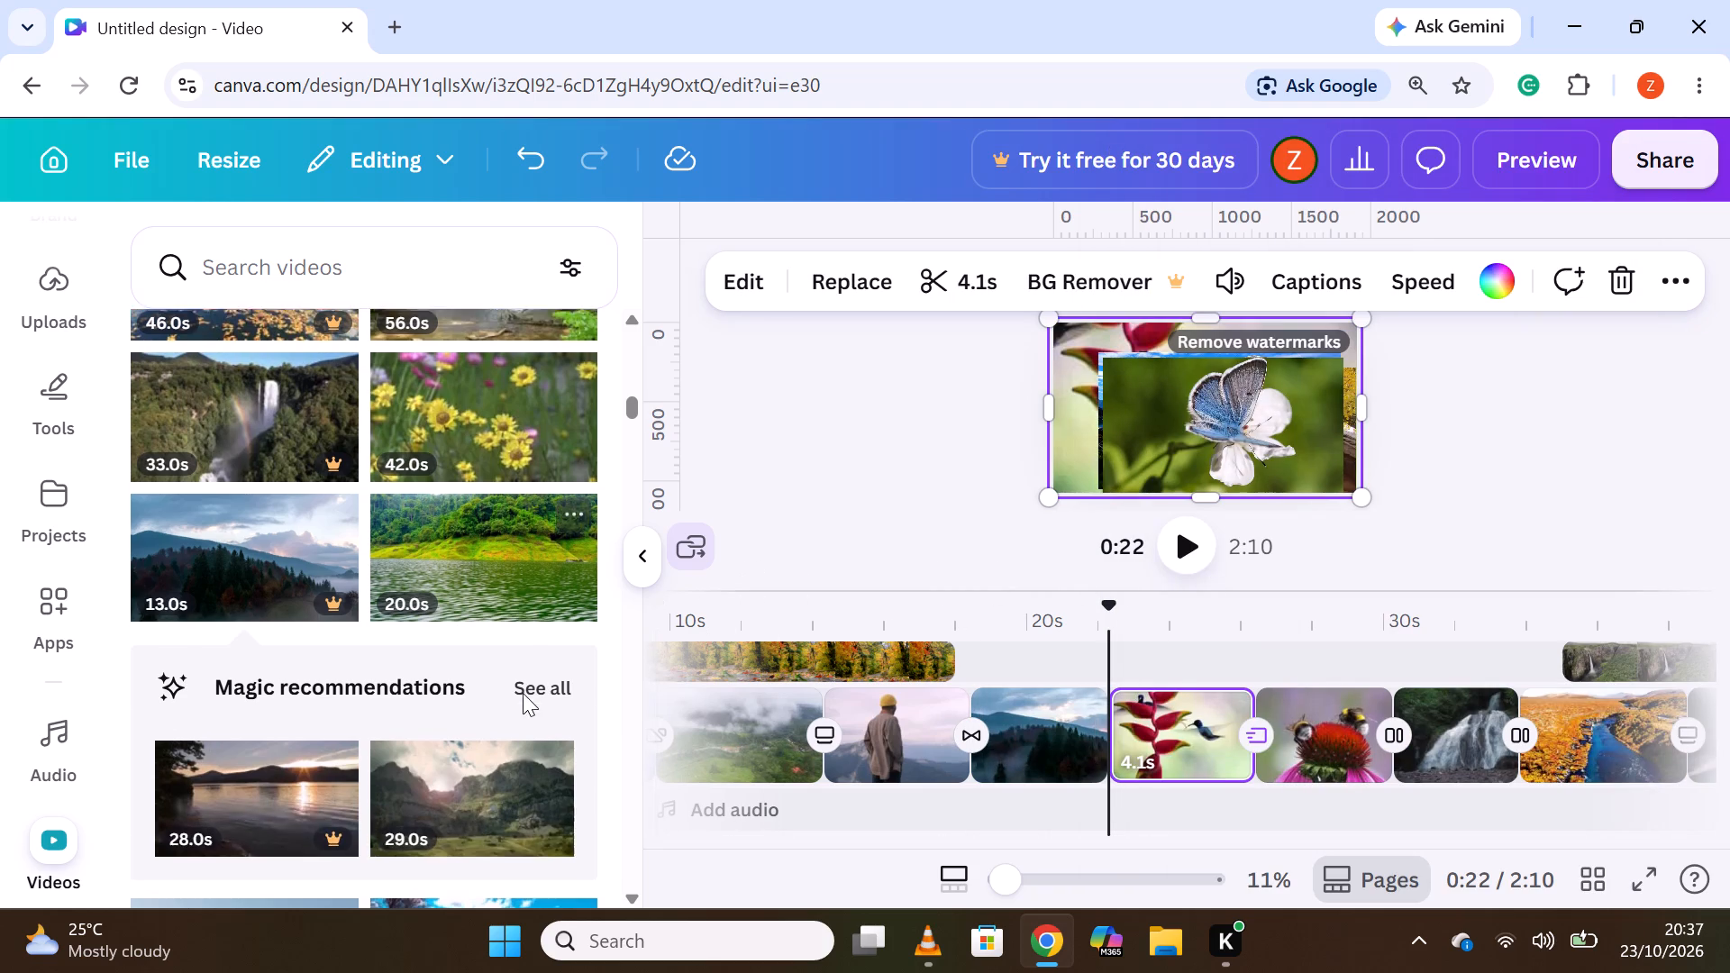
scroll(523, 692, "down", 1)
scroll(523, 692, "up", 2)
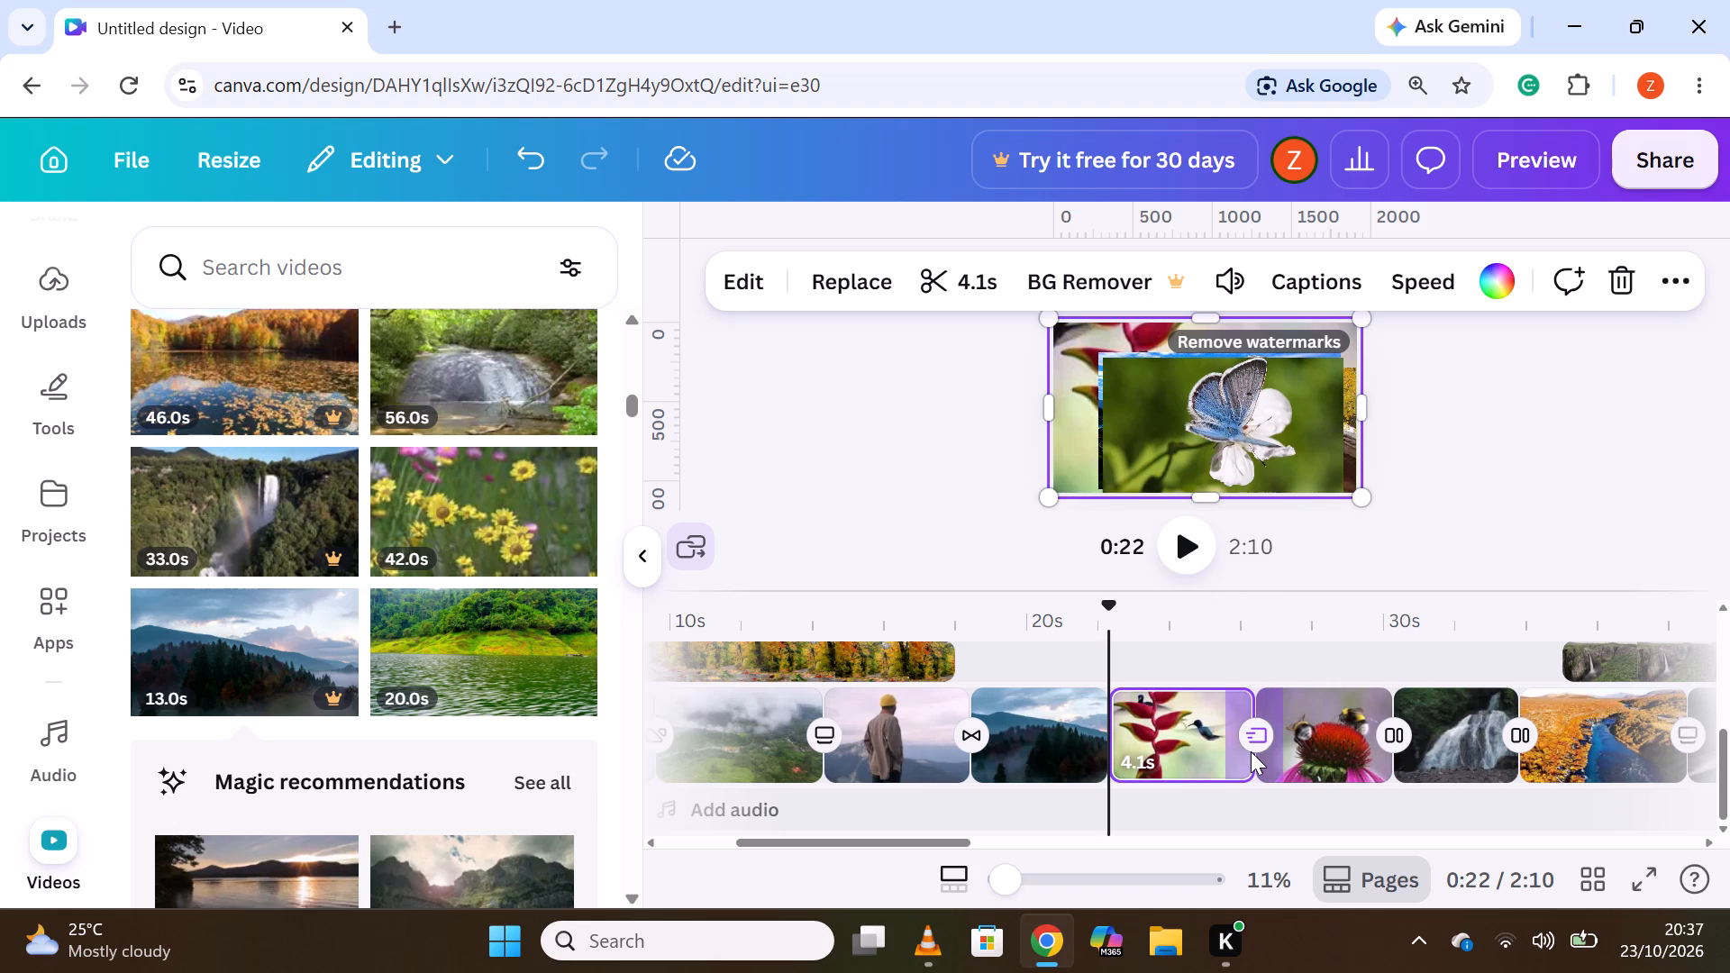
left_click(1108, 735)
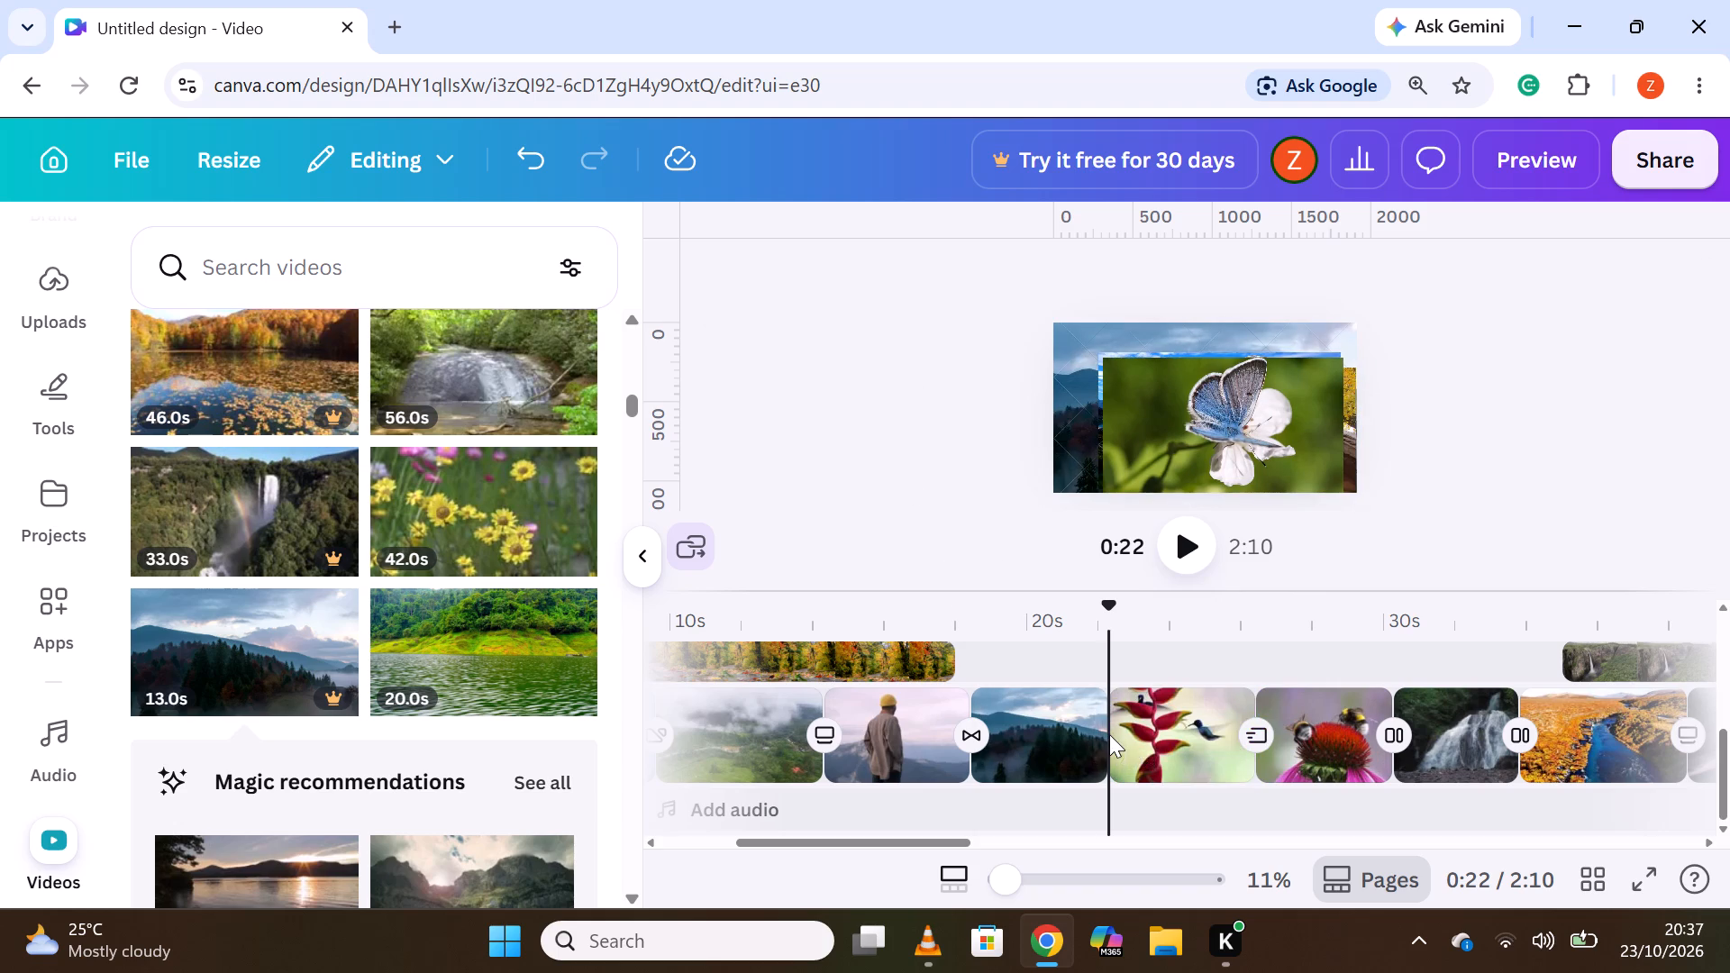
scroll(1109, 734, "up", 4)
scroll(1109, 734, "down", 6)
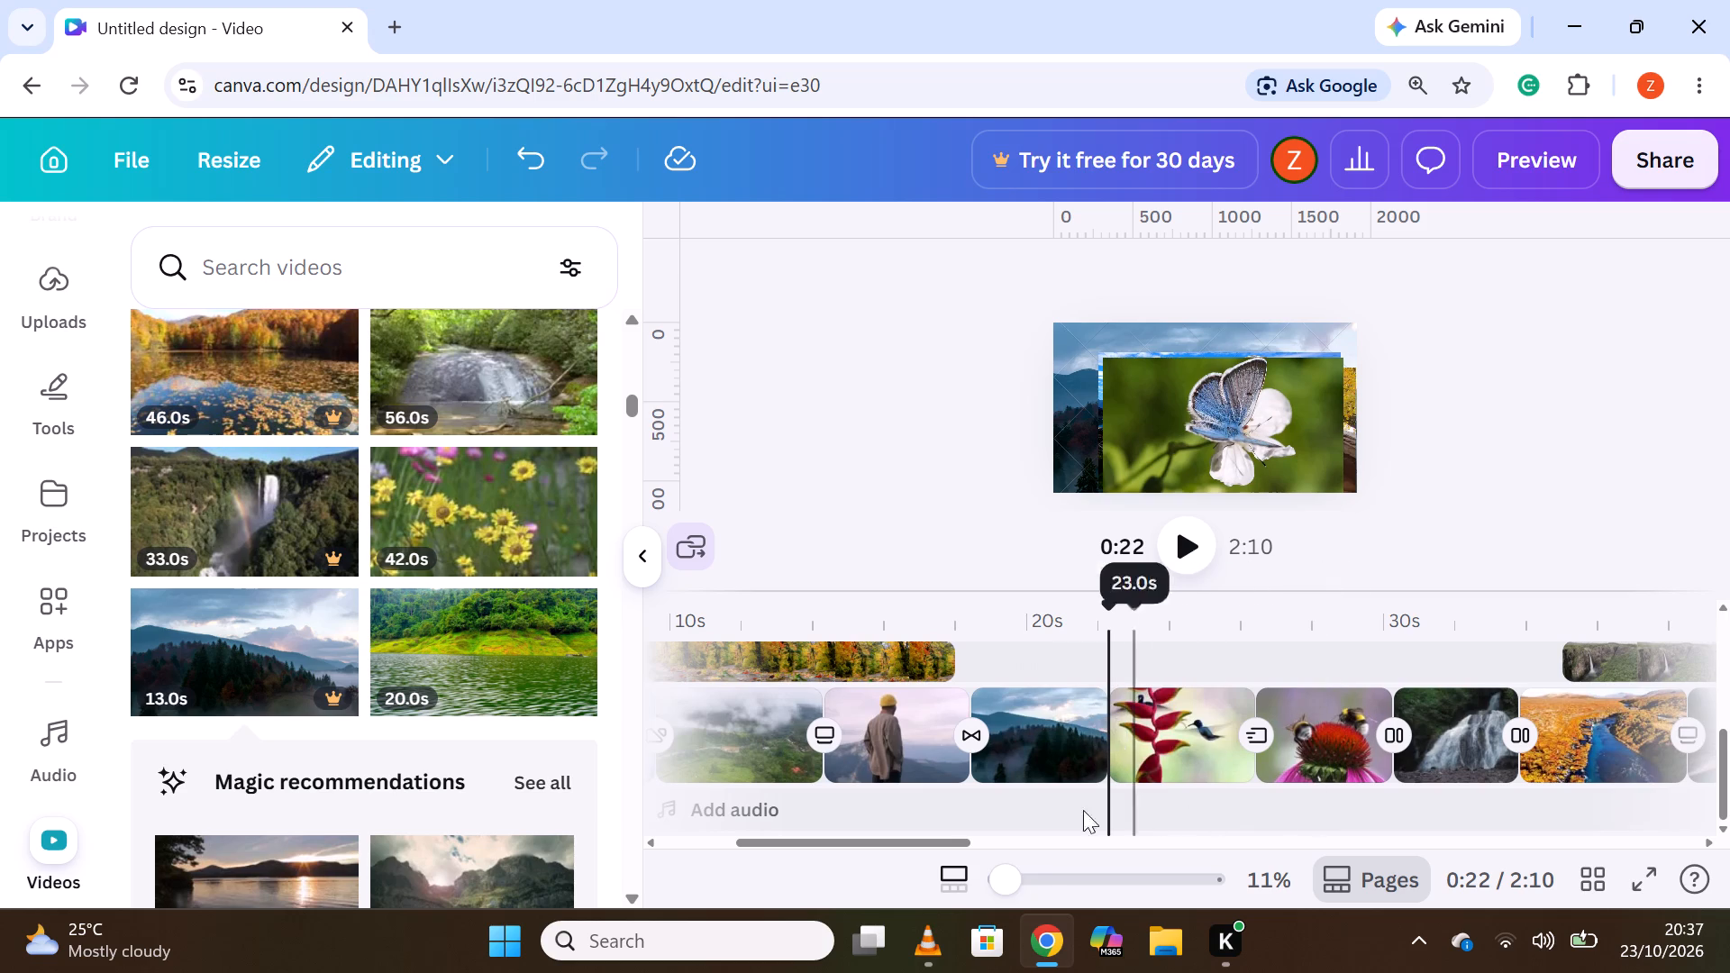
left_click(931, 848)
left_click_drag(930, 837, 1689, 830)
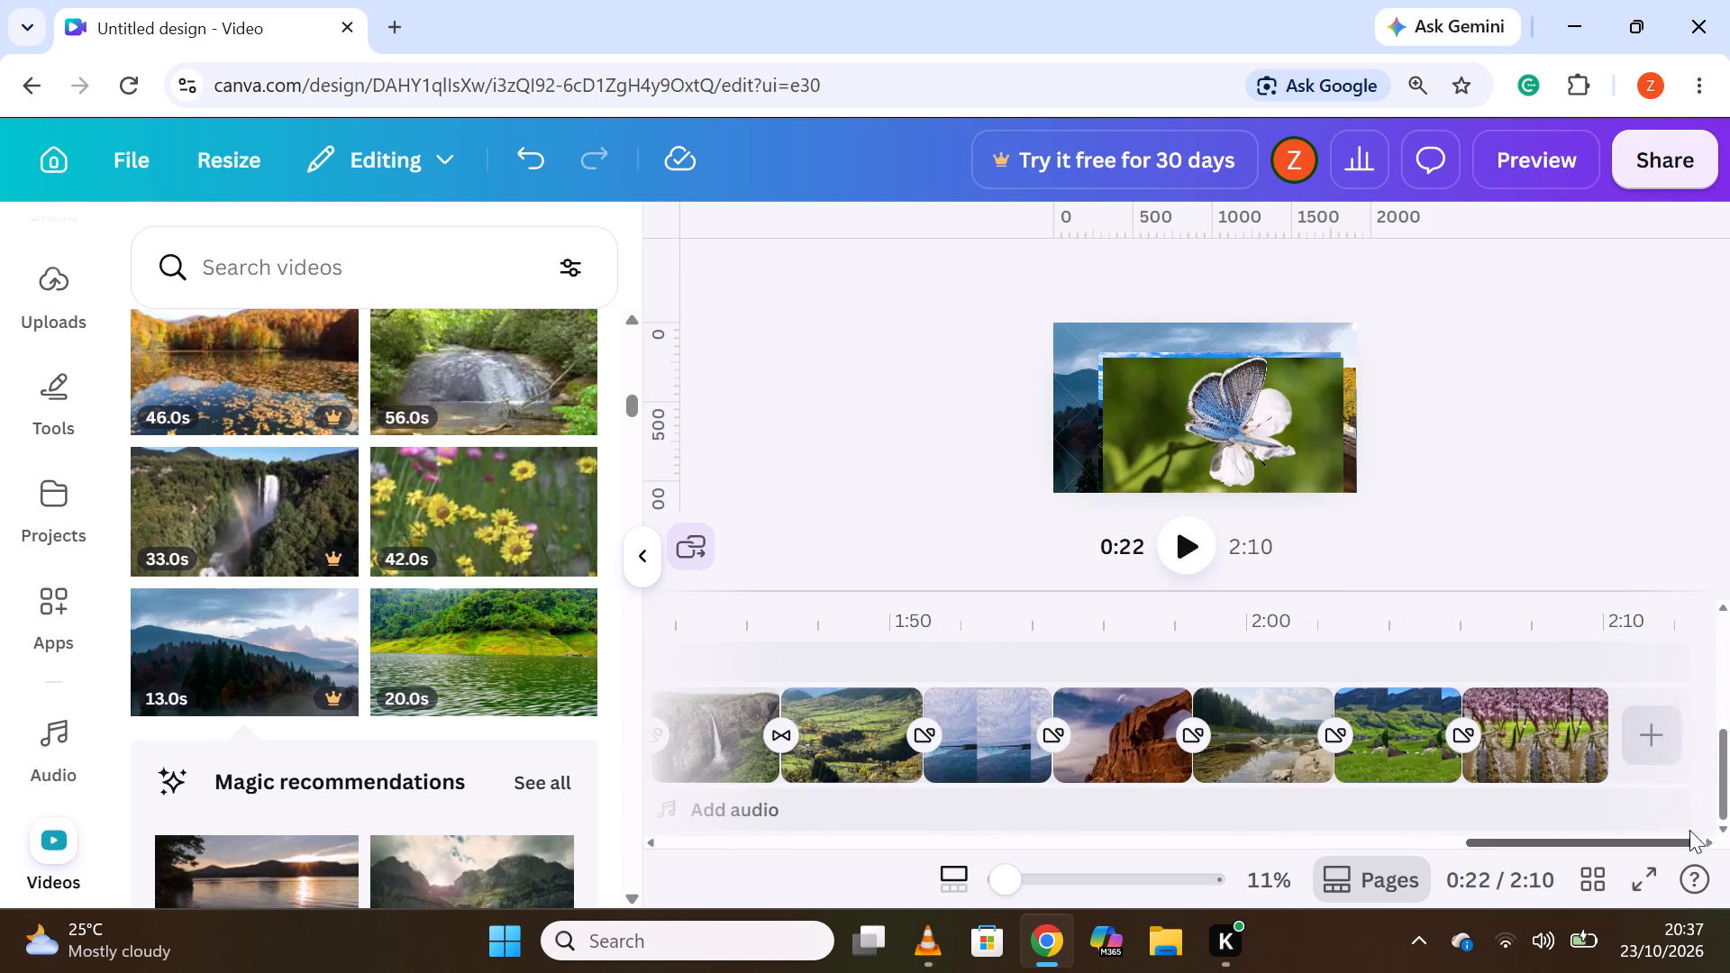
left_click_drag(1689, 830, 1729, 833)
scroll(1185, 677, "up", 3)
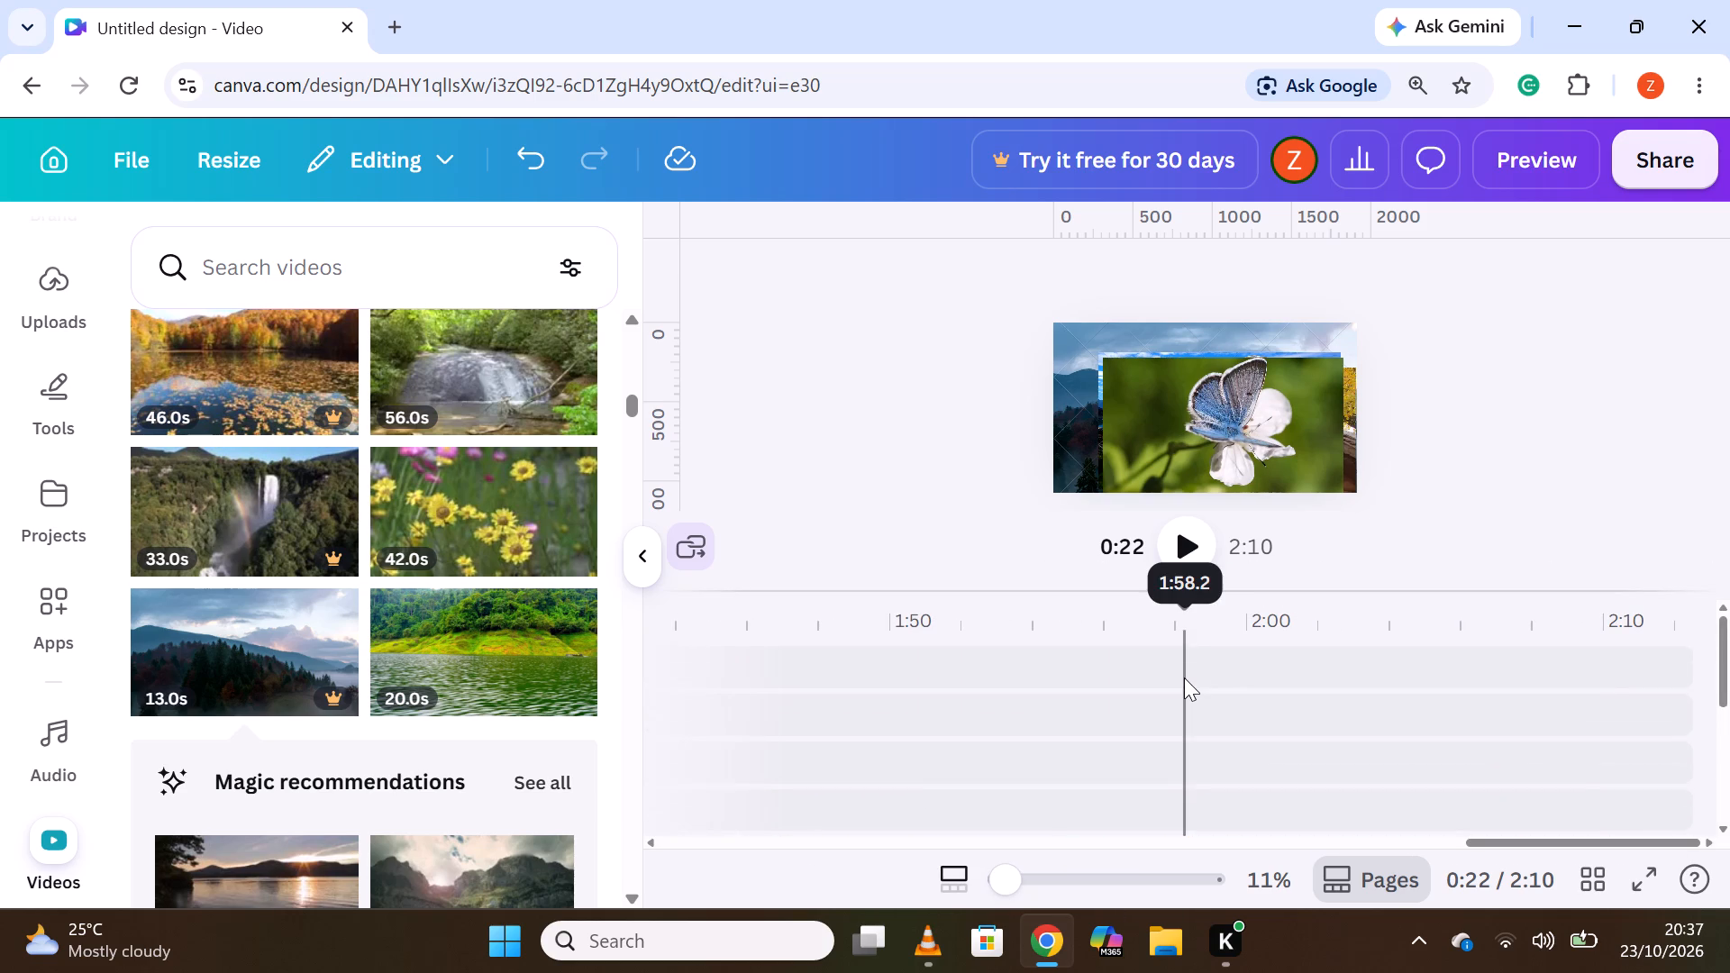
scroll(1184, 677, "up", 2)
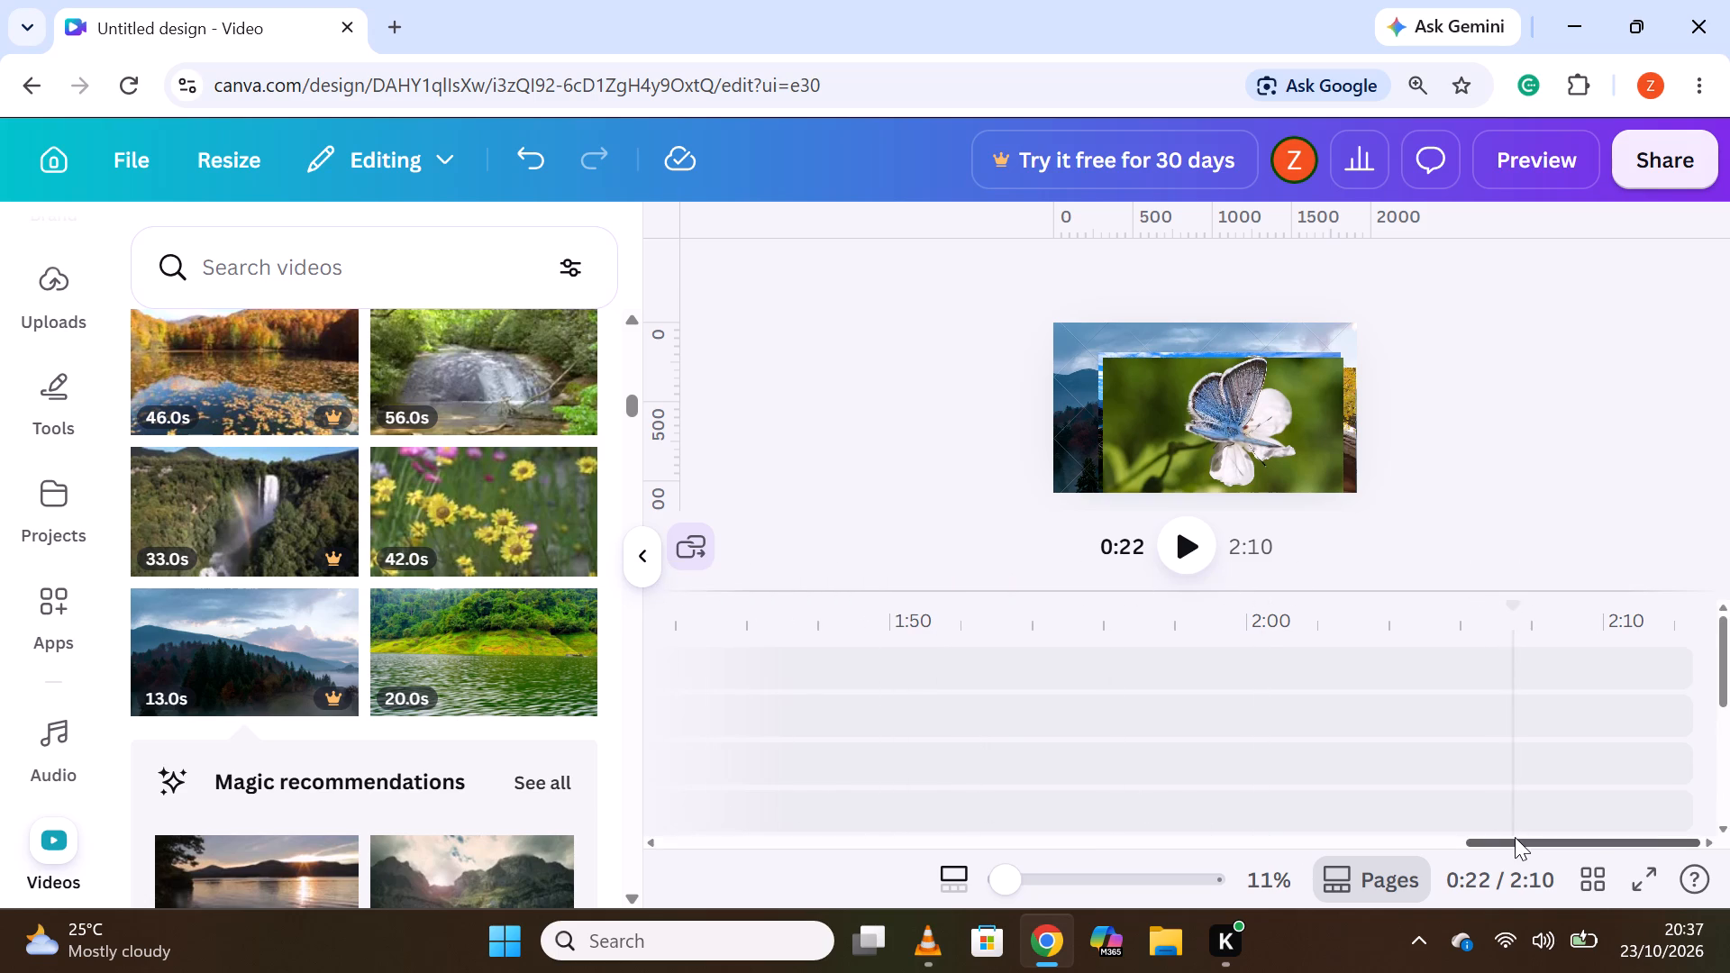
Move the 16.3s sunlit forest clip on the third visible overlay track back to the video's start, at 0s.
left_click_drag(1515, 837, 494, 896)
scroll(1005, 787, "up", 3)
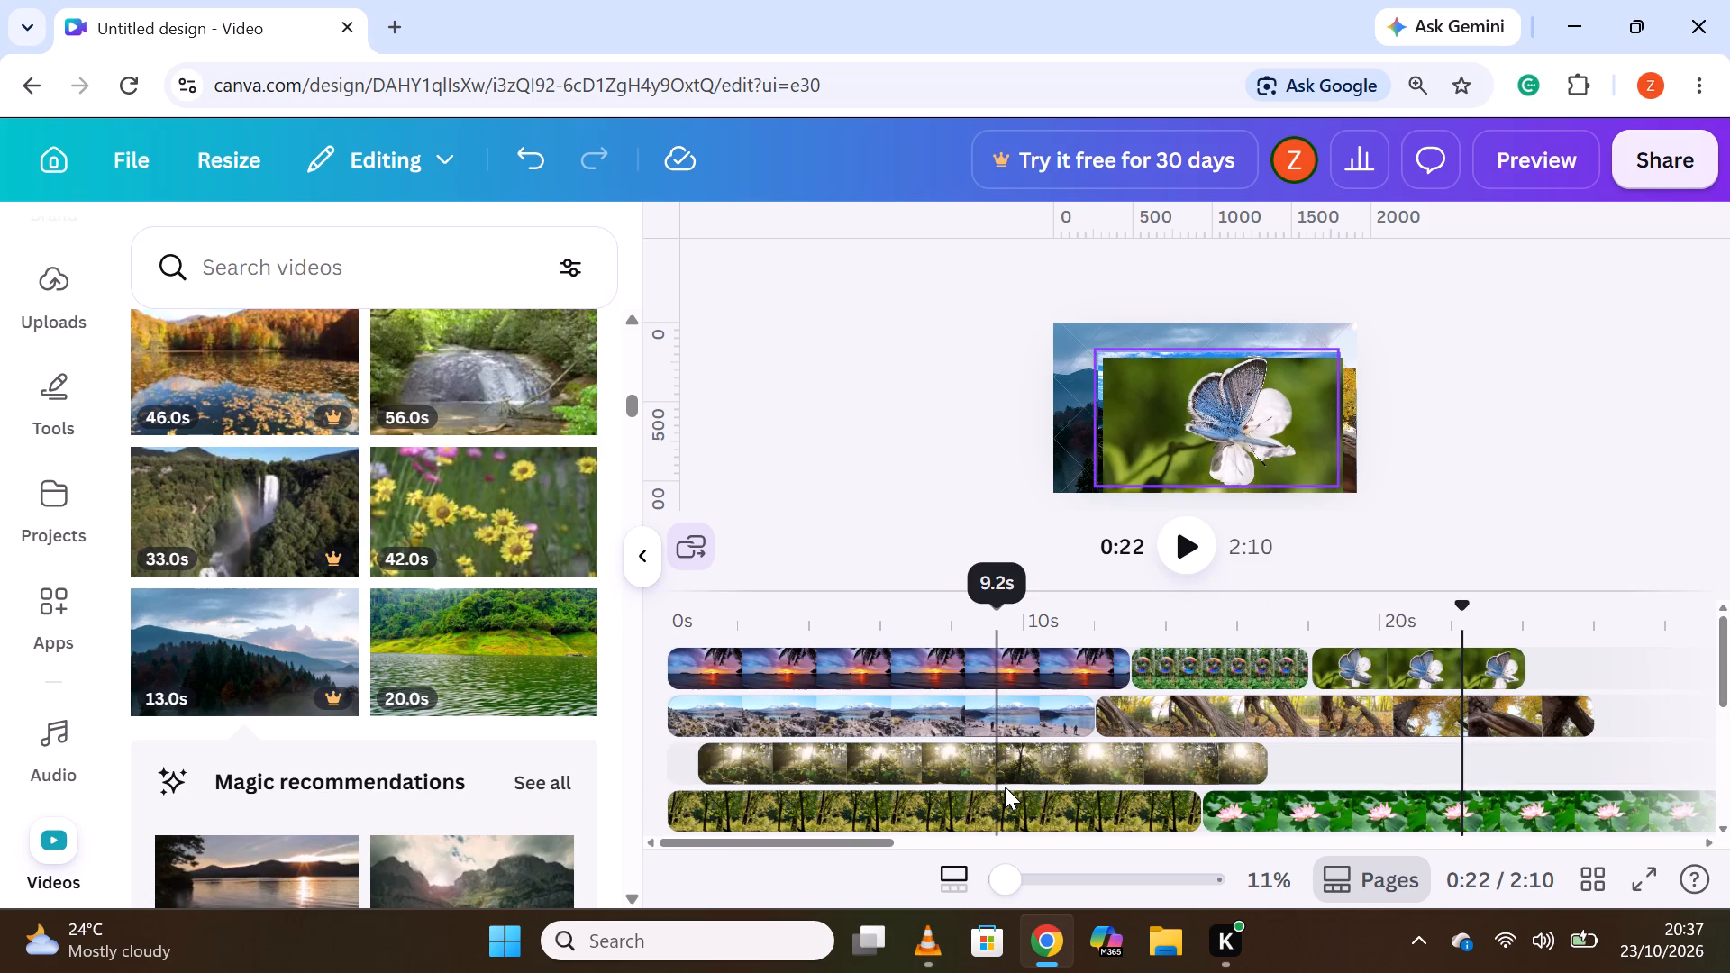
left_click_drag(1159, 753, 1104, 746)
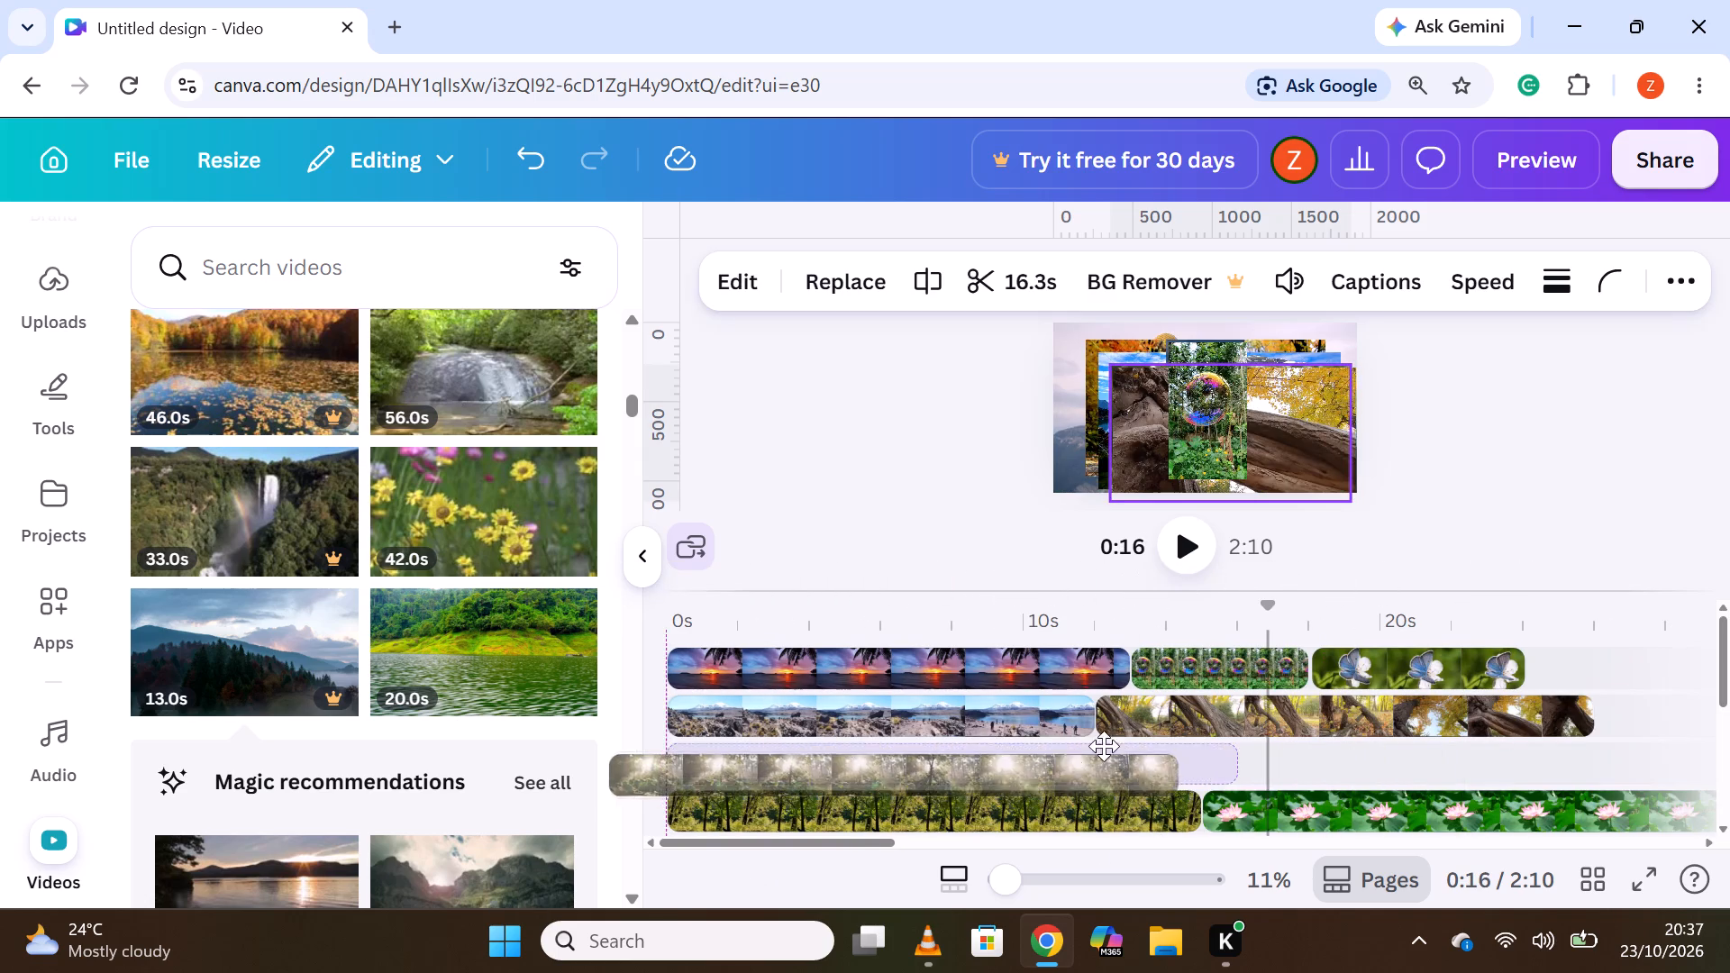
left_click_drag(1104, 746, 1136, 742)
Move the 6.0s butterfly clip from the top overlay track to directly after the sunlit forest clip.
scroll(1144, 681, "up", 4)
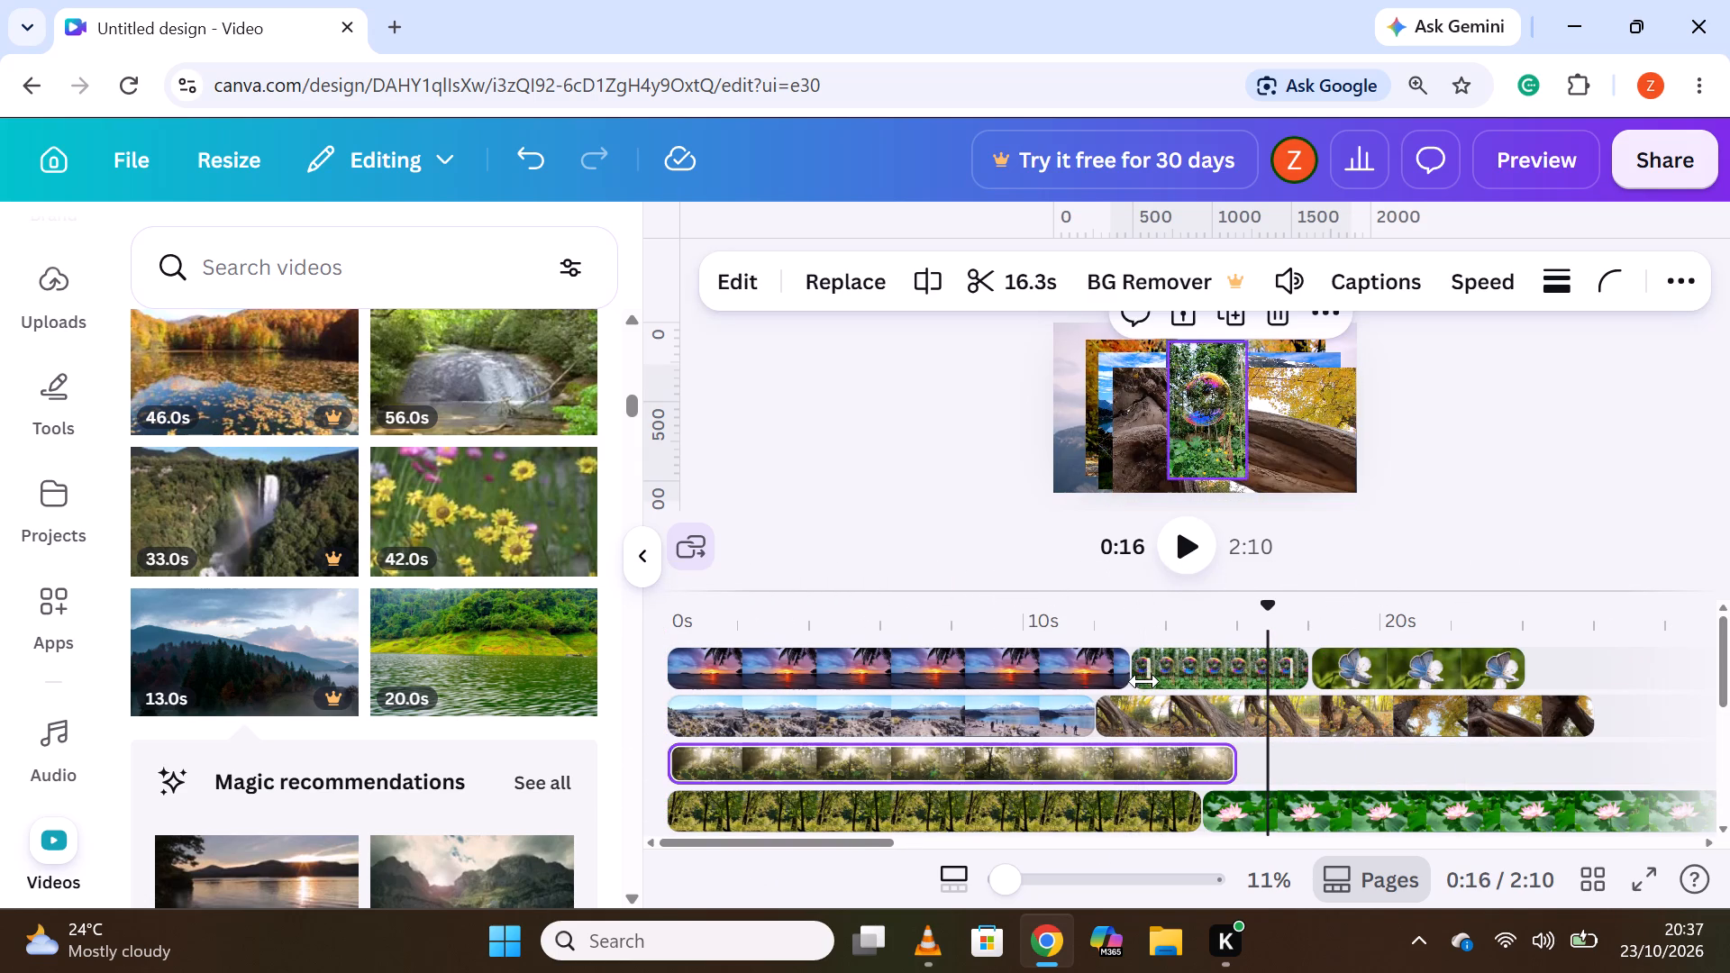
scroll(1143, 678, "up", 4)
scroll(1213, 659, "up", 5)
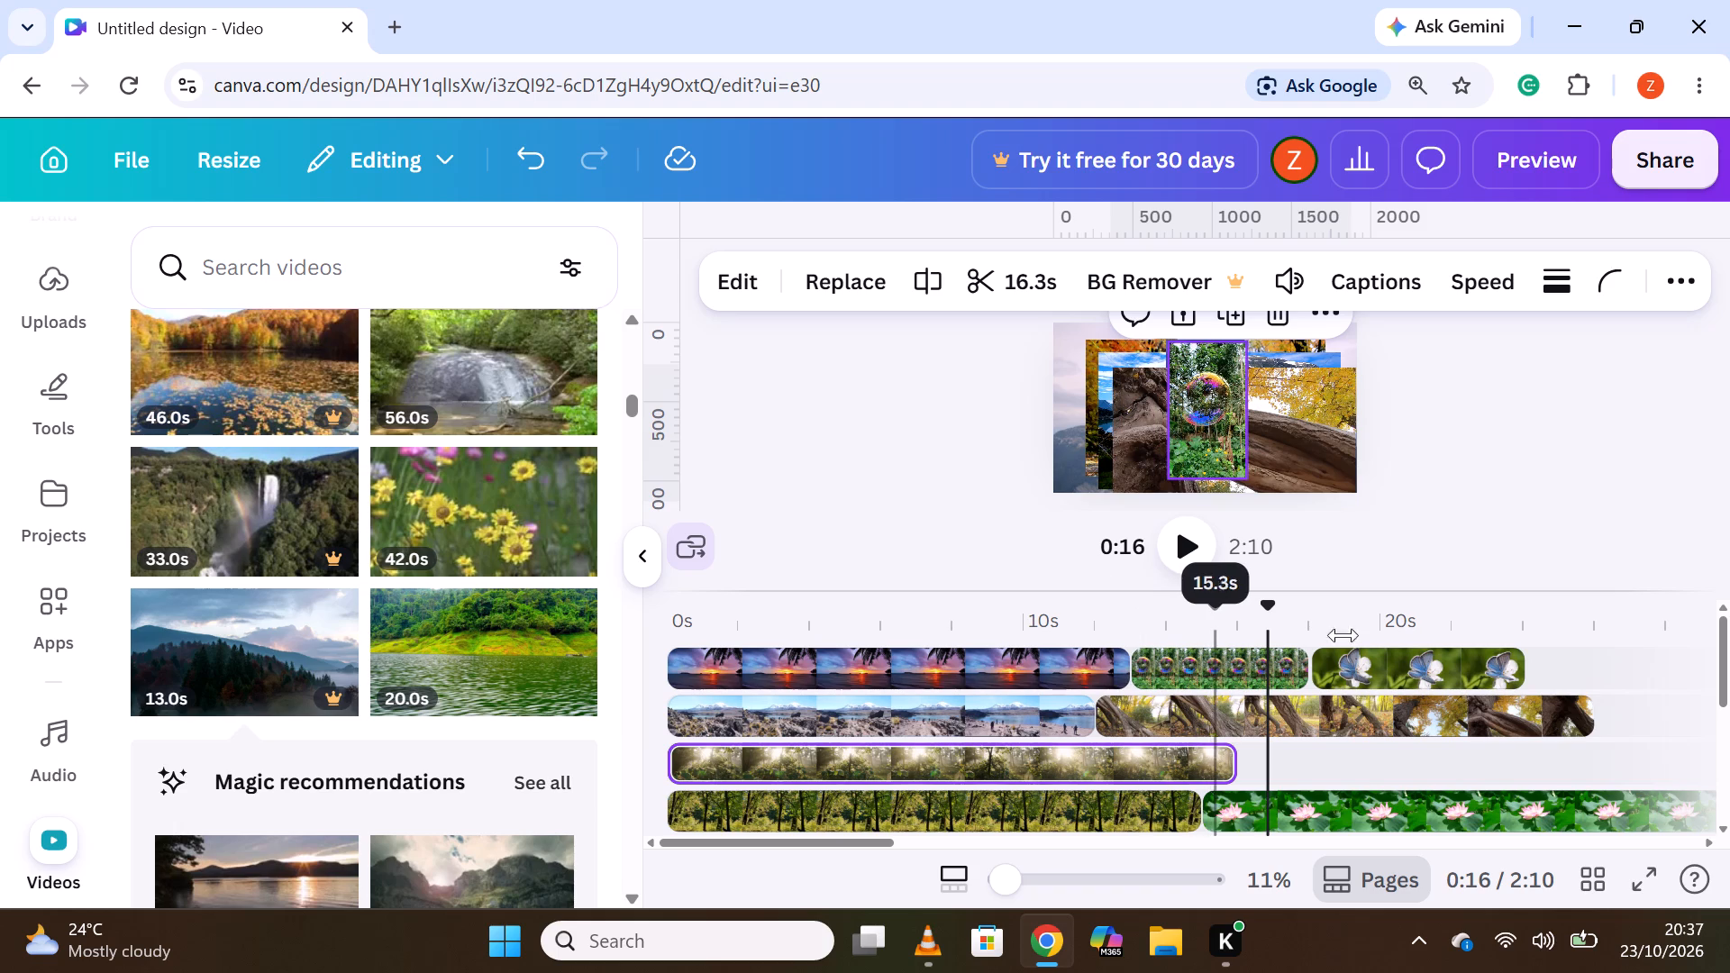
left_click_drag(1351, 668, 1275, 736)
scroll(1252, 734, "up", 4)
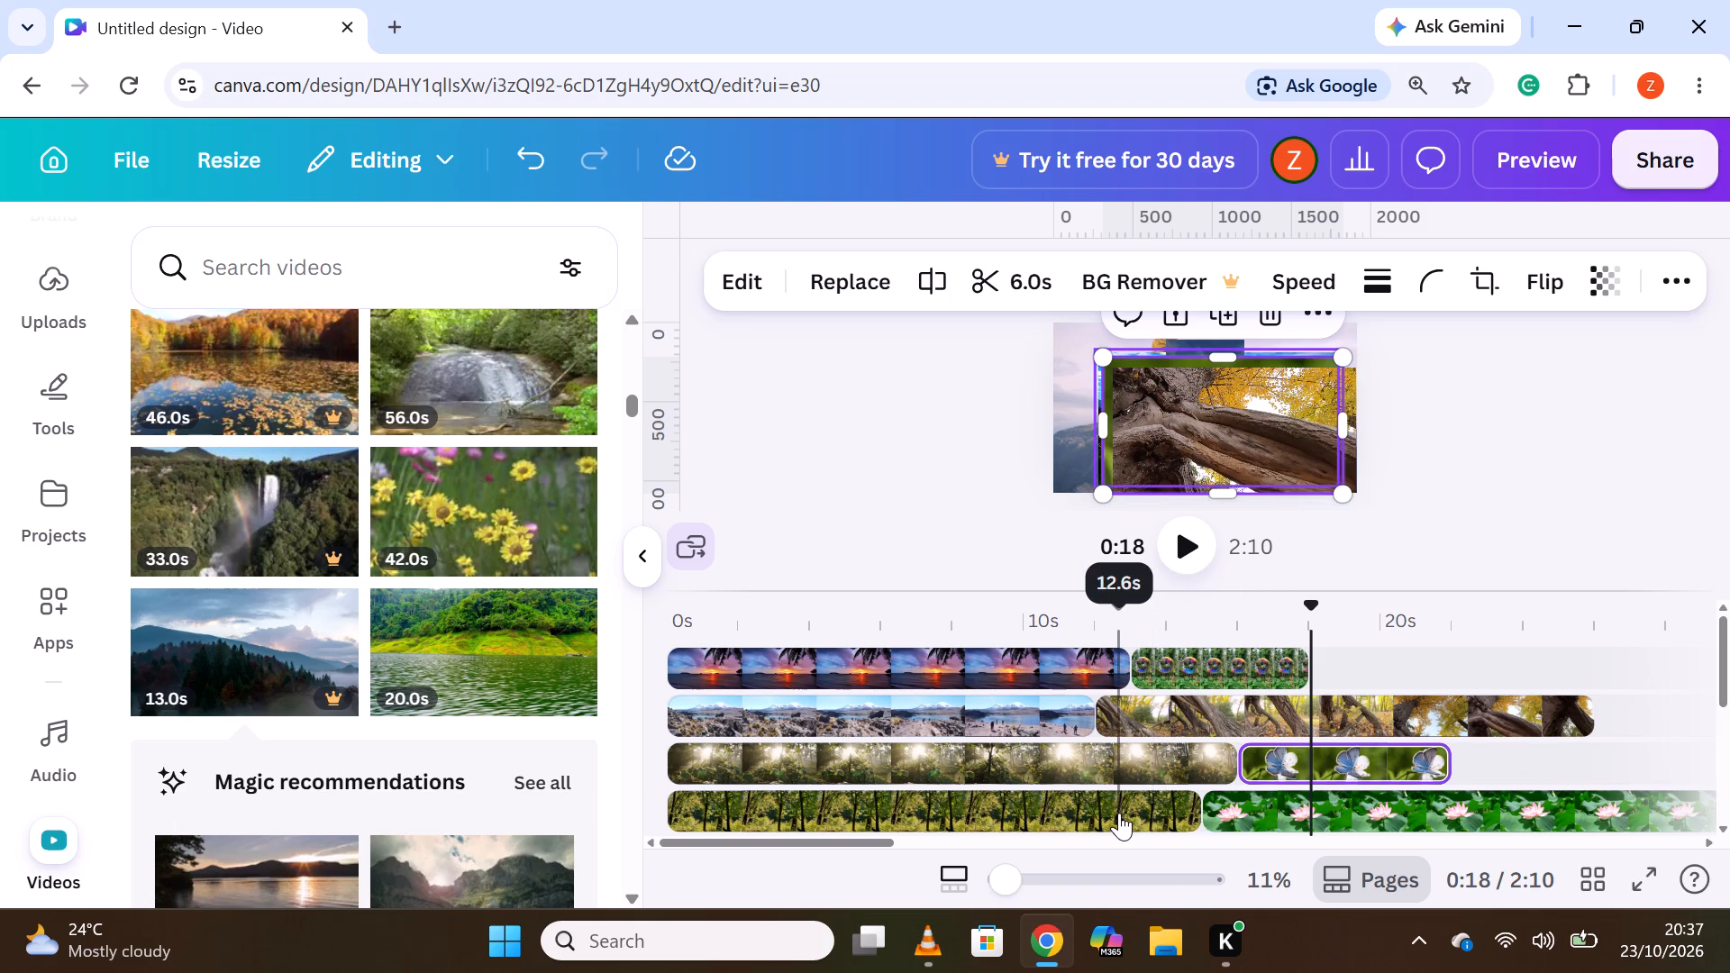
Move the 5.3s garden wind spinner clip onto a new overlay track above the sunset clip, starting at 0s.
scroll(1119, 813, "up", 5)
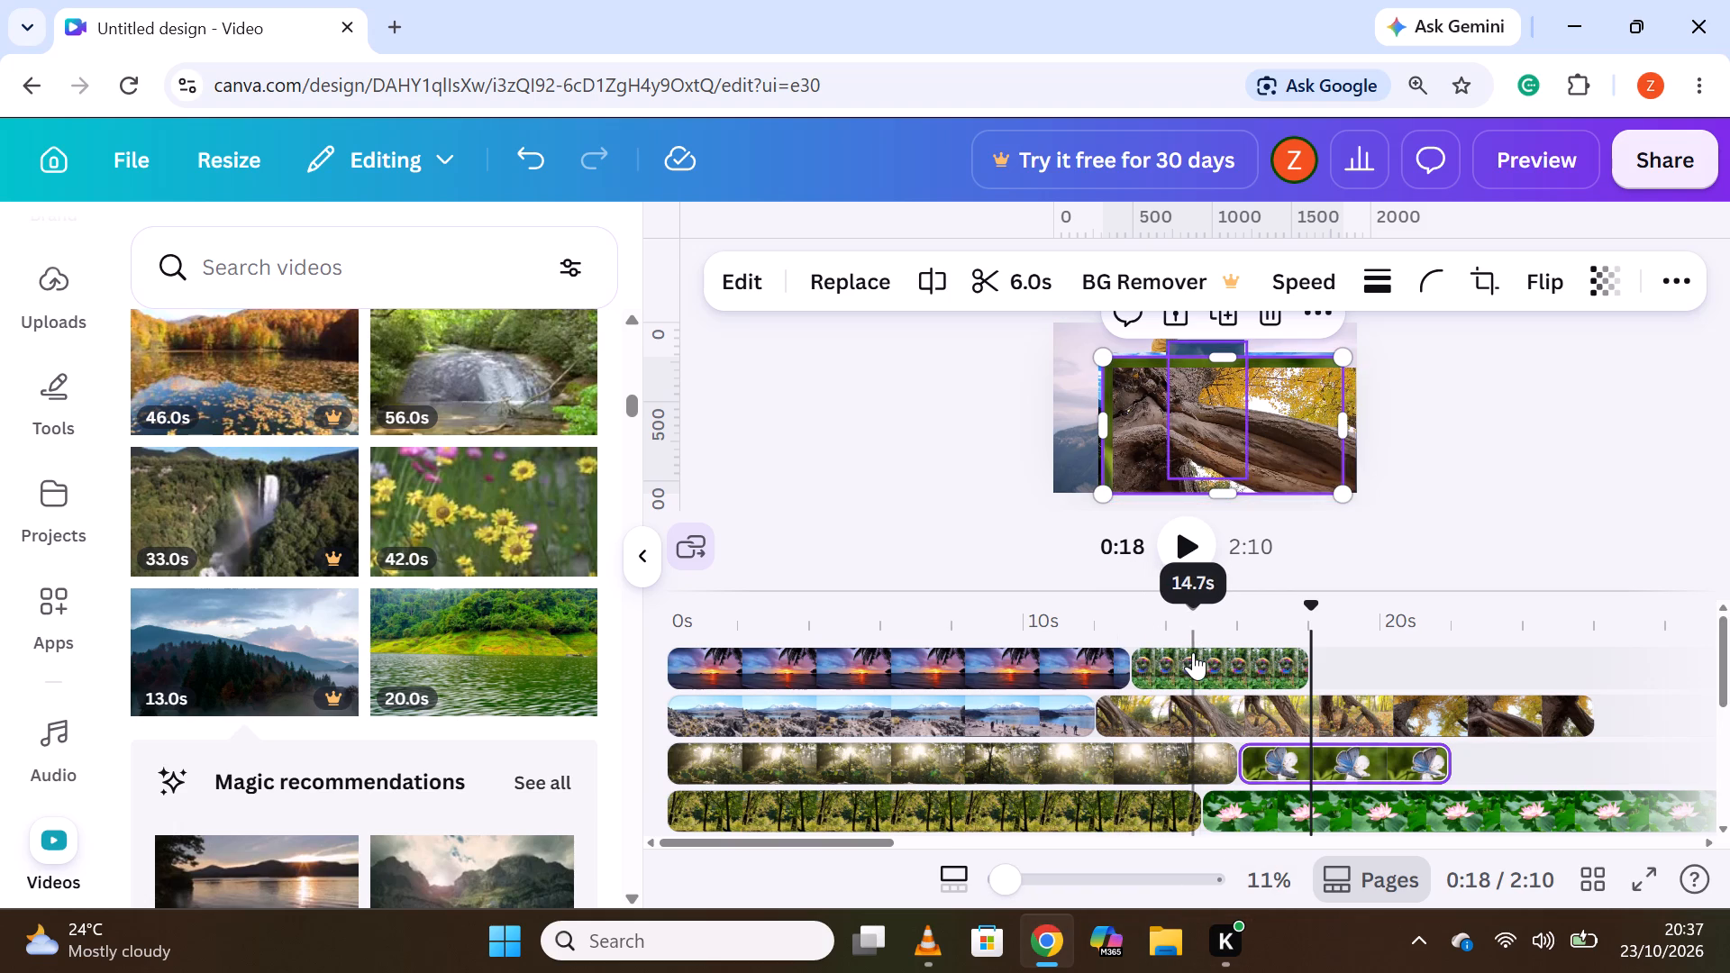
left_click_drag(1192, 650, 819, 639)
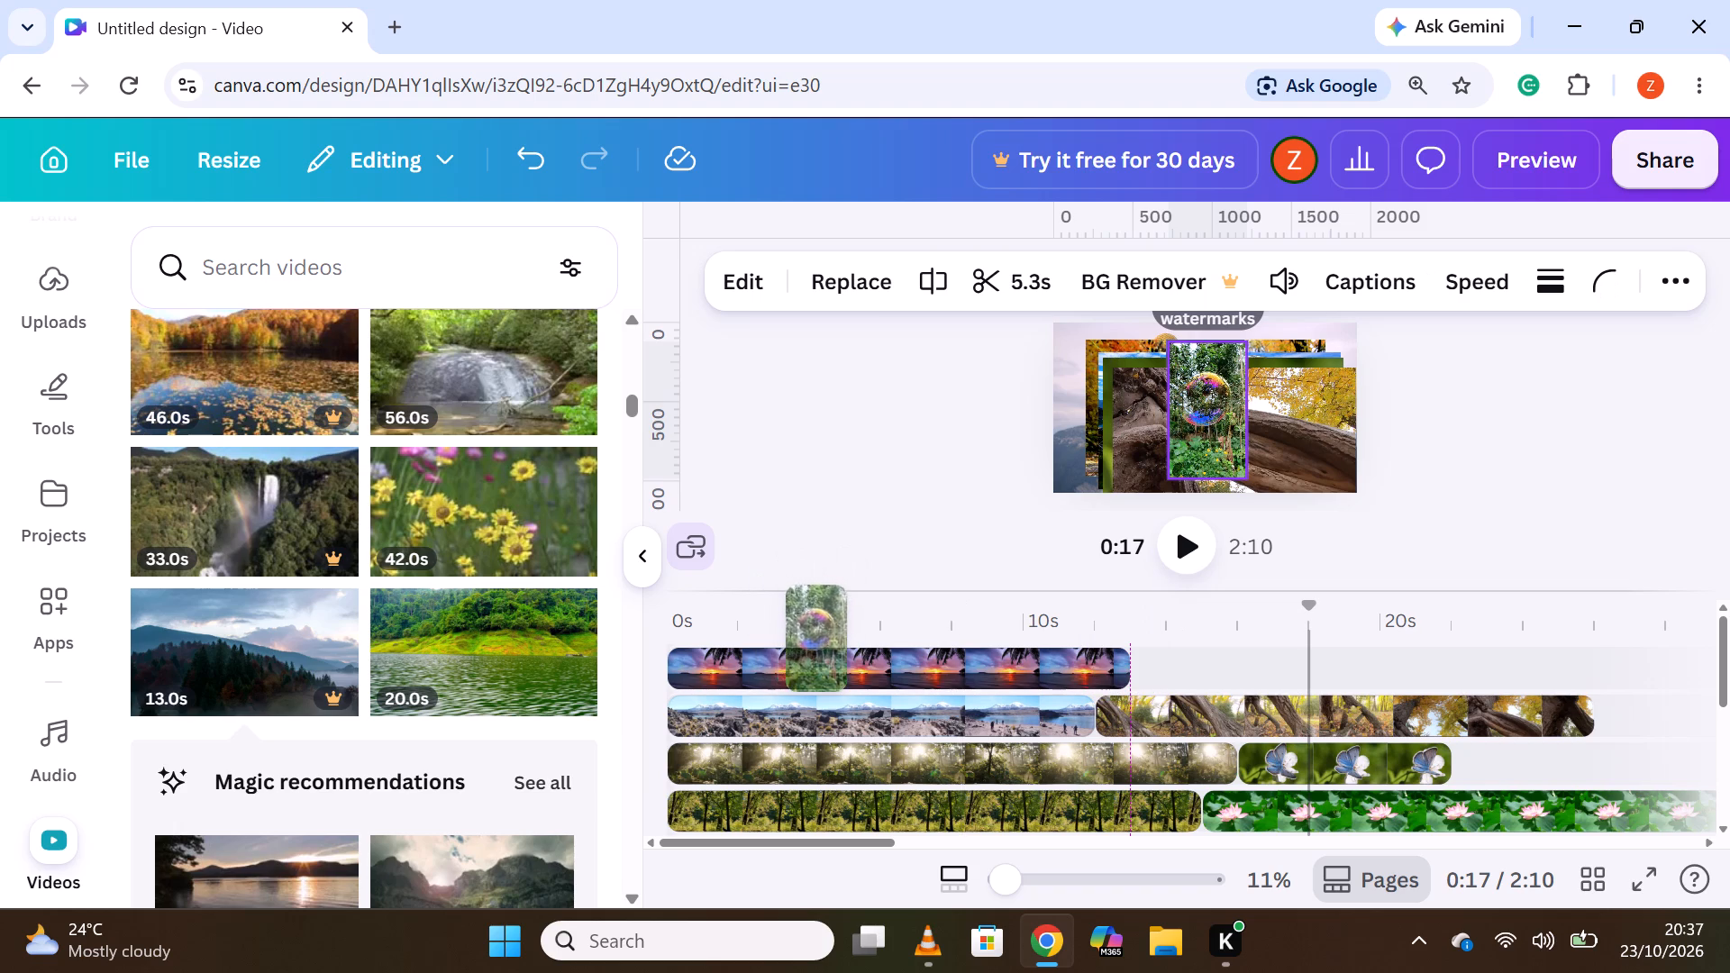
left_click_drag(819, 639, 829, 652)
left_click_drag(833, 660, 742, 654)
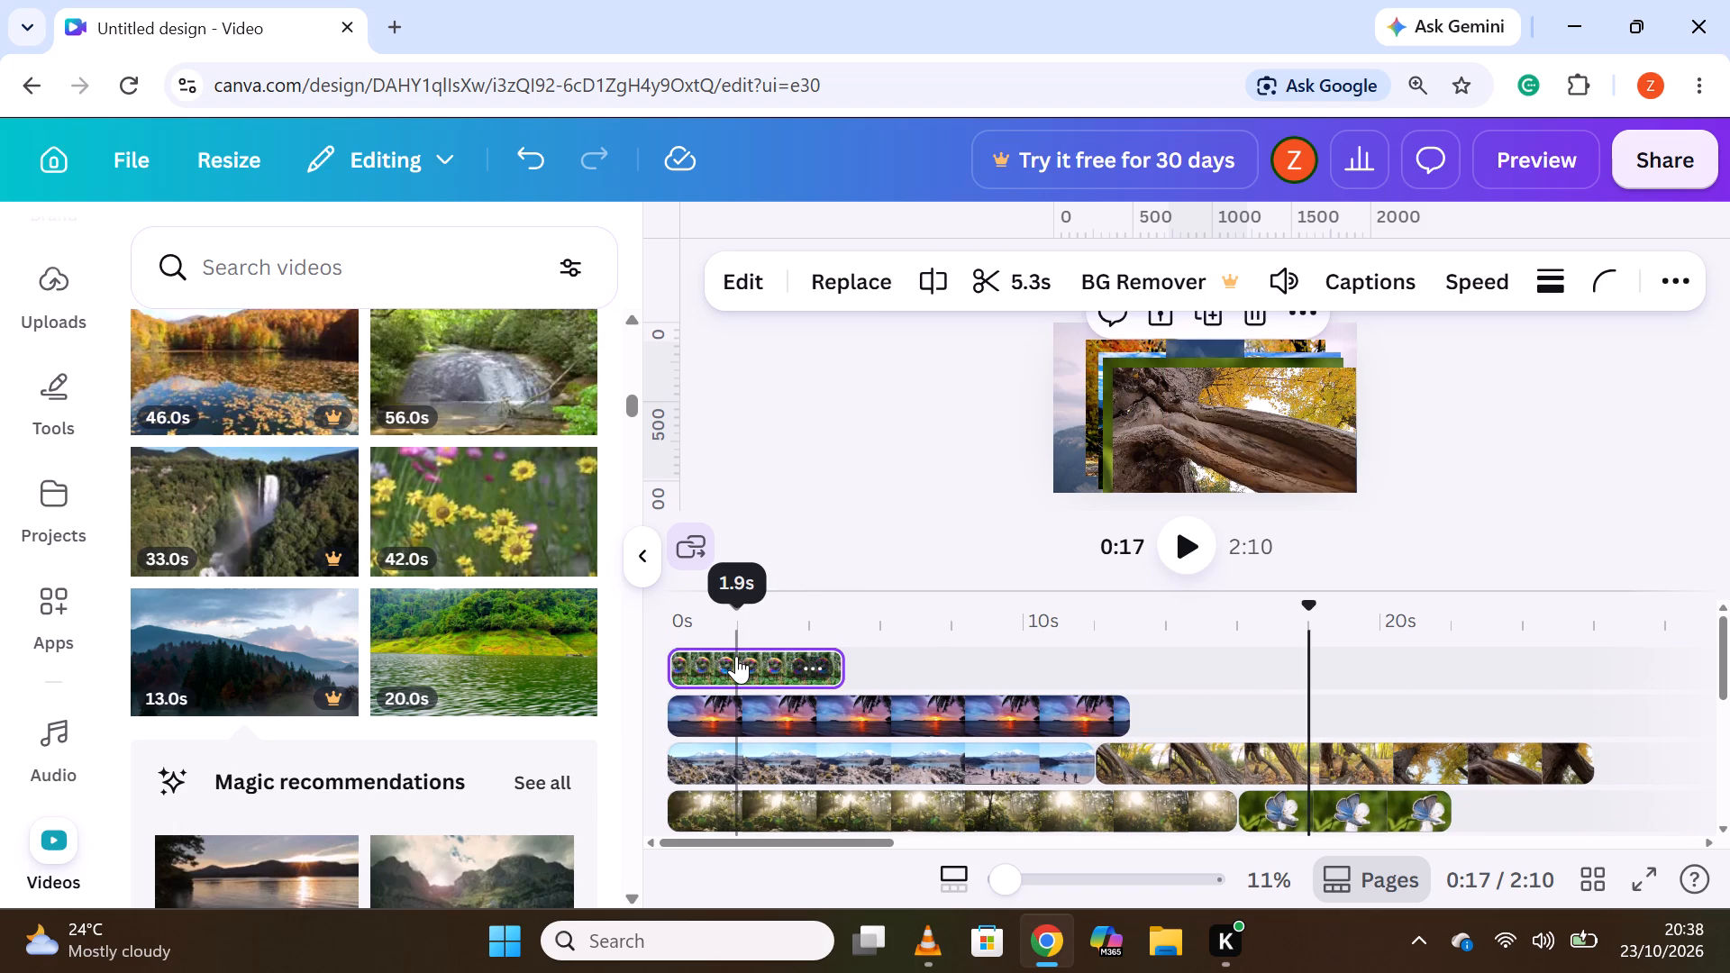
left_click(736, 656)
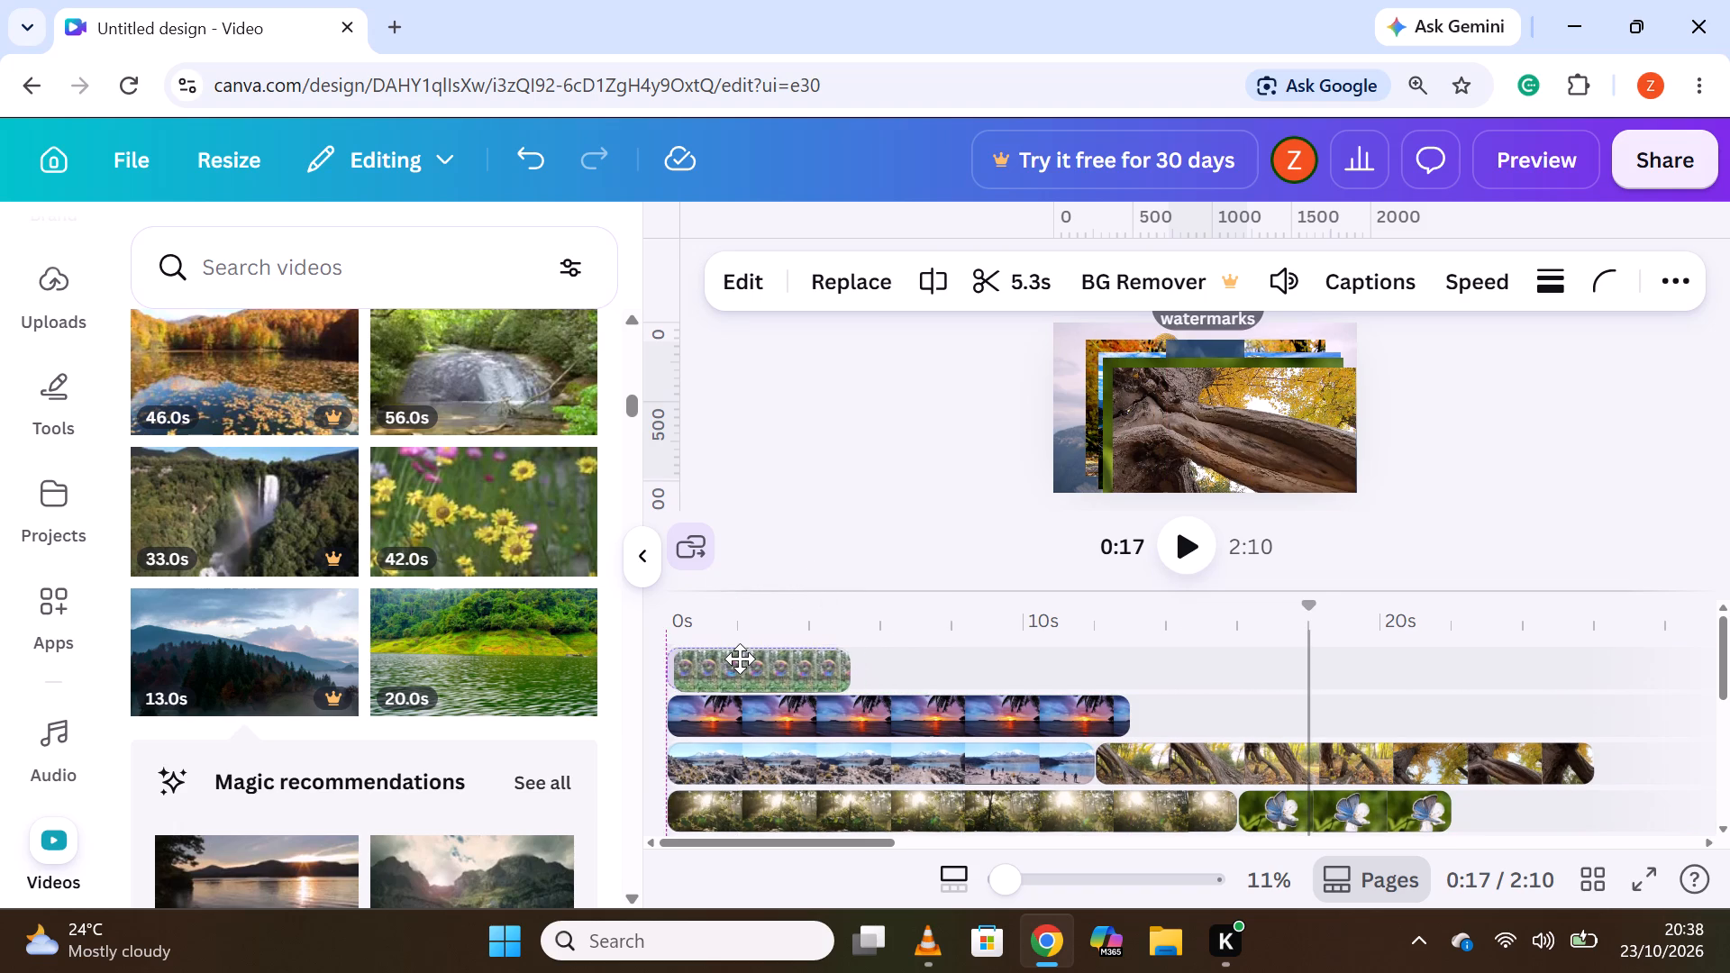
Move the 13.5s autumn tree trunk clip onto a new overlay track above the wind spinner clip, starting at 0s.
left_click_drag(1277, 757, 1019, 655)
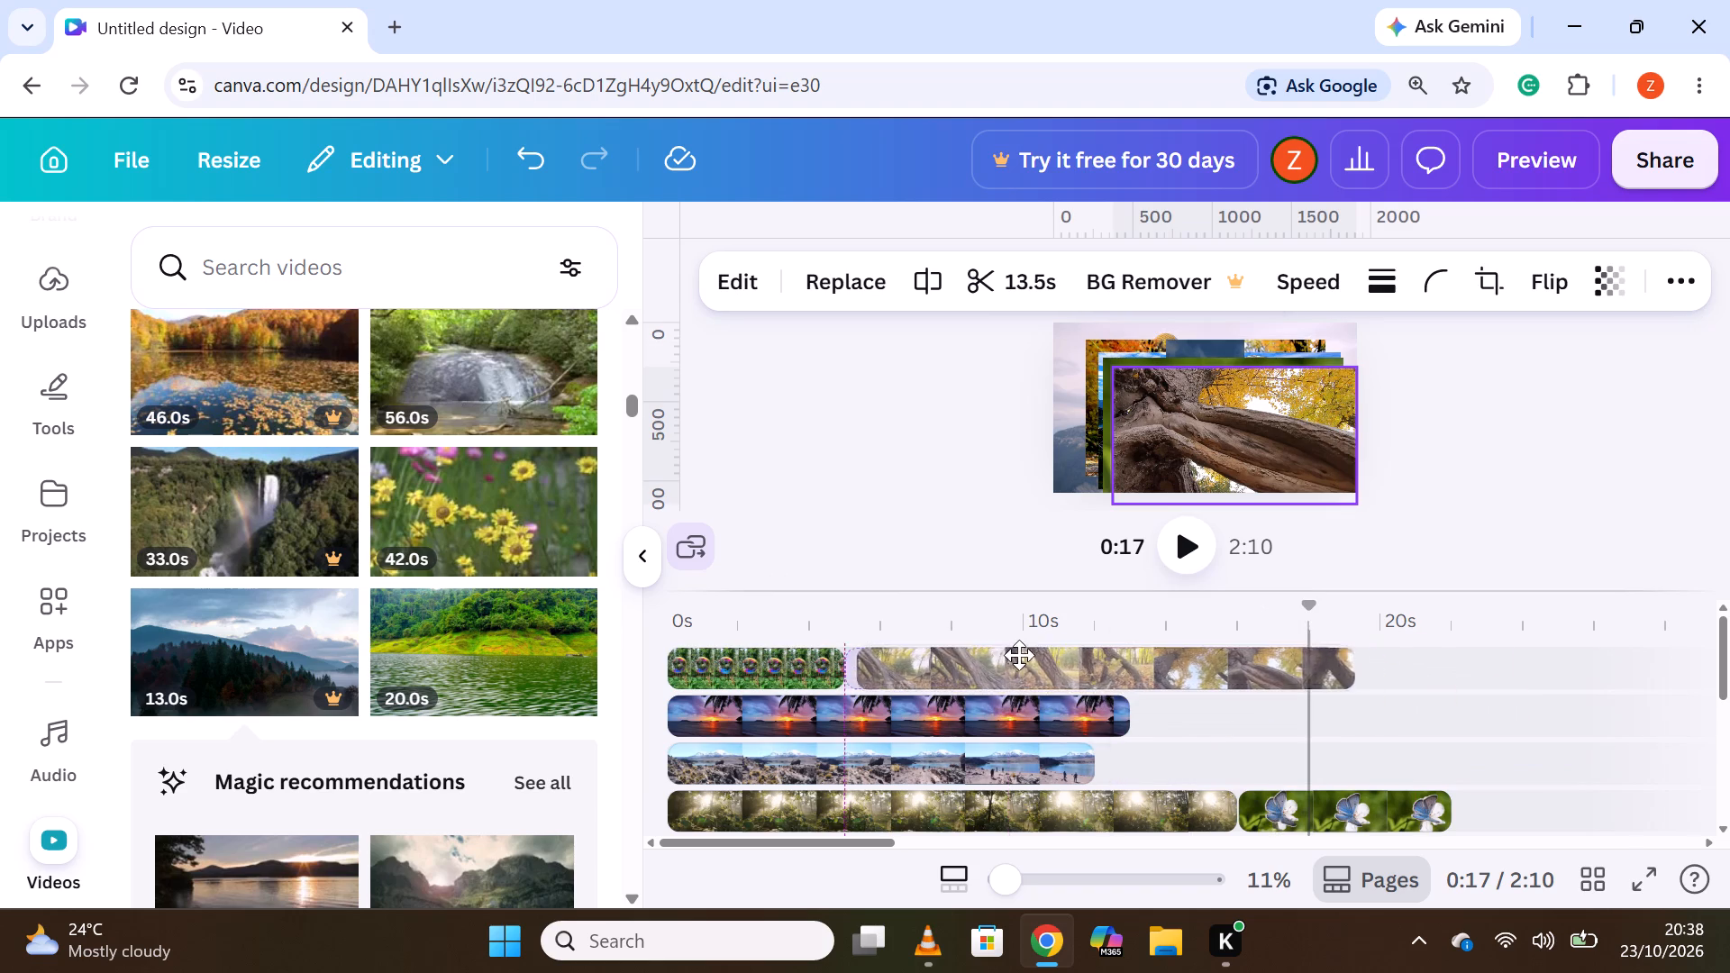
left_click_drag(1019, 655, 1019, 668)
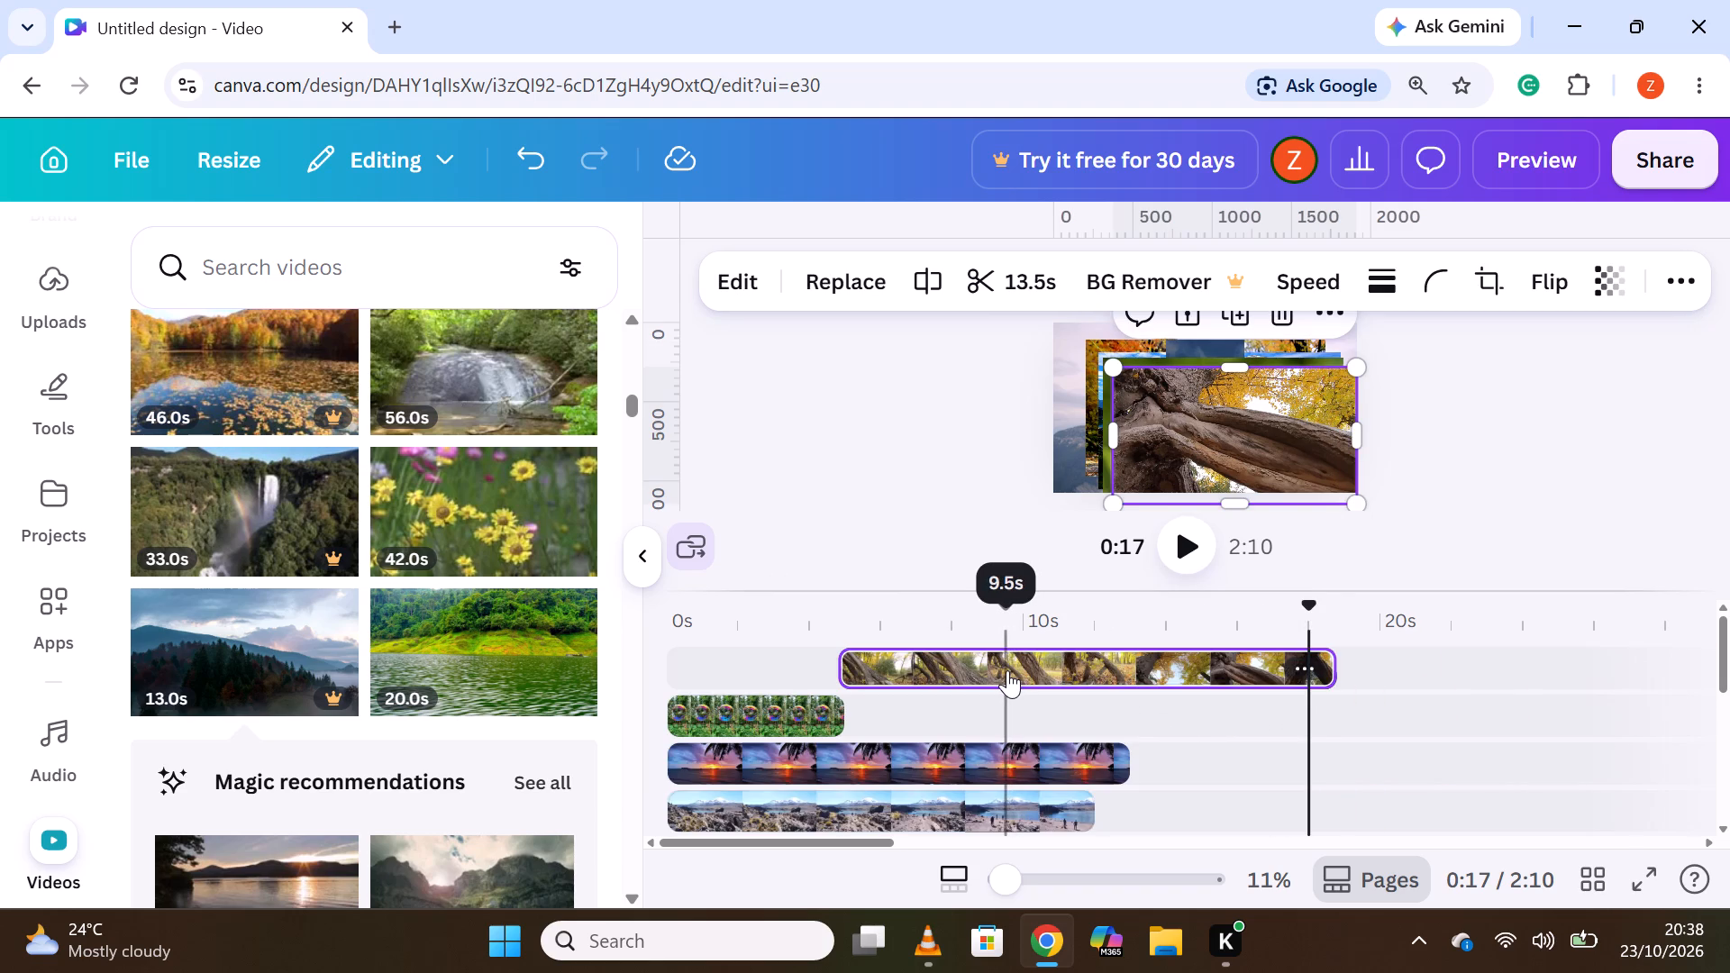
left_click_drag(1024, 657, 808, 653)
left_click_drag(934, 758, 939, 727)
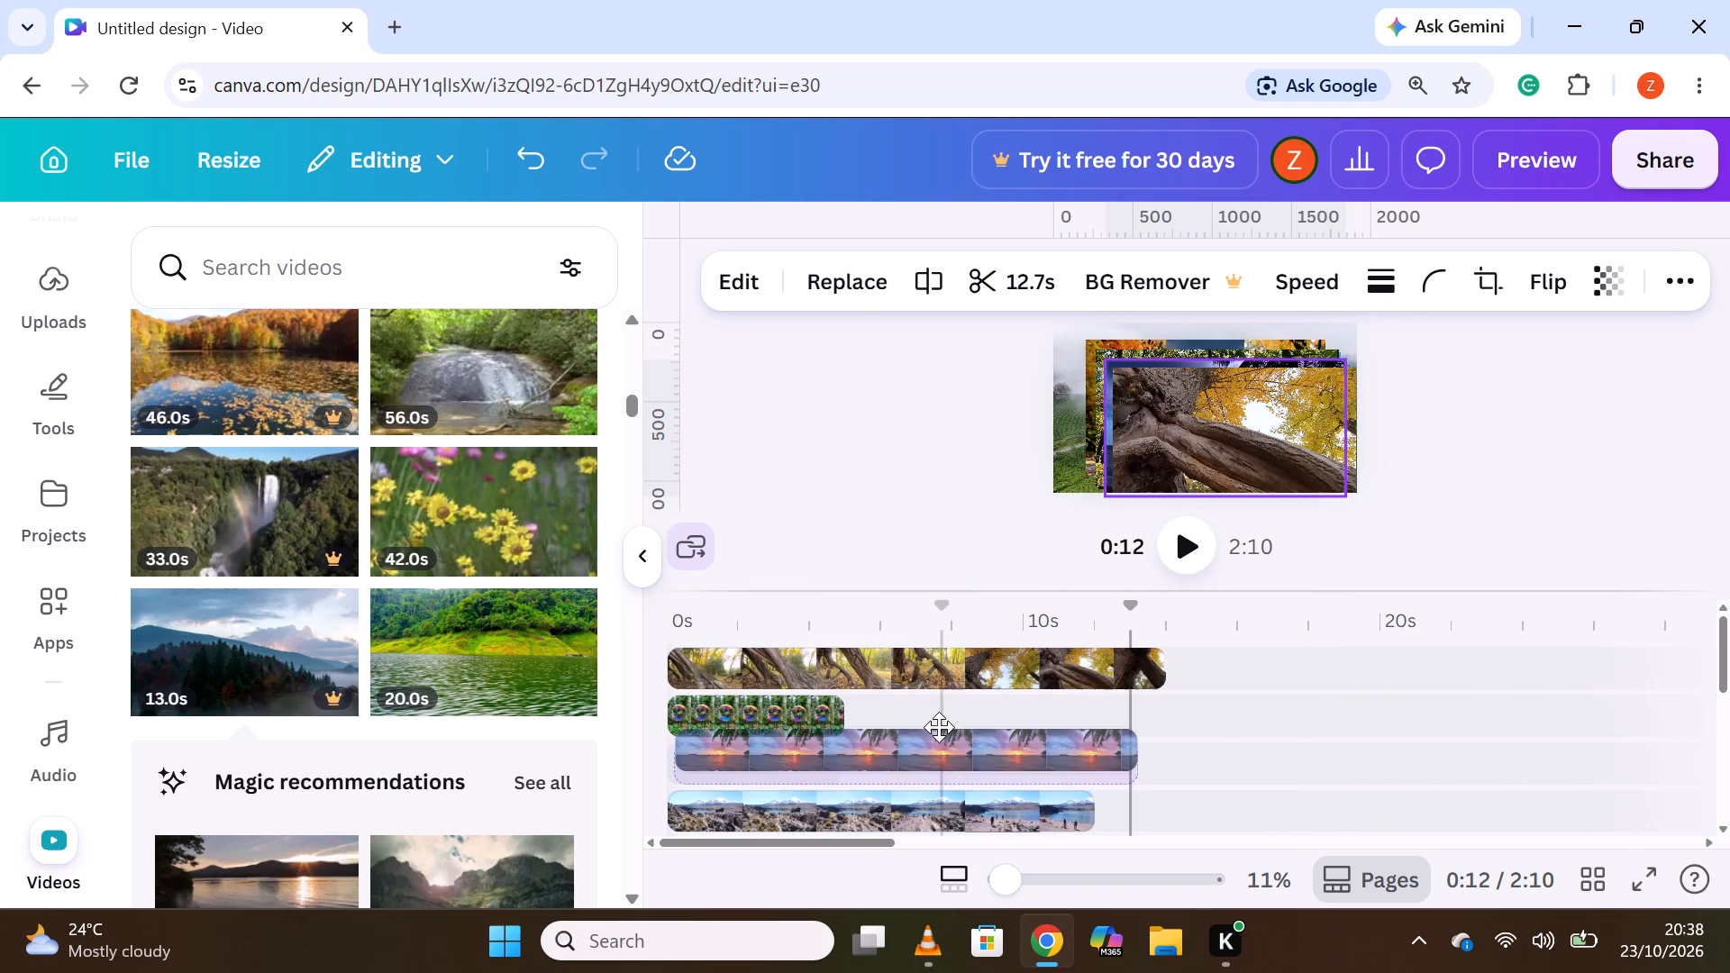
left_click_drag(939, 727, 933, 746)
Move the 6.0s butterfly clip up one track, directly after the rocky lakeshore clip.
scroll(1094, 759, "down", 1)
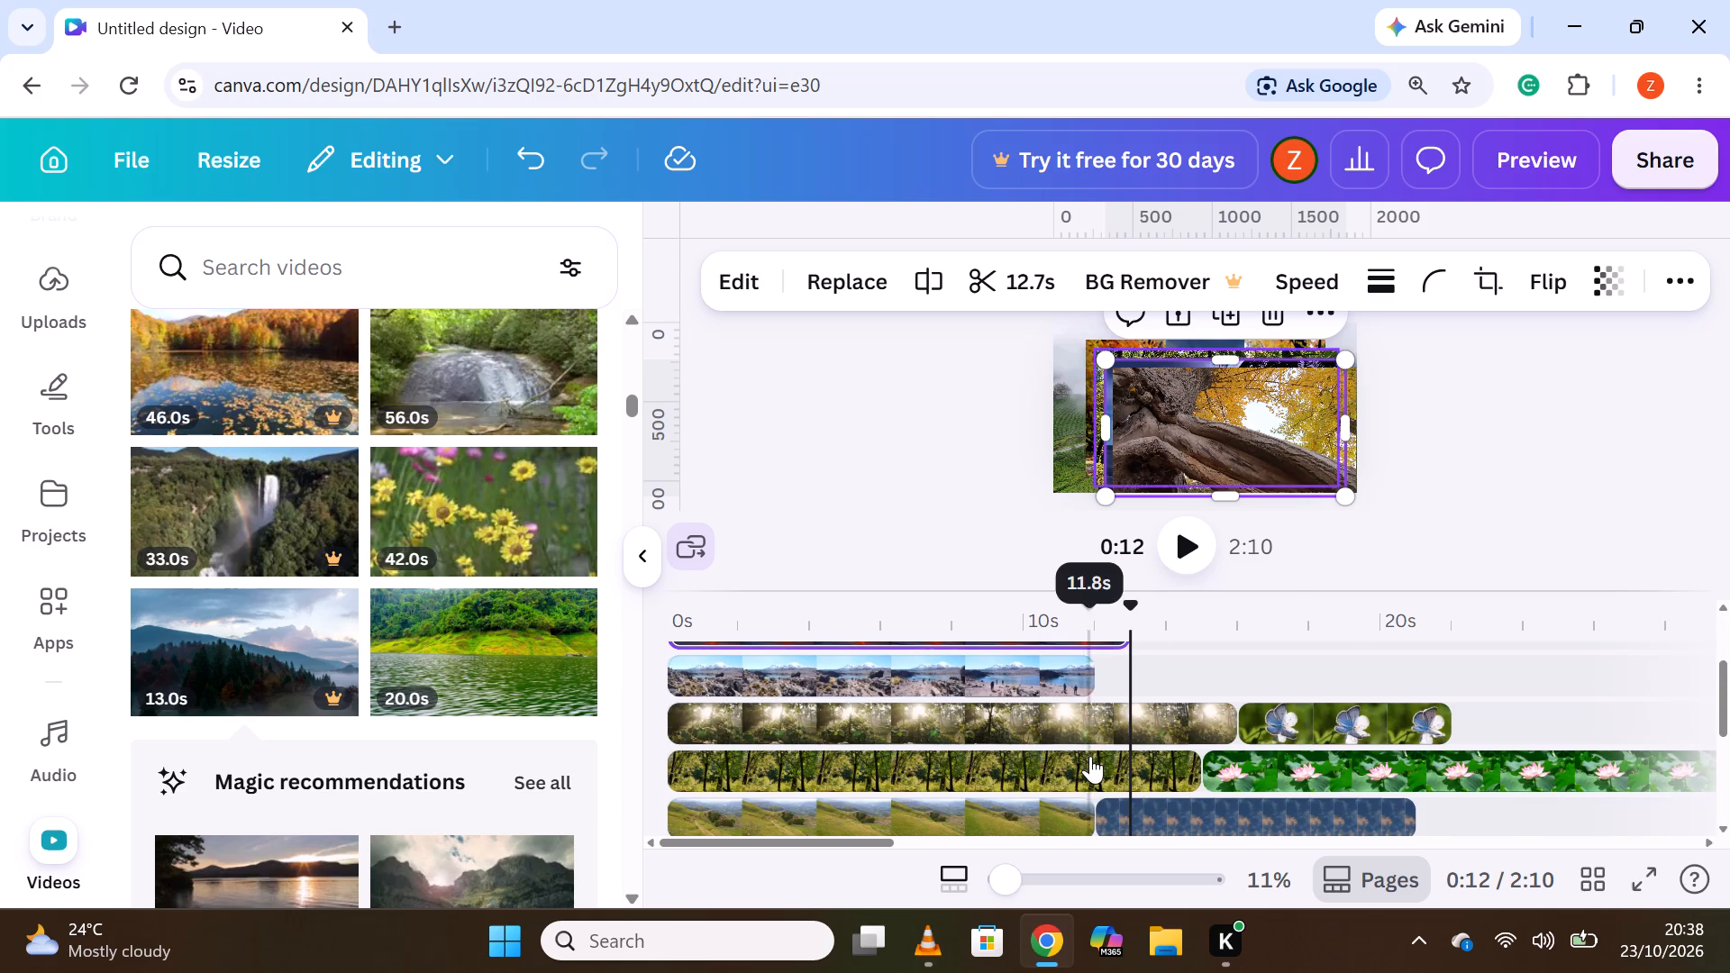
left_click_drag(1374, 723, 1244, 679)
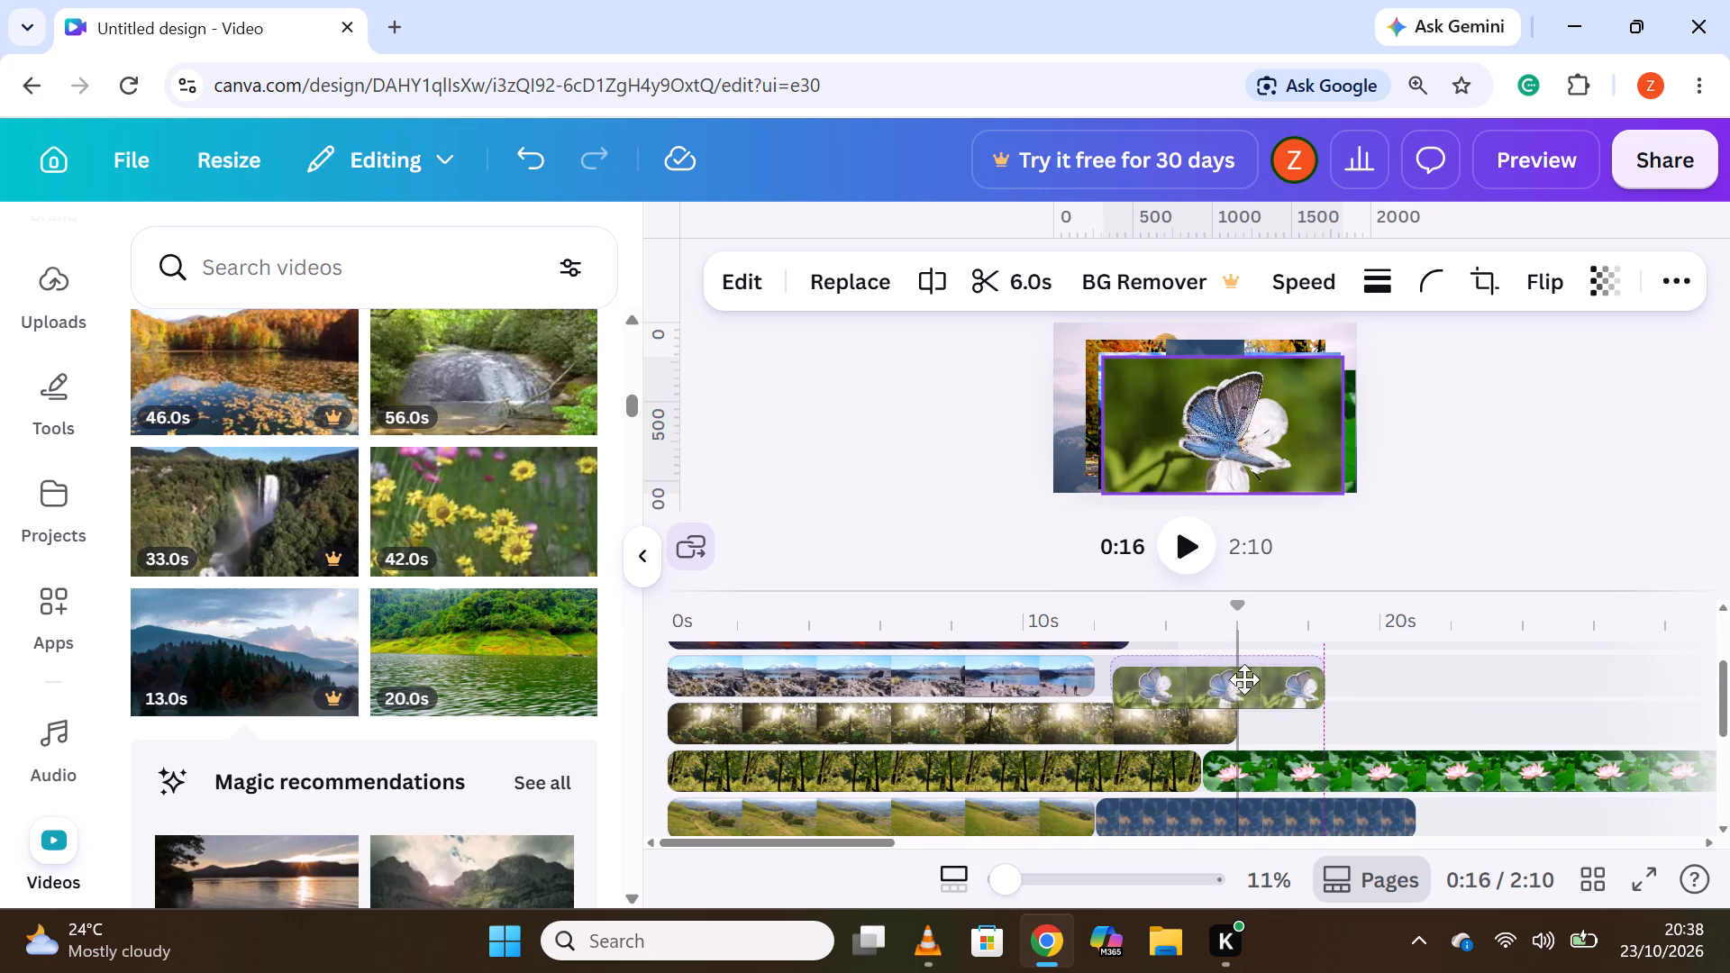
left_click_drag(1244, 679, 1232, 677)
Move the 19.2s pink lotus clip from the green forest track to directly after the wind spinner clip.
left_click_drag(1407, 763, 1338, 641)
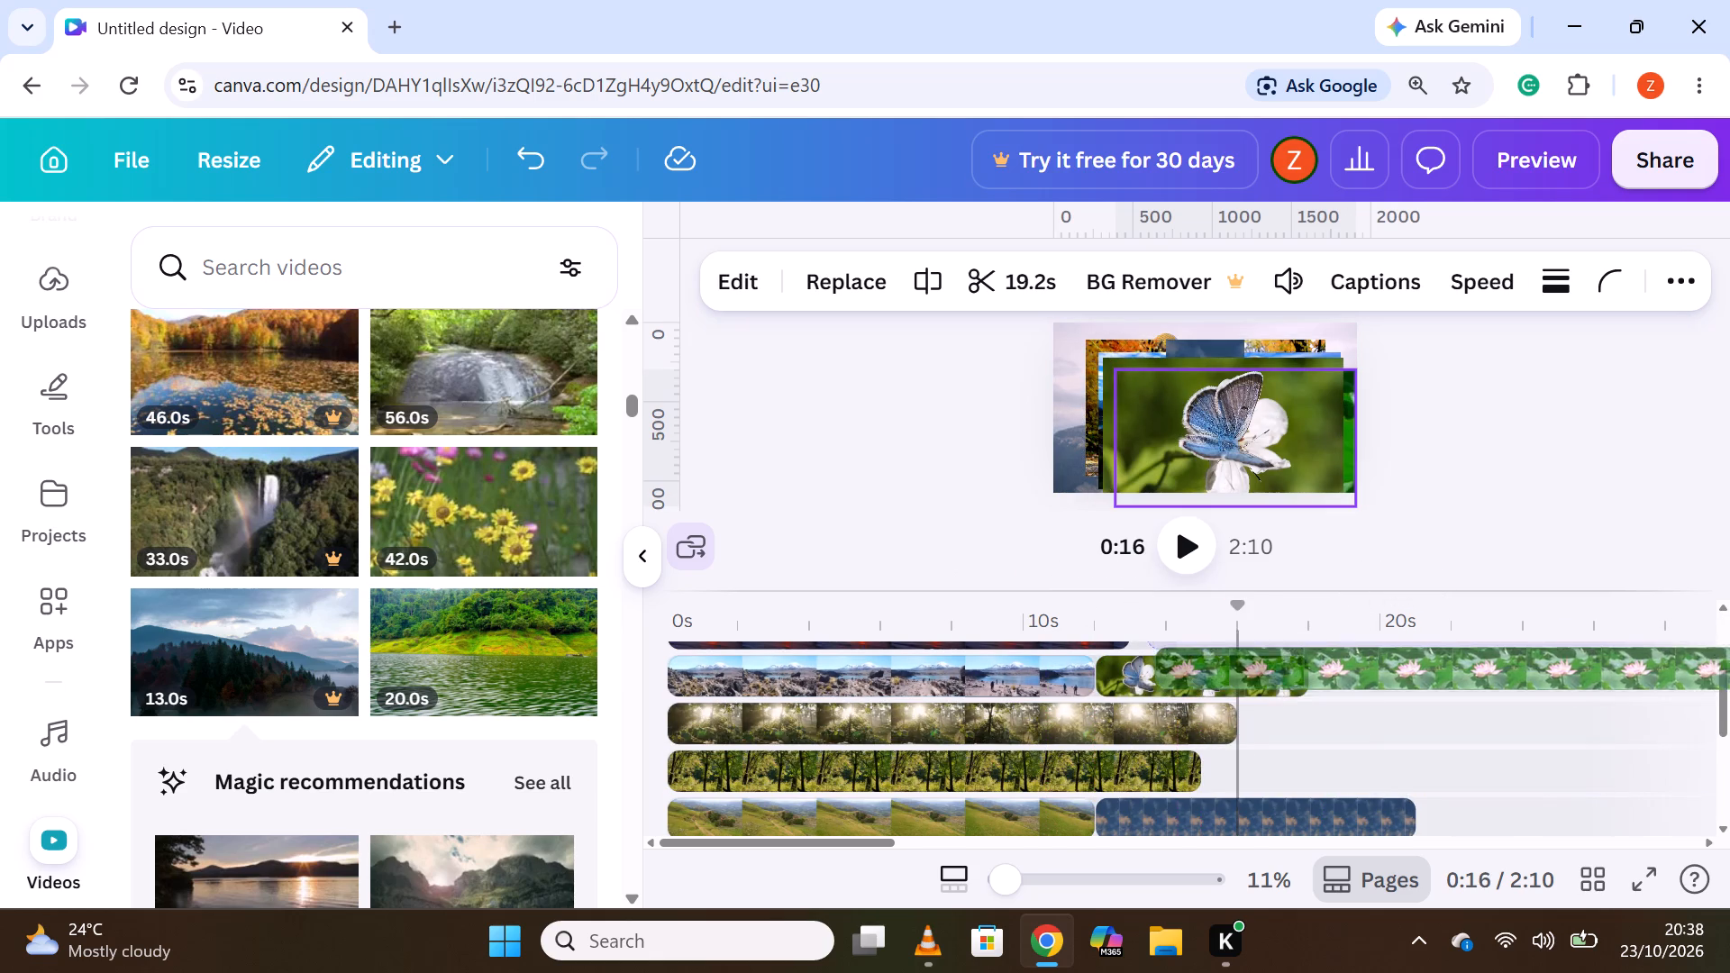
left_click_drag(1338, 641, 1328, 666)
left_click_drag(1347, 690, 1158, 696)
left_click_drag(1216, 668, 1066, 678)
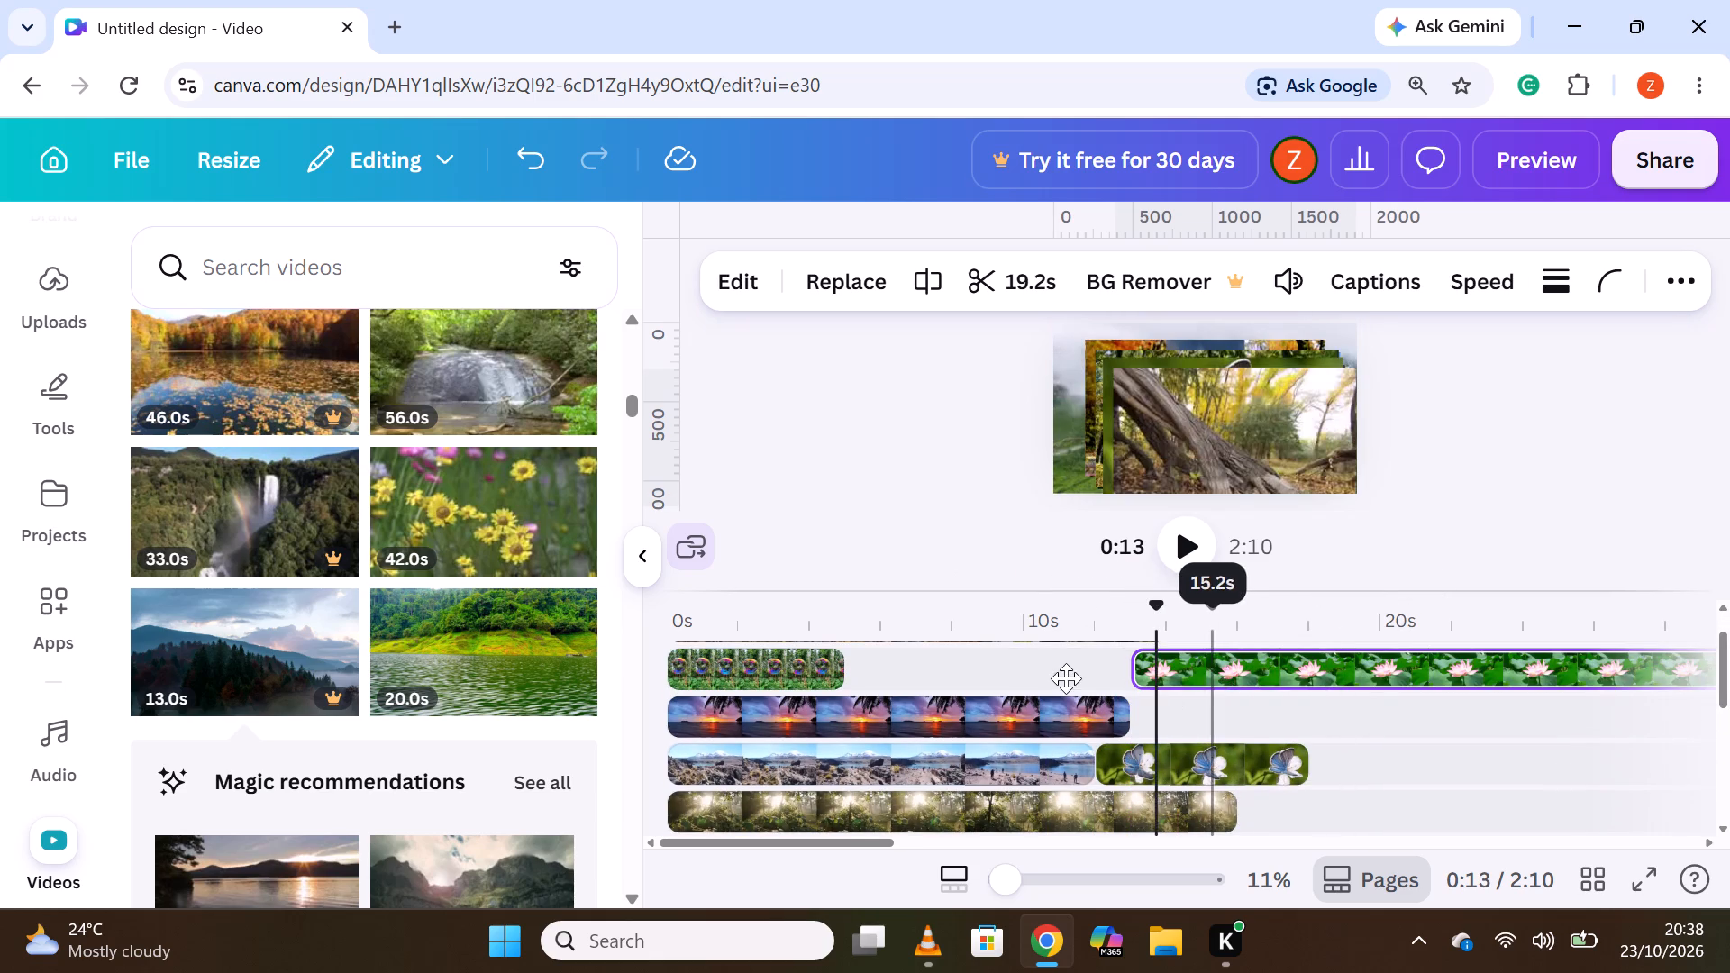
left_click_drag(1066, 678, 929, 665)
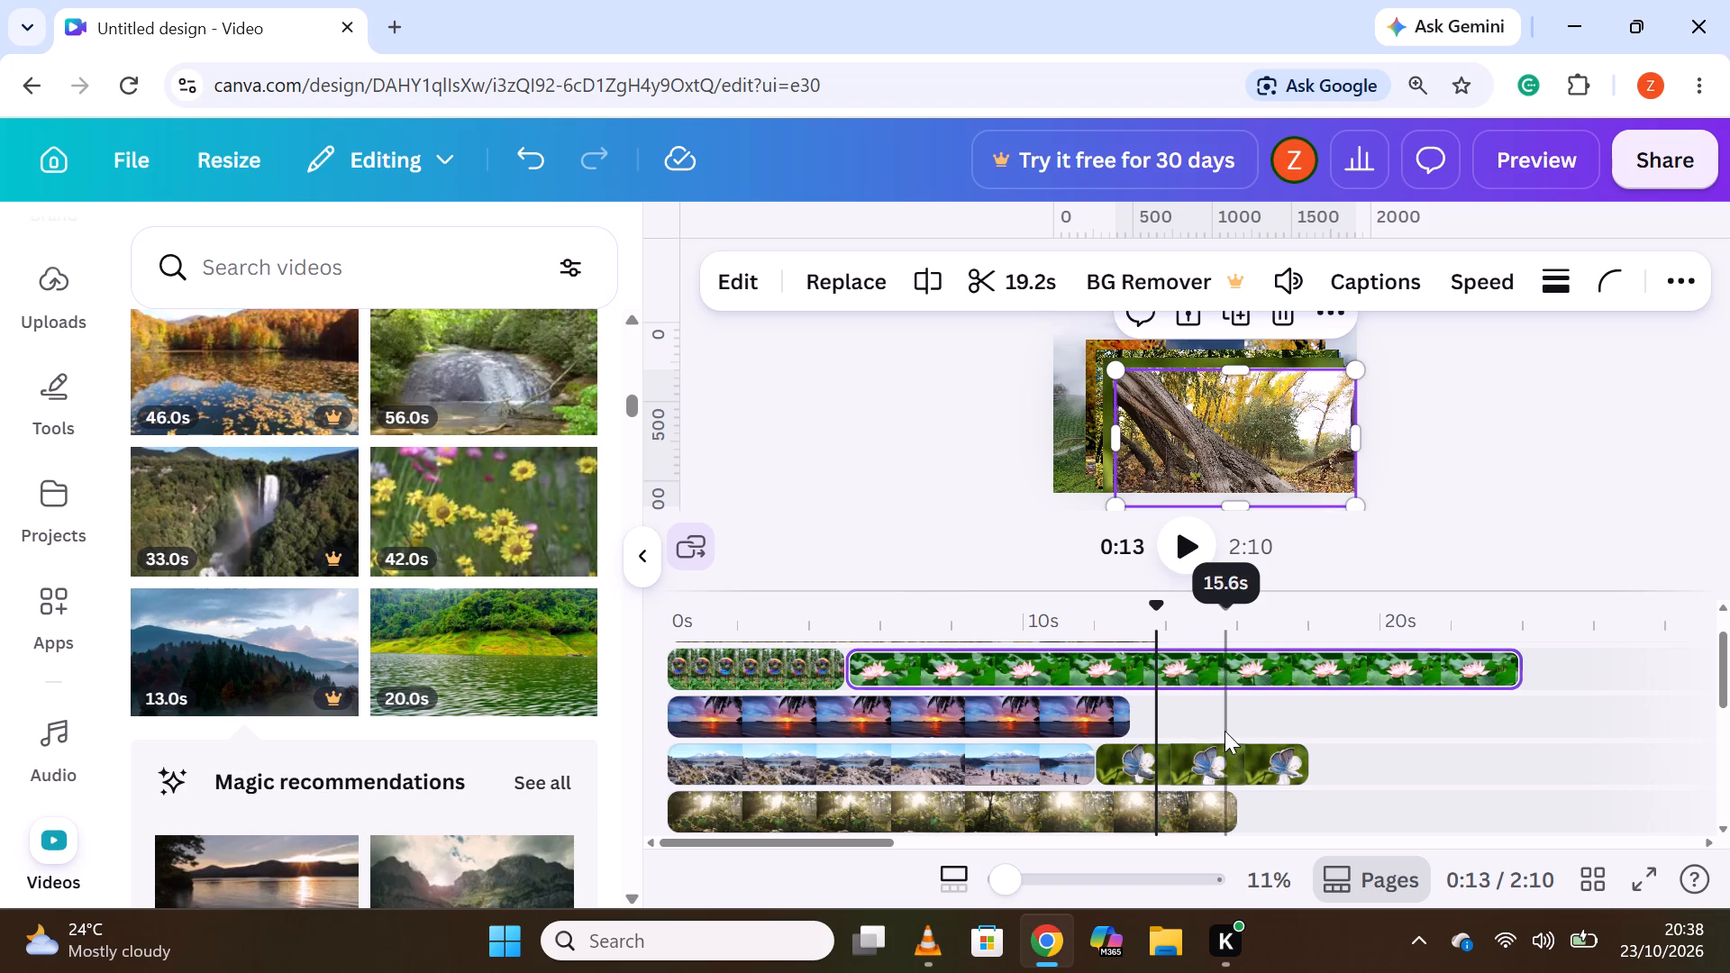
left_click_drag(1183, 668, 1338, 670)
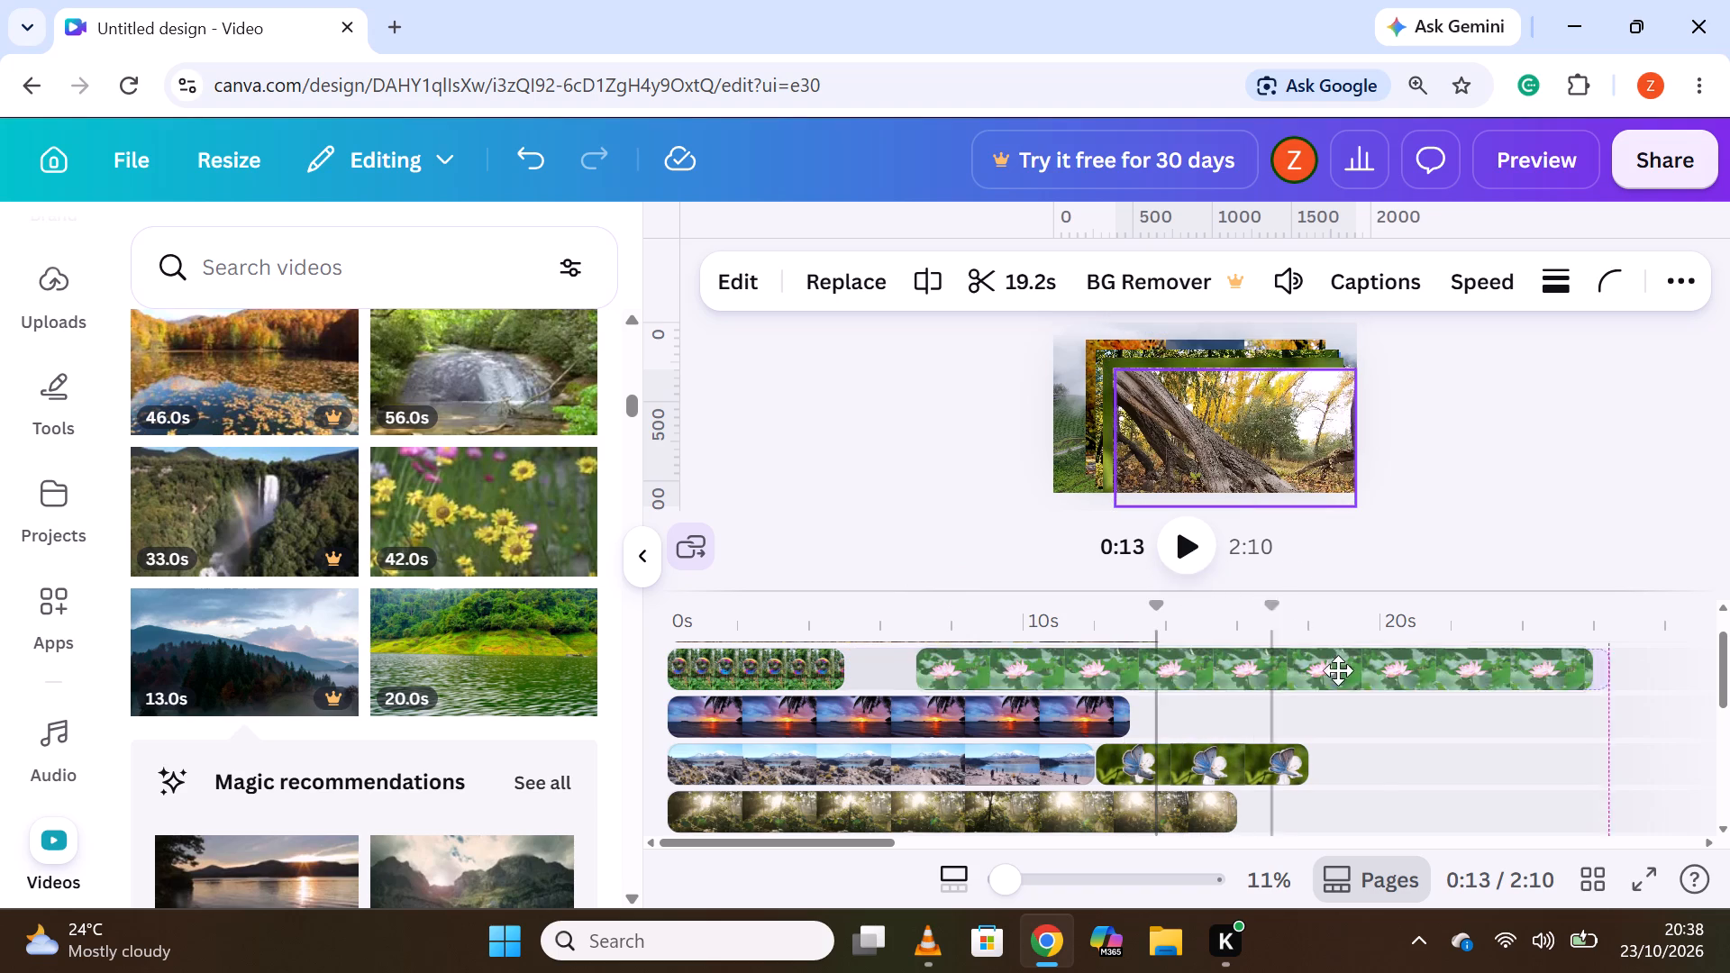
left_click_drag(1338, 670, 1118, 670)
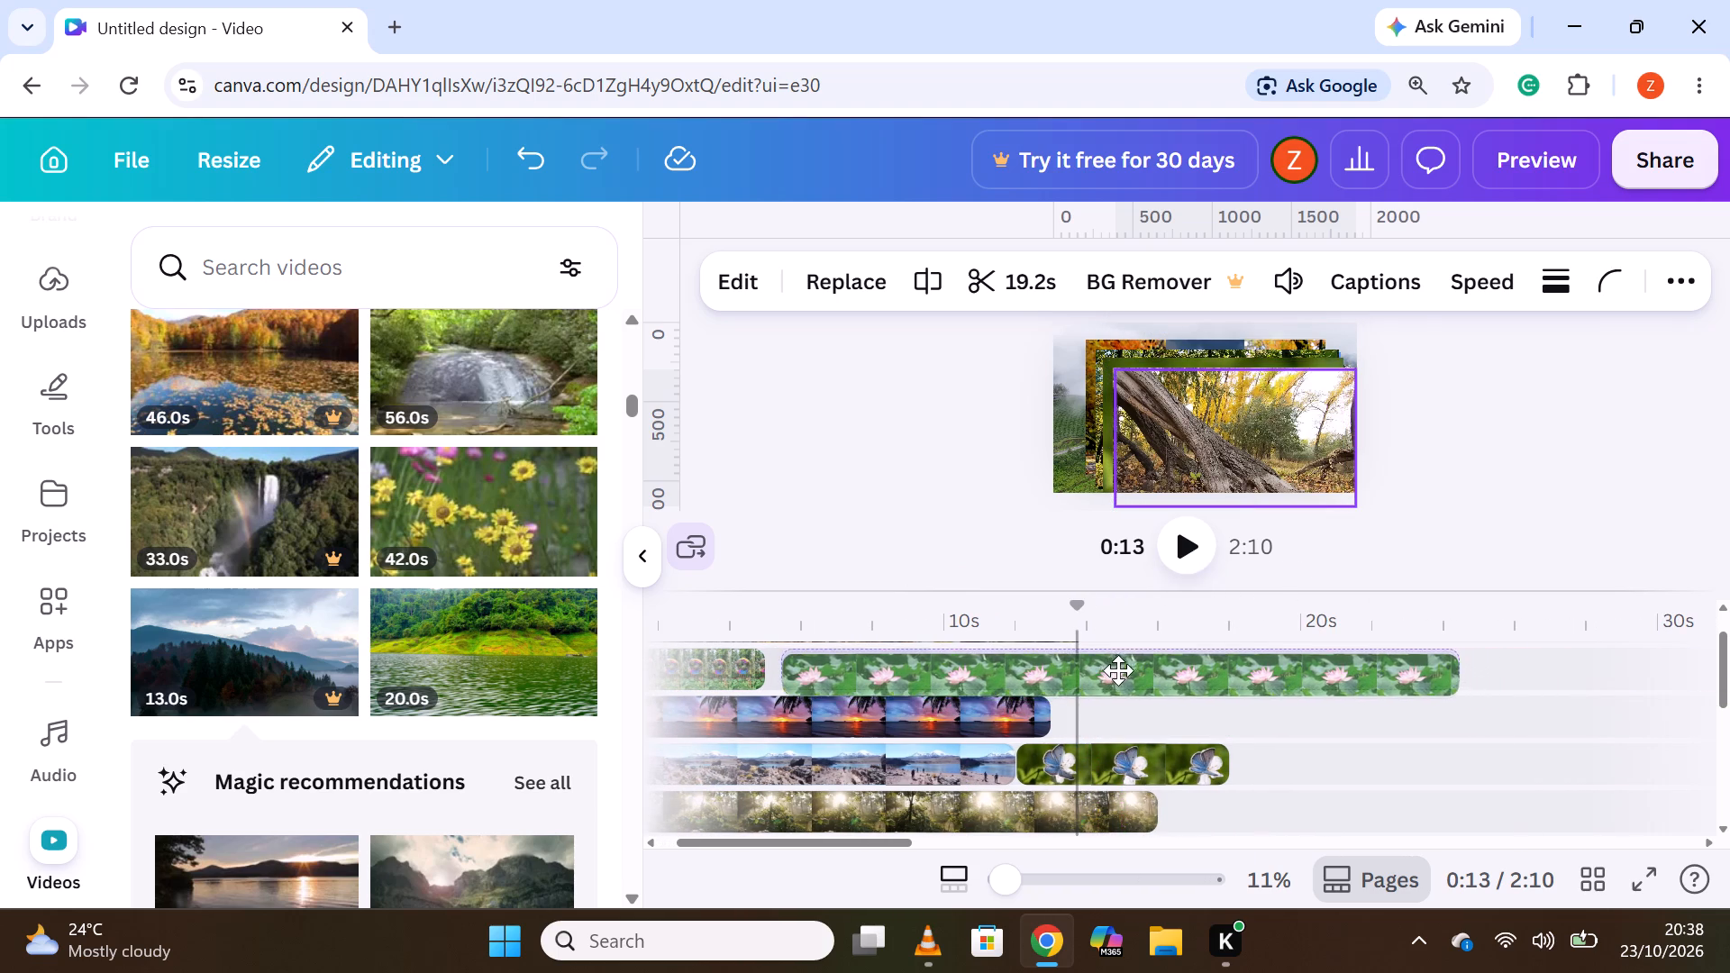
left_click_drag(1118, 670, 1104, 664)
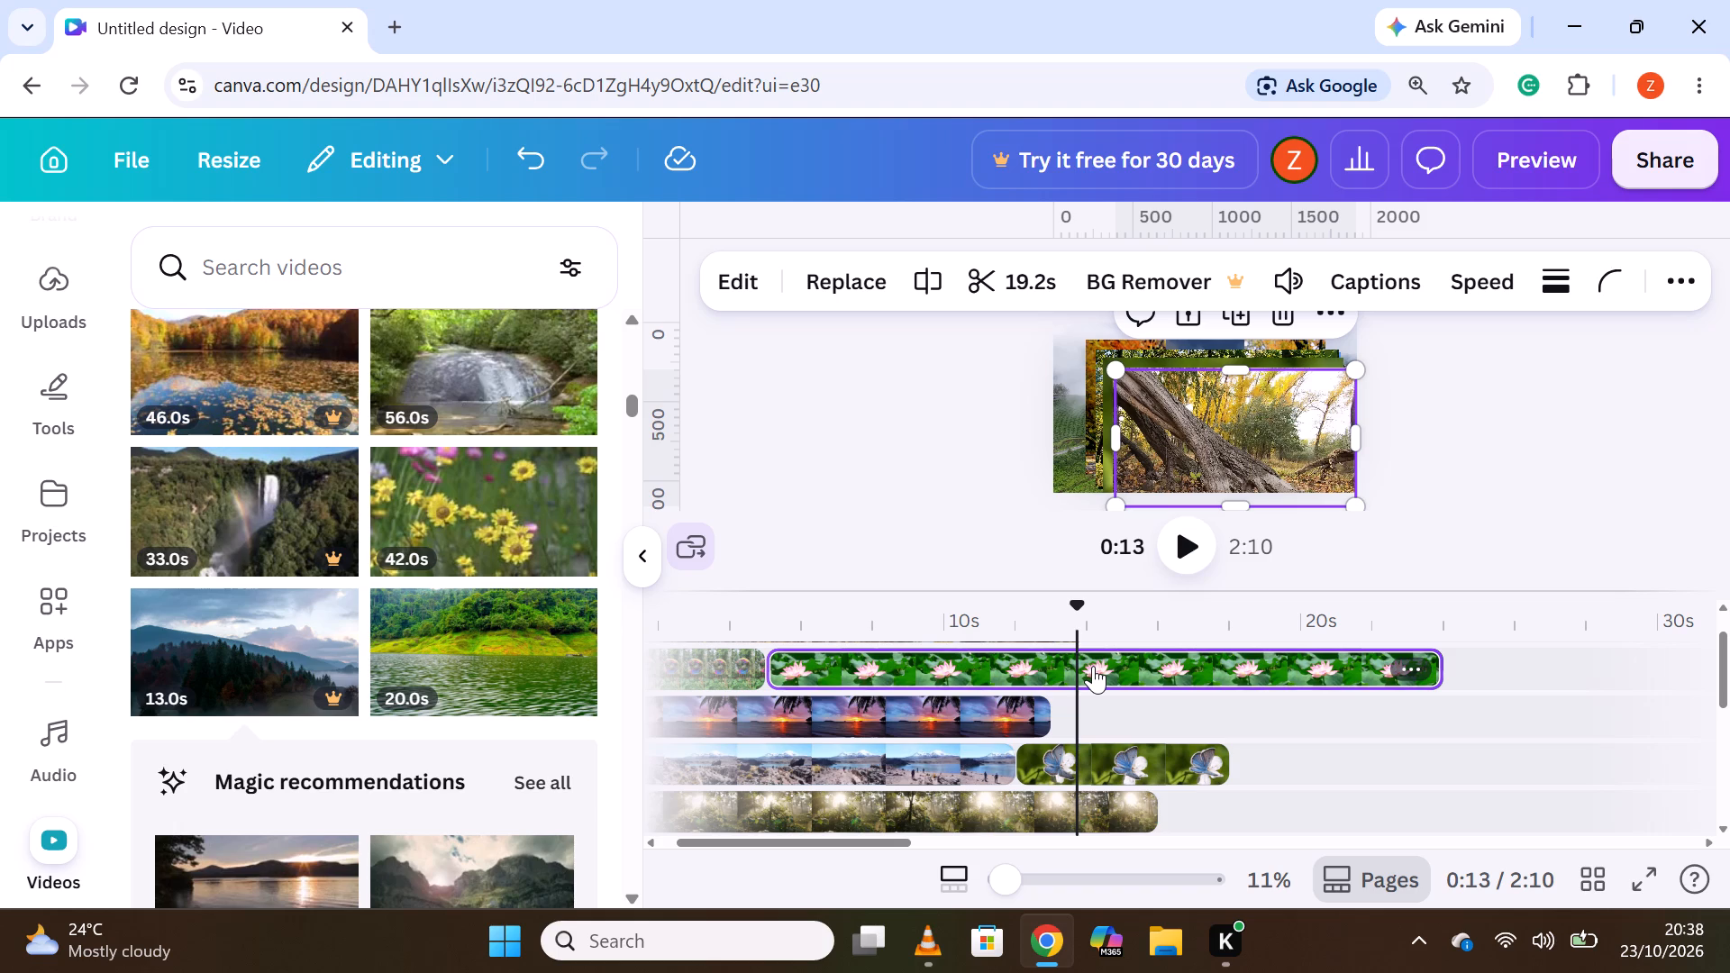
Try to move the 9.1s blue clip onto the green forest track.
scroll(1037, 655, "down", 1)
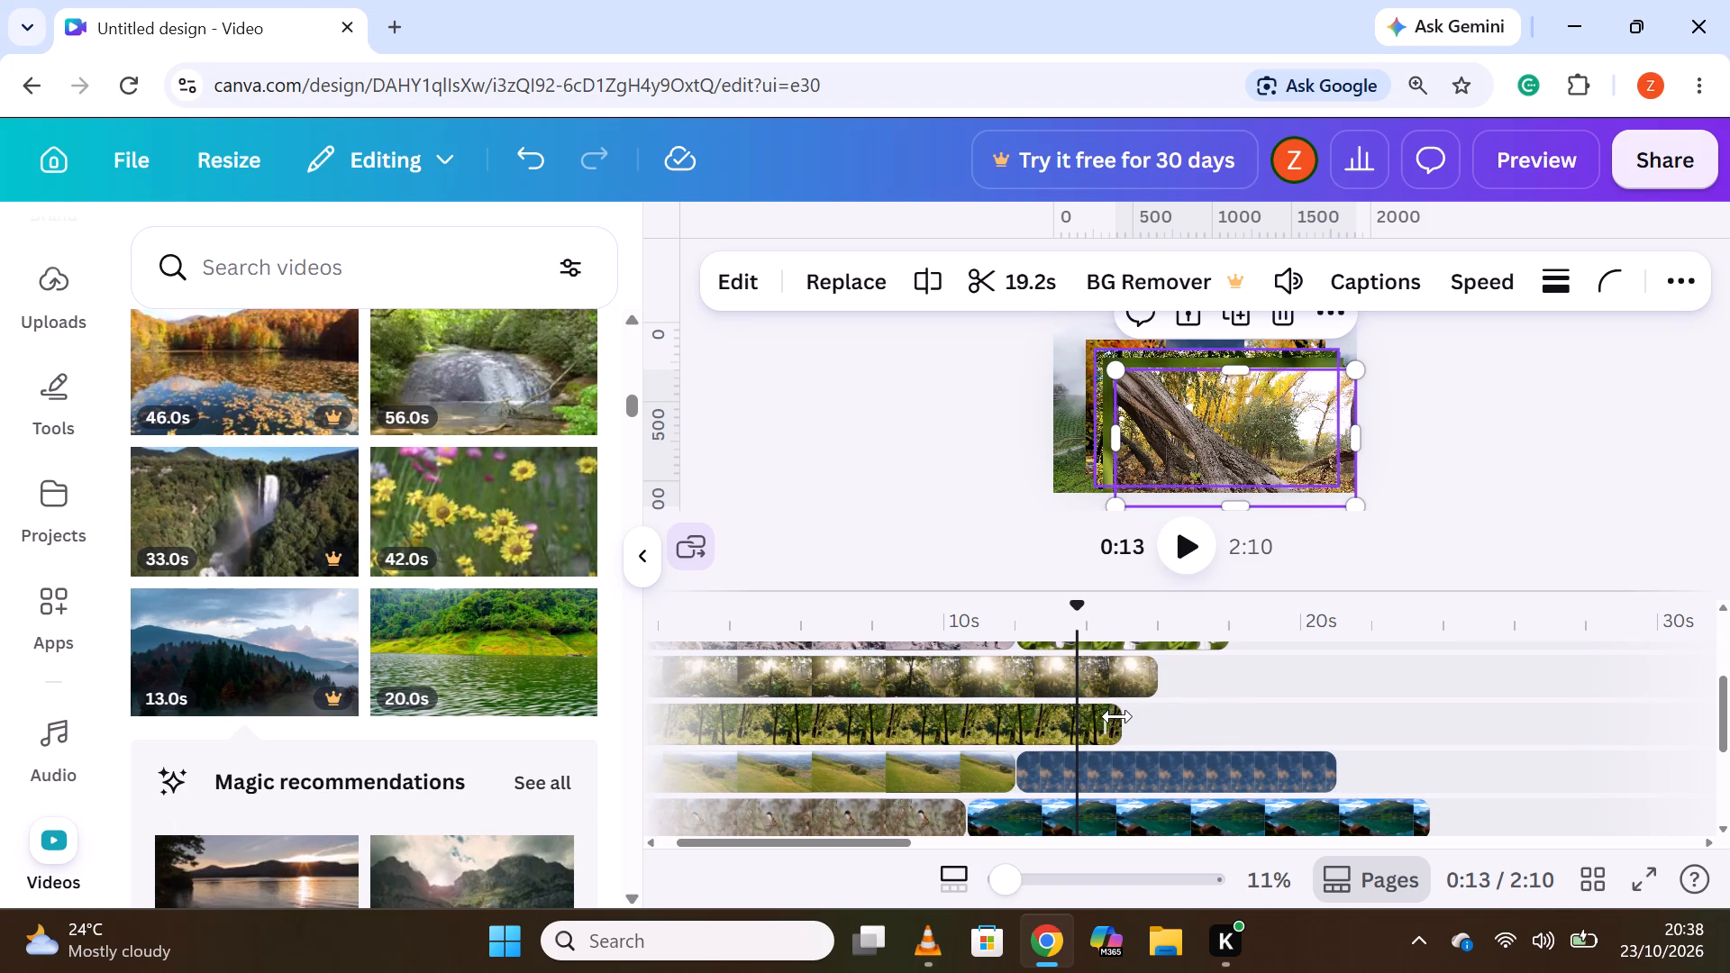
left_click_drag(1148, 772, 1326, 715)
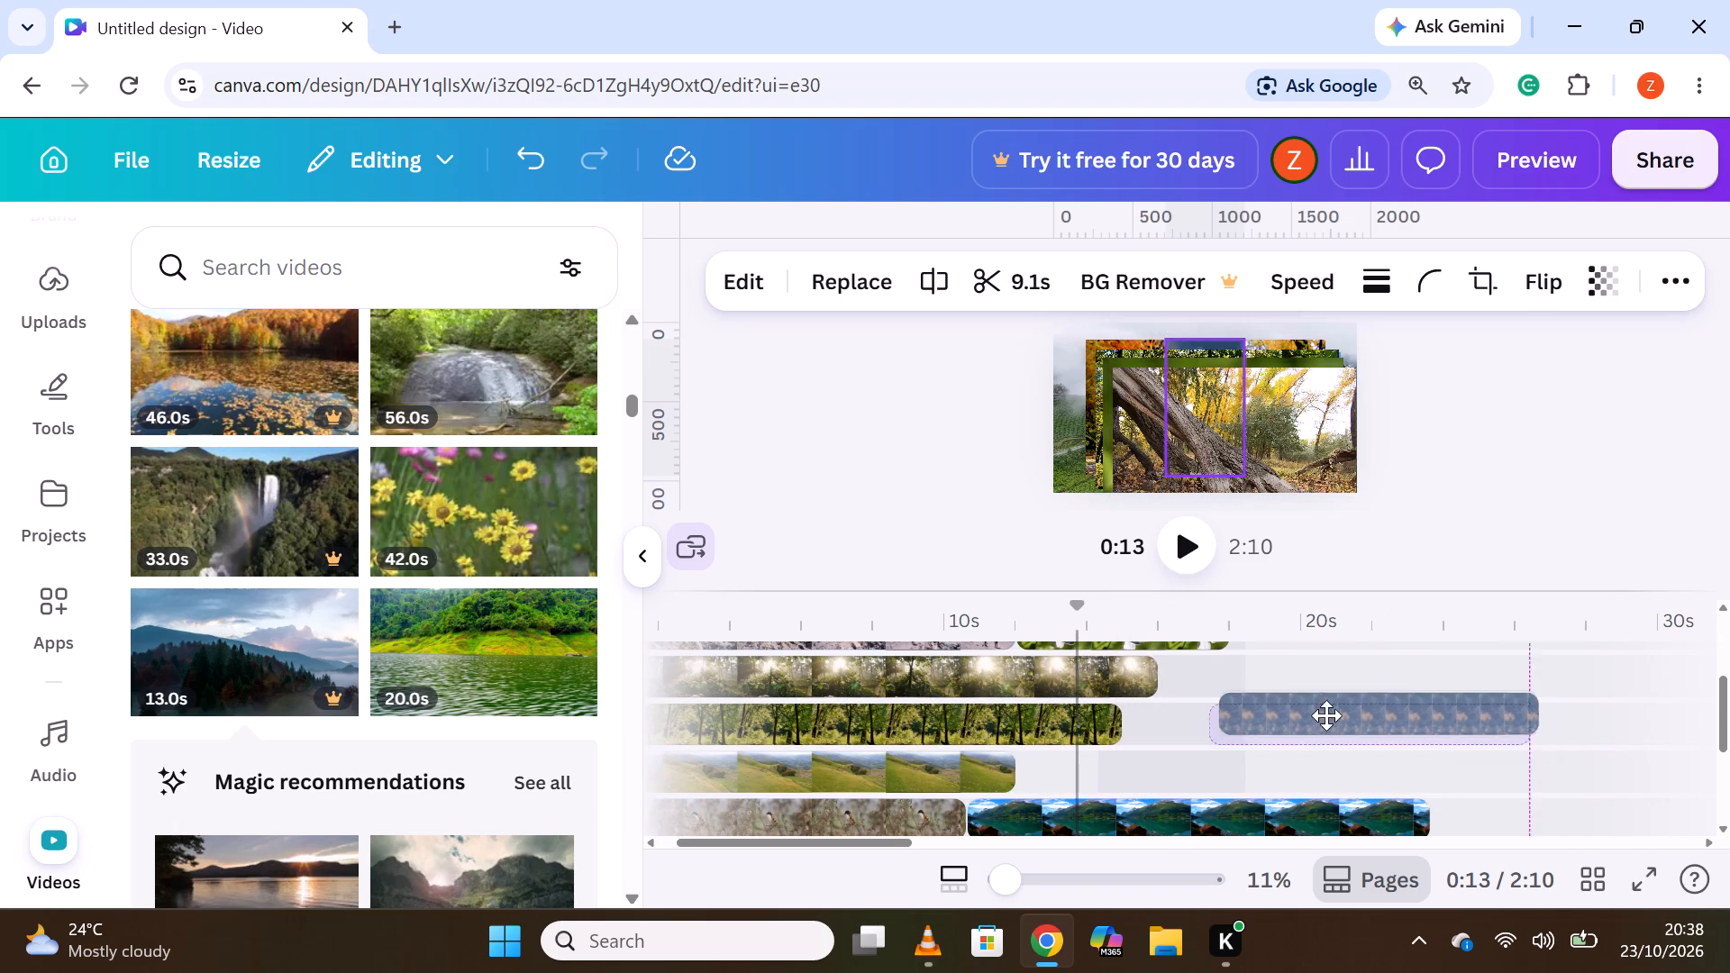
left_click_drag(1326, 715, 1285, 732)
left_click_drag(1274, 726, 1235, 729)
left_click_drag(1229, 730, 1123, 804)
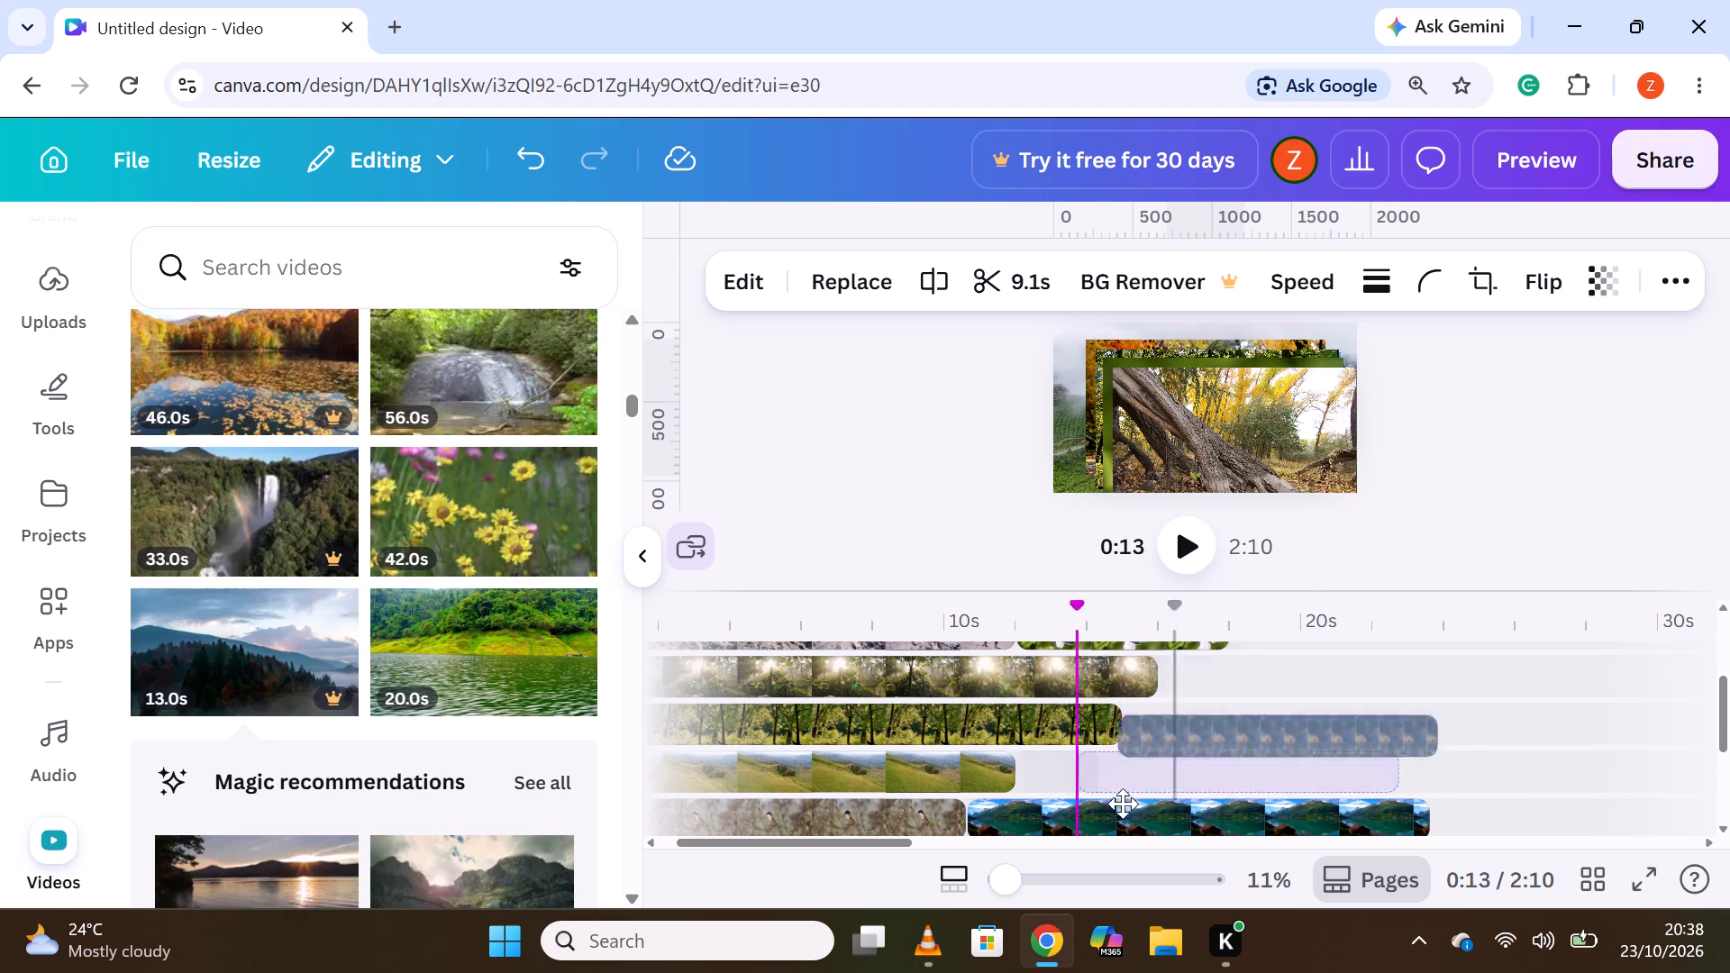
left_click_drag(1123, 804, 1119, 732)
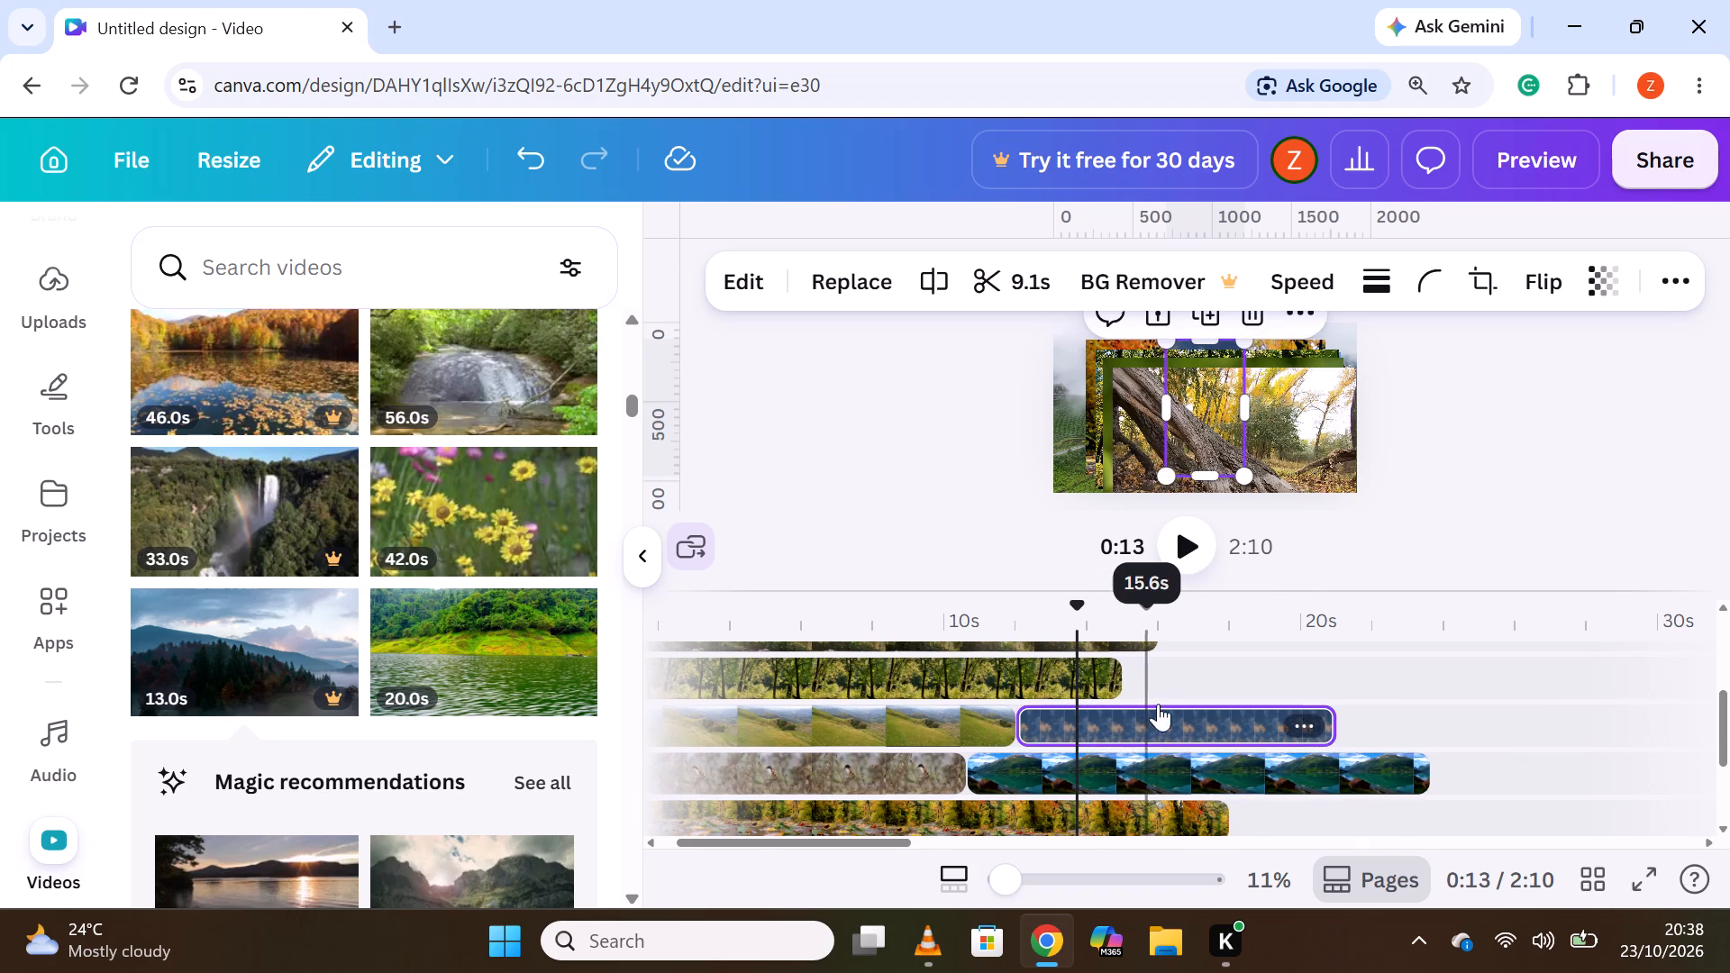
Split the pink lotus clip where the tree trunk clip above it ends, just before 14 seconds, and delete its second part.
scroll(1165, 700, "down", 2)
scroll(1165, 700, "up", 5)
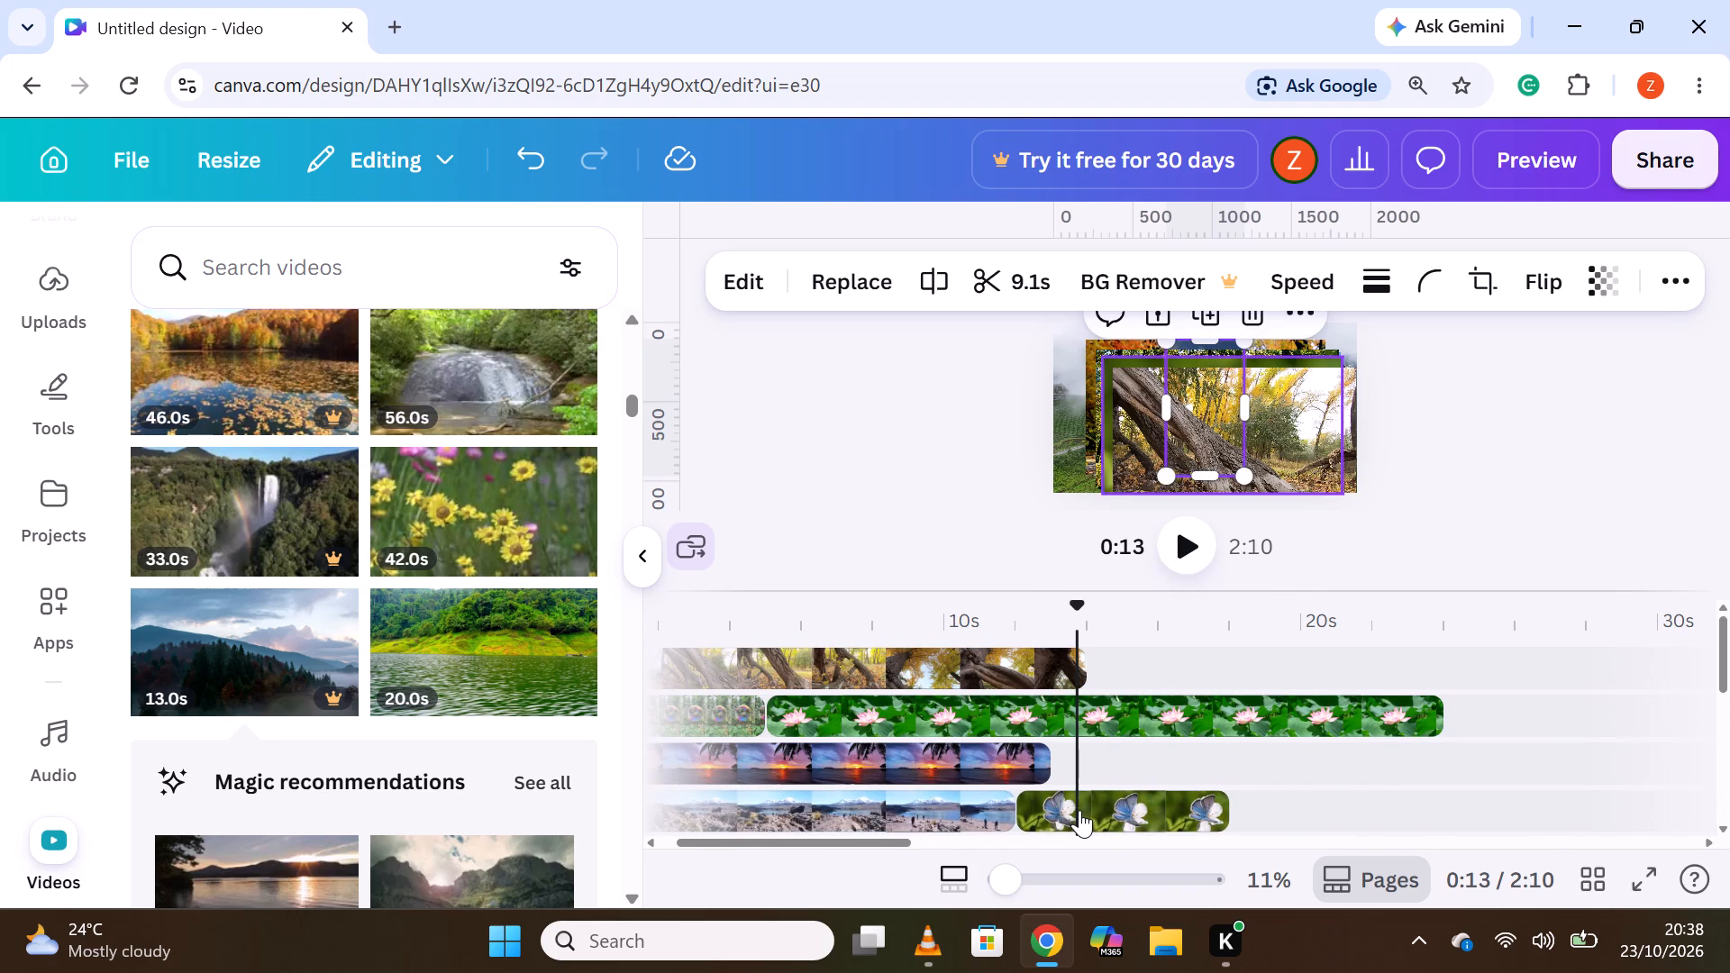
scroll(1079, 810, "down", 1)
scroll(1079, 810, "up", 5)
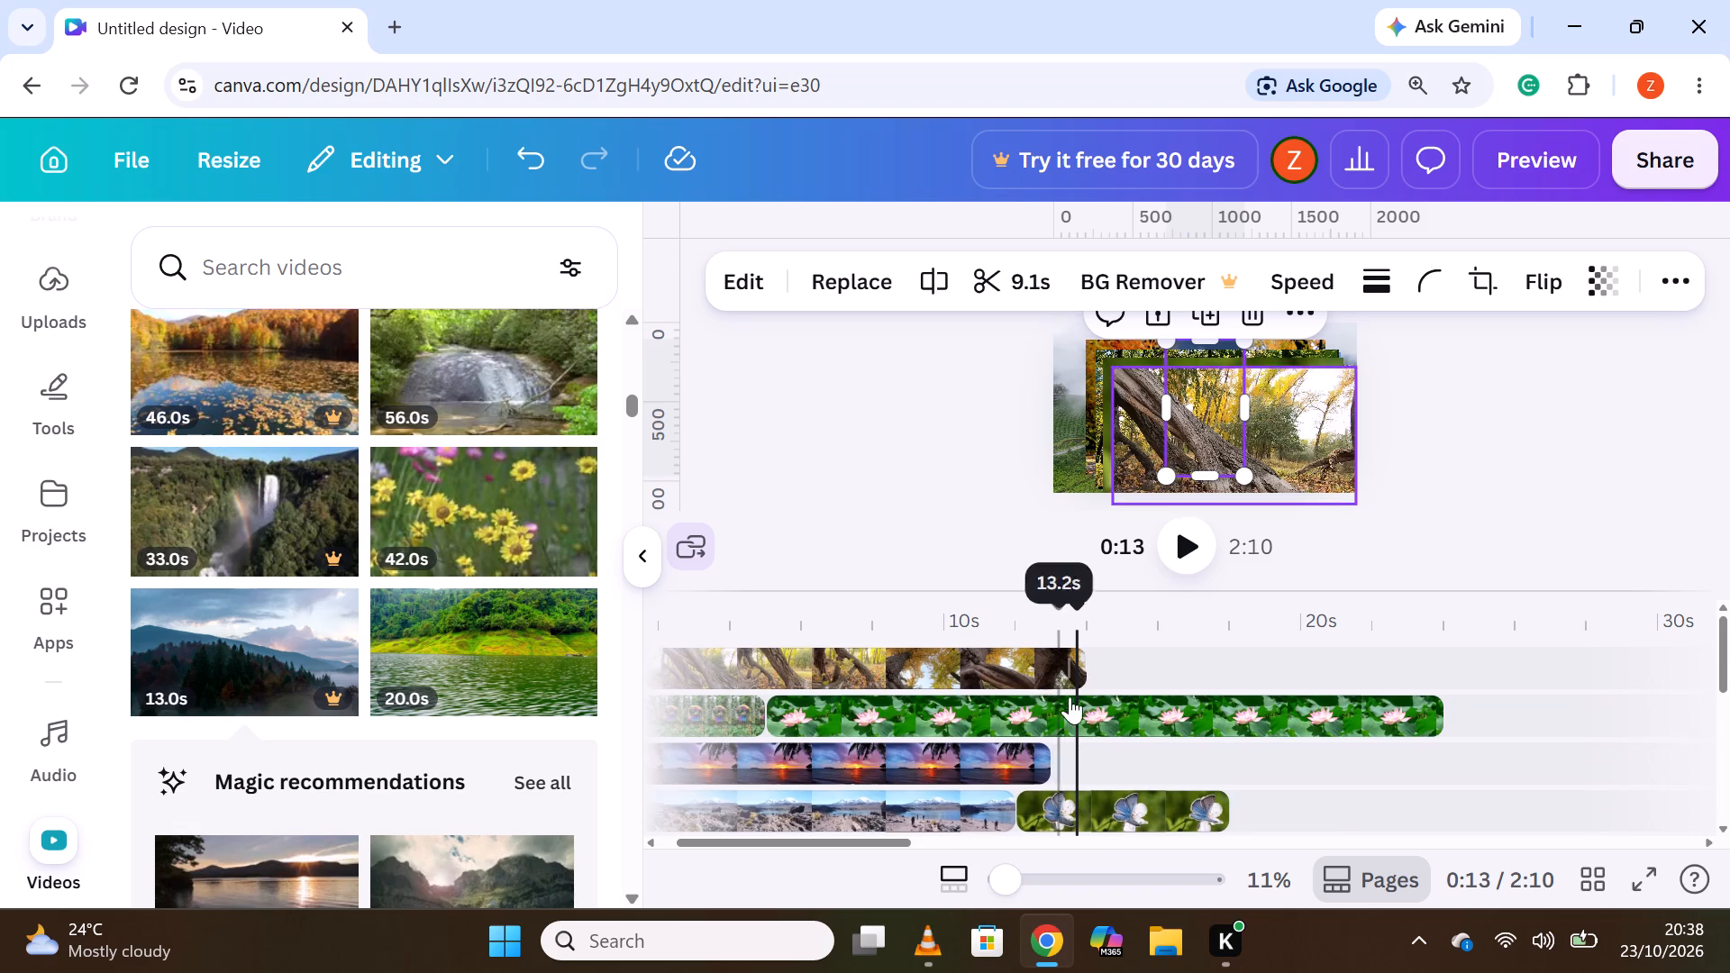
left_click(1087, 715)
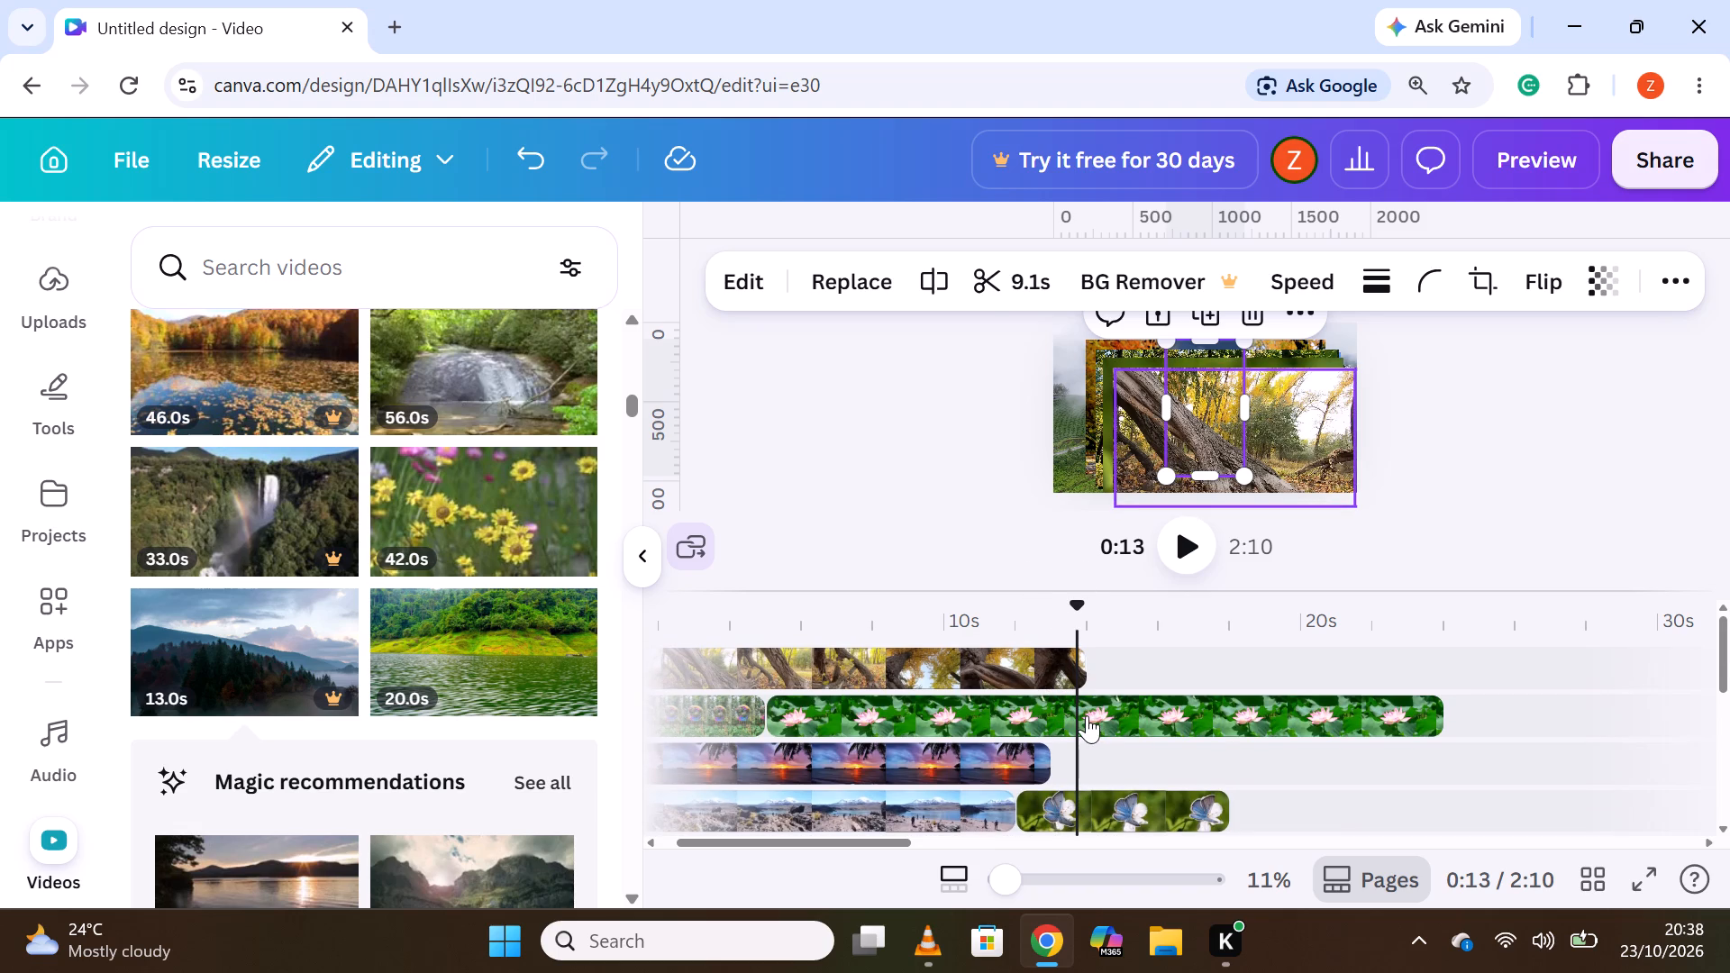
right_click(1084, 715)
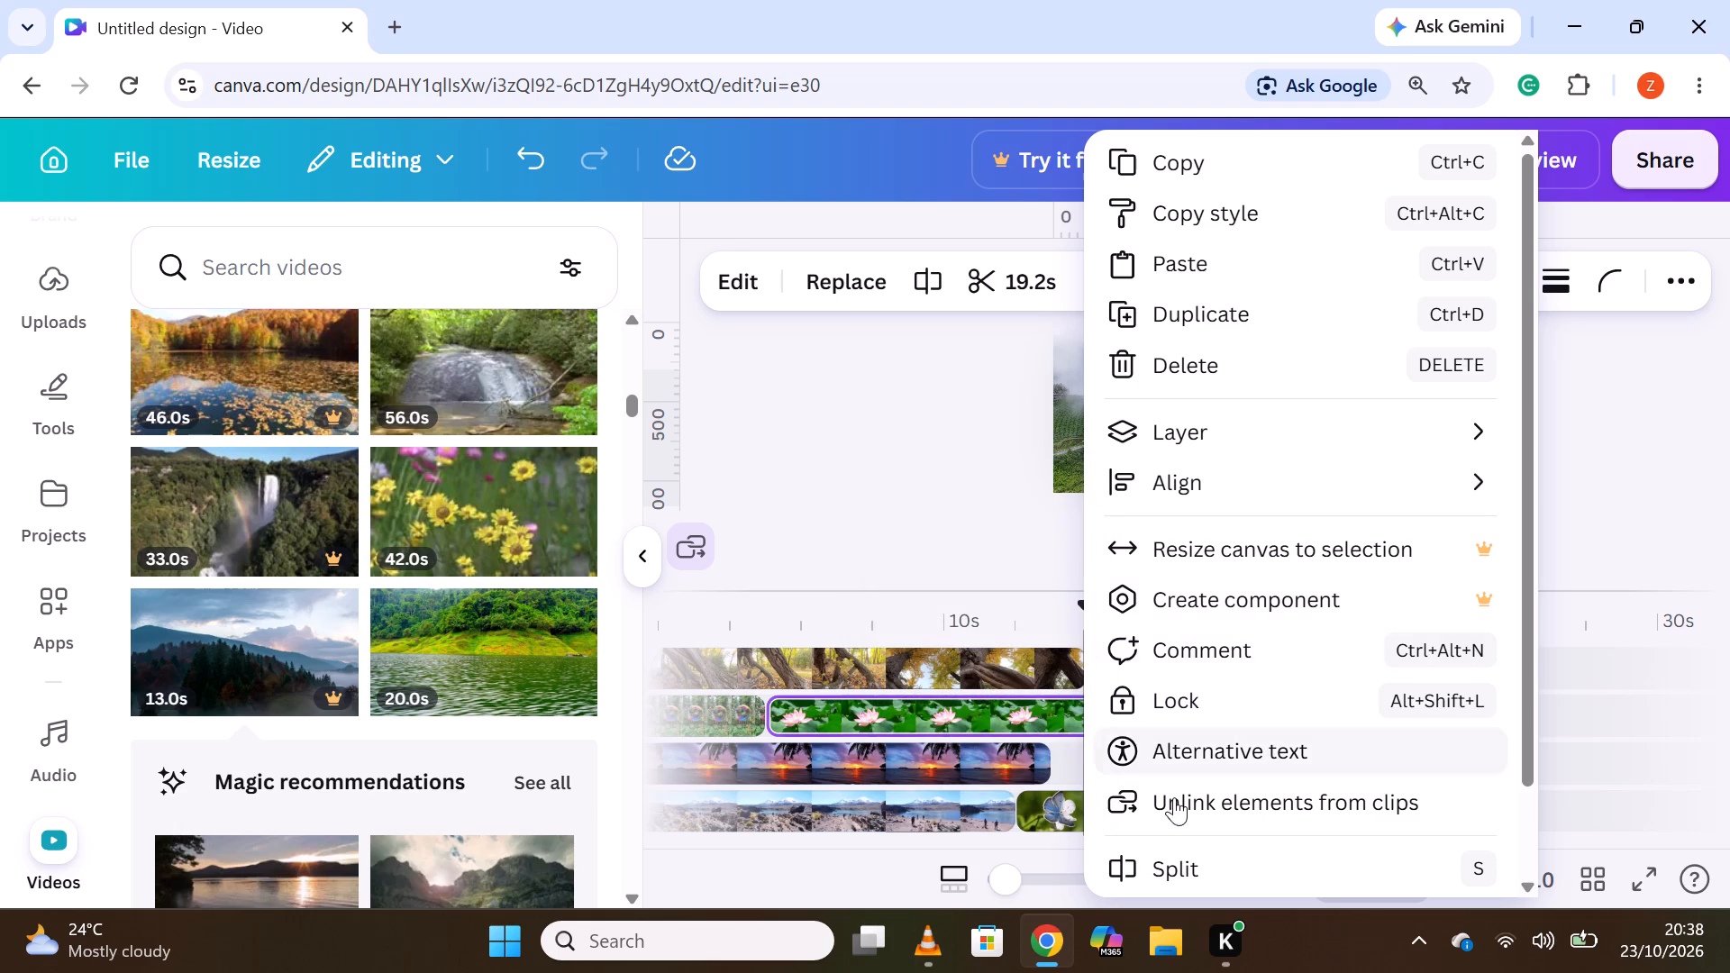
left_click(1181, 855)
right_click(1209, 719)
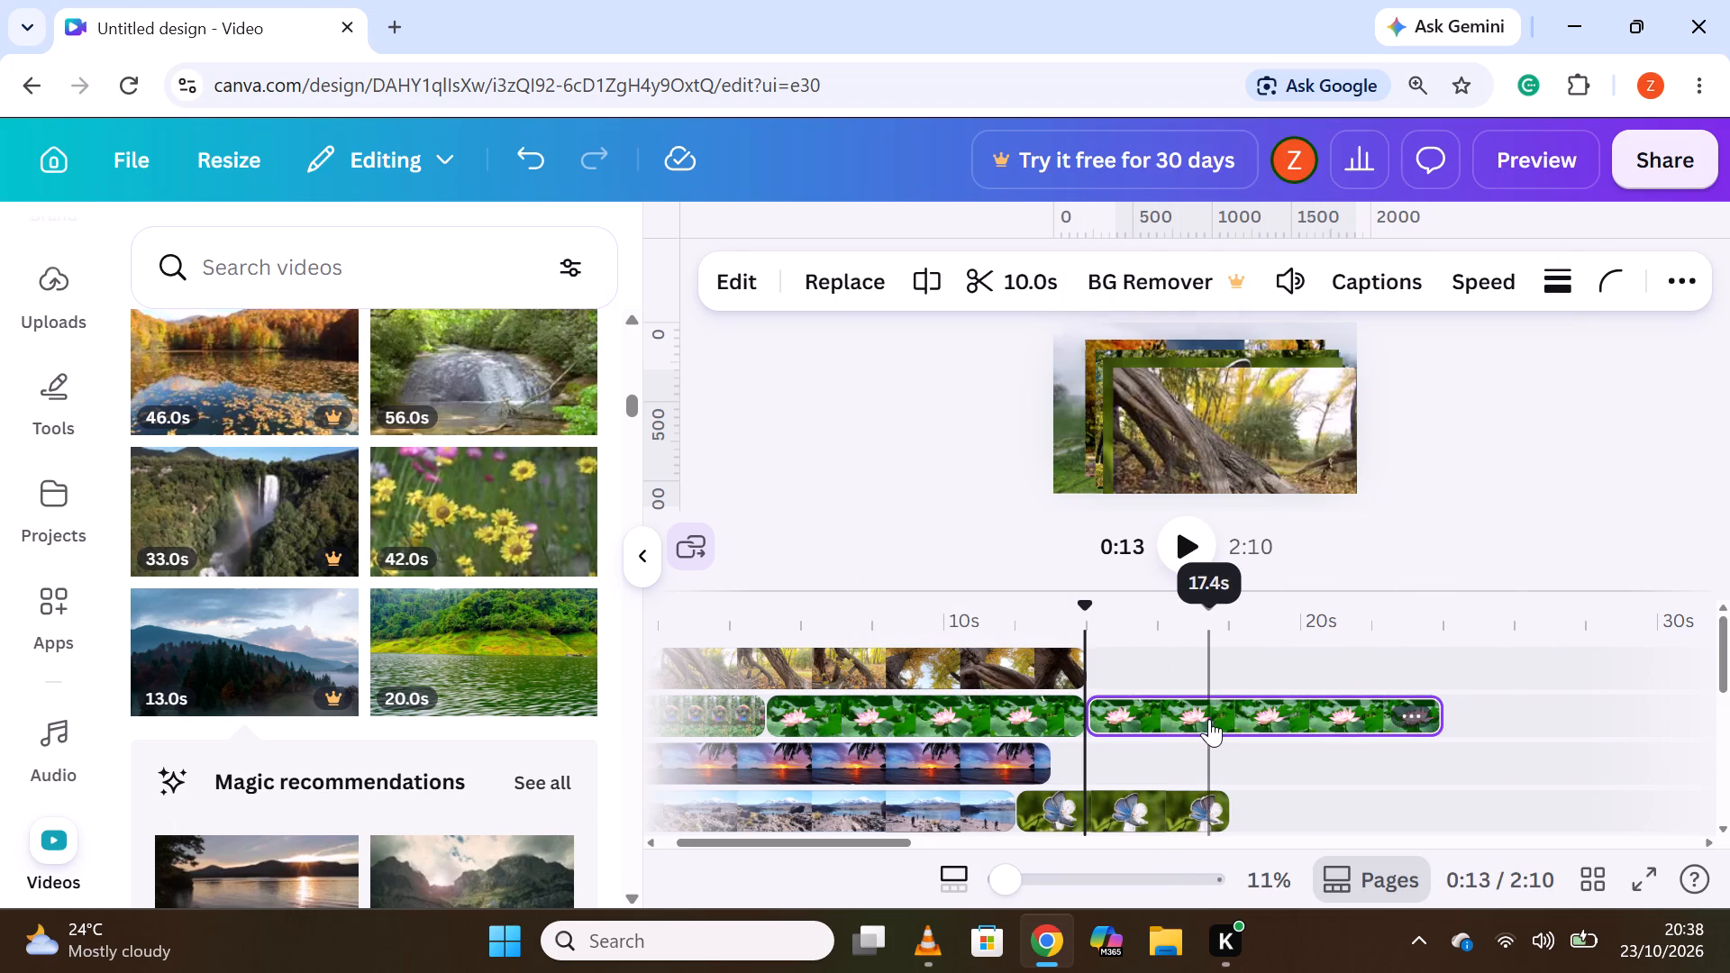
left_click(1339, 378)
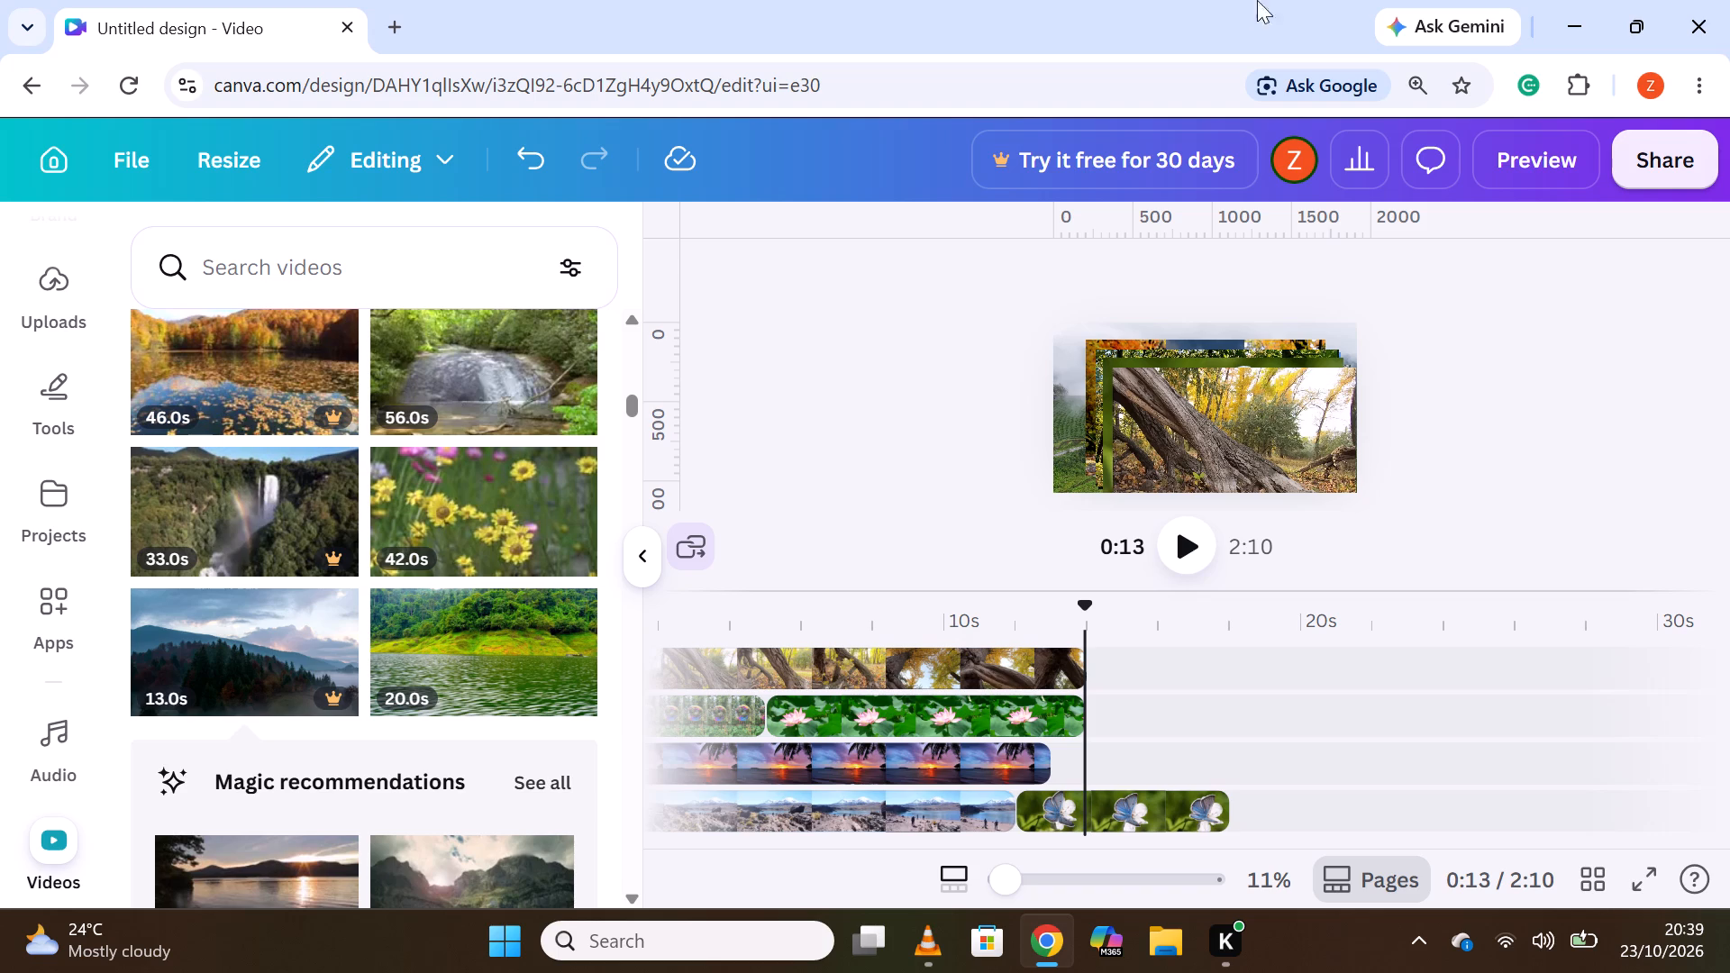
Move the 6.0s butterfly clip to the second overlay track, directly after the shortened pink lotus clip.
left_click(1051, 168)
left_click_drag(1132, 814, 1182, 721)
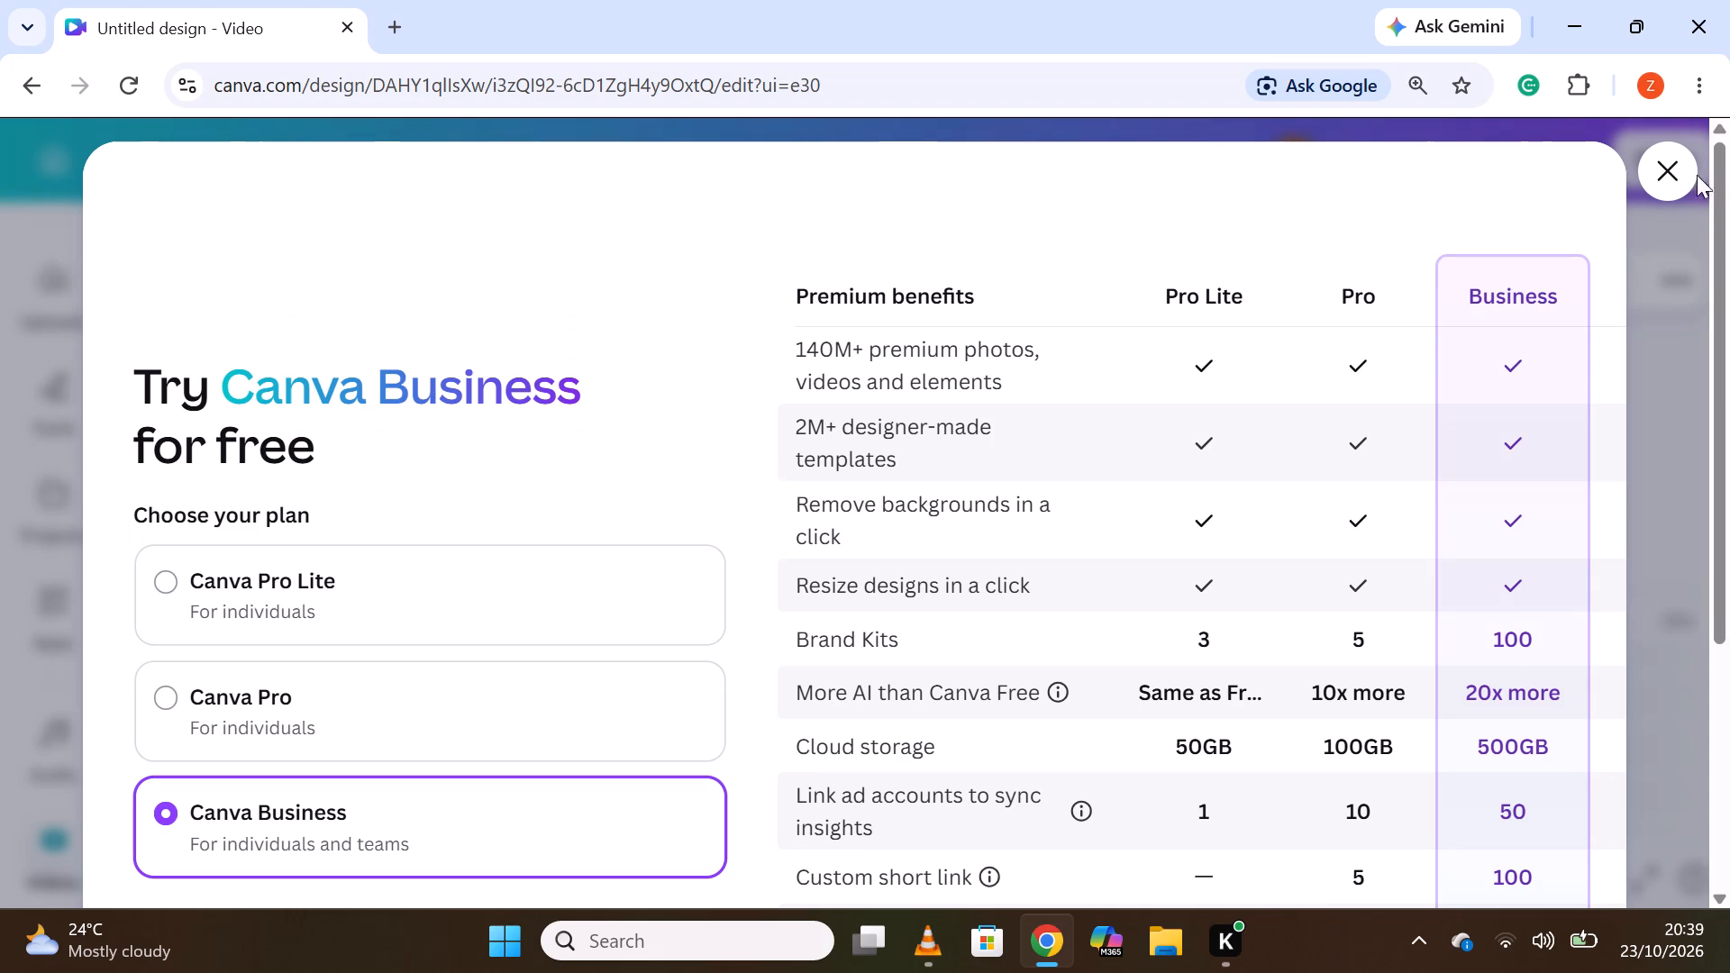
left_click(1671, 173)
scroll(1030, 781, "up", 5)
scroll(1028, 768, "down", 3)
scroll(1173, 664, "up", 3)
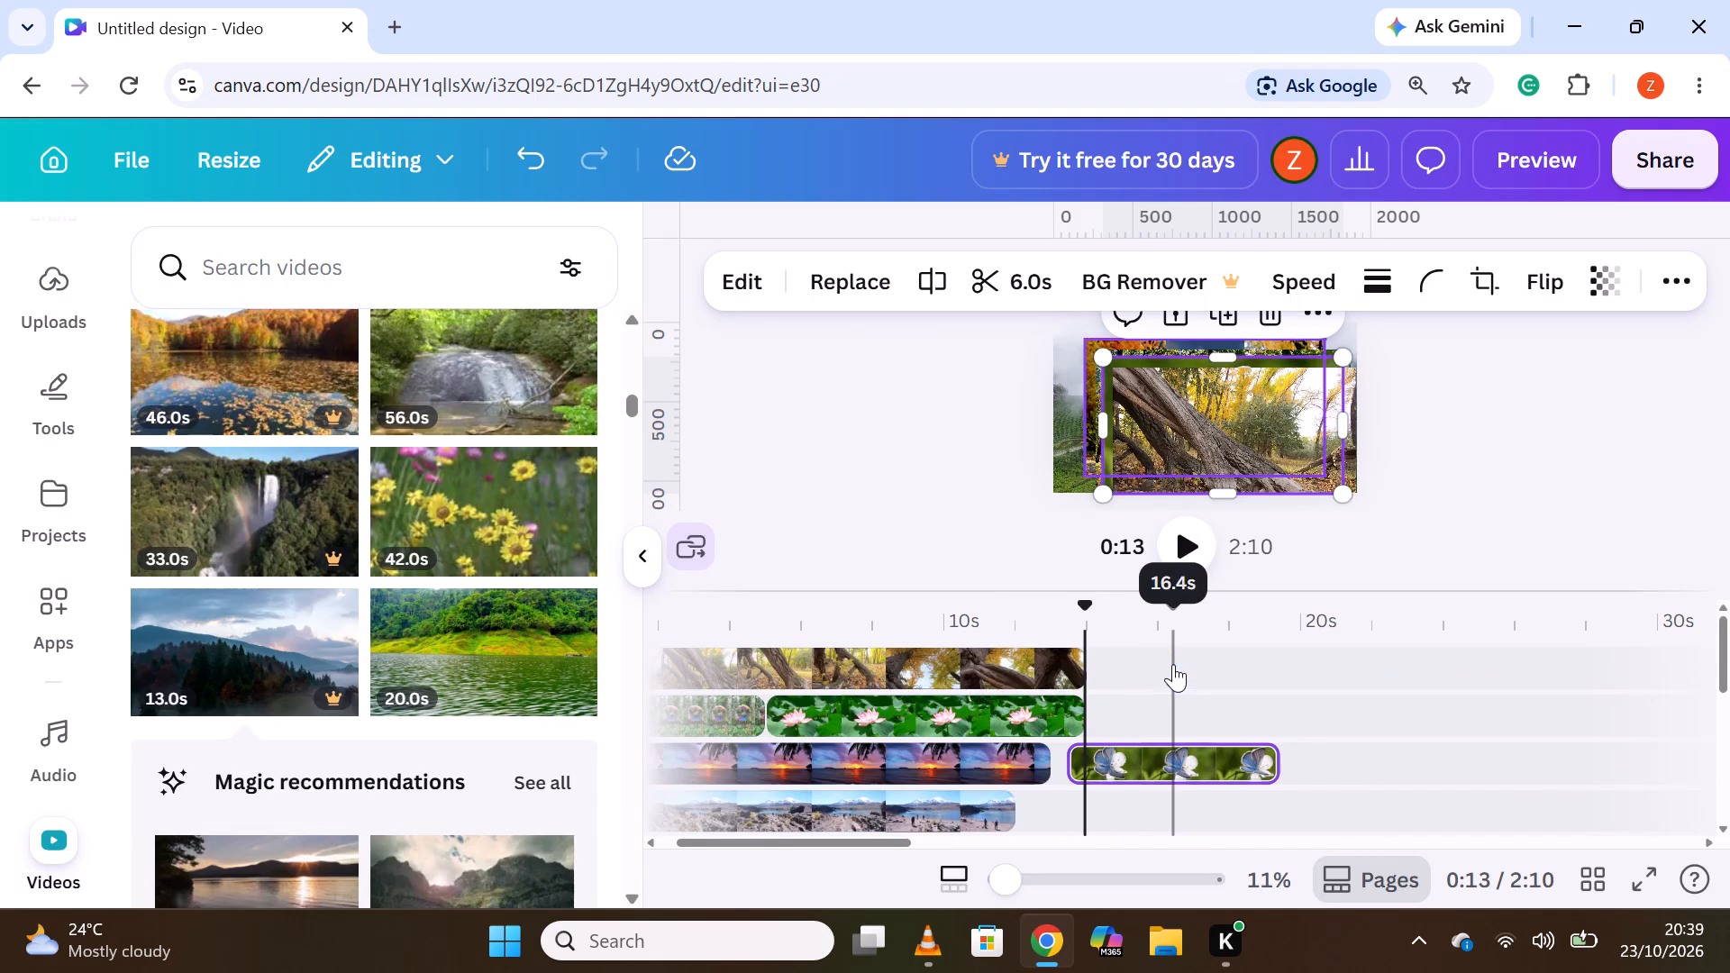
left_click_drag(1133, 763, 1156, 707)
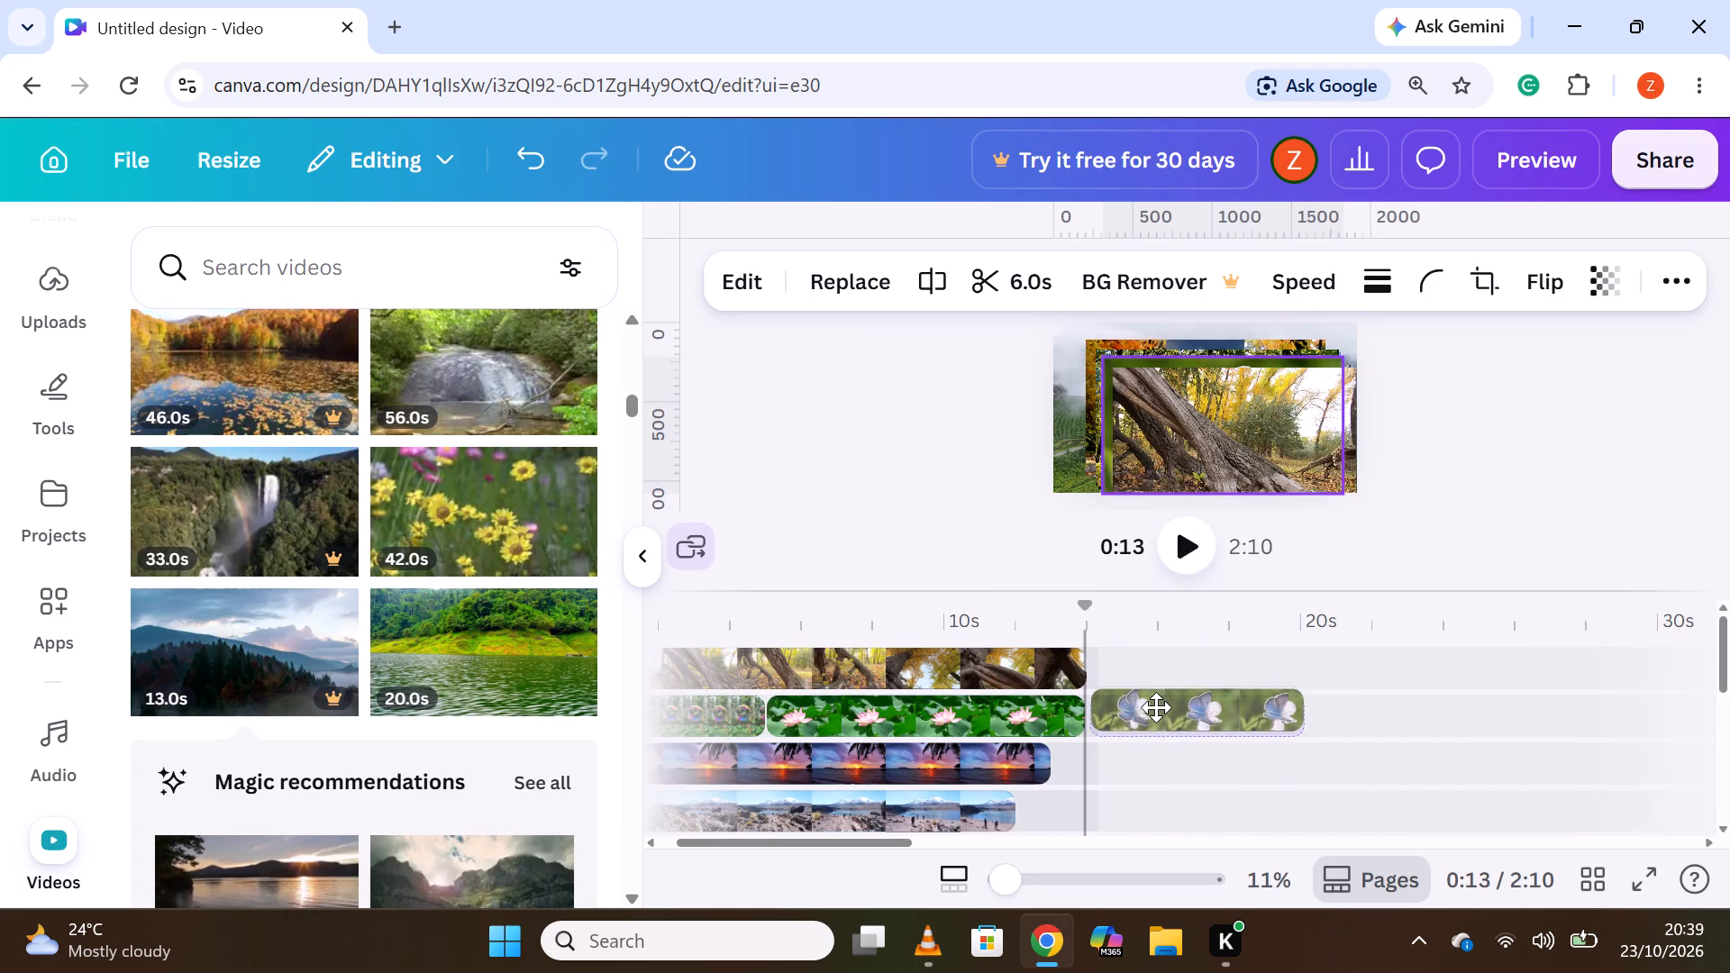
left_click_drag(1156, 707, 1156, 710)
Split the sunlit trees clip at 12 seconds, where the lakeshore clip above it ends, and delete its second part.
scroll(1010, 769, "down", 1)
scroll(1010, 768, "up", 4)
scroll(1009, 767, "down", 1)
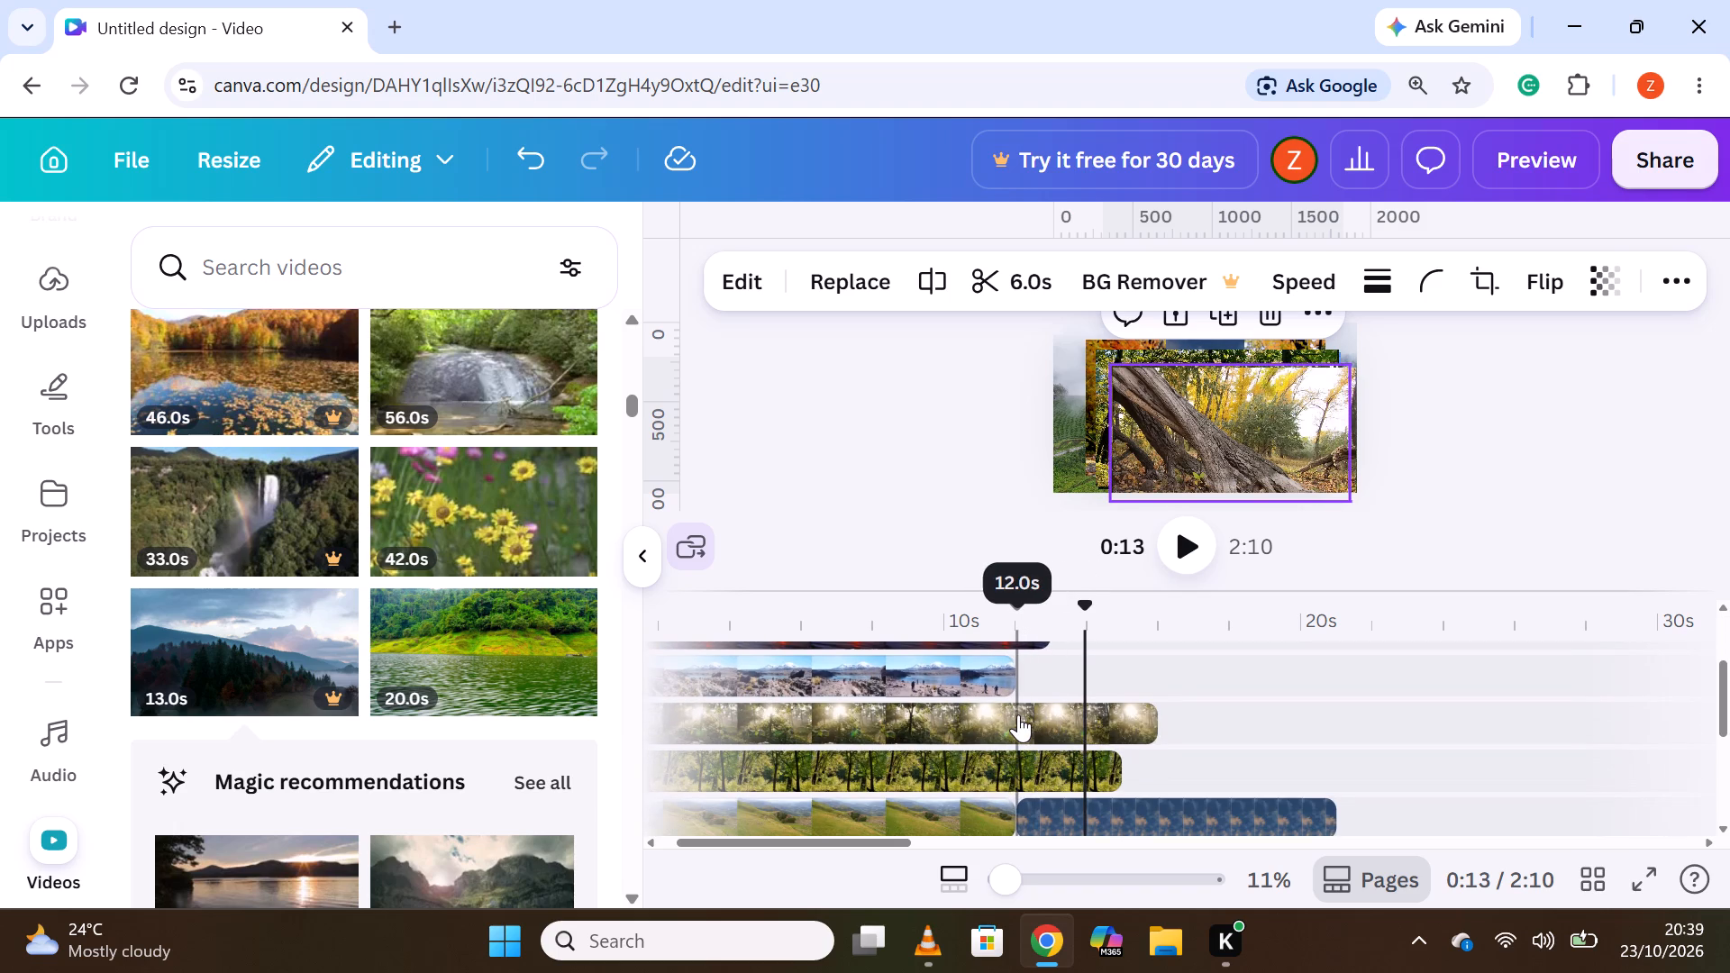
left_click(1018, 714)
right_click(1017, 715)
left_click(1107, 866)
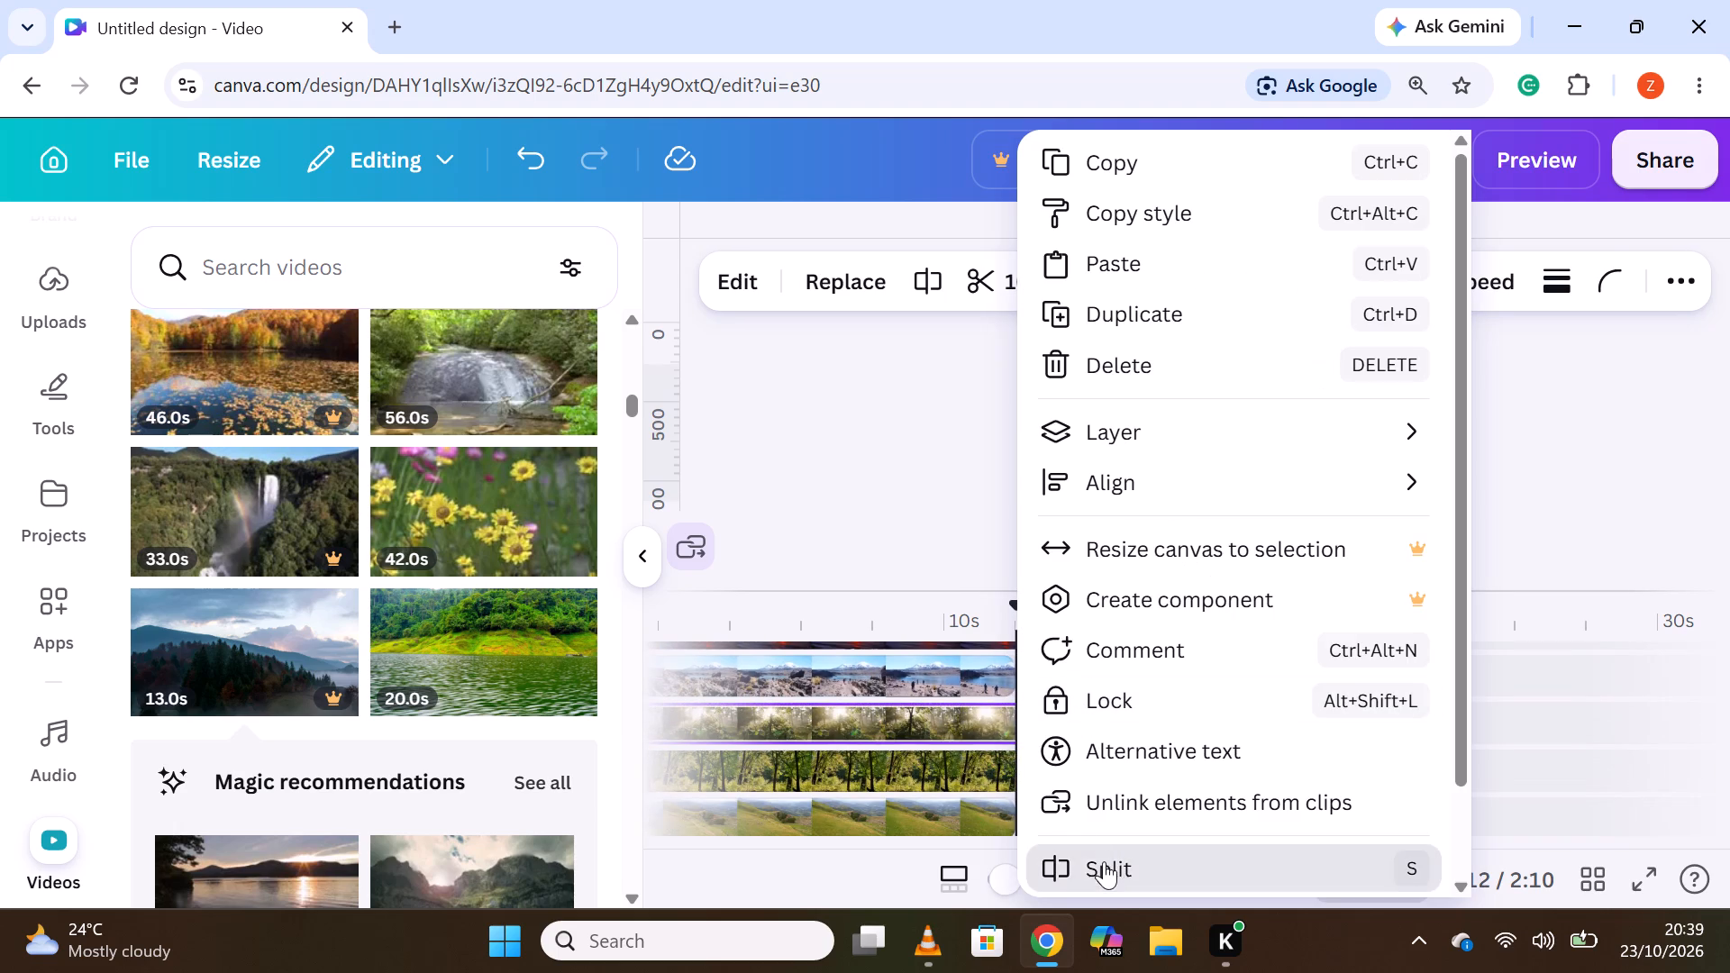
right_click(1086, 728)
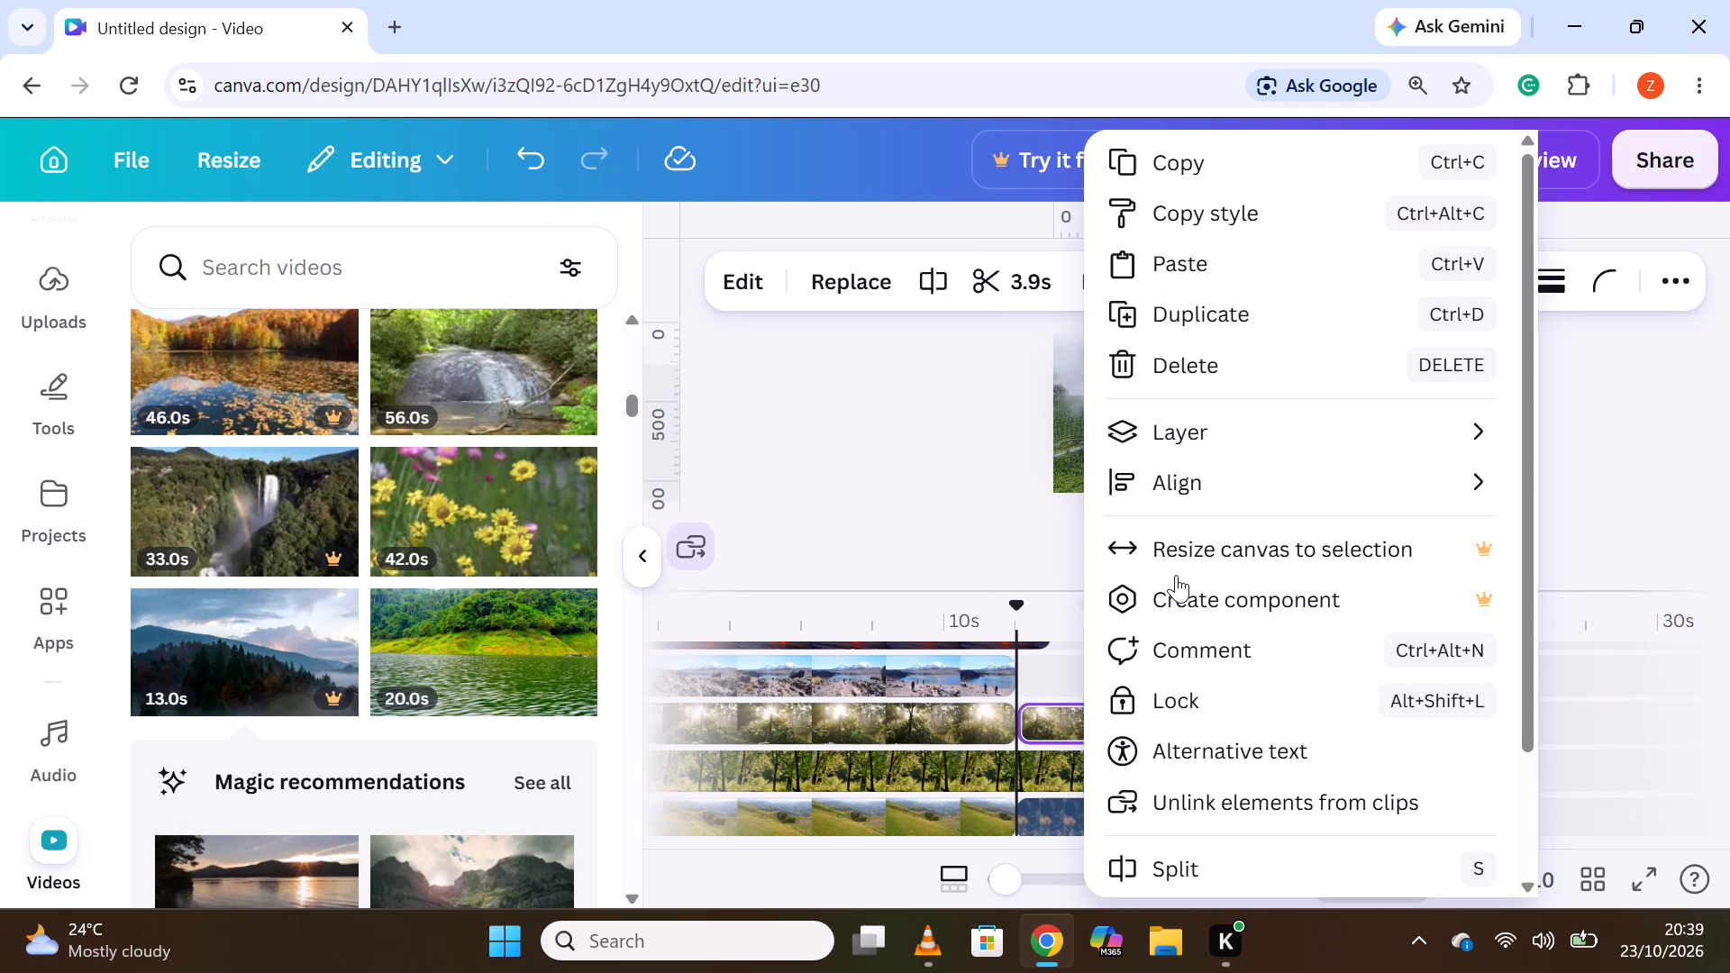
left_click(1235, 359)
Split the green forest clip at 12 seconds and delete its second part.
scroll(1295, 424, "down", 3)
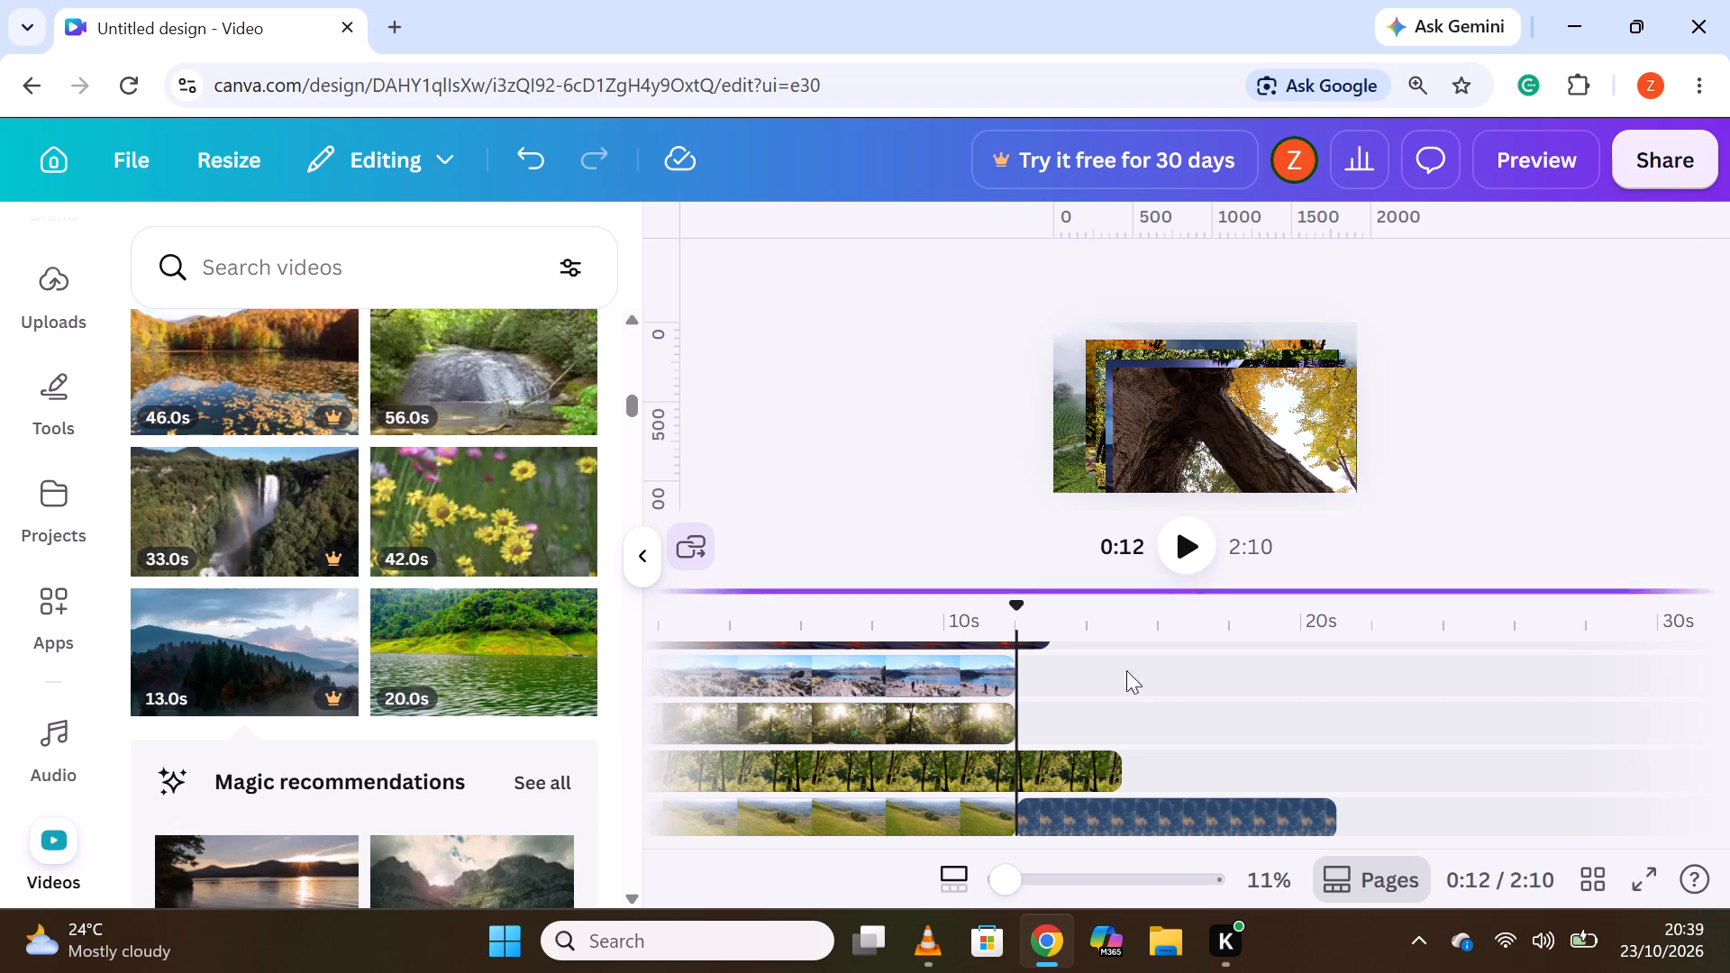
right_click(1017, 774)
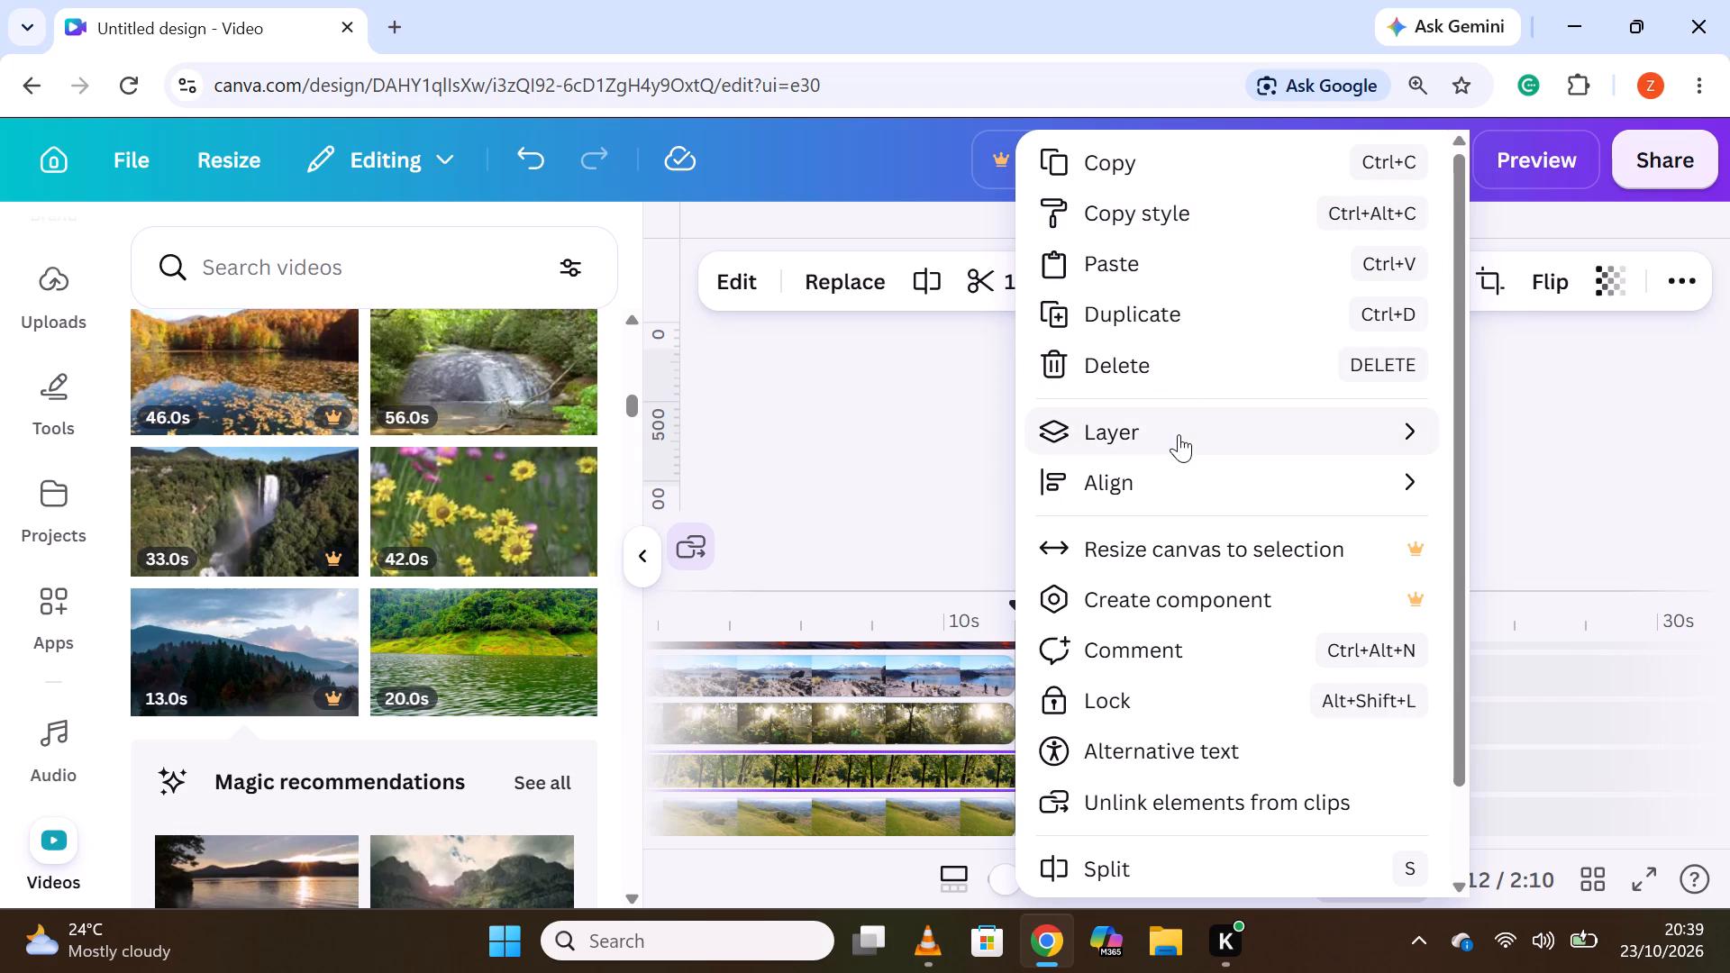
left_click(1136, 858)
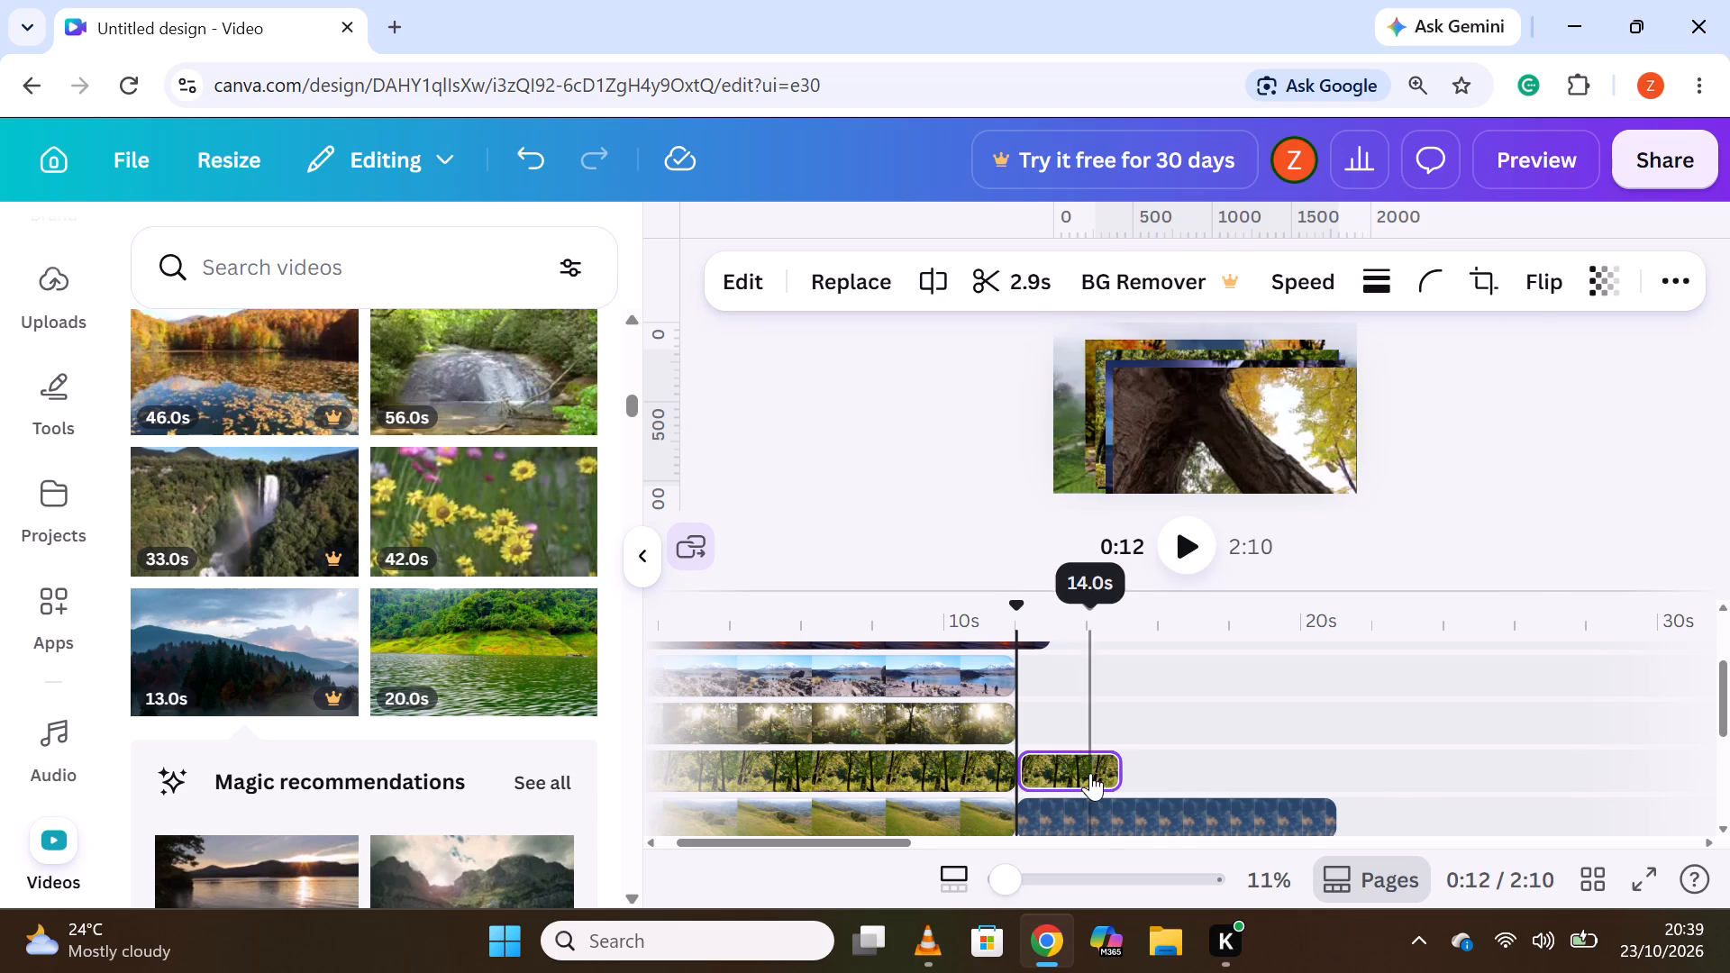
right_click(1090, 773)
left_click(1206, 377)
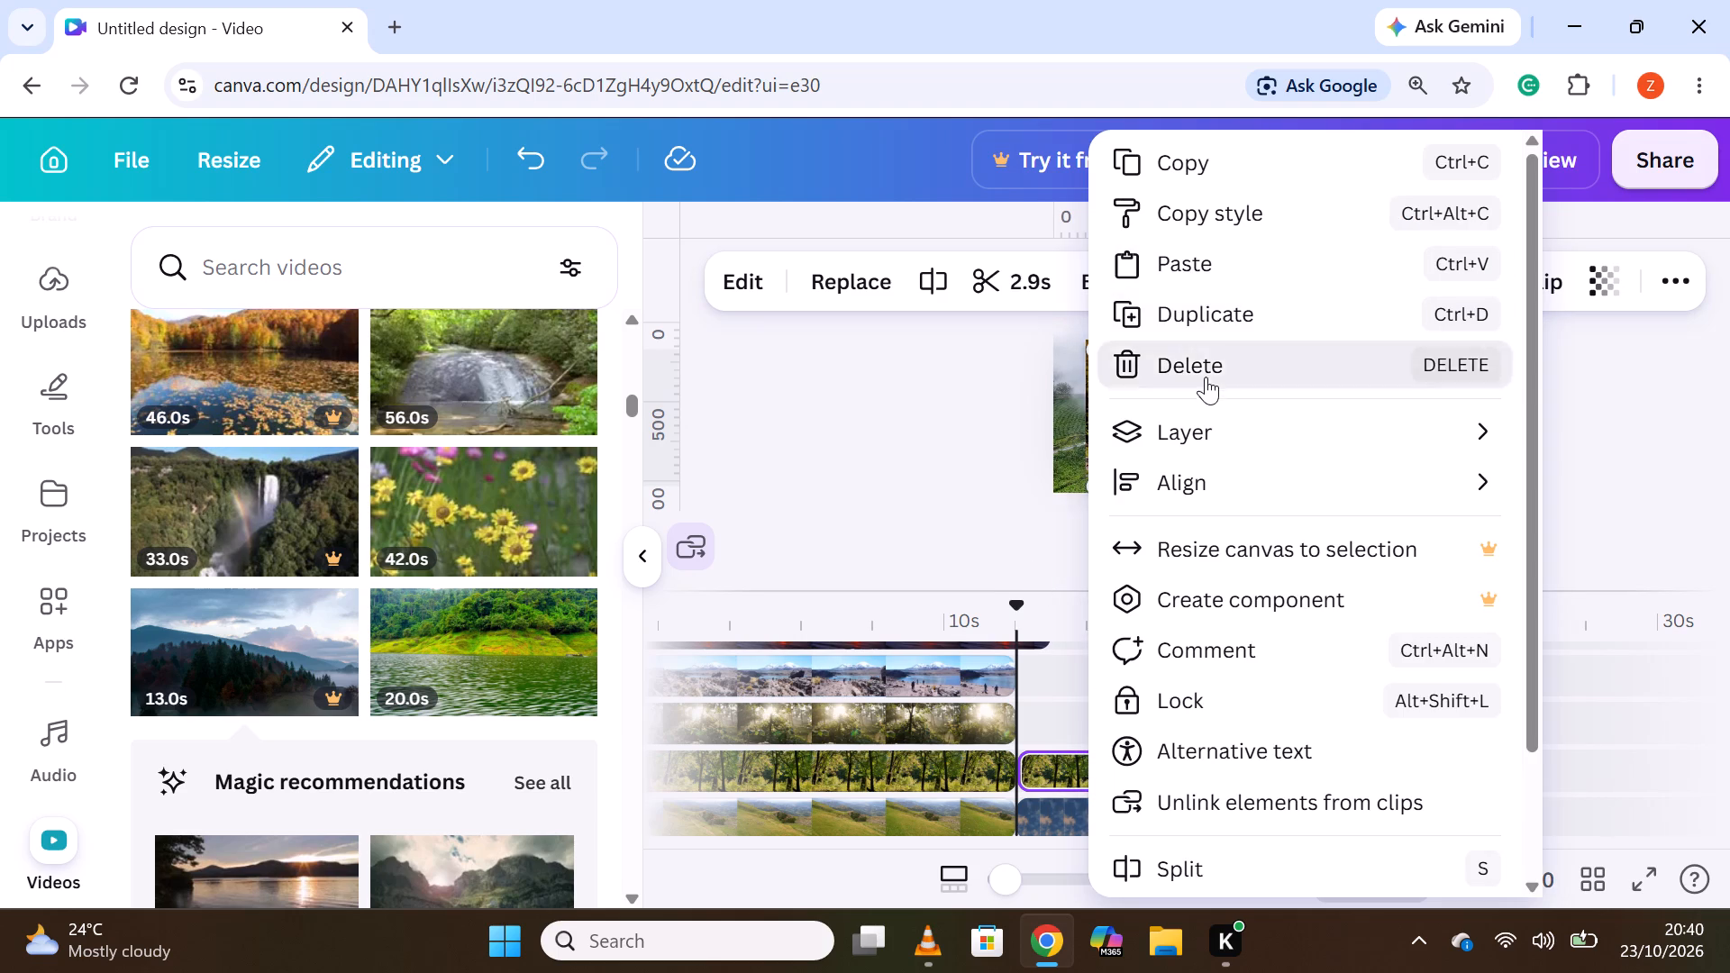
Split the pink lotus clip on the second overlay track at 12 seconds and delete its second part.
scroll(1199, 417, "down", 2)
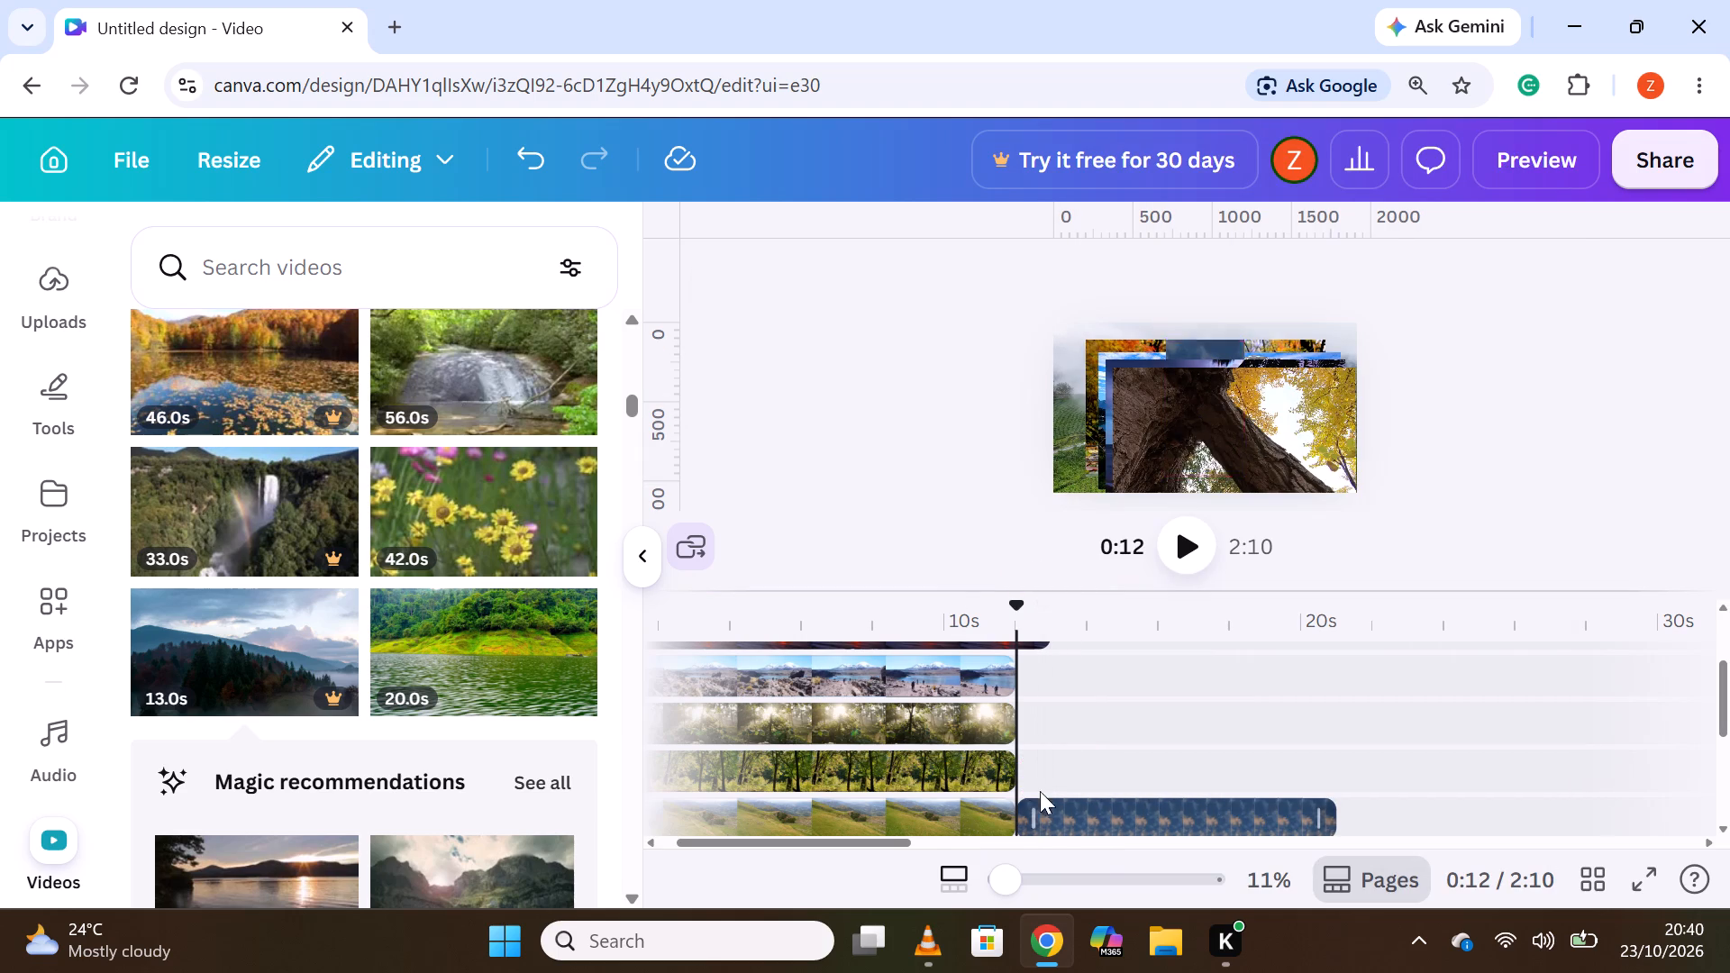
scroll(1208, 761, "down", 1)
scroll(1120, 757, "down", 1)
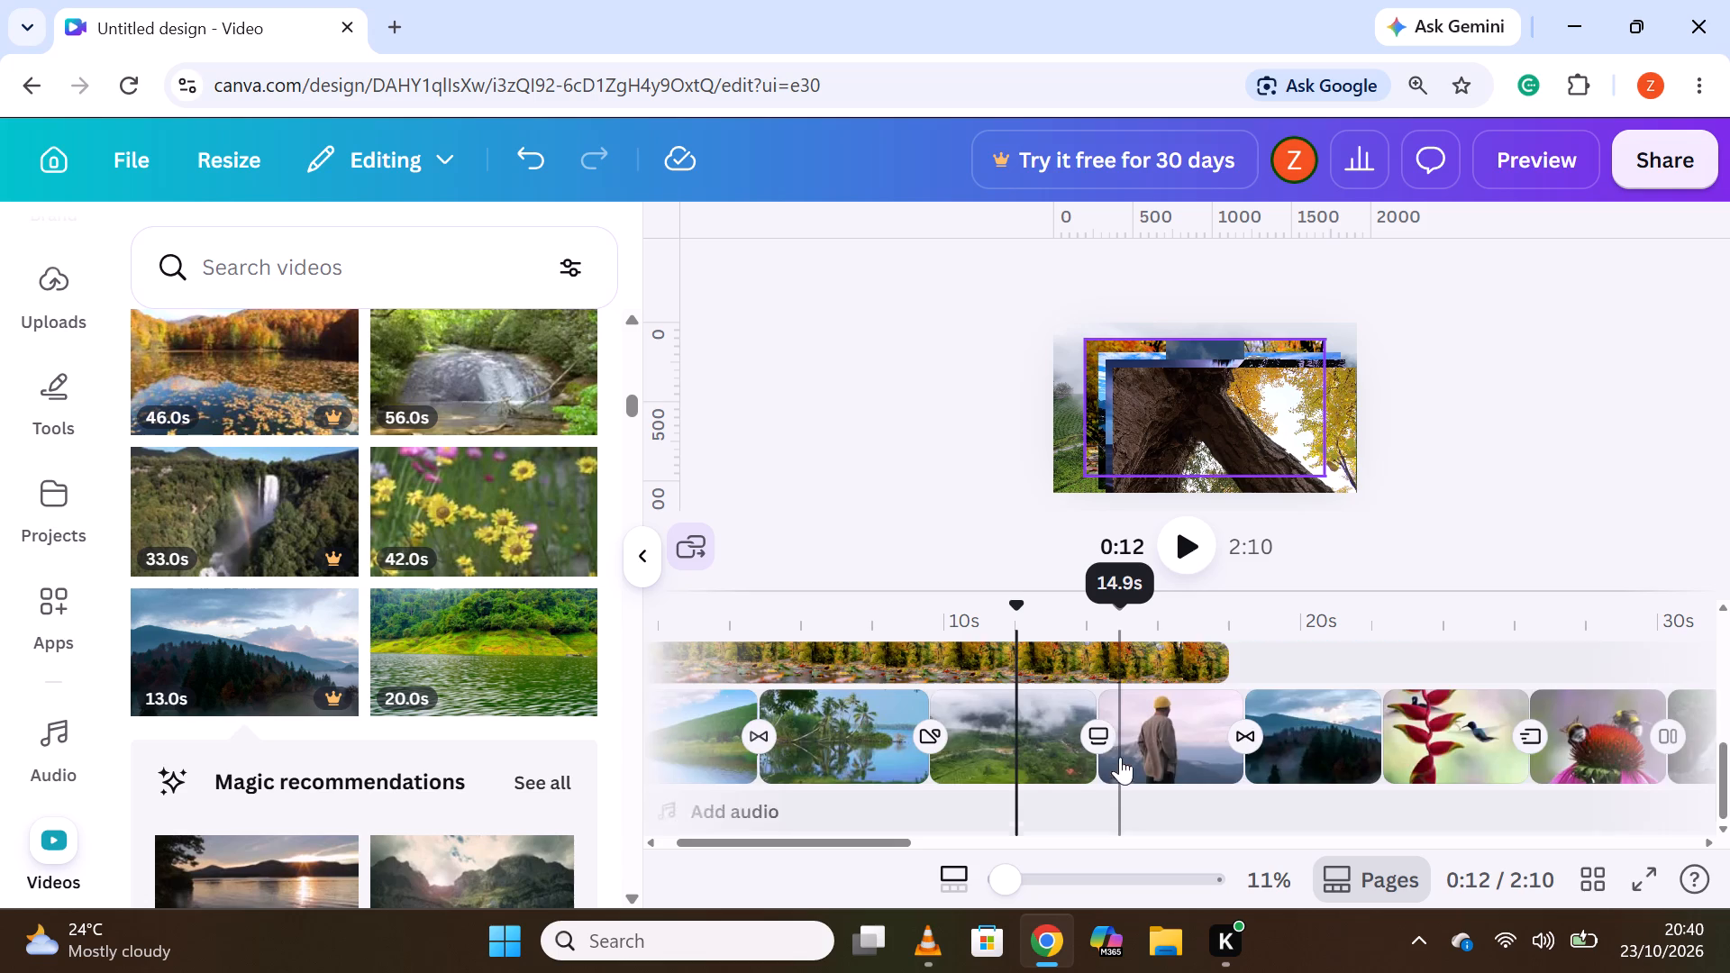
scroll(1120, 757, "up", 6)
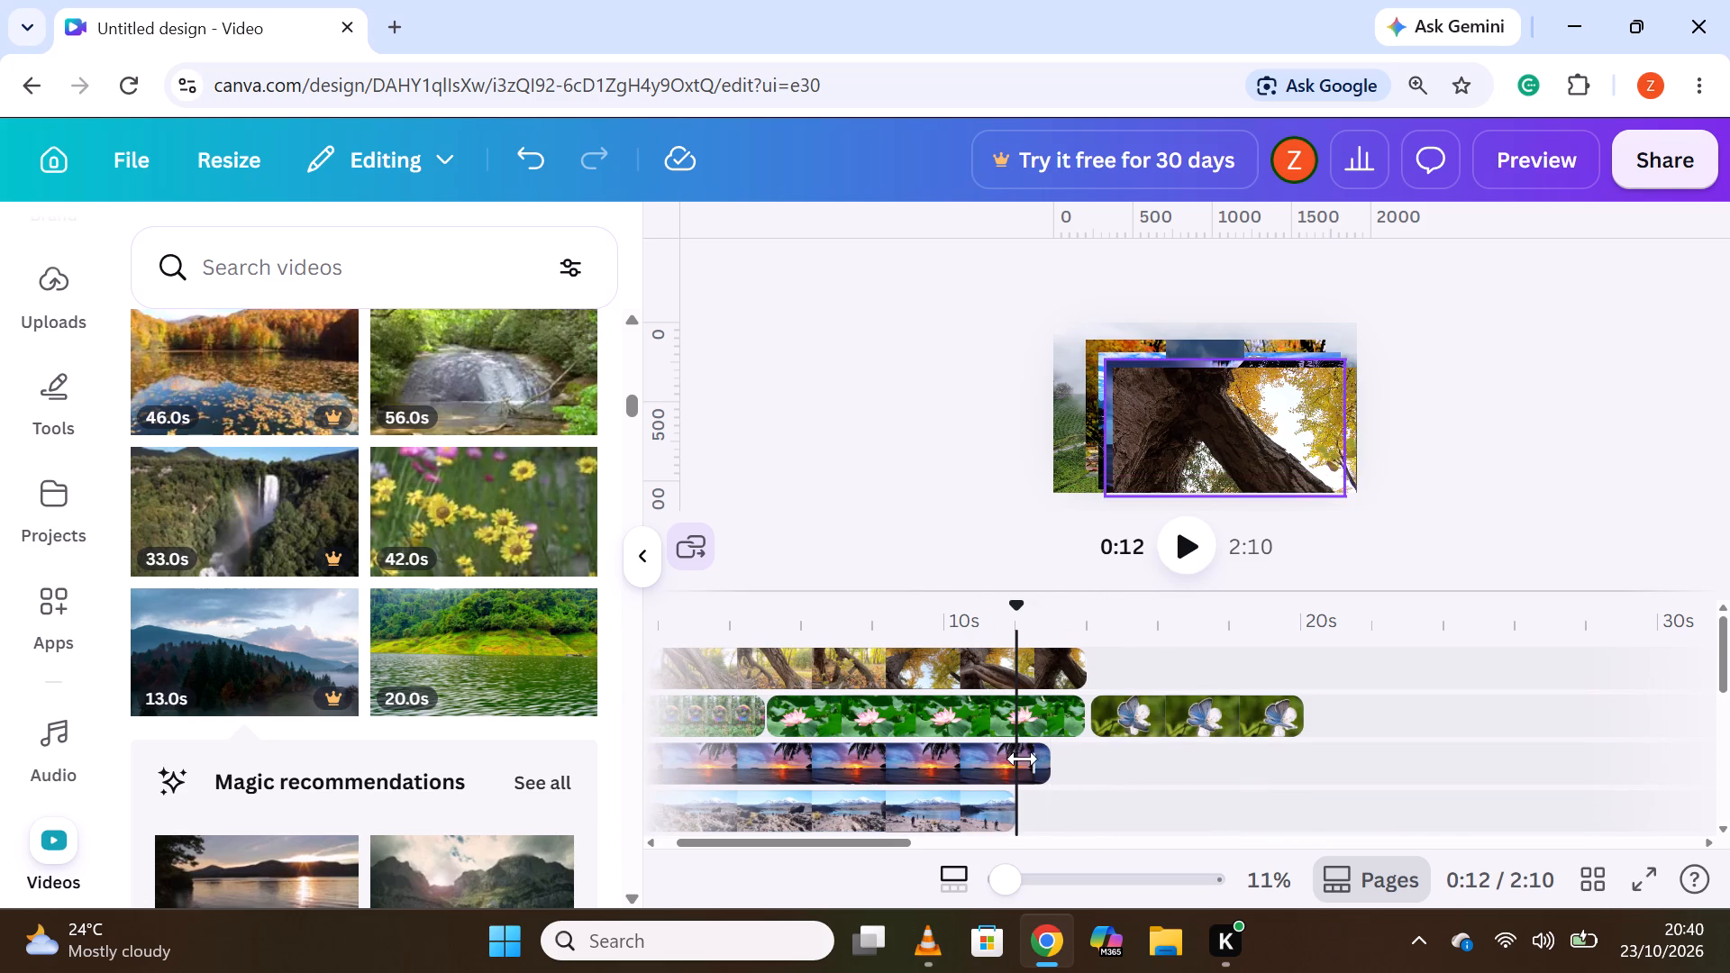
right_click(1031, 714)
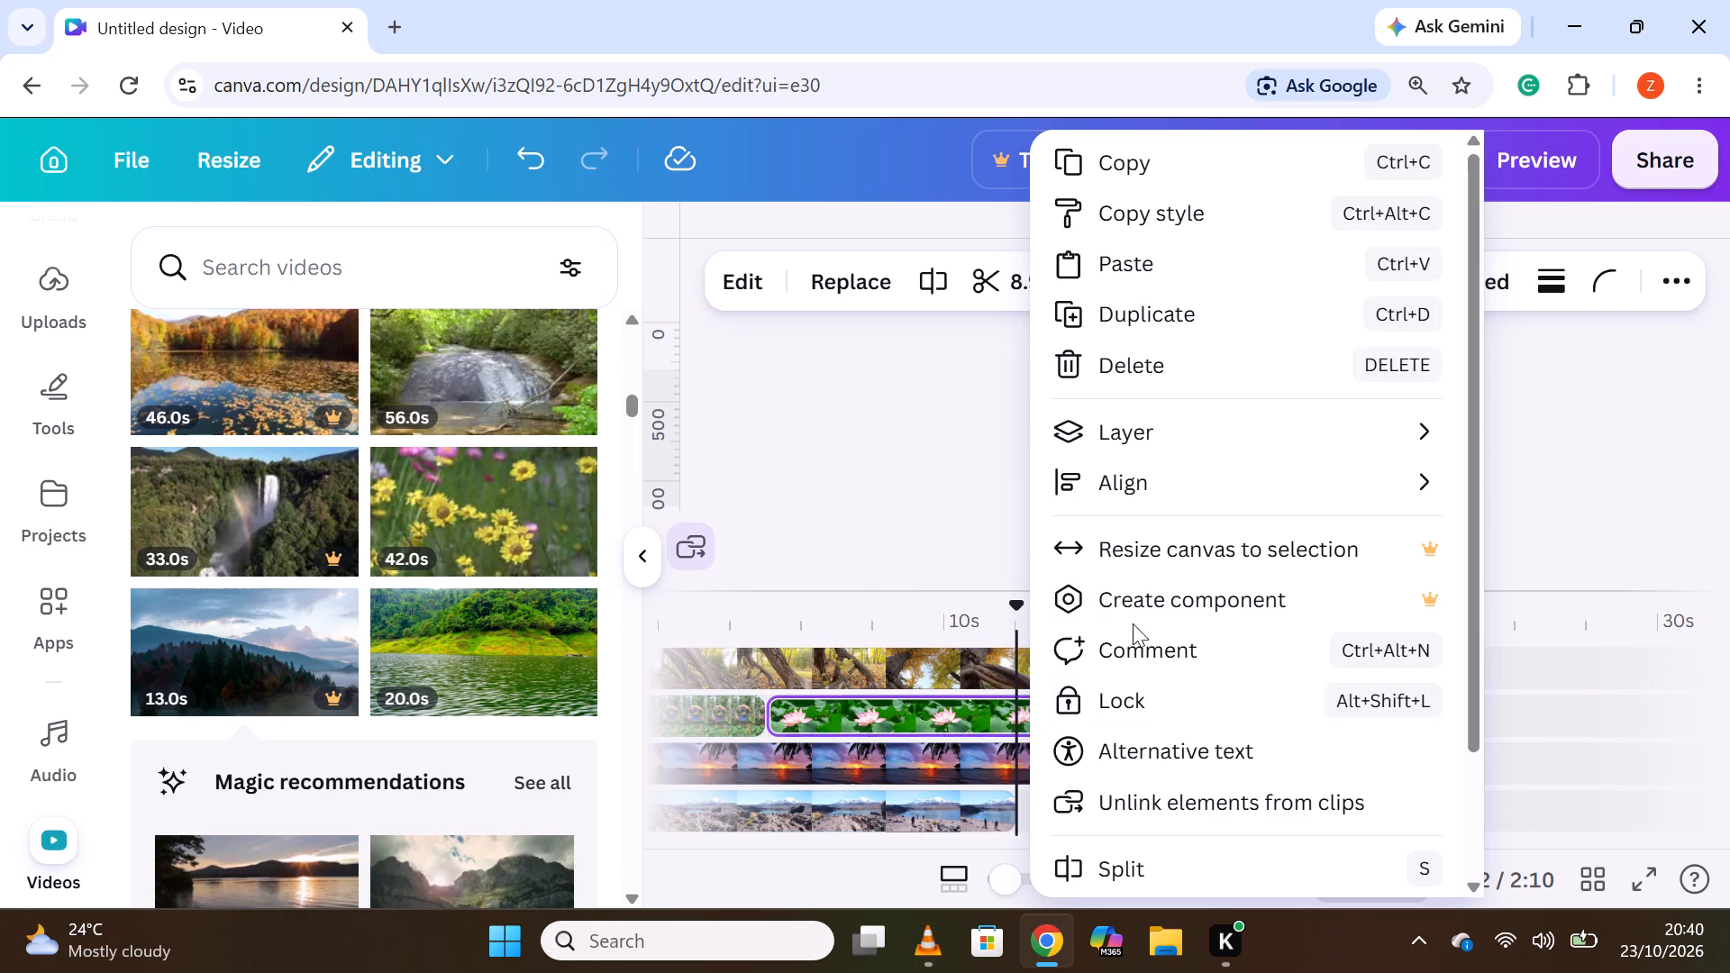
left_click(852, 601)
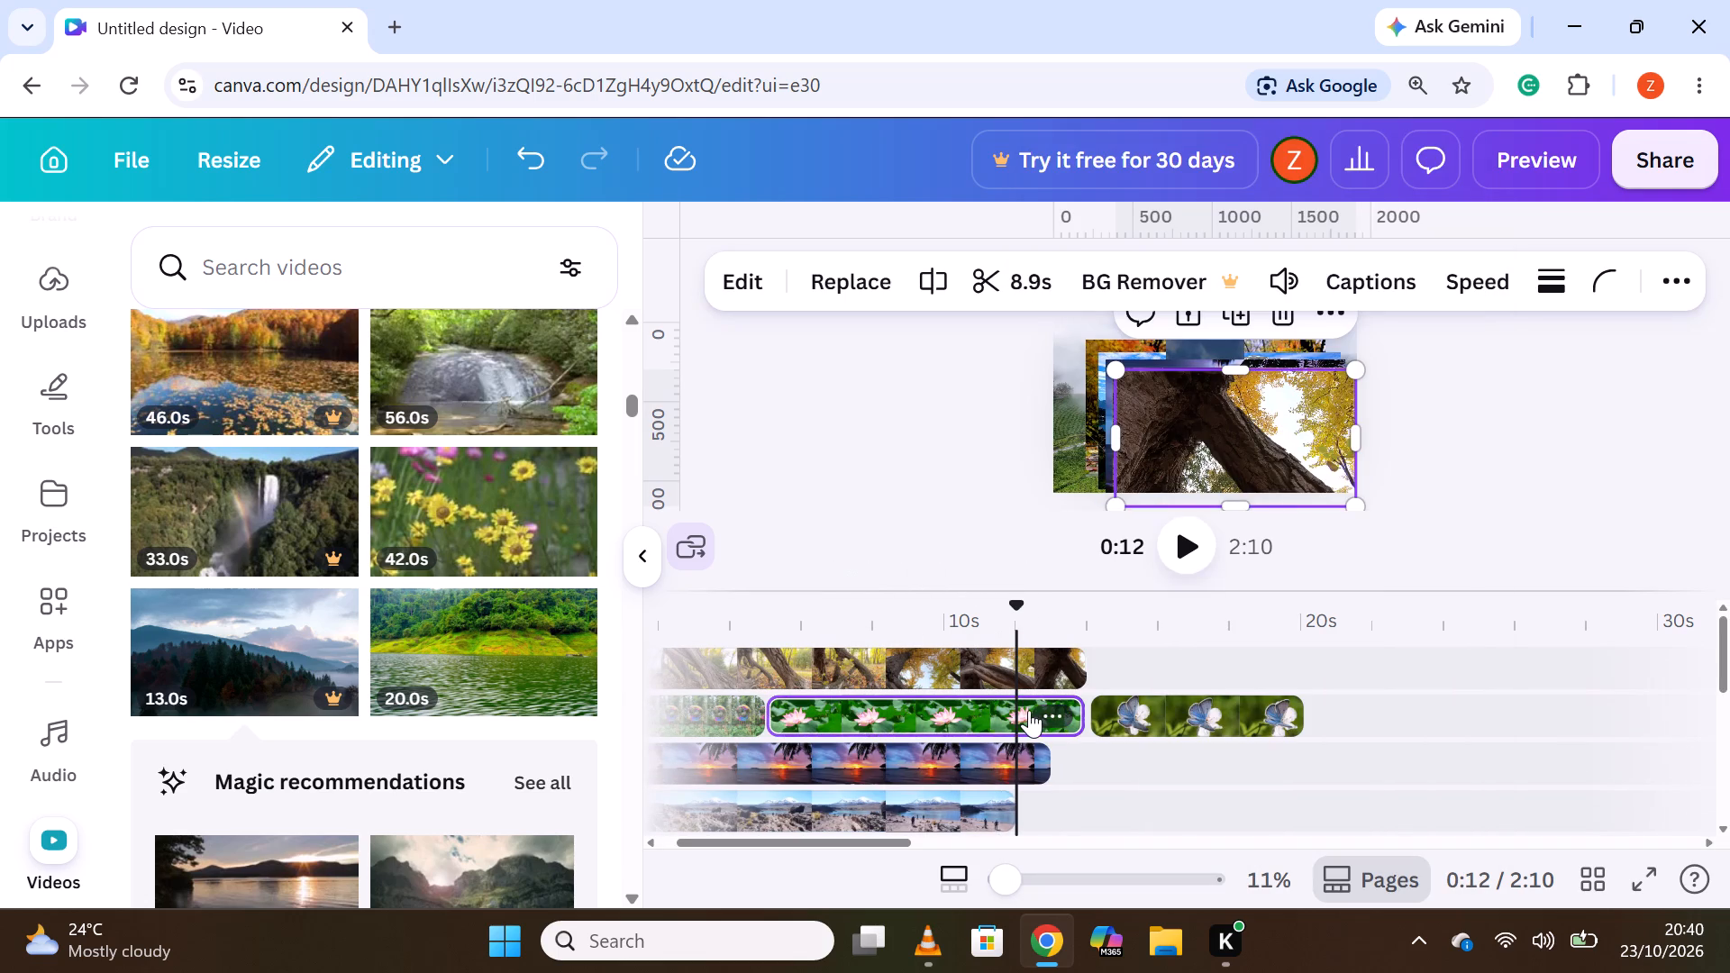
right_click(1016, 711)
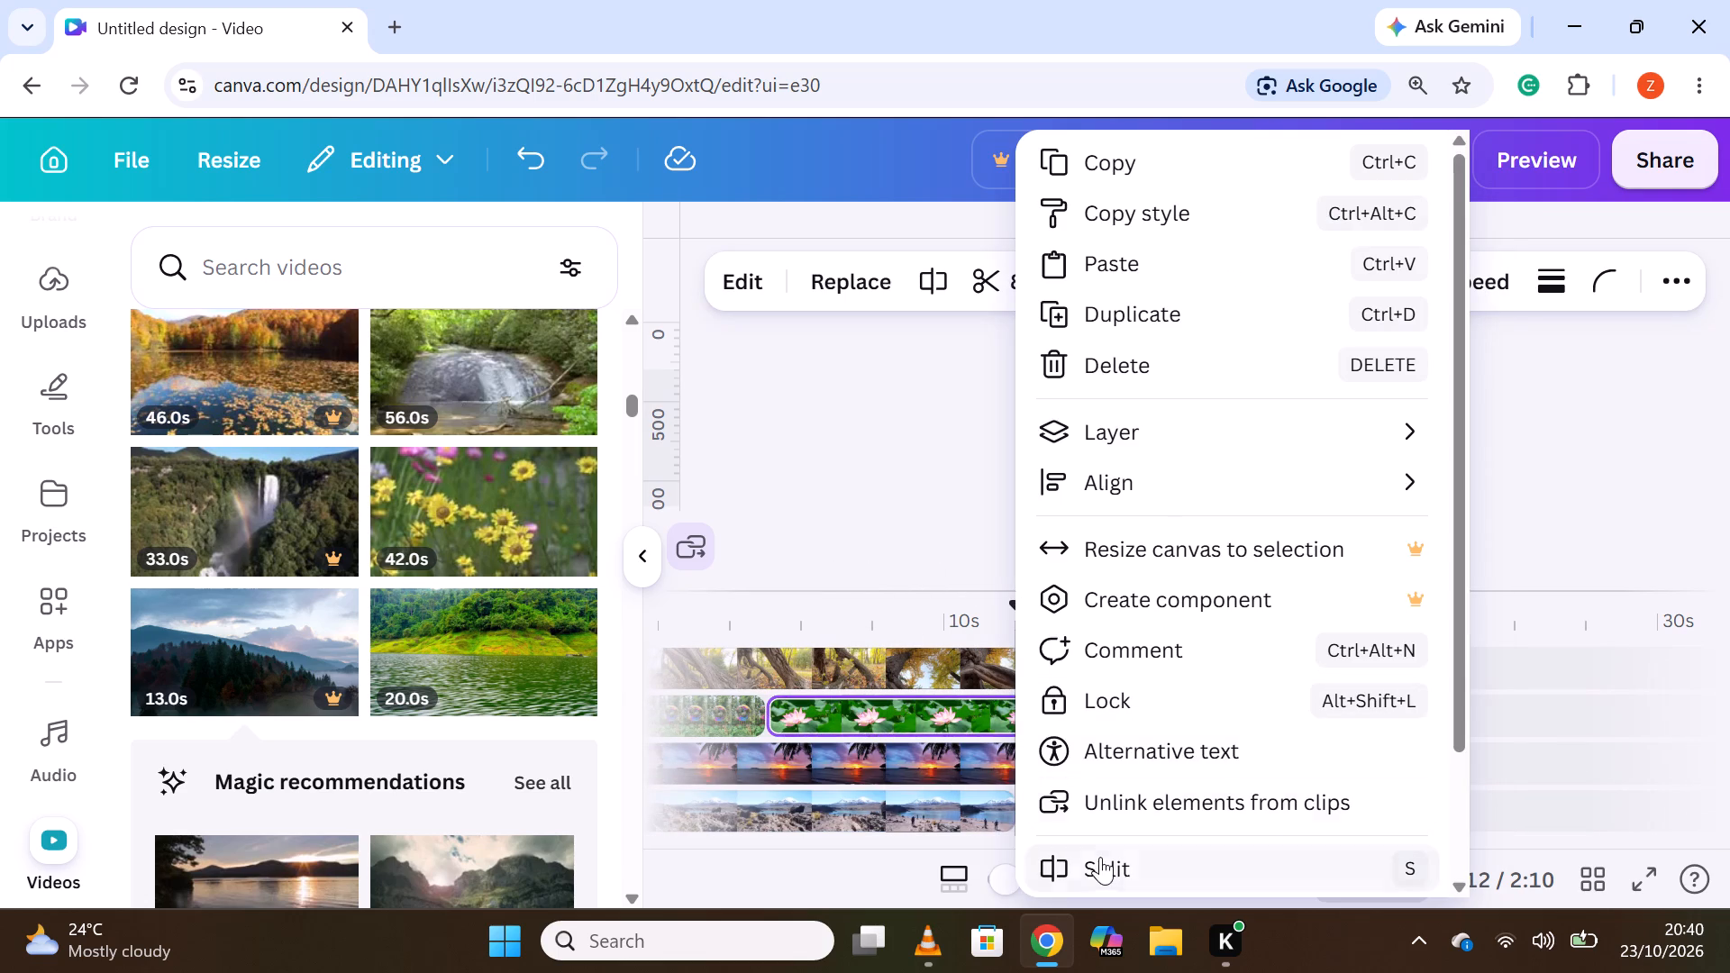
left_click(1100, 859)
right_click(1049, 716)
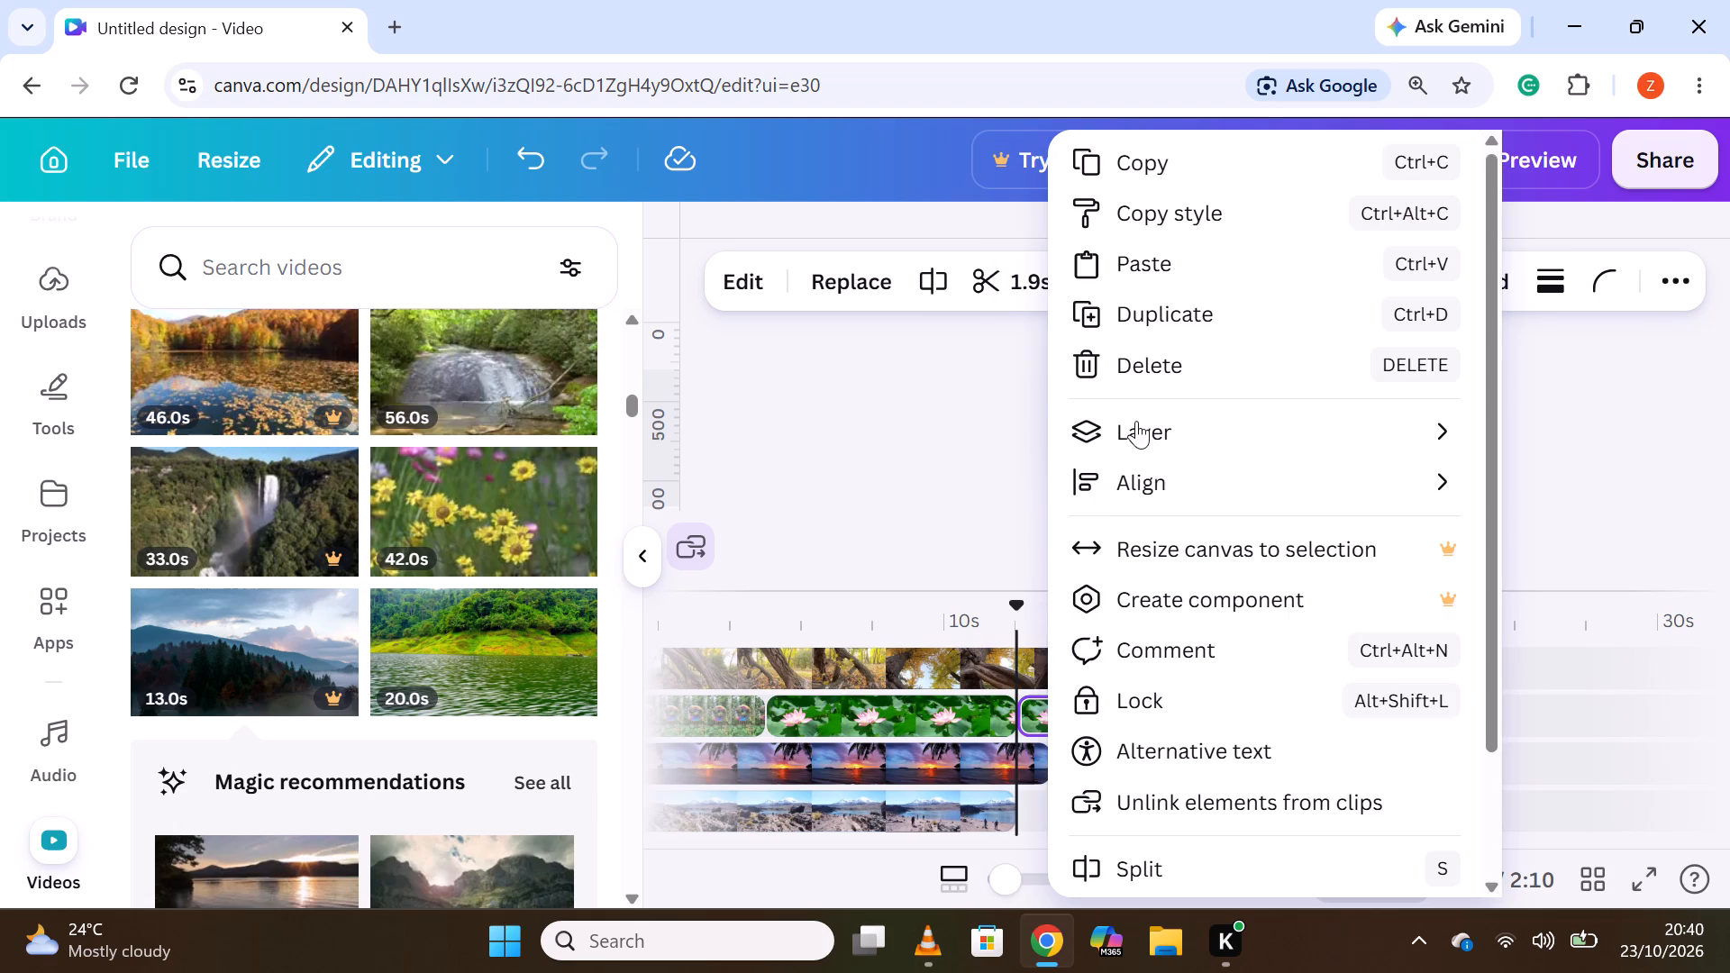
left_click(1146, 370)
Split the tree trunk clip on the top overlay track at about 12 seconds and delete its second part.
left_click(1011, 659)
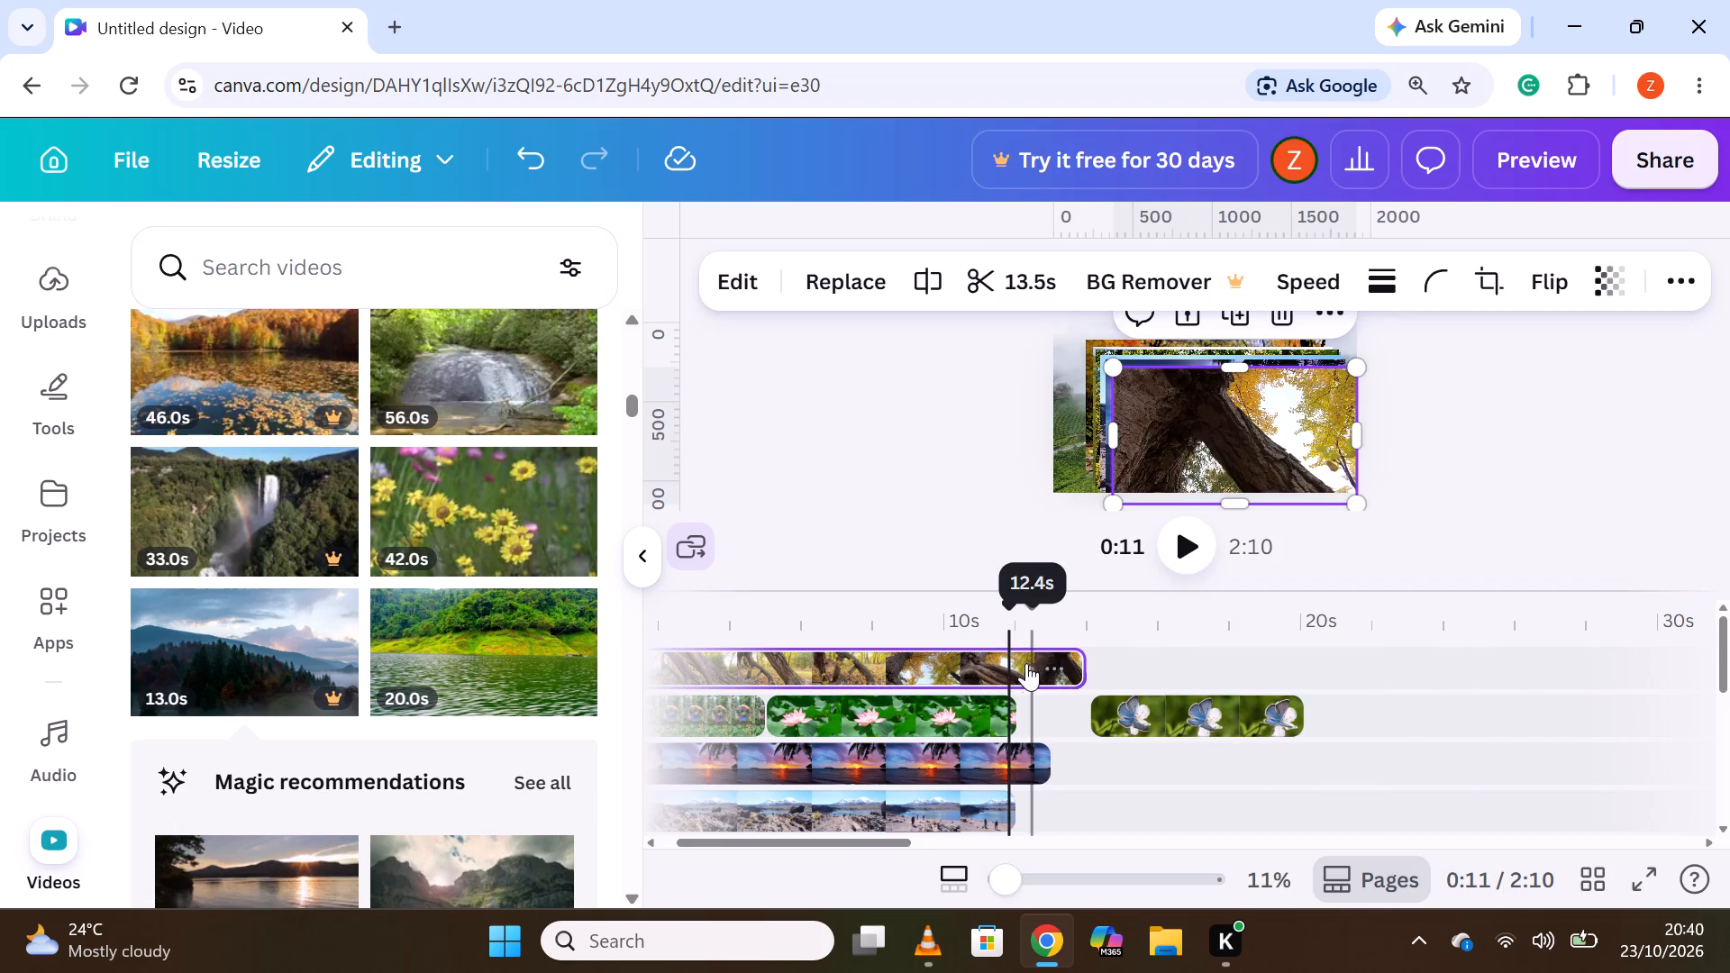
left_click(1015, 663)
right_click(1014, 664)
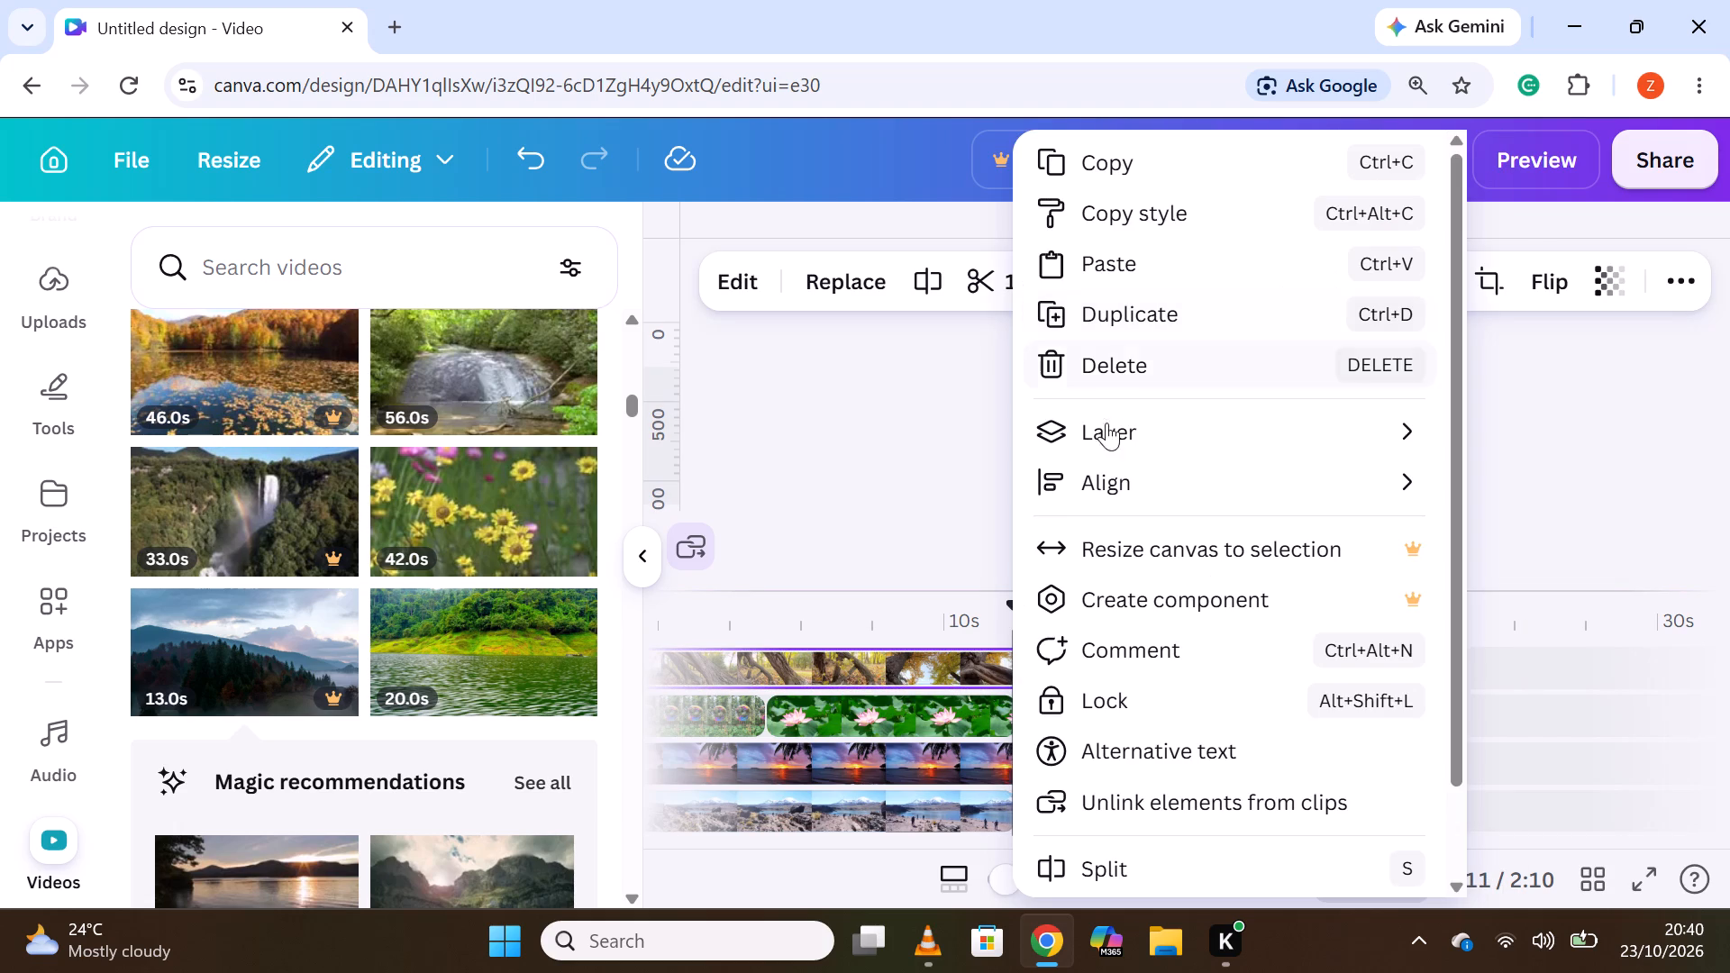
left_click(1069, 866)
right_click(1022, 665)
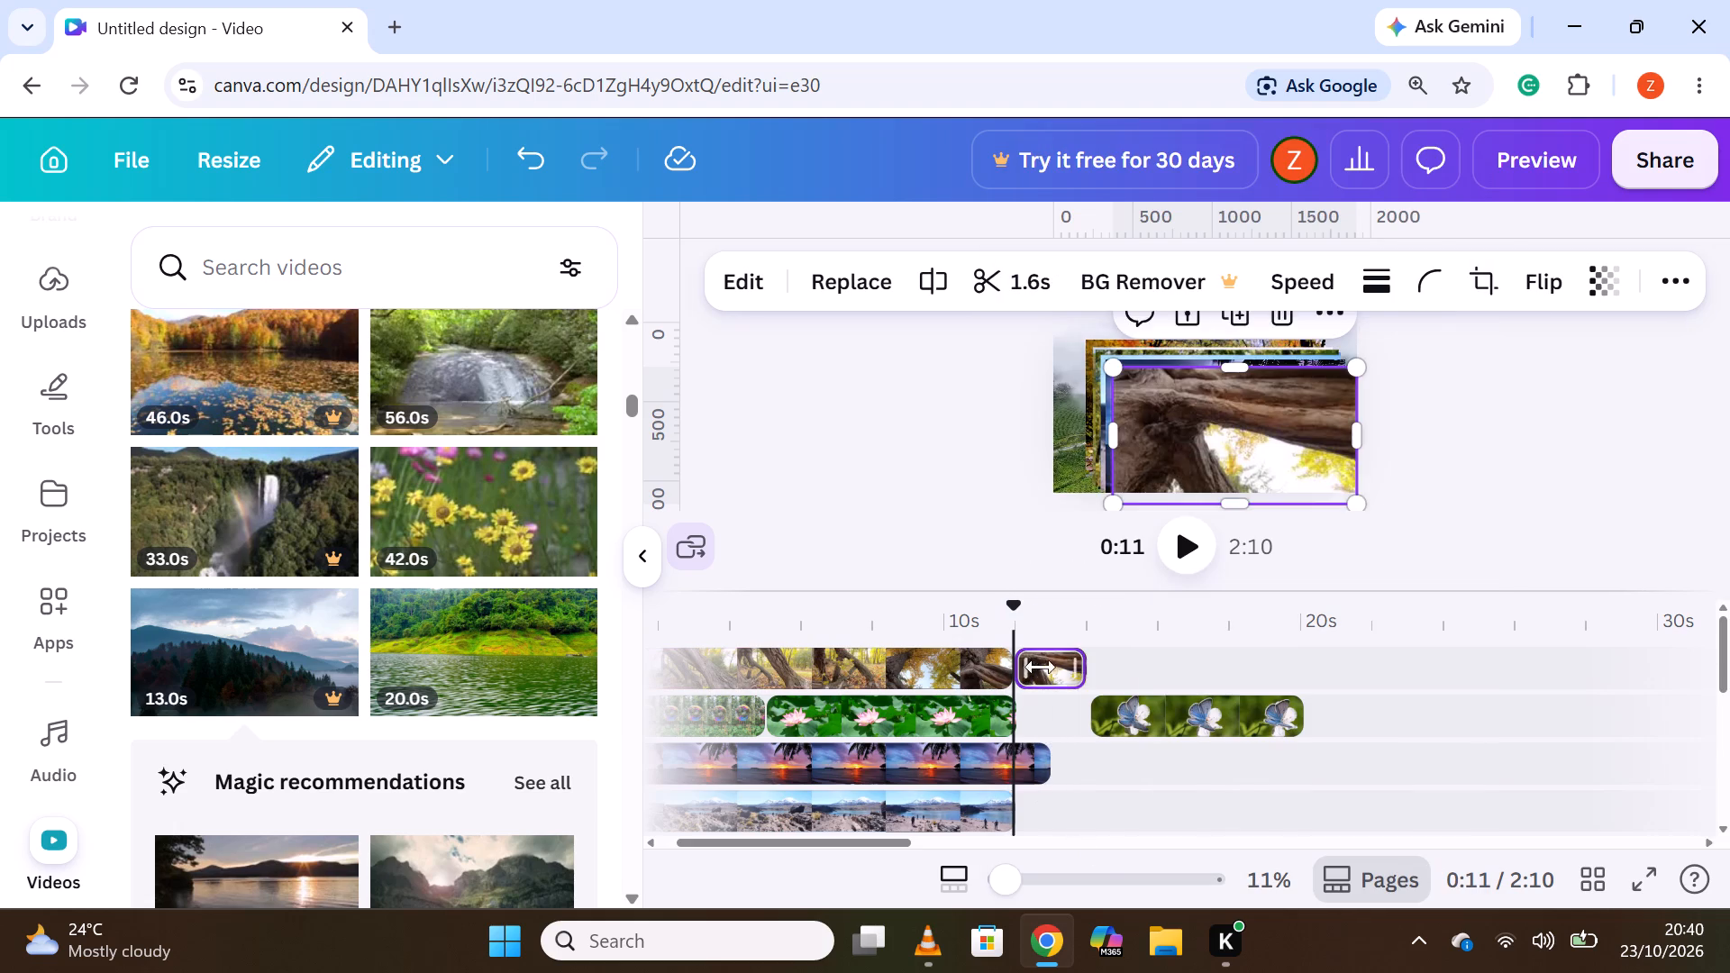
right_click(1050, 667)
left_click(996, 659)
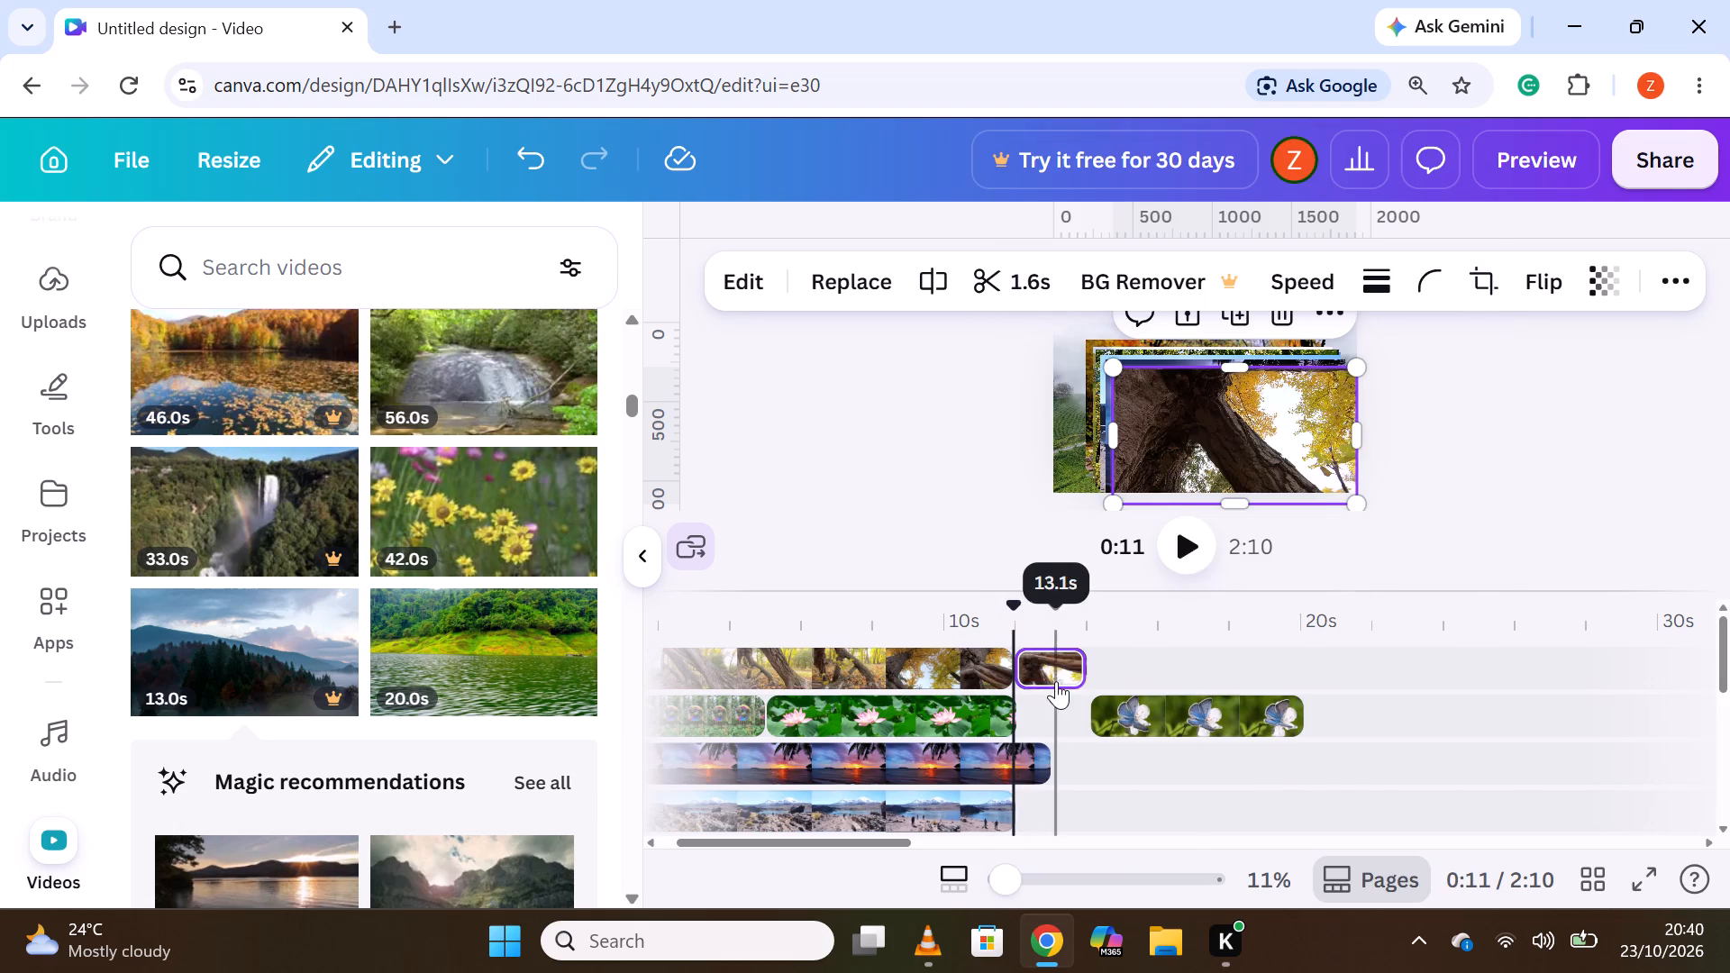
right_click(1043, 667)
left_click(1177, 375)
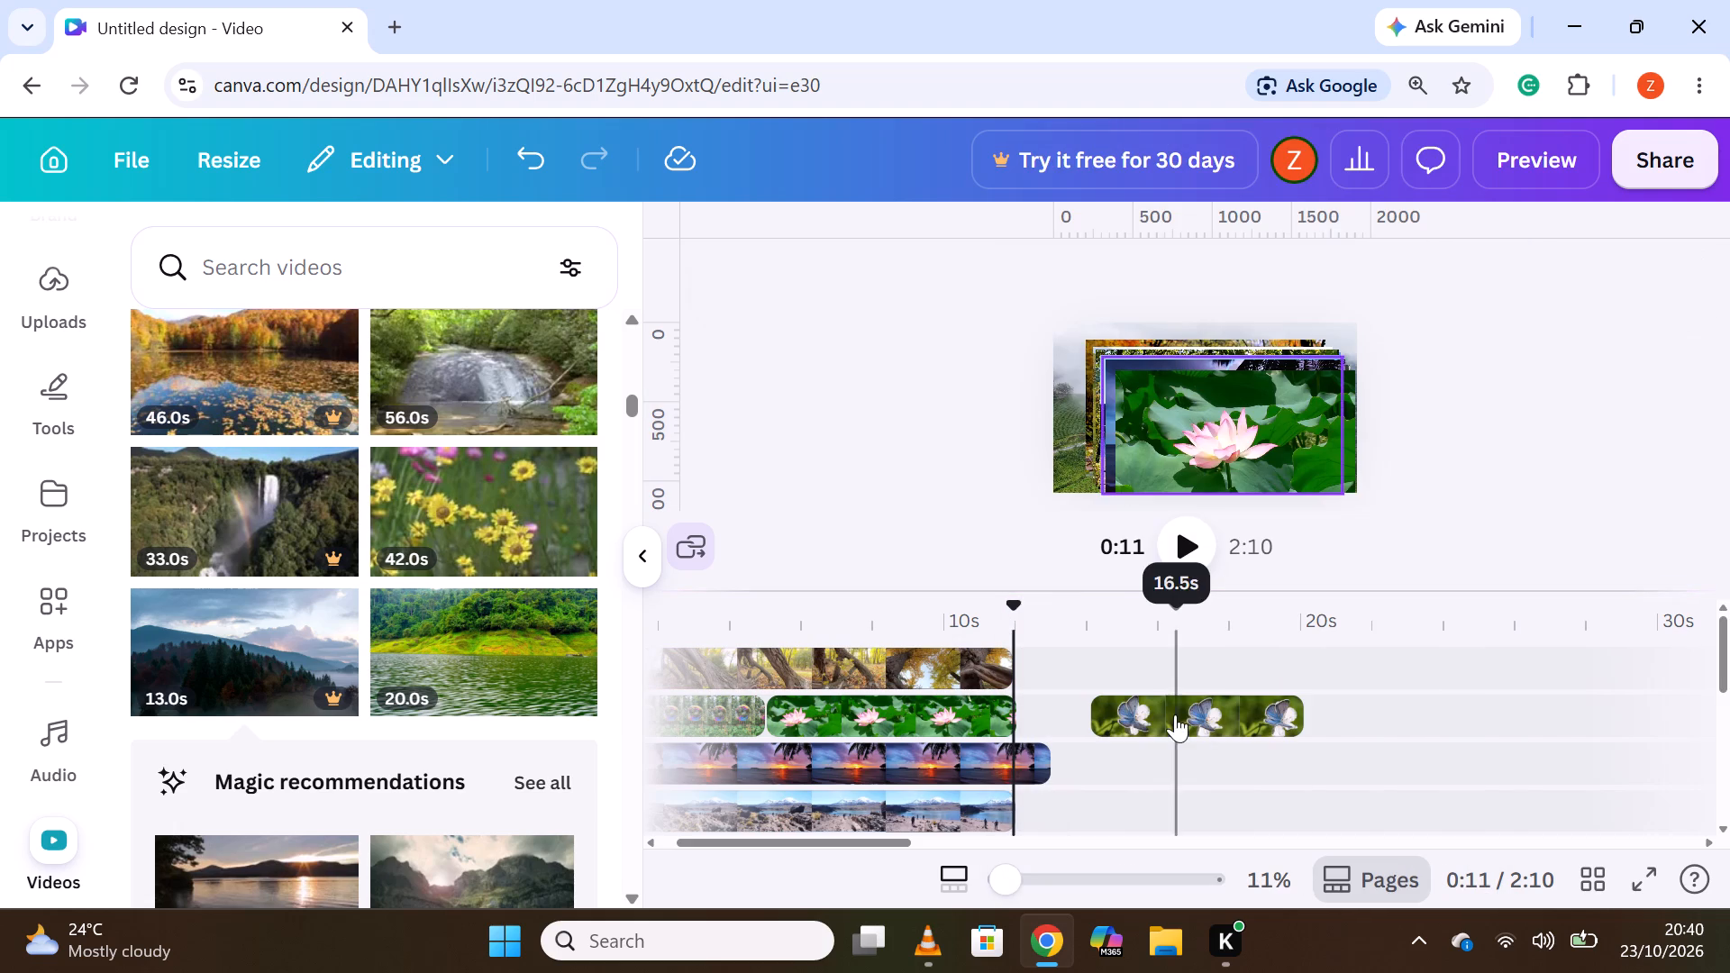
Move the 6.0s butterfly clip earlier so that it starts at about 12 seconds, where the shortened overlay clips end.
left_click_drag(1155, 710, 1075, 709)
Split the turquoise lake clip and the autumn foliage clip at about 12 seconds and delete the second part of each.
scroll(1125, 705, "down", 3)
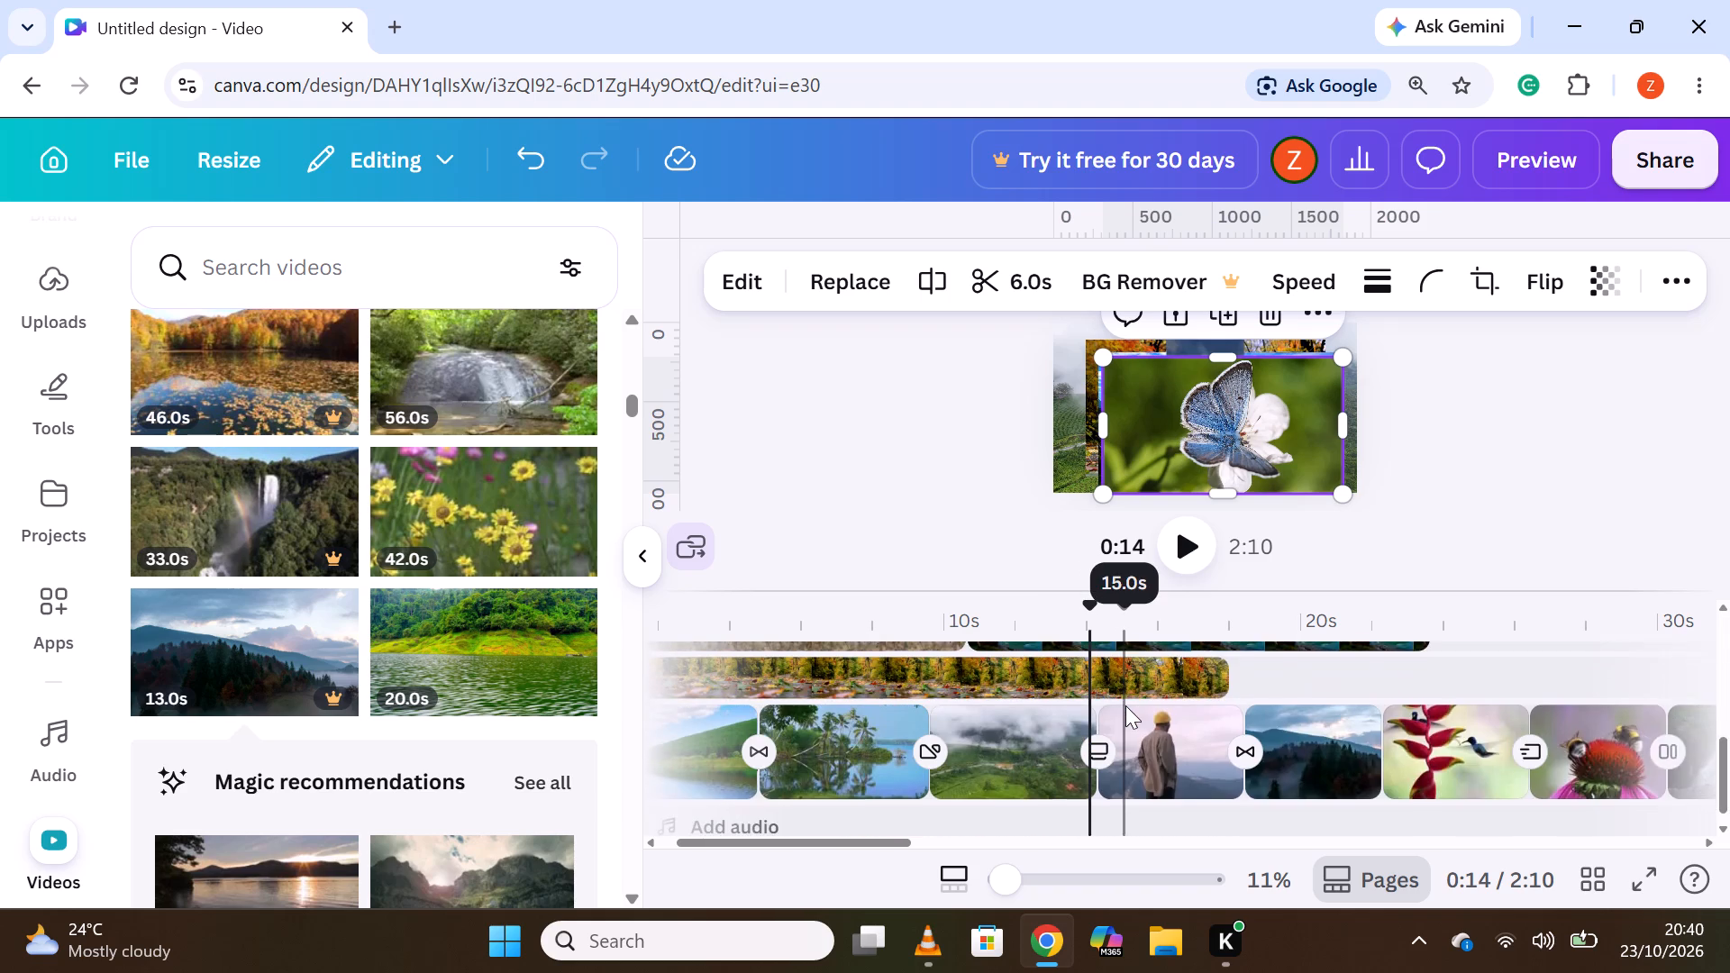
scroll(1125, 706, "down", 1)
scroll(1125, 706, "up", 2)
scroll(1013, 800, "down", 1)
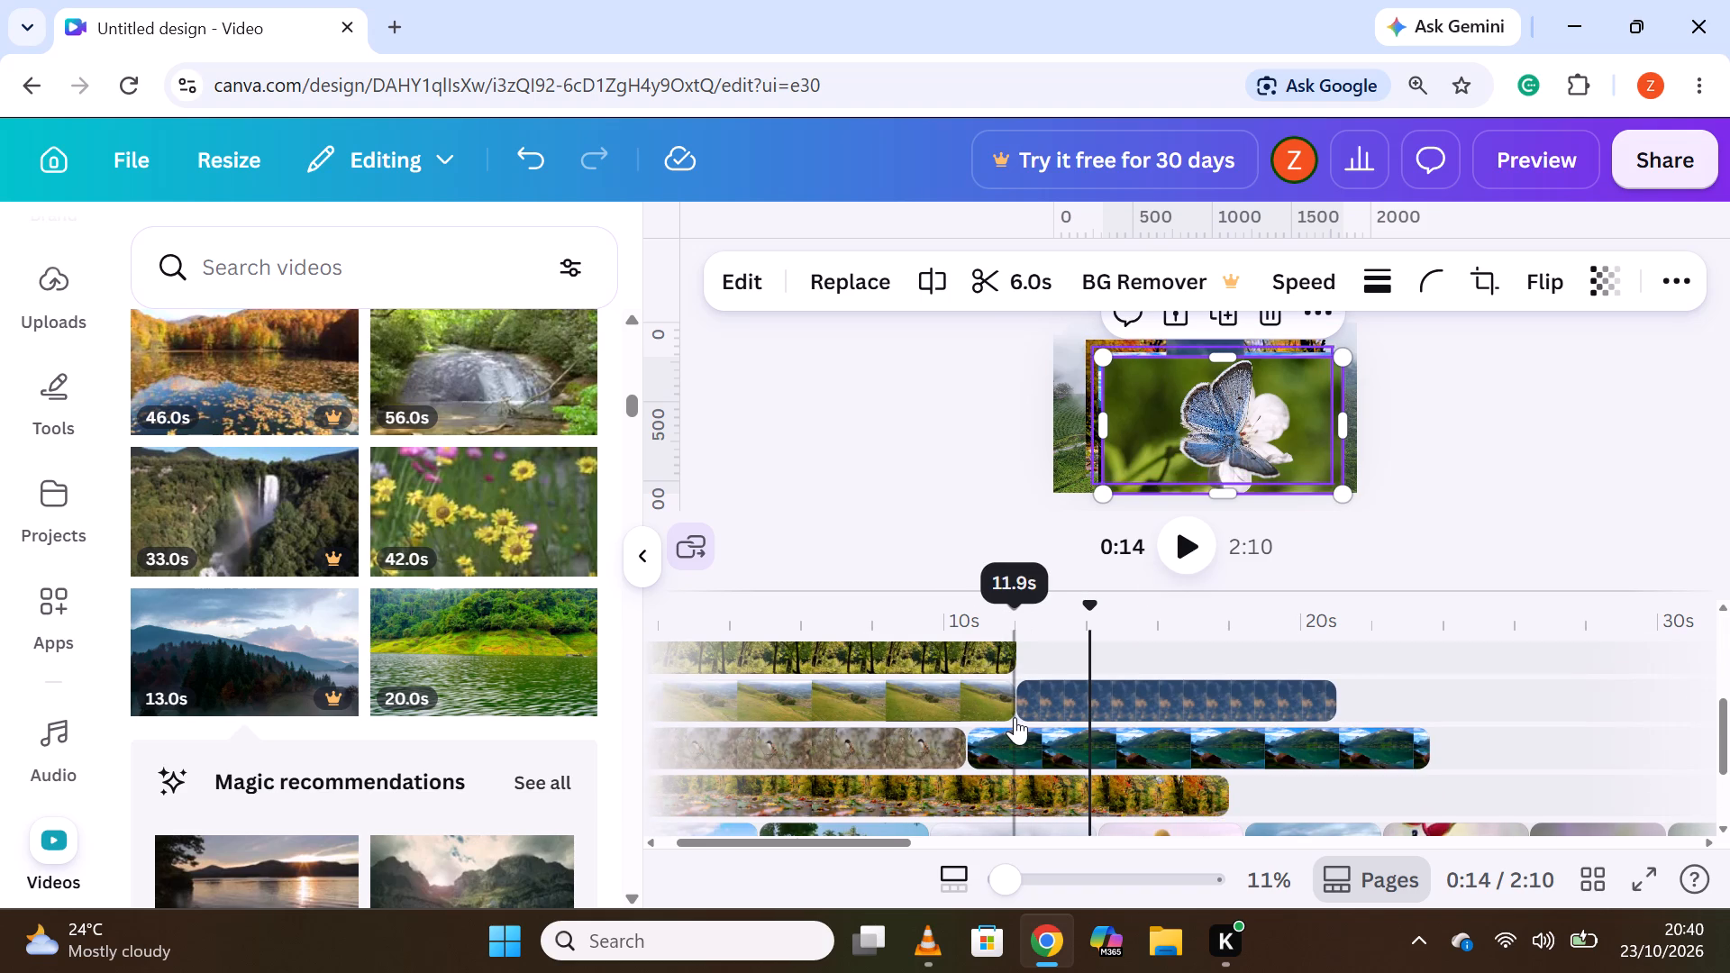
left_click(1015, 717)
right_click(1012, 745)
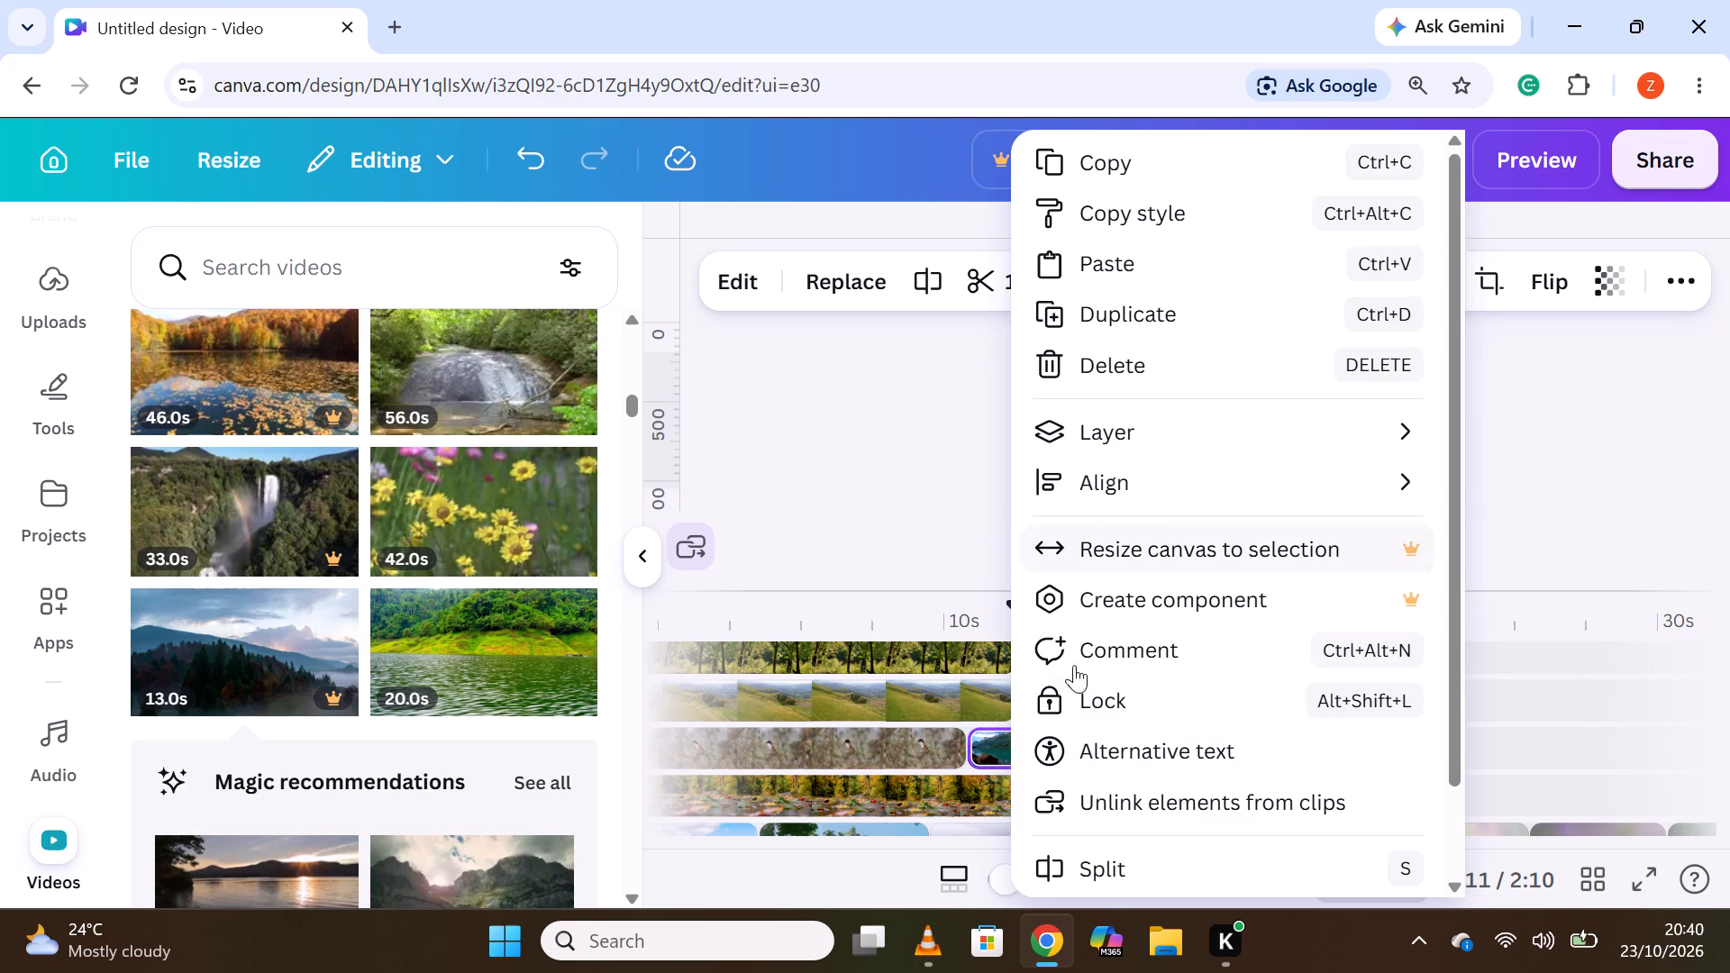
left_click(1050, 878)
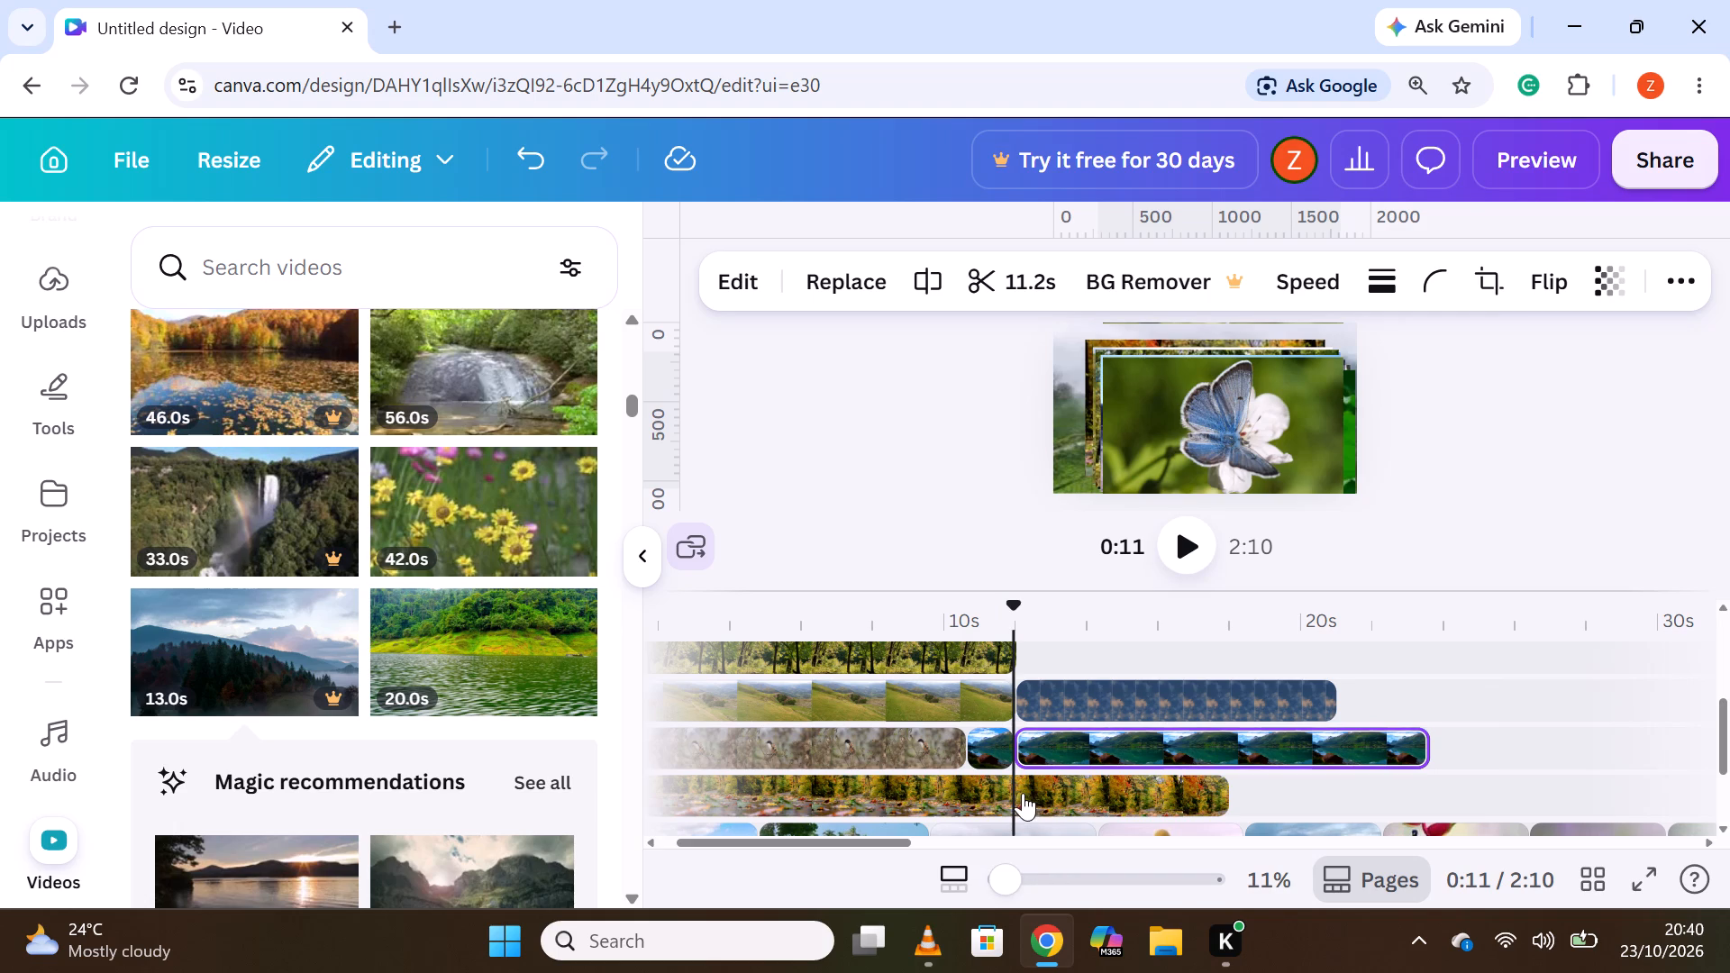
right_click(1023, 793)
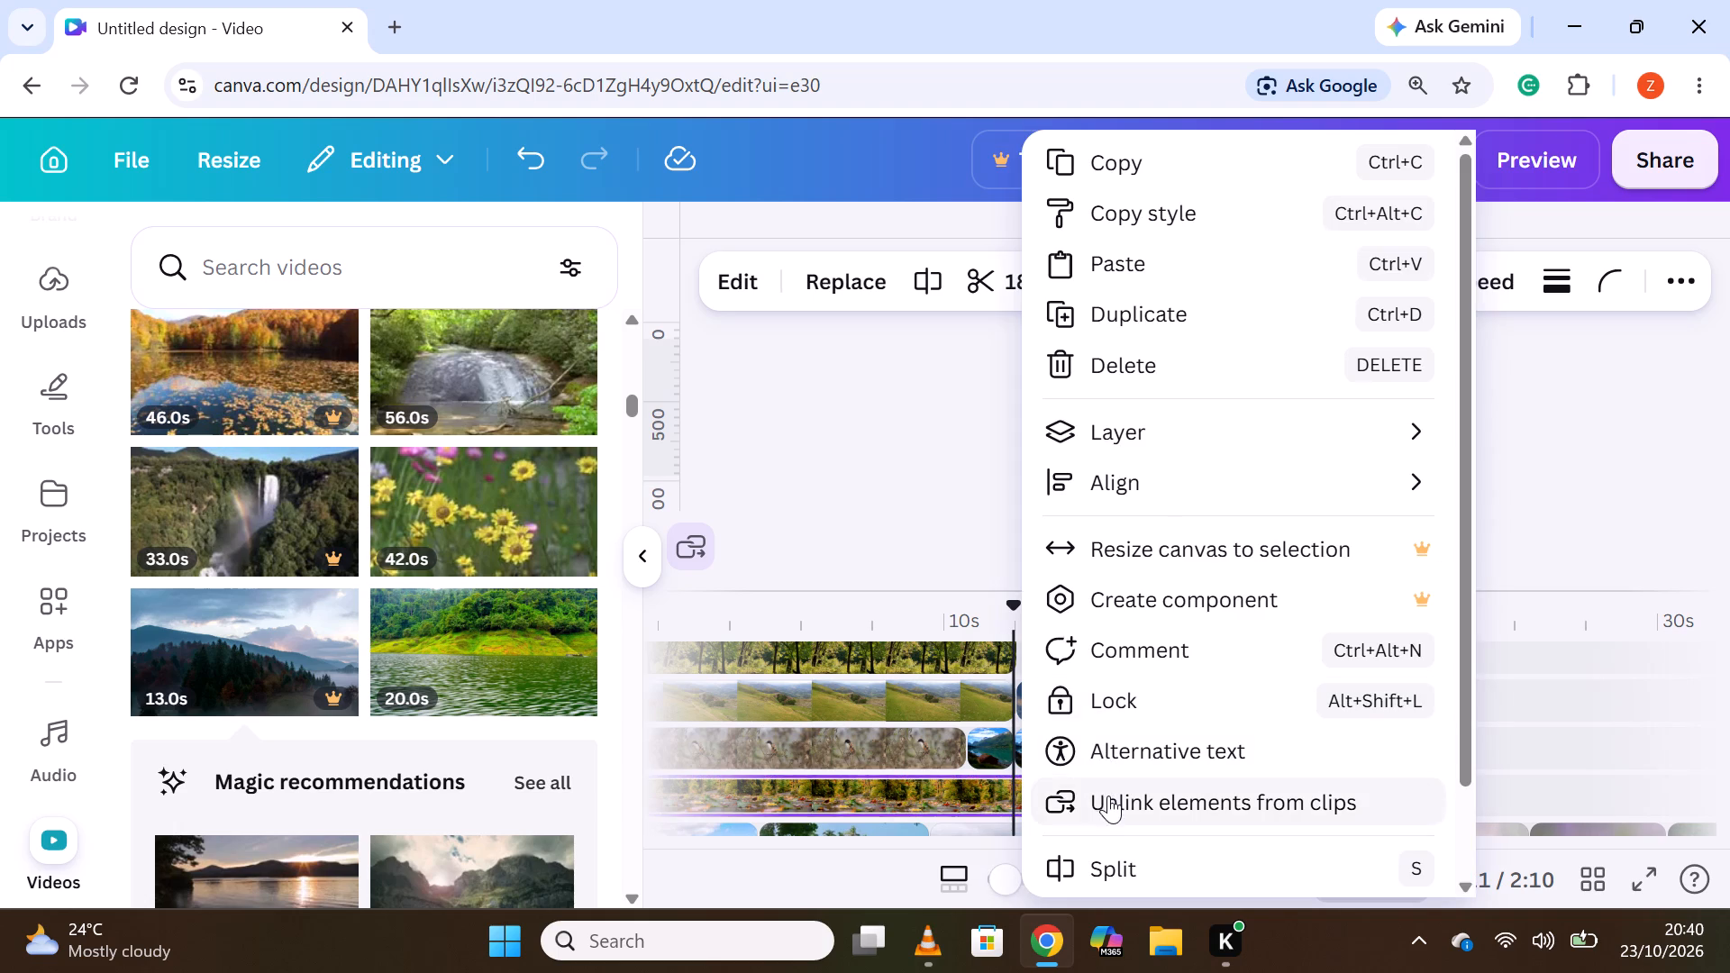
left_click(1124, 875)
right_click(1088, 796)
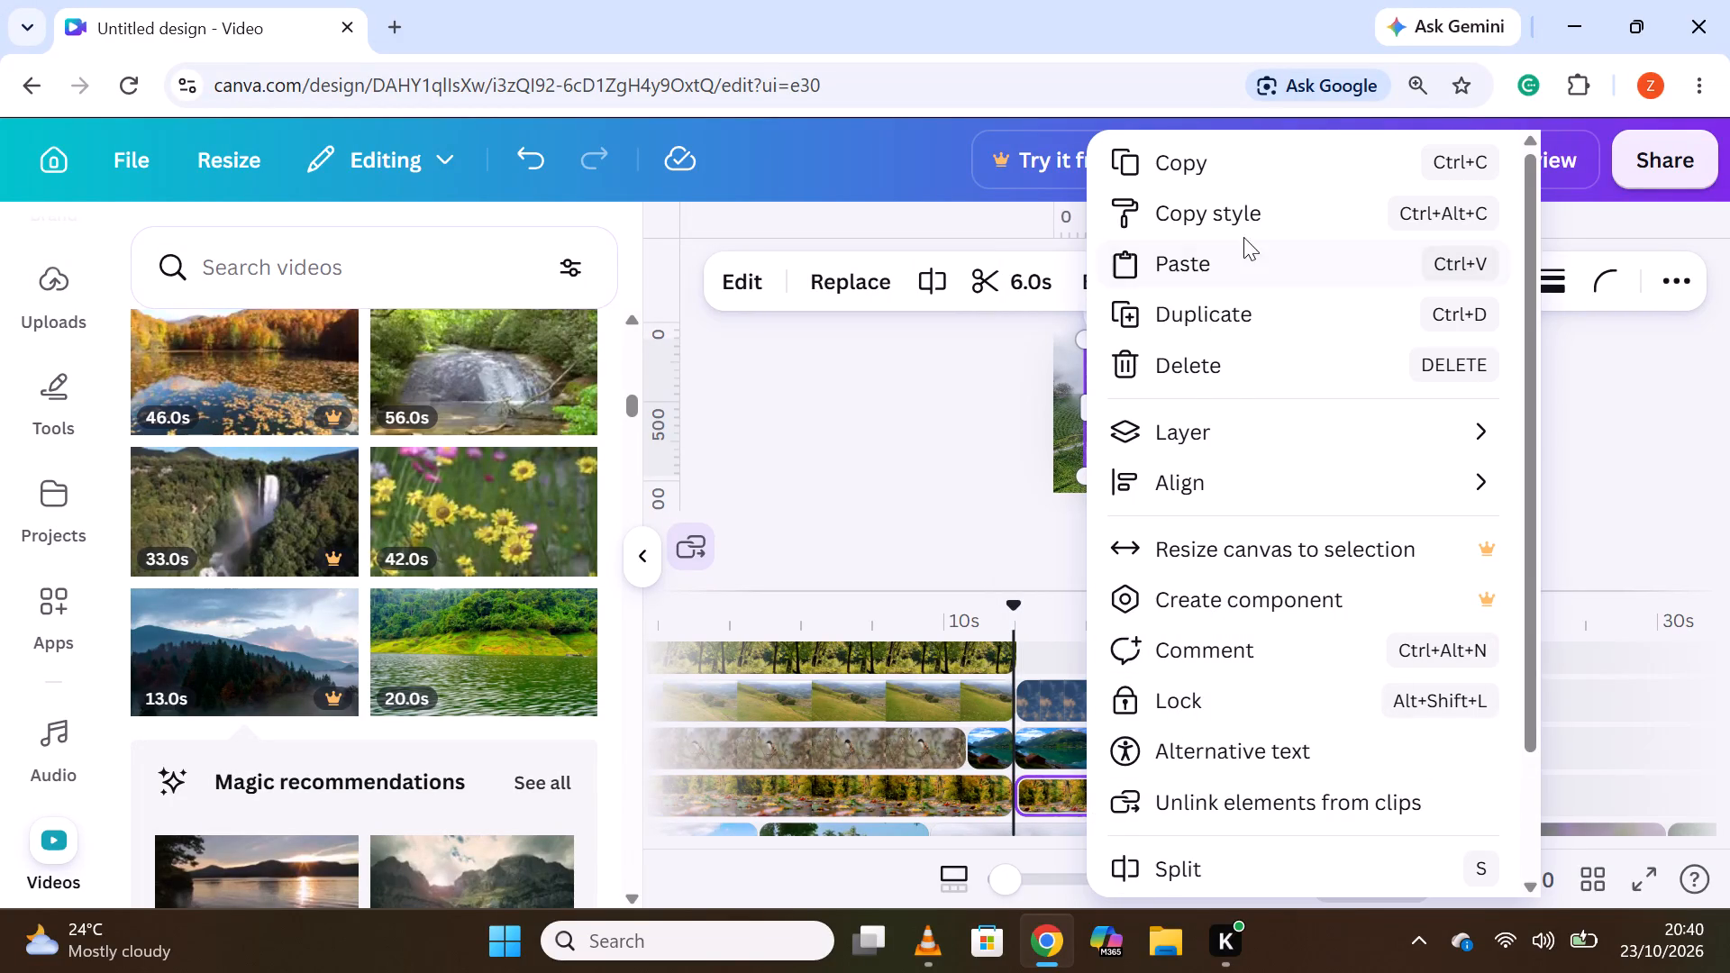
left_click(1217, 376)
right_click(1086, 733)
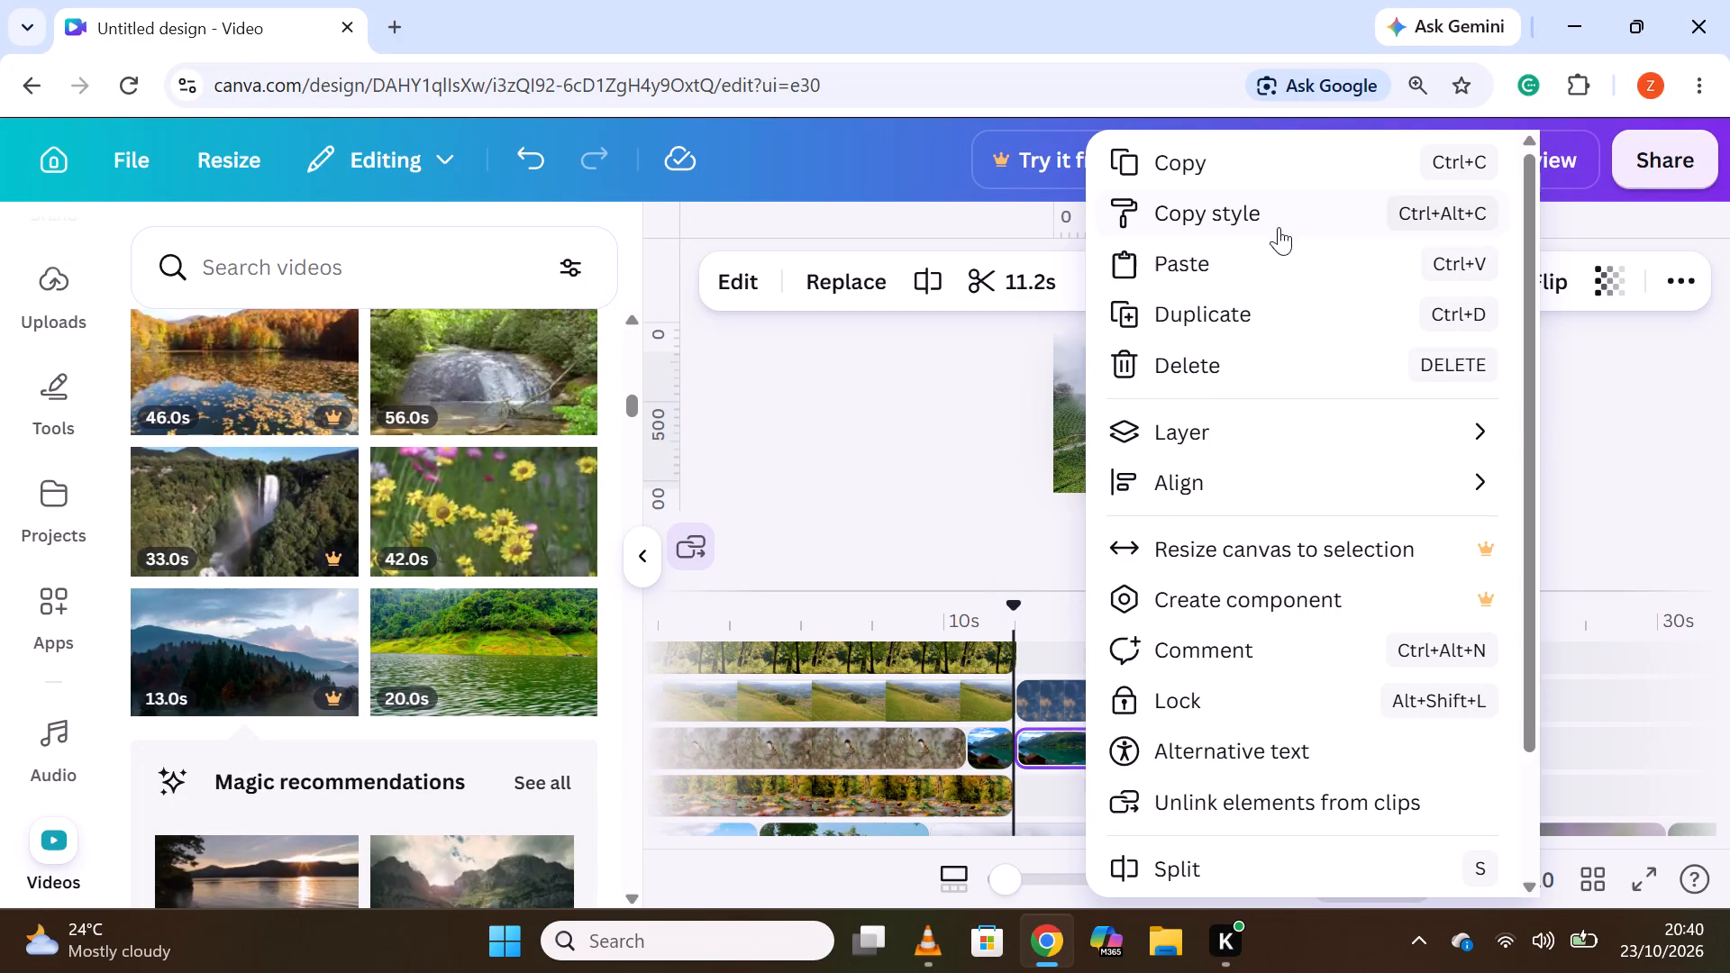
left_click(1210, 349)
Delete the 9.1s blue clip that follows the green hills clip.
right_click(1115, 683)
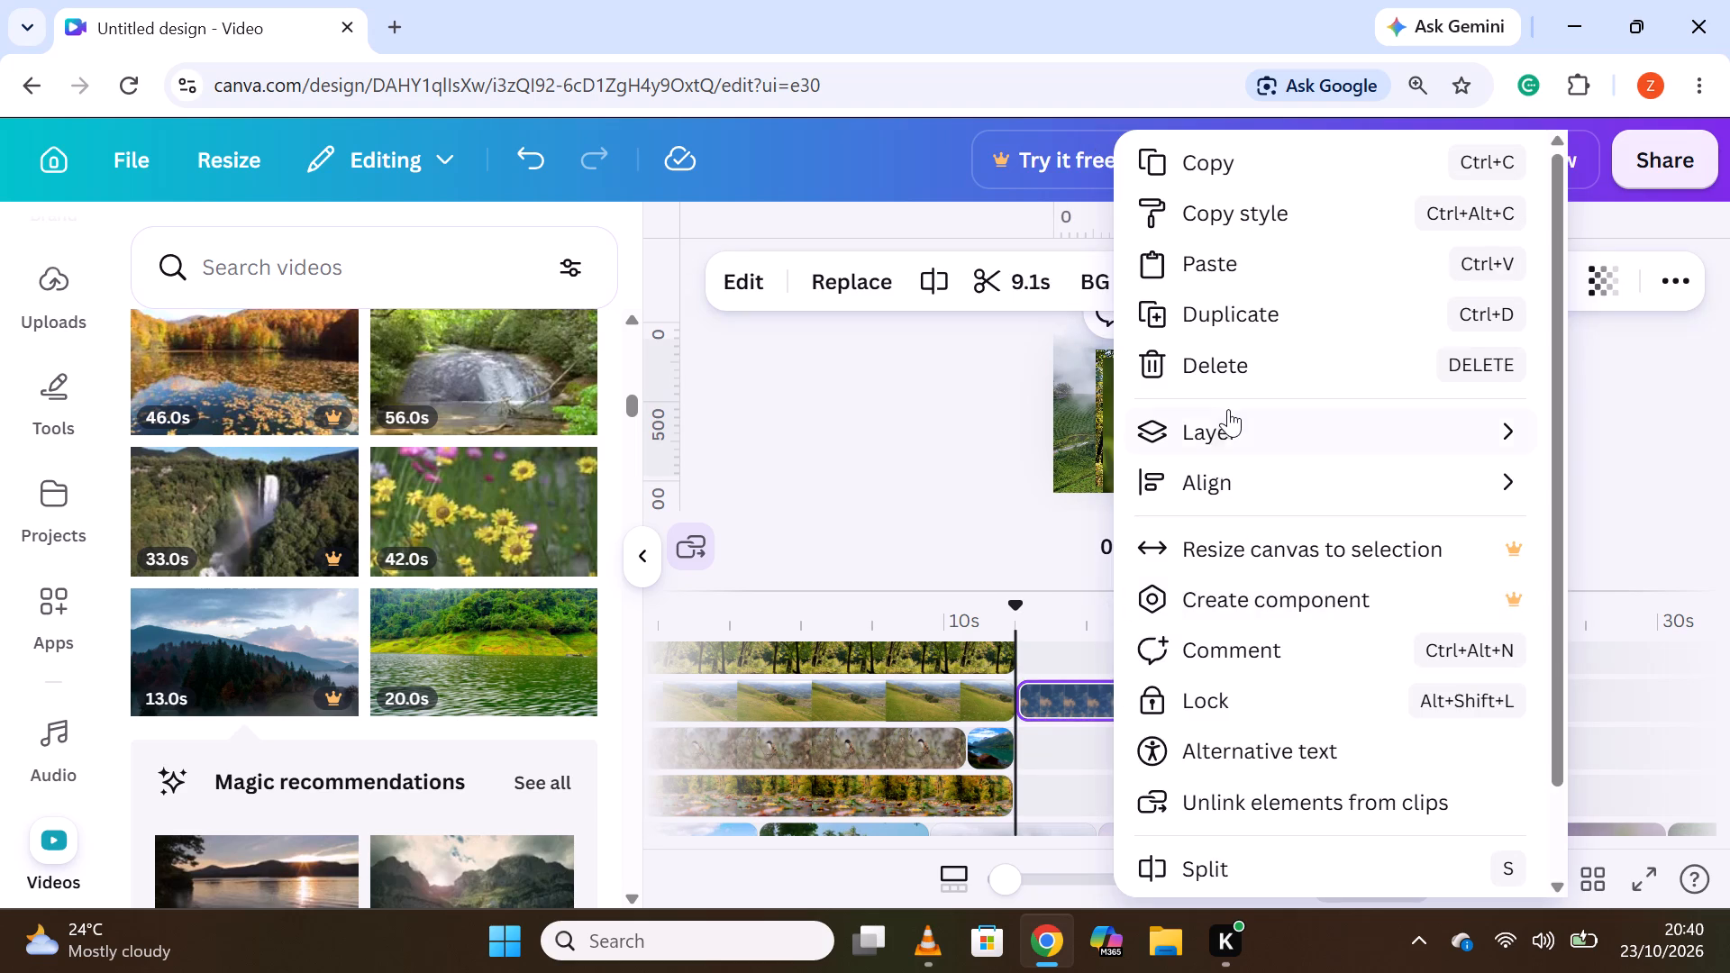
left_click(1232, 369)
Split the sunset clip on the third overlay track at about 12 seconds and delete its second part.
scroll(1094, 697, "up", 2)
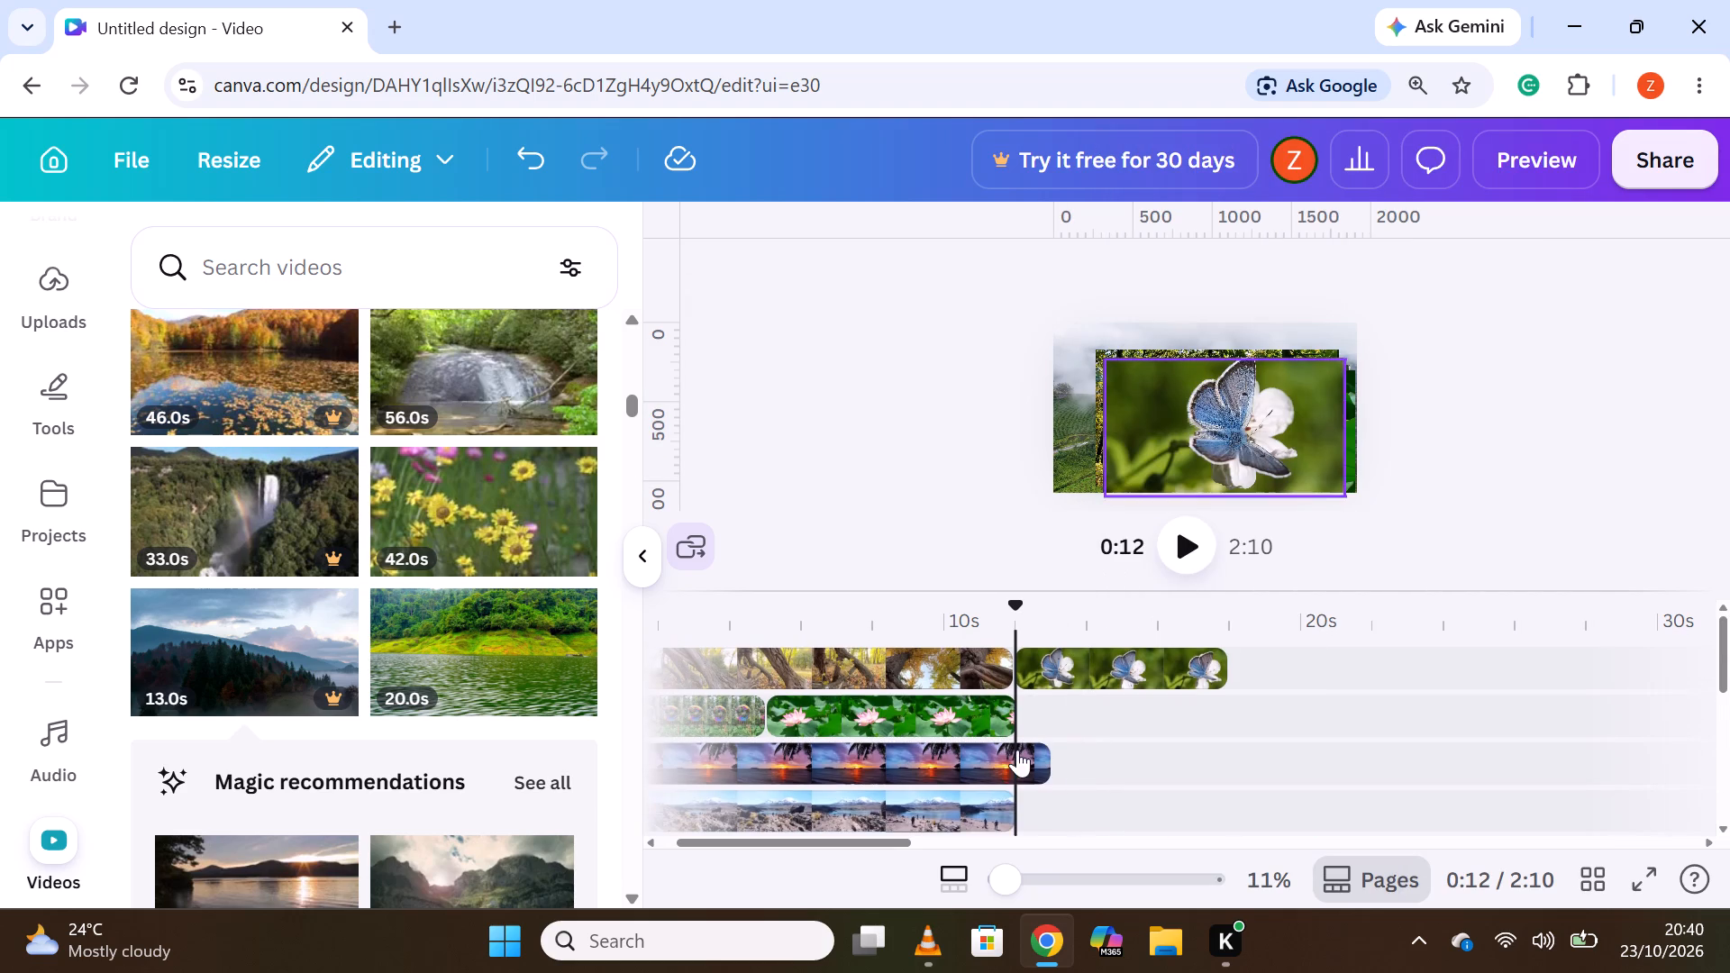
right_click(1036, 761)
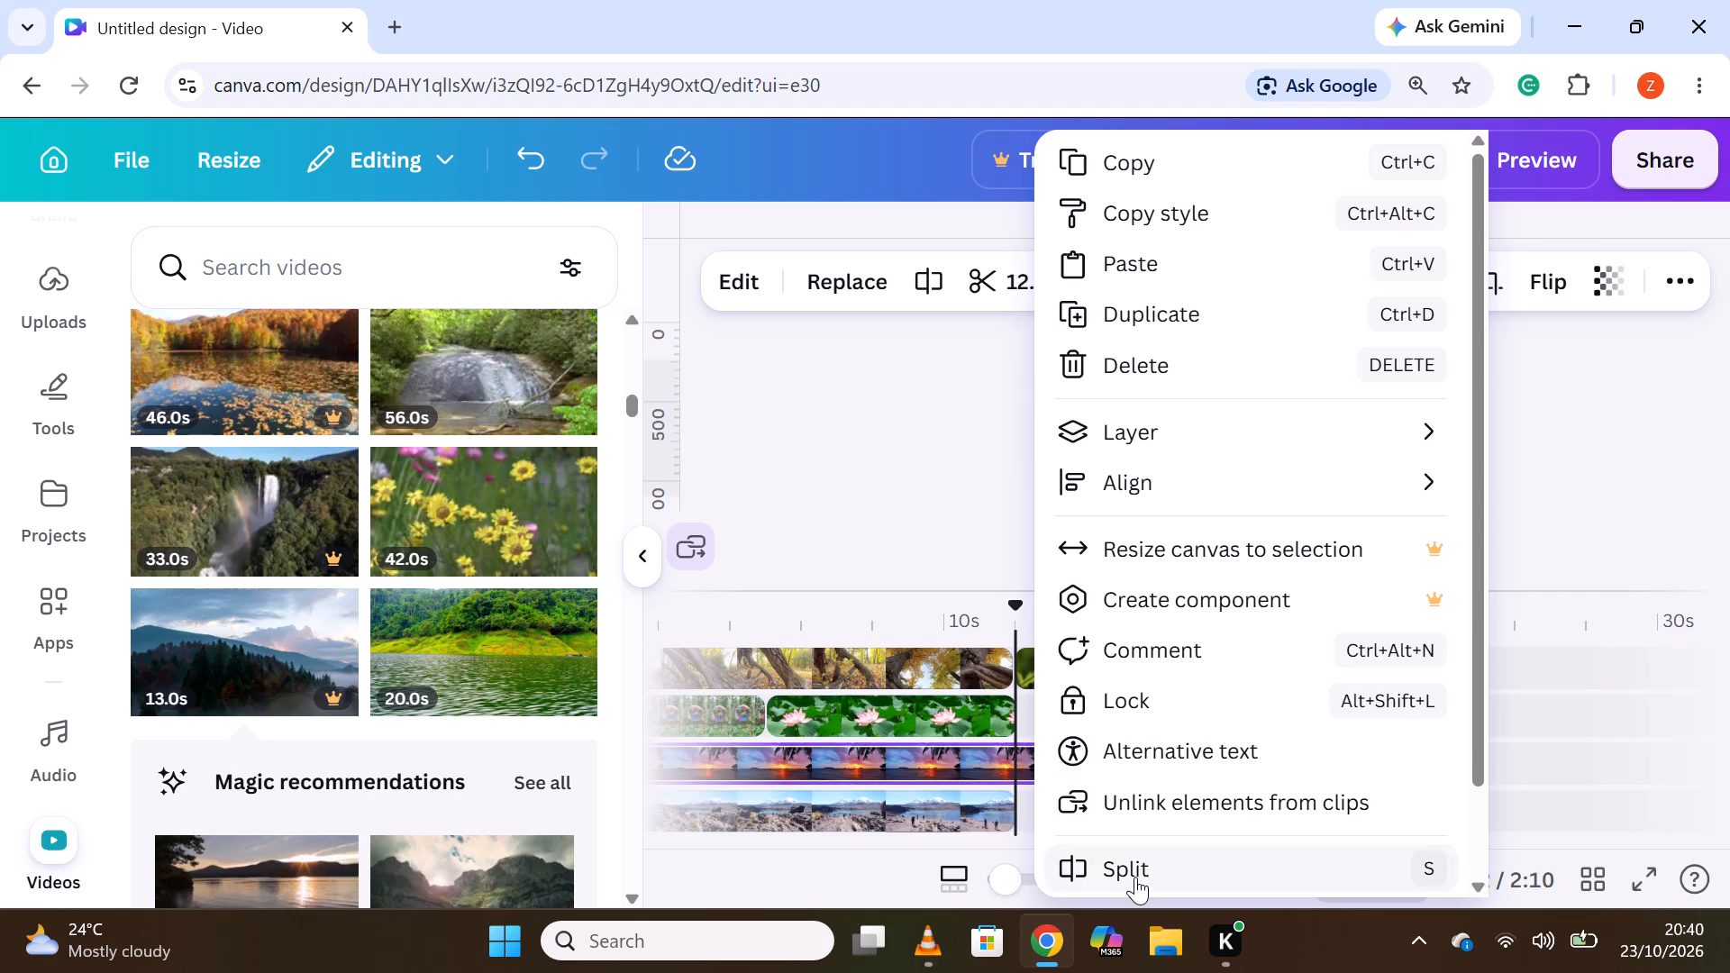
left_click(1135, 877)
right_click(1032, 770)
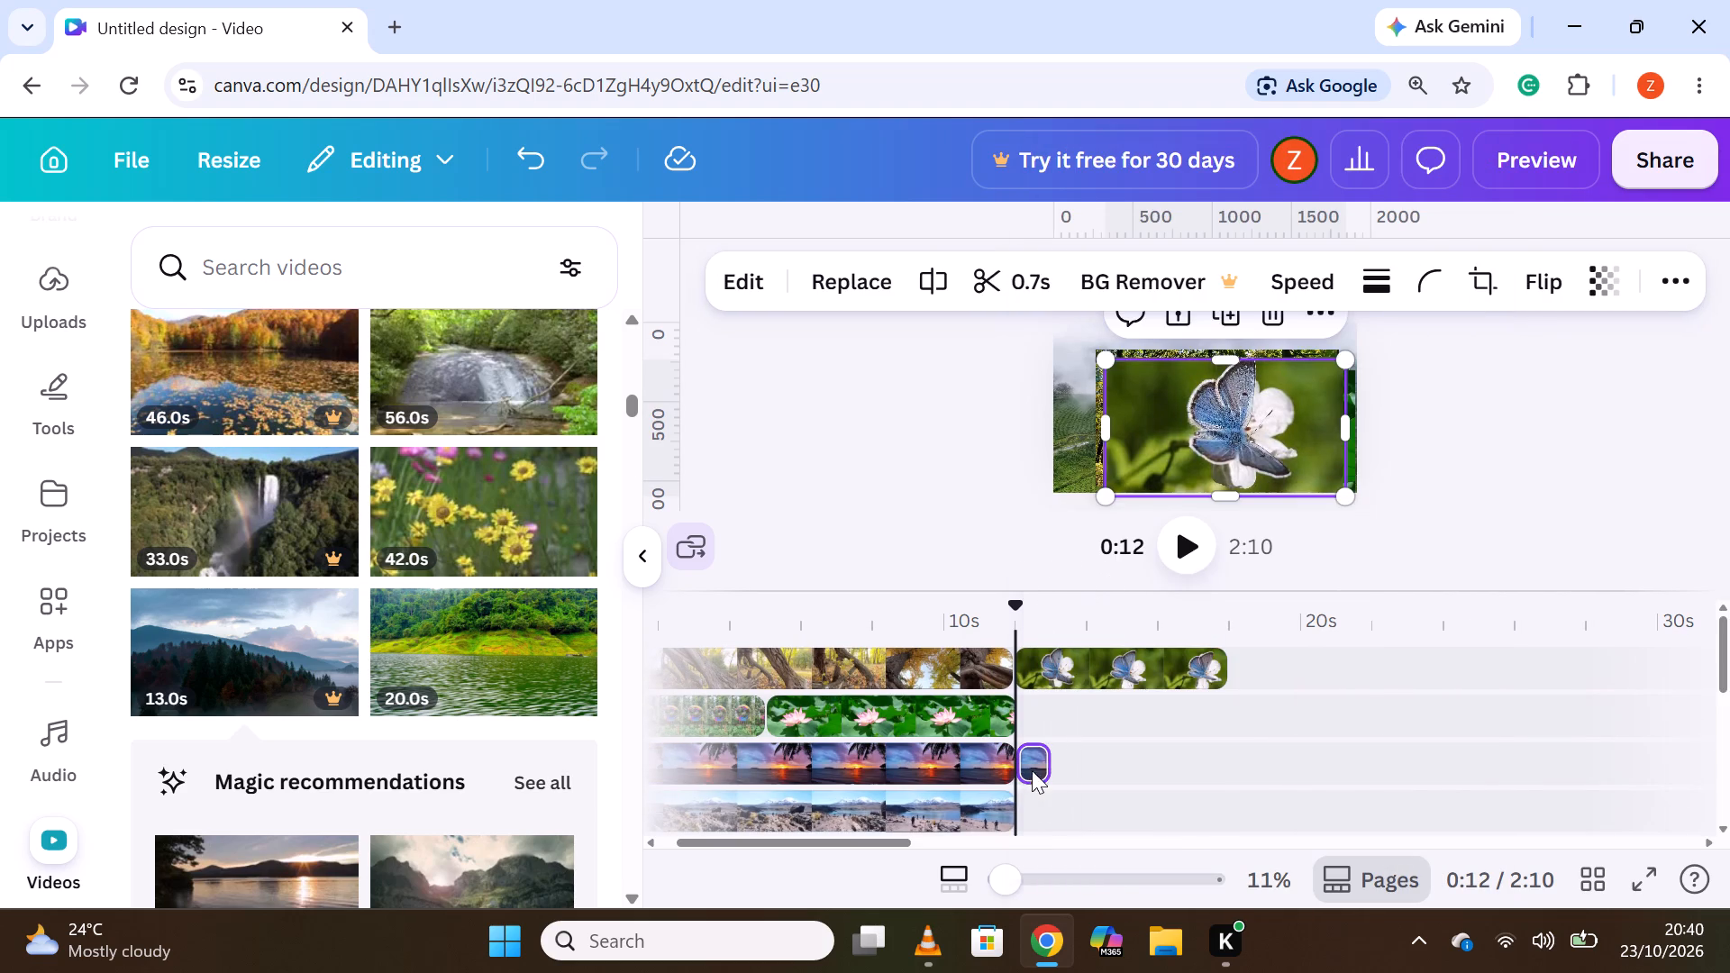
left_click(1119, 359)
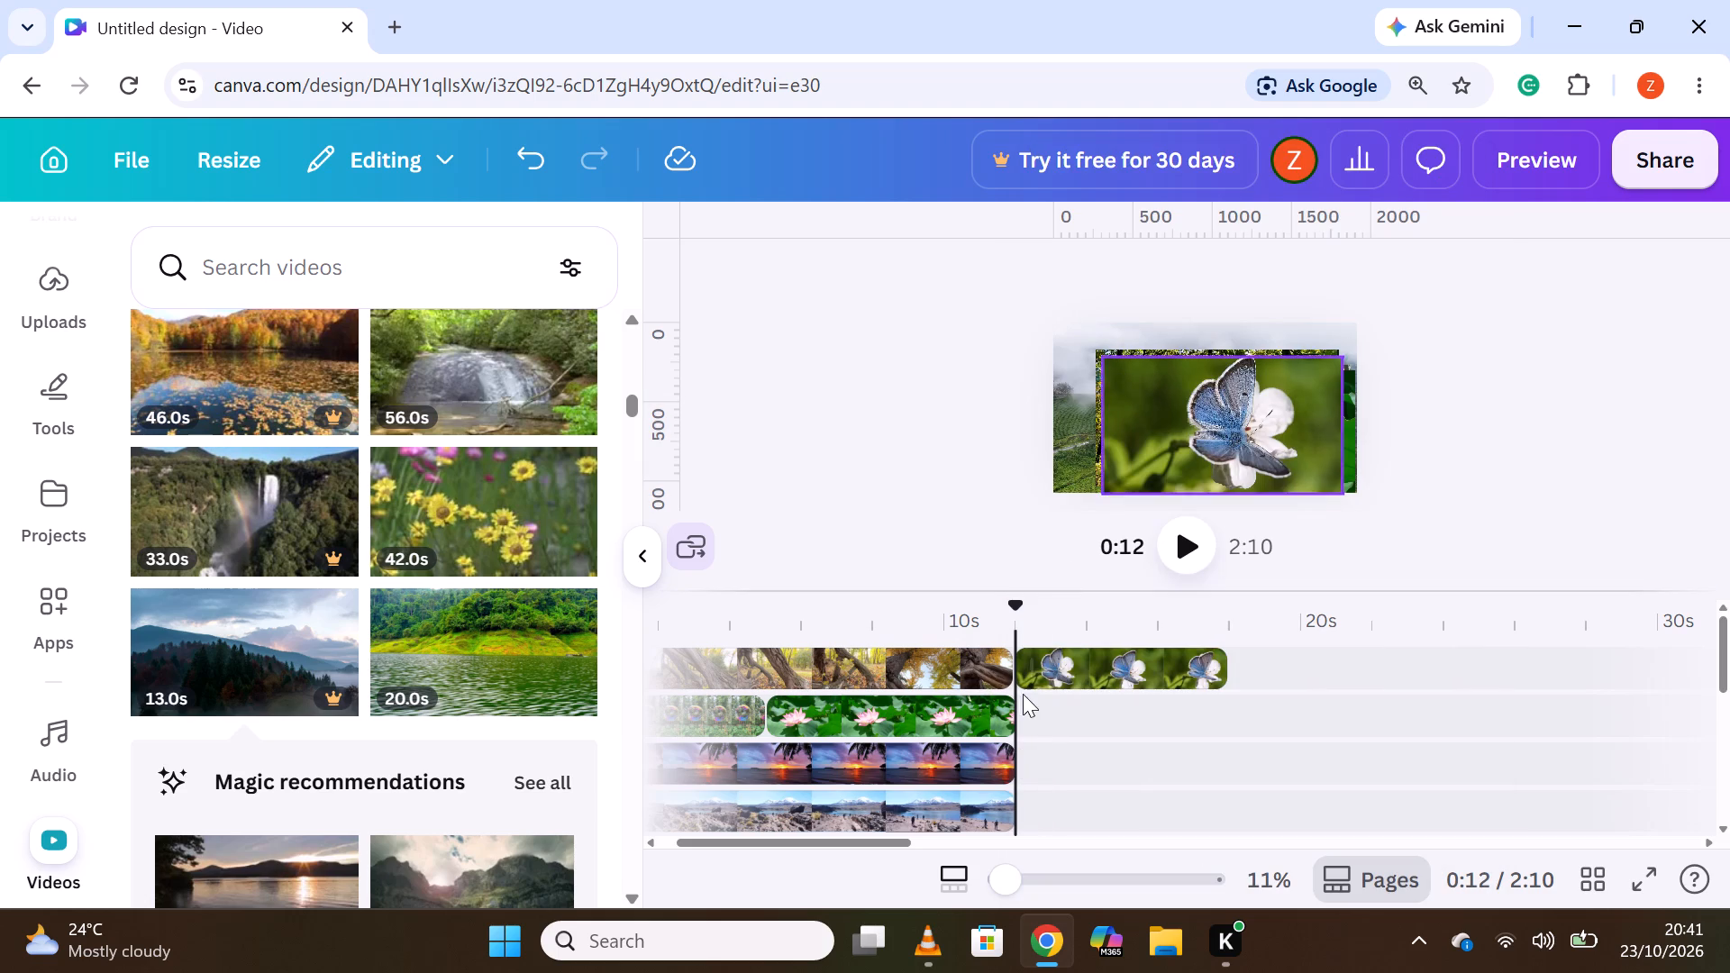
Delete the 6.0s butterfly clip that follows the tree trunk clip on the top overlay track.
scroll(1082, 668, "up", 4)
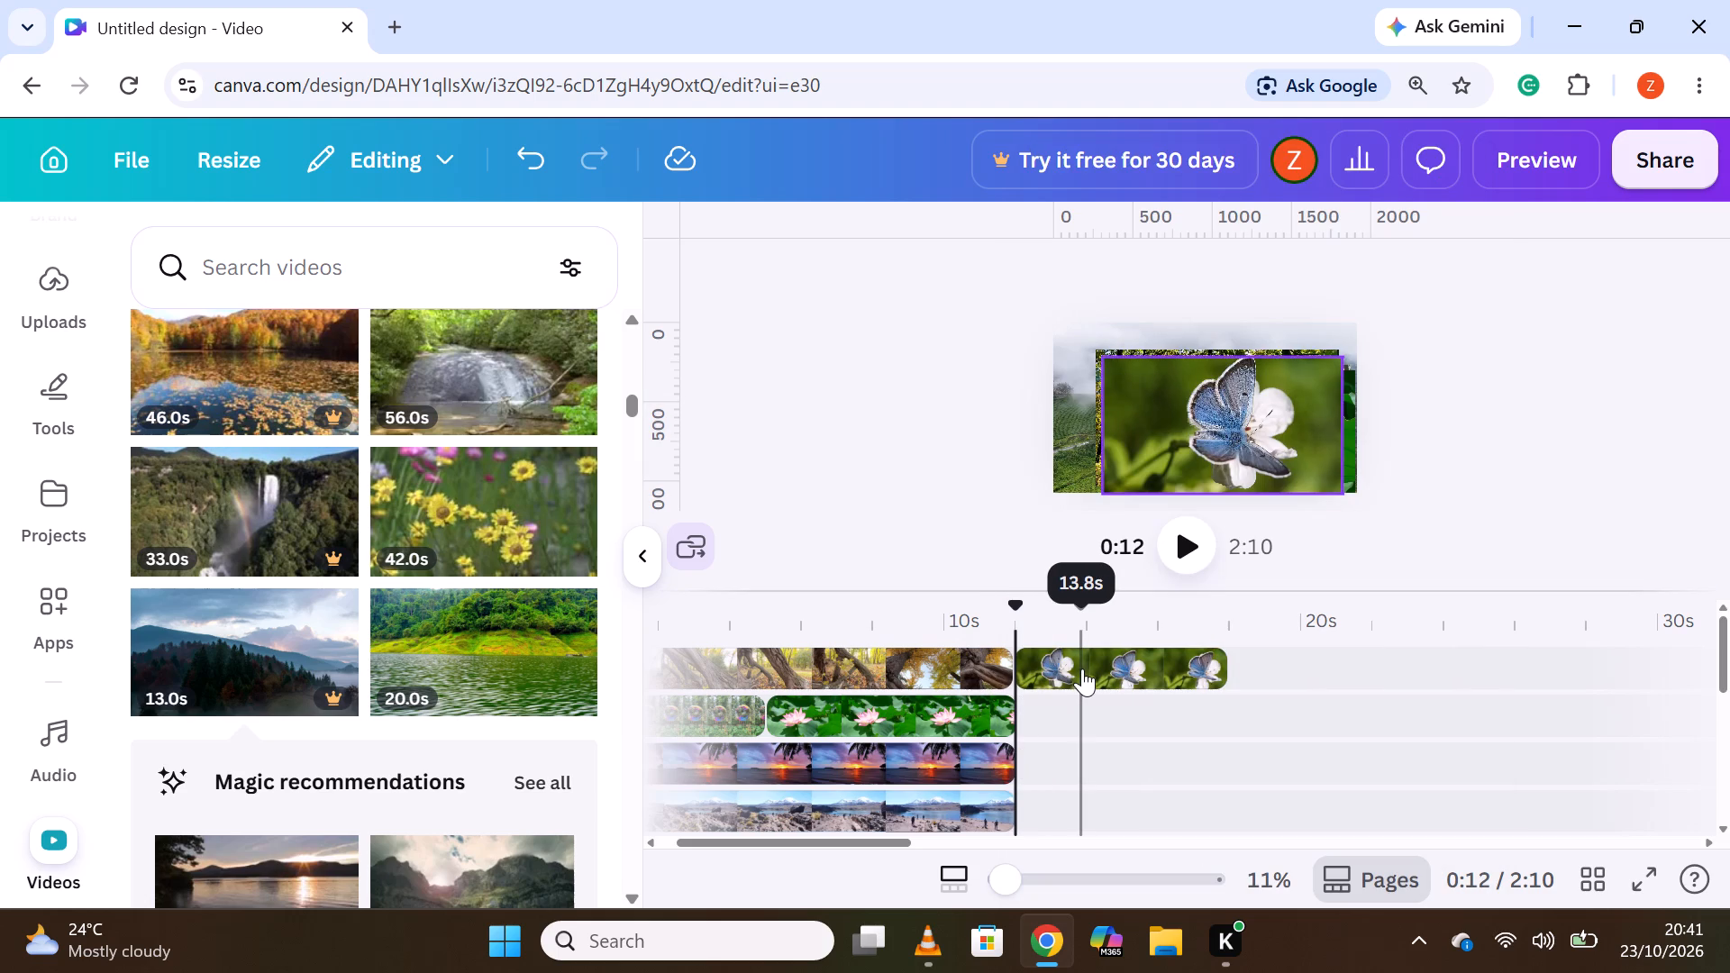
scroll(1074, 673, "down", 3)
scroll(1074, 673, "up", 9)
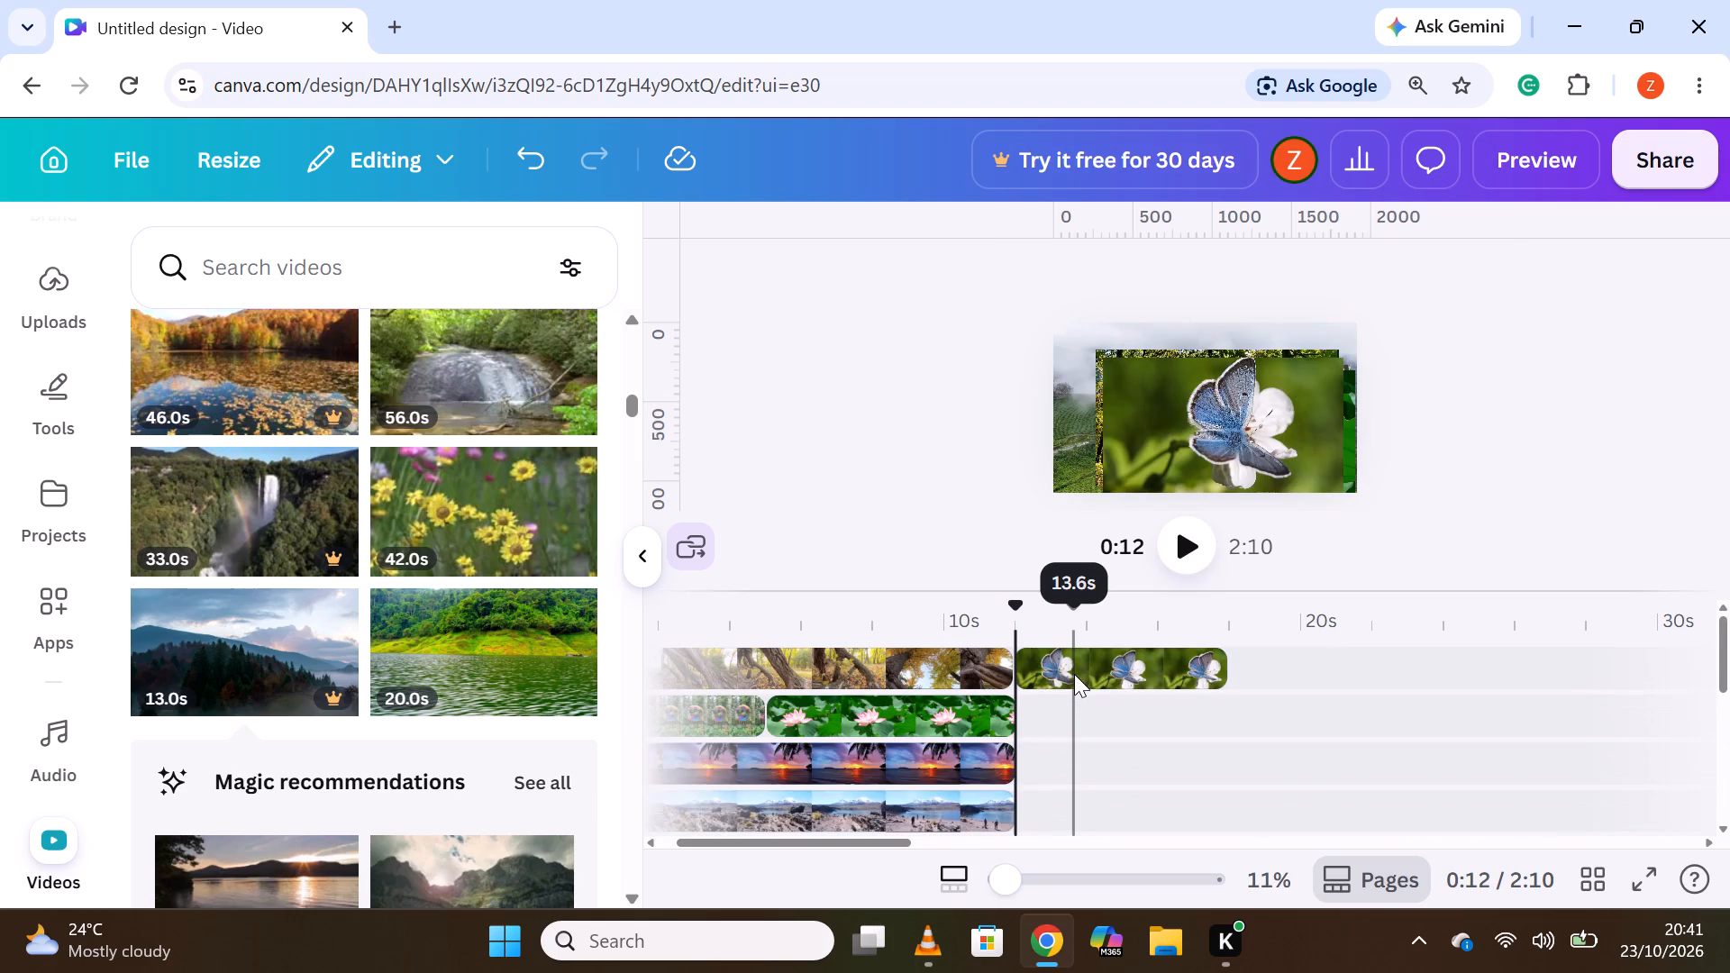
right_click(1072, 669)
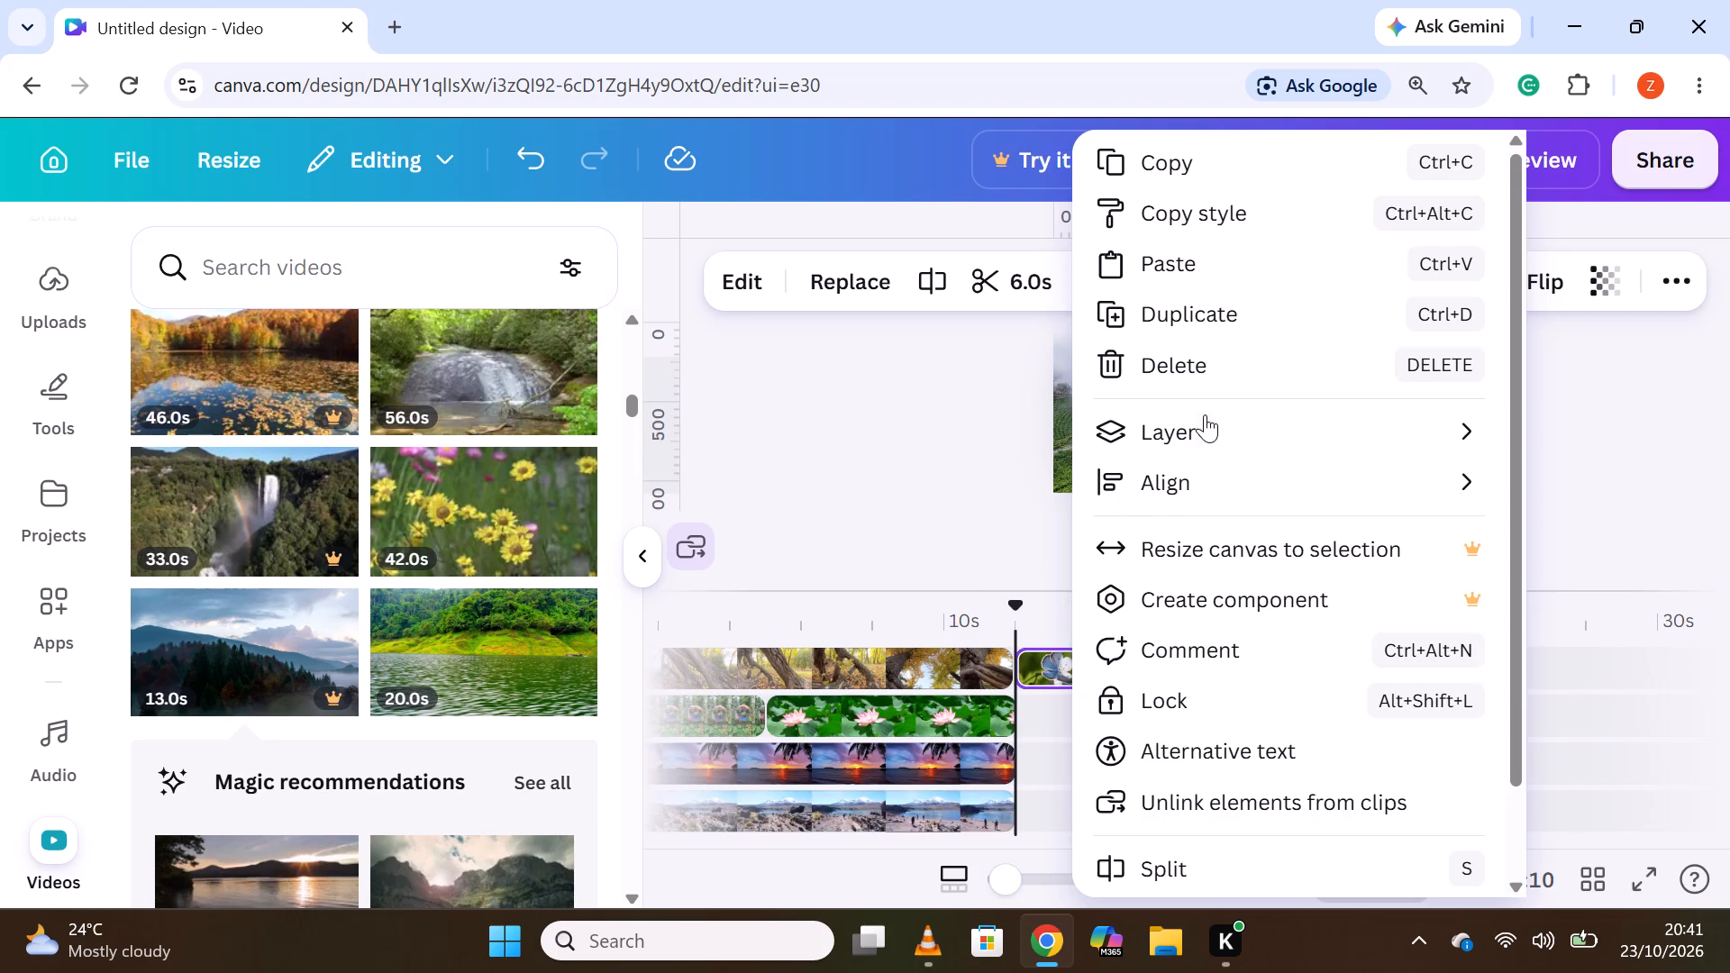
left_click(1197, 365)
scroll(1039, 749, "down", 6)
scroll(1038, 749, "up", 2)
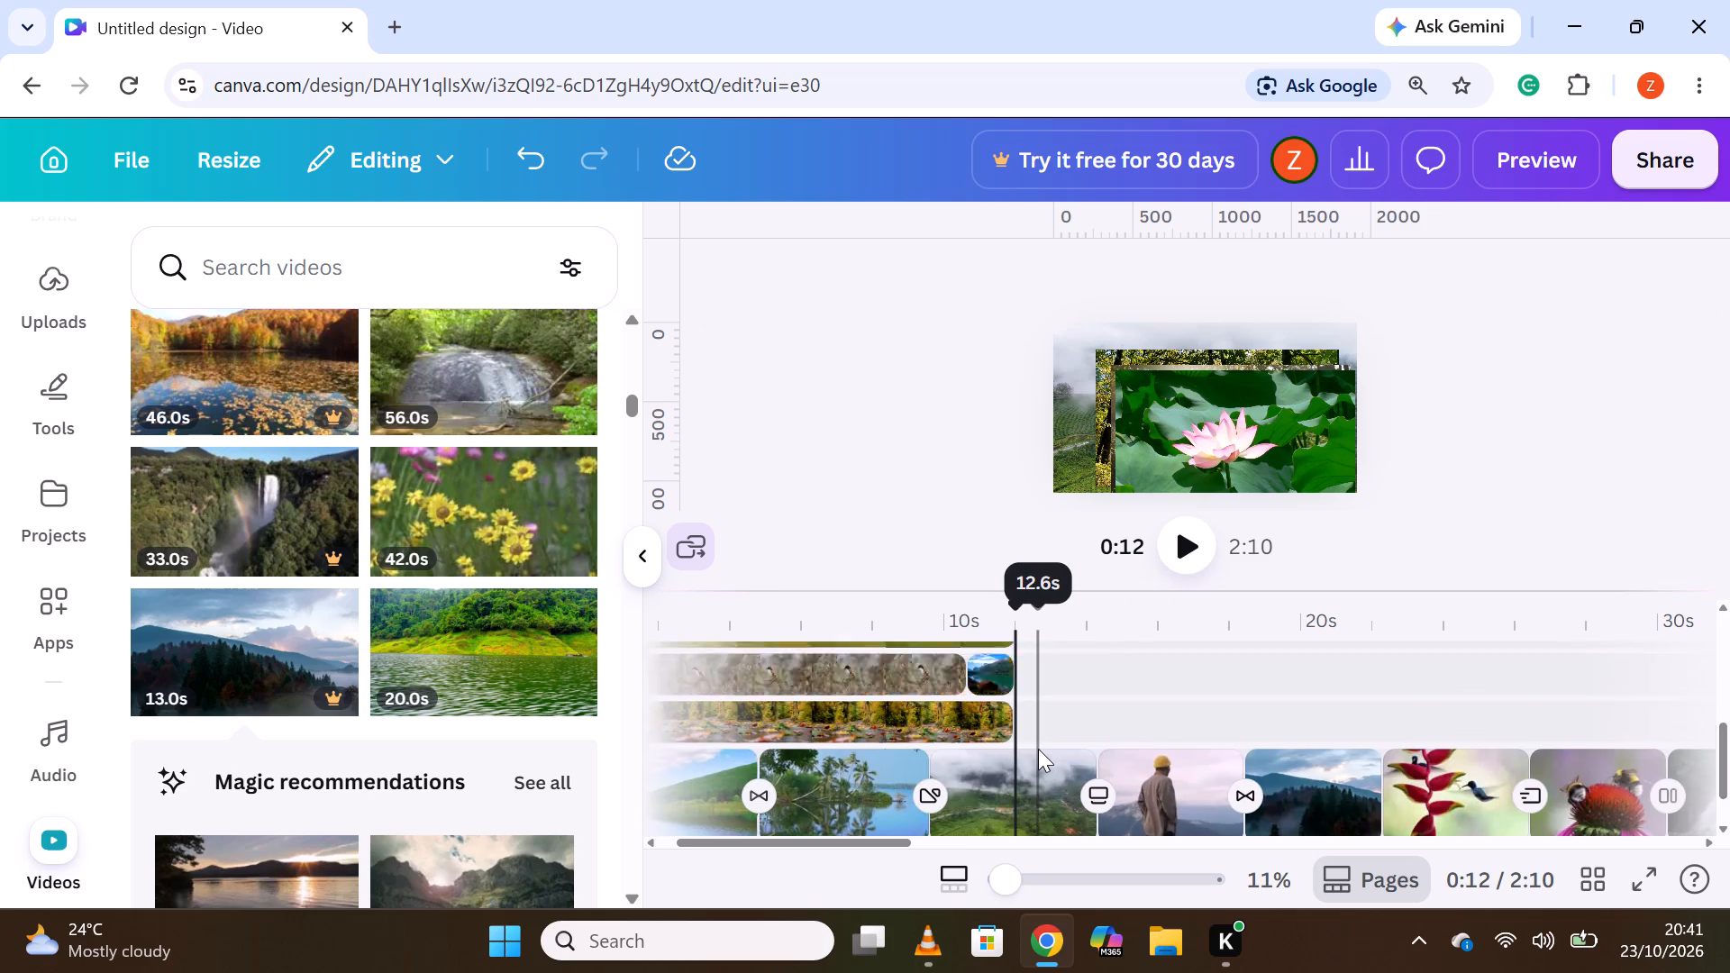
Delete the 17.6s dark misty forest clip on the bottom overlay track, around the one-minute mark.
scroll(1038, 749, "up", 6)
scroll(796, 690, "down", 4)
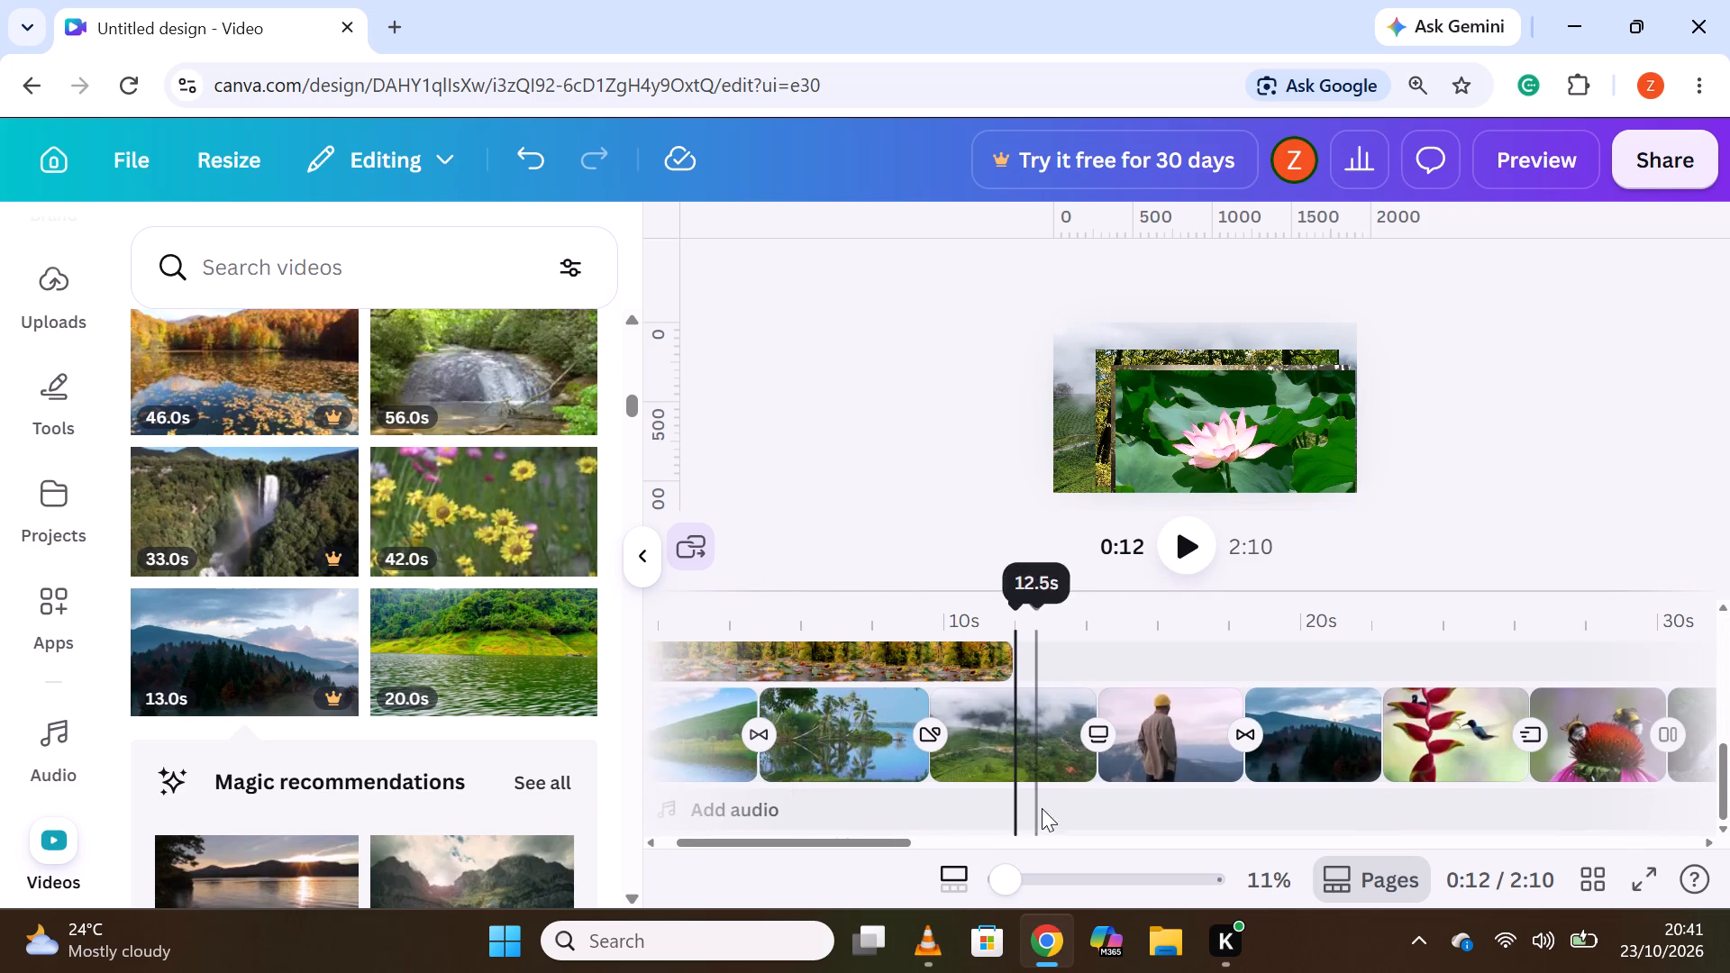
left_click_drag(846, 832, 971, 836)
left_click_drag(952, 841, 928, 841)
left_click_drag(881, 844, 779, 853)
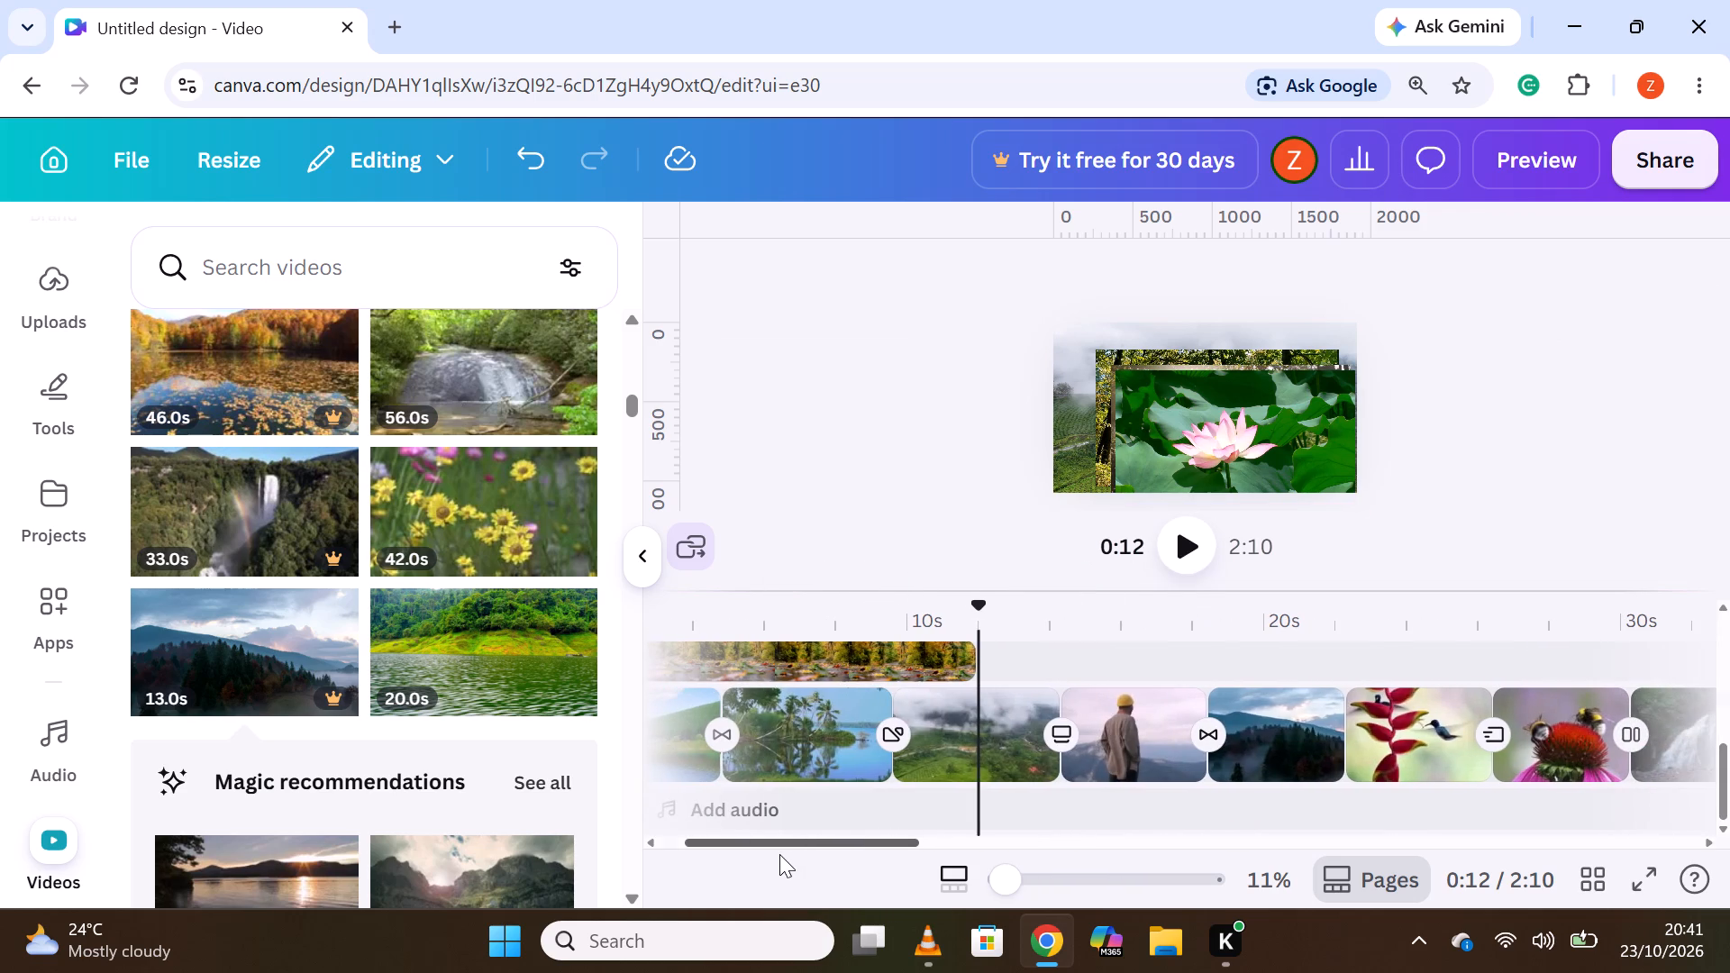
left_click_drag(776, 836, 1152, 834)
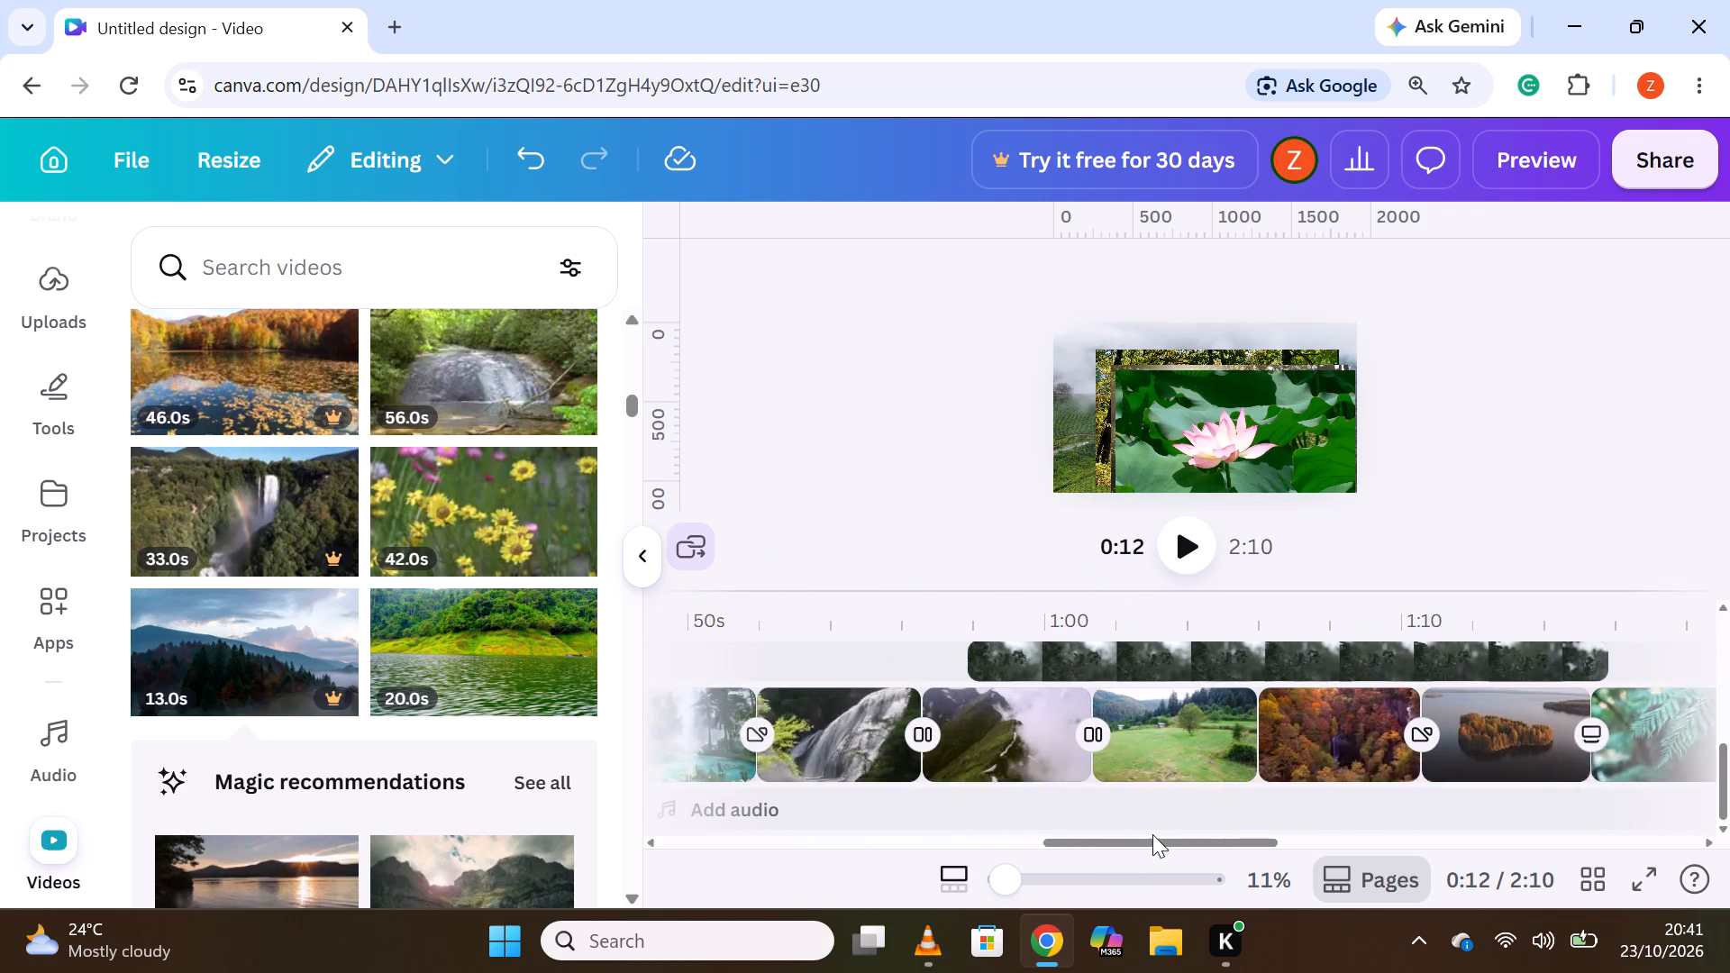
left_click_drag(1152, 834, 1198, 829)
left_click(1060, 666)
right_click(1059, 666)
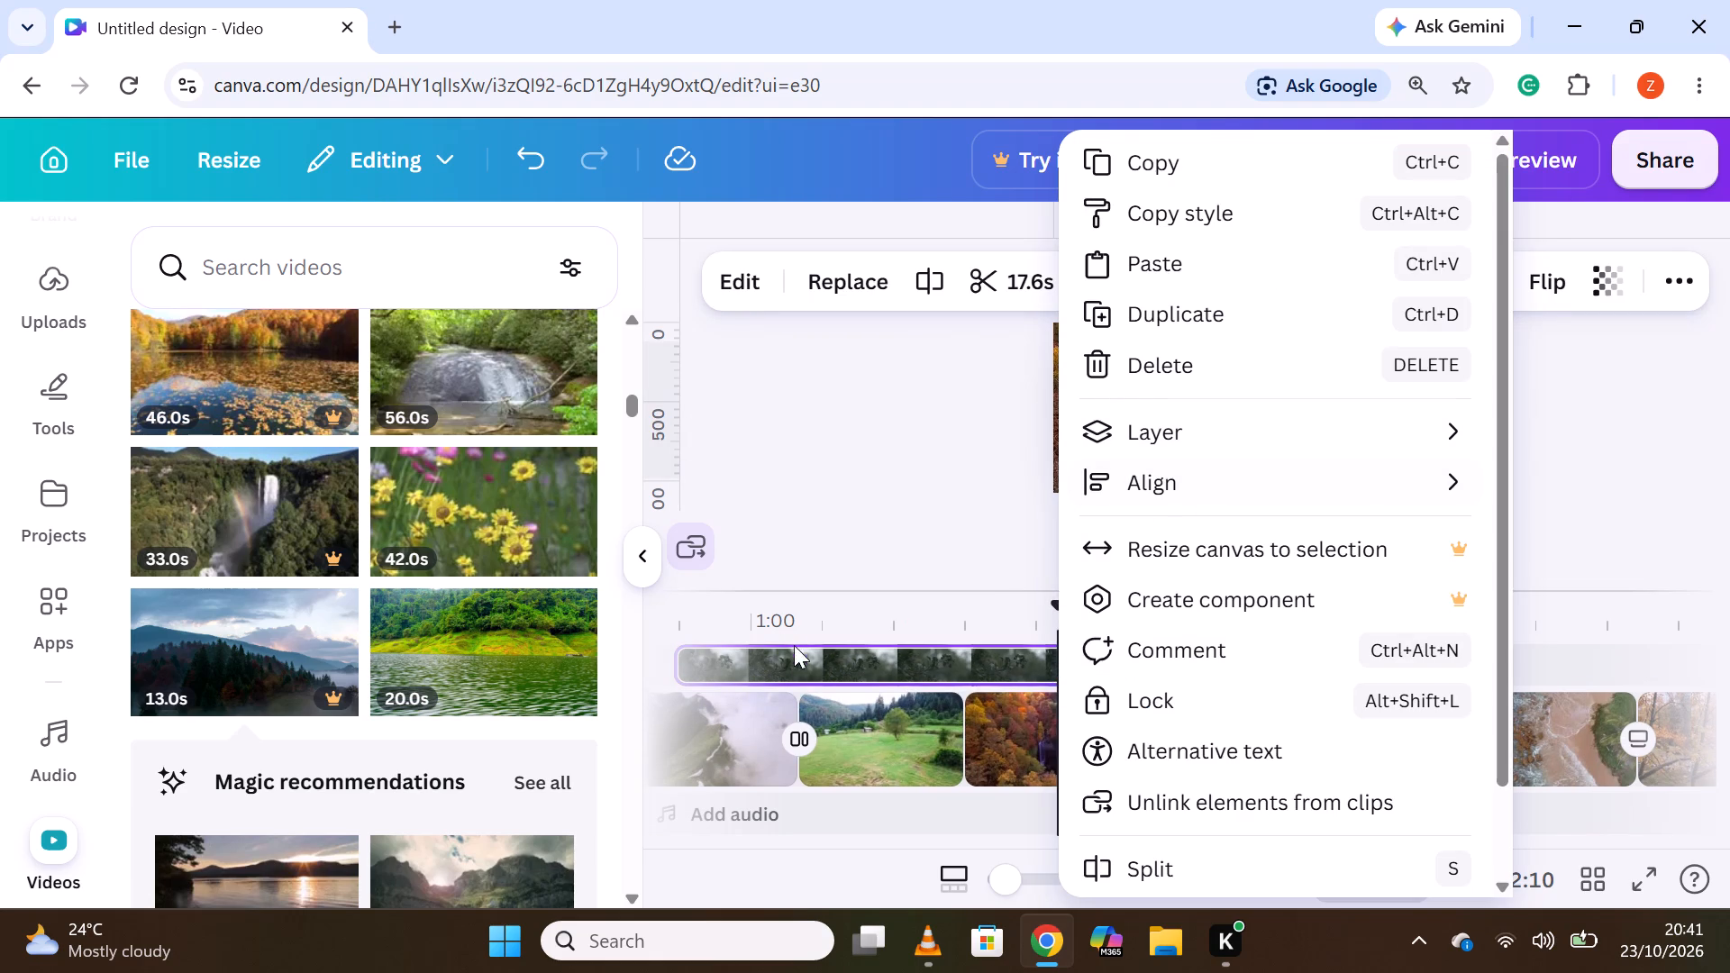
left_click_drag(801, 657, 735, 605)
right_click(901, 665)
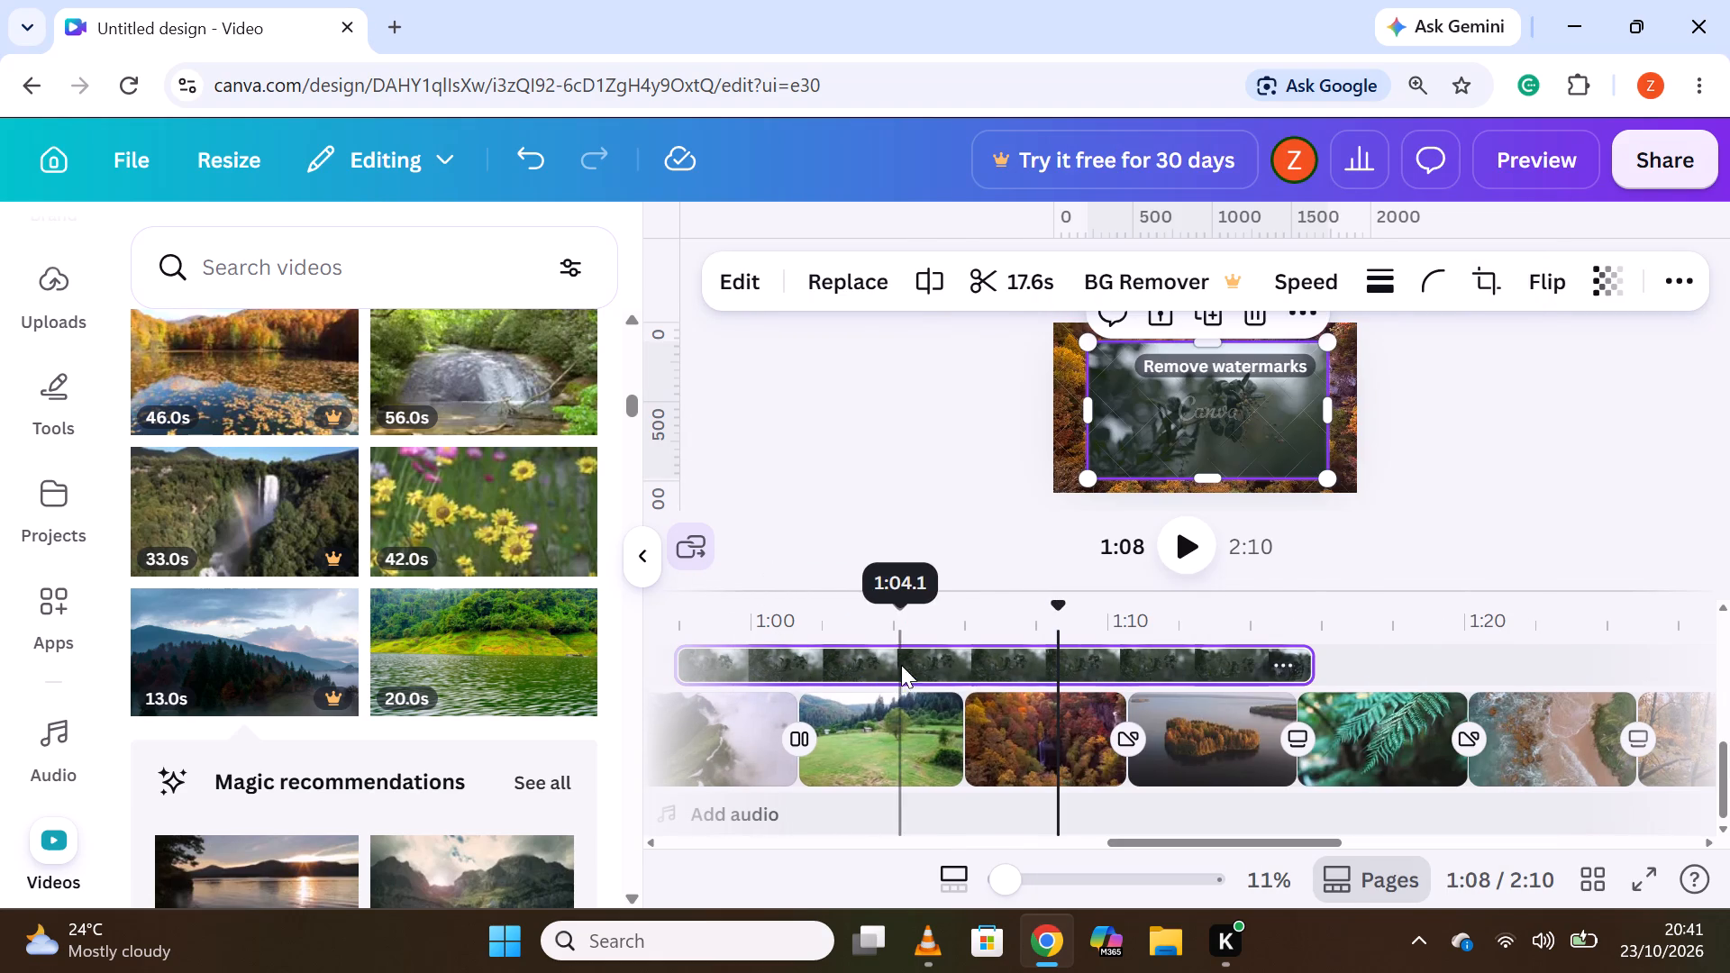
left_click(1052, 373)
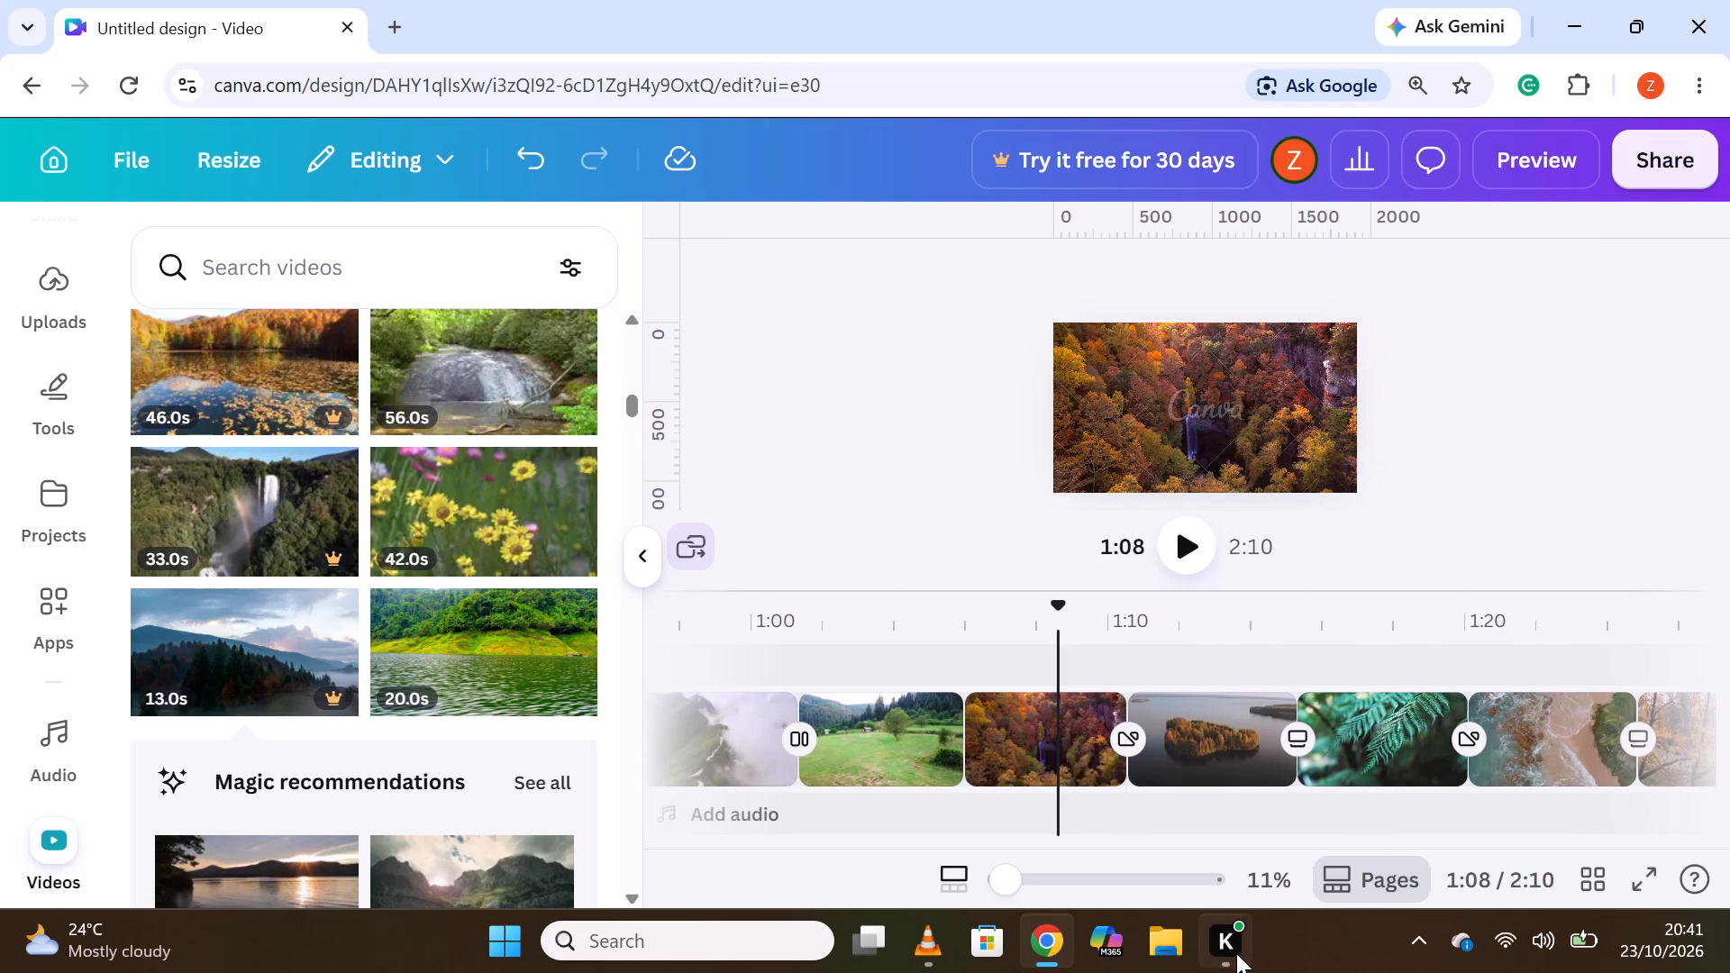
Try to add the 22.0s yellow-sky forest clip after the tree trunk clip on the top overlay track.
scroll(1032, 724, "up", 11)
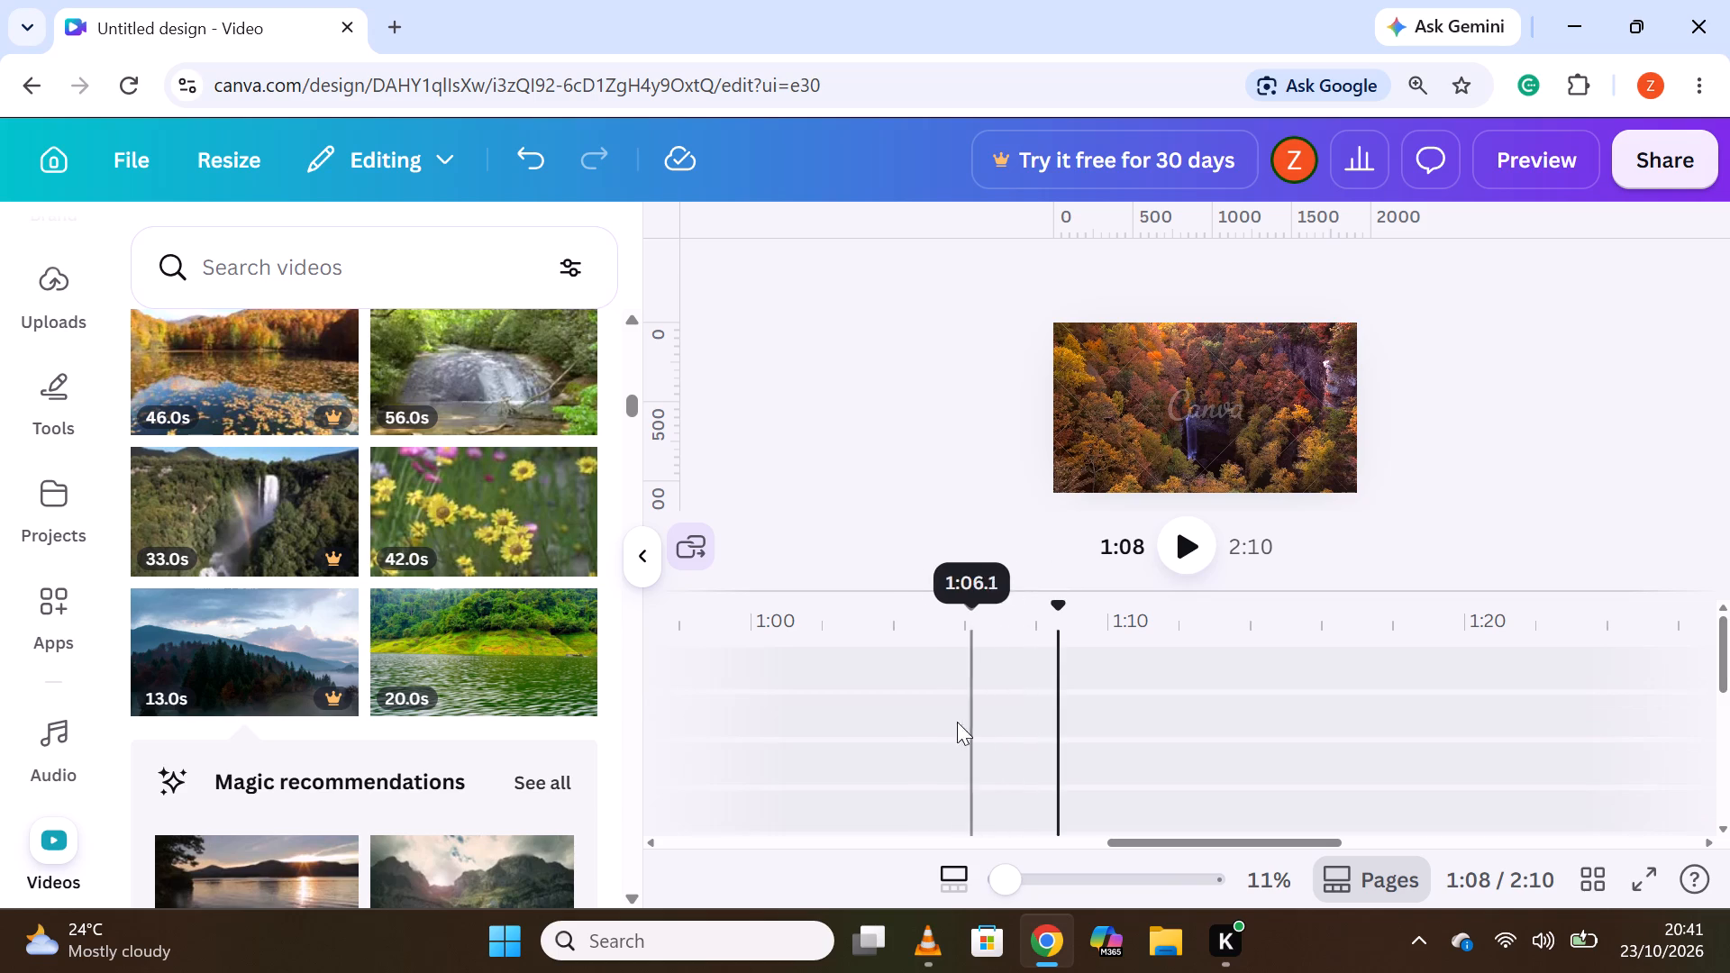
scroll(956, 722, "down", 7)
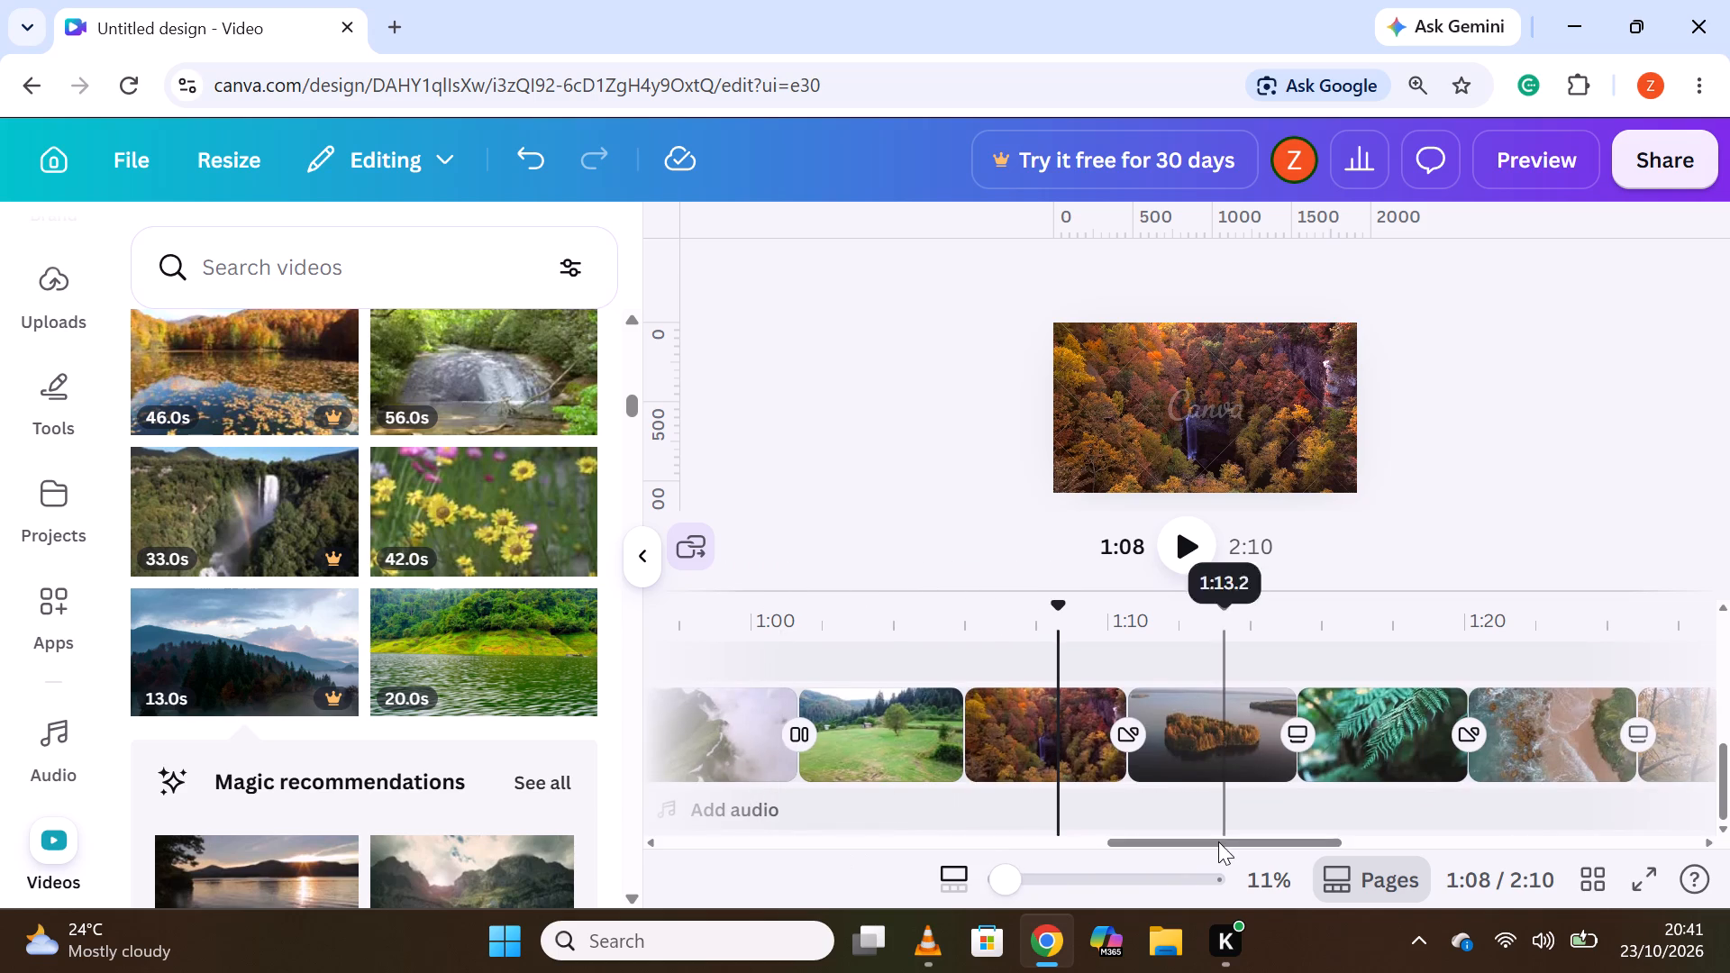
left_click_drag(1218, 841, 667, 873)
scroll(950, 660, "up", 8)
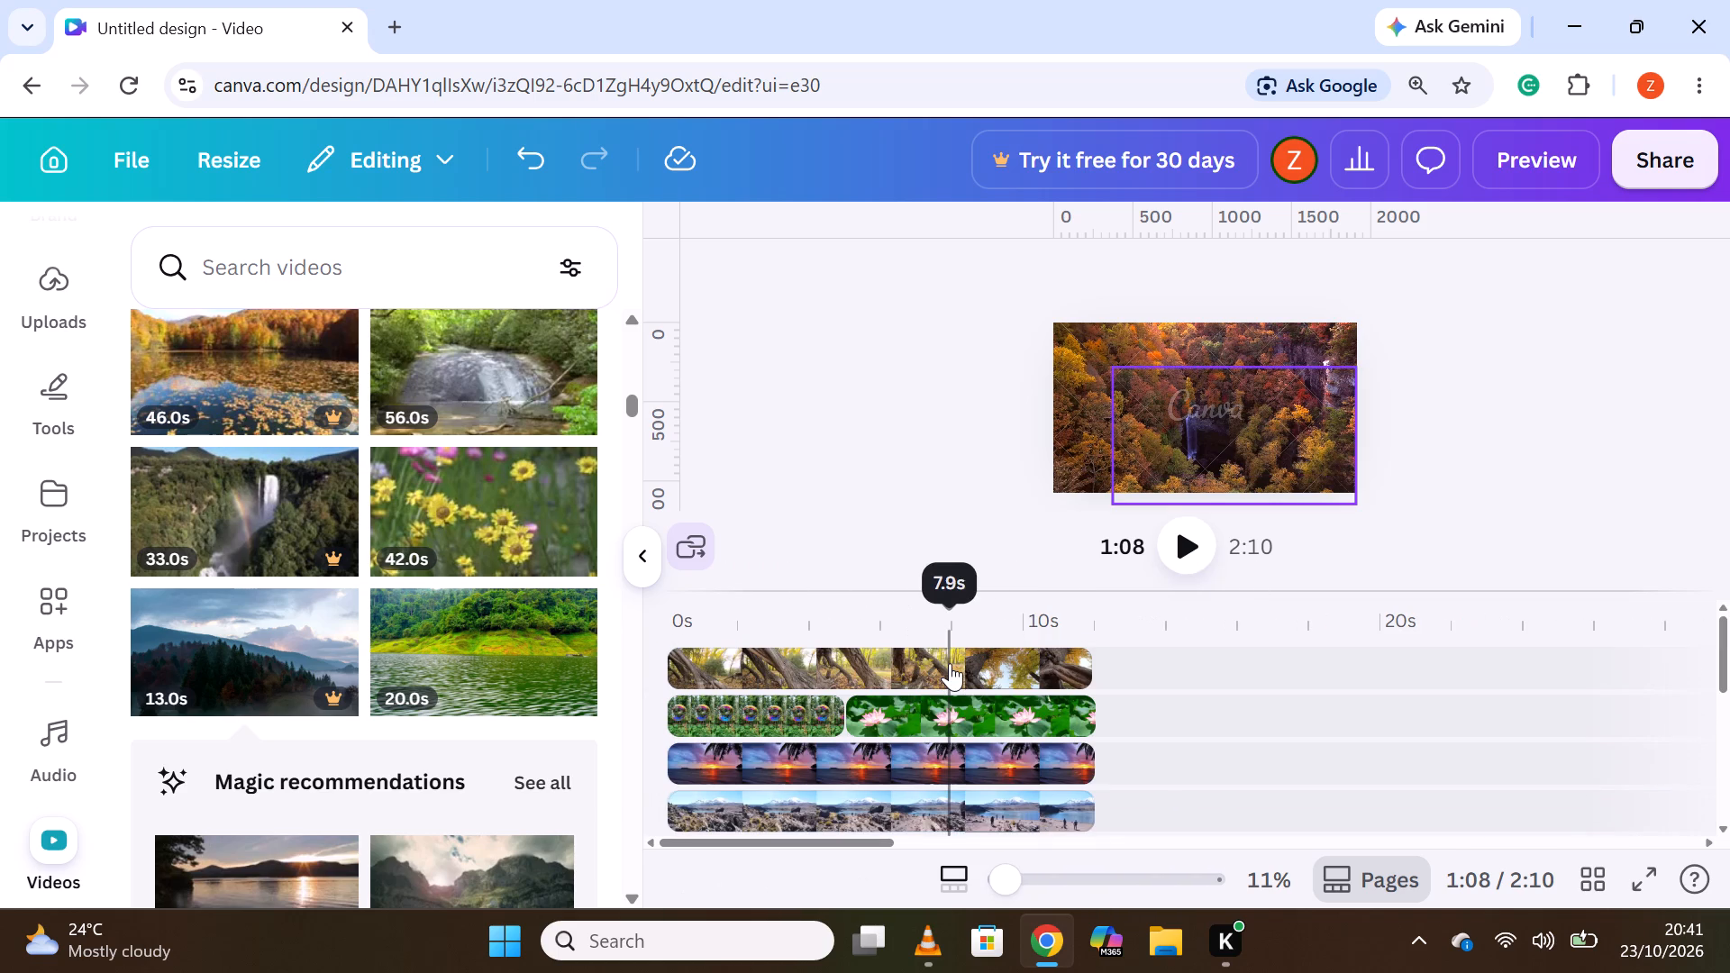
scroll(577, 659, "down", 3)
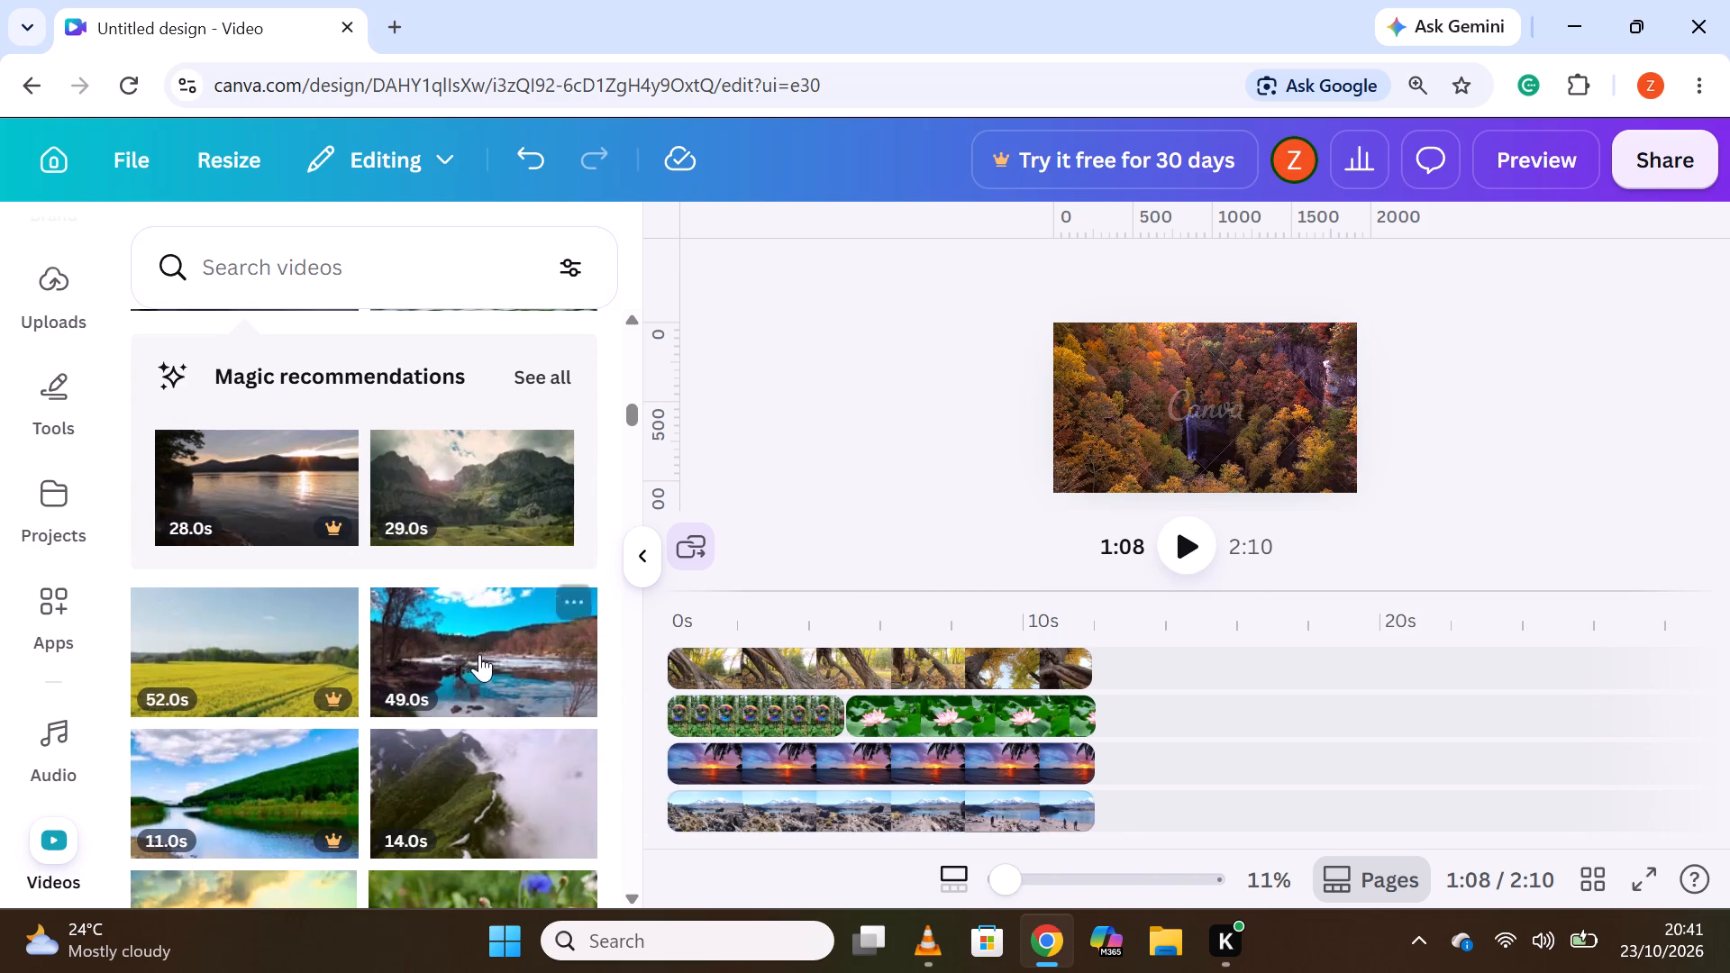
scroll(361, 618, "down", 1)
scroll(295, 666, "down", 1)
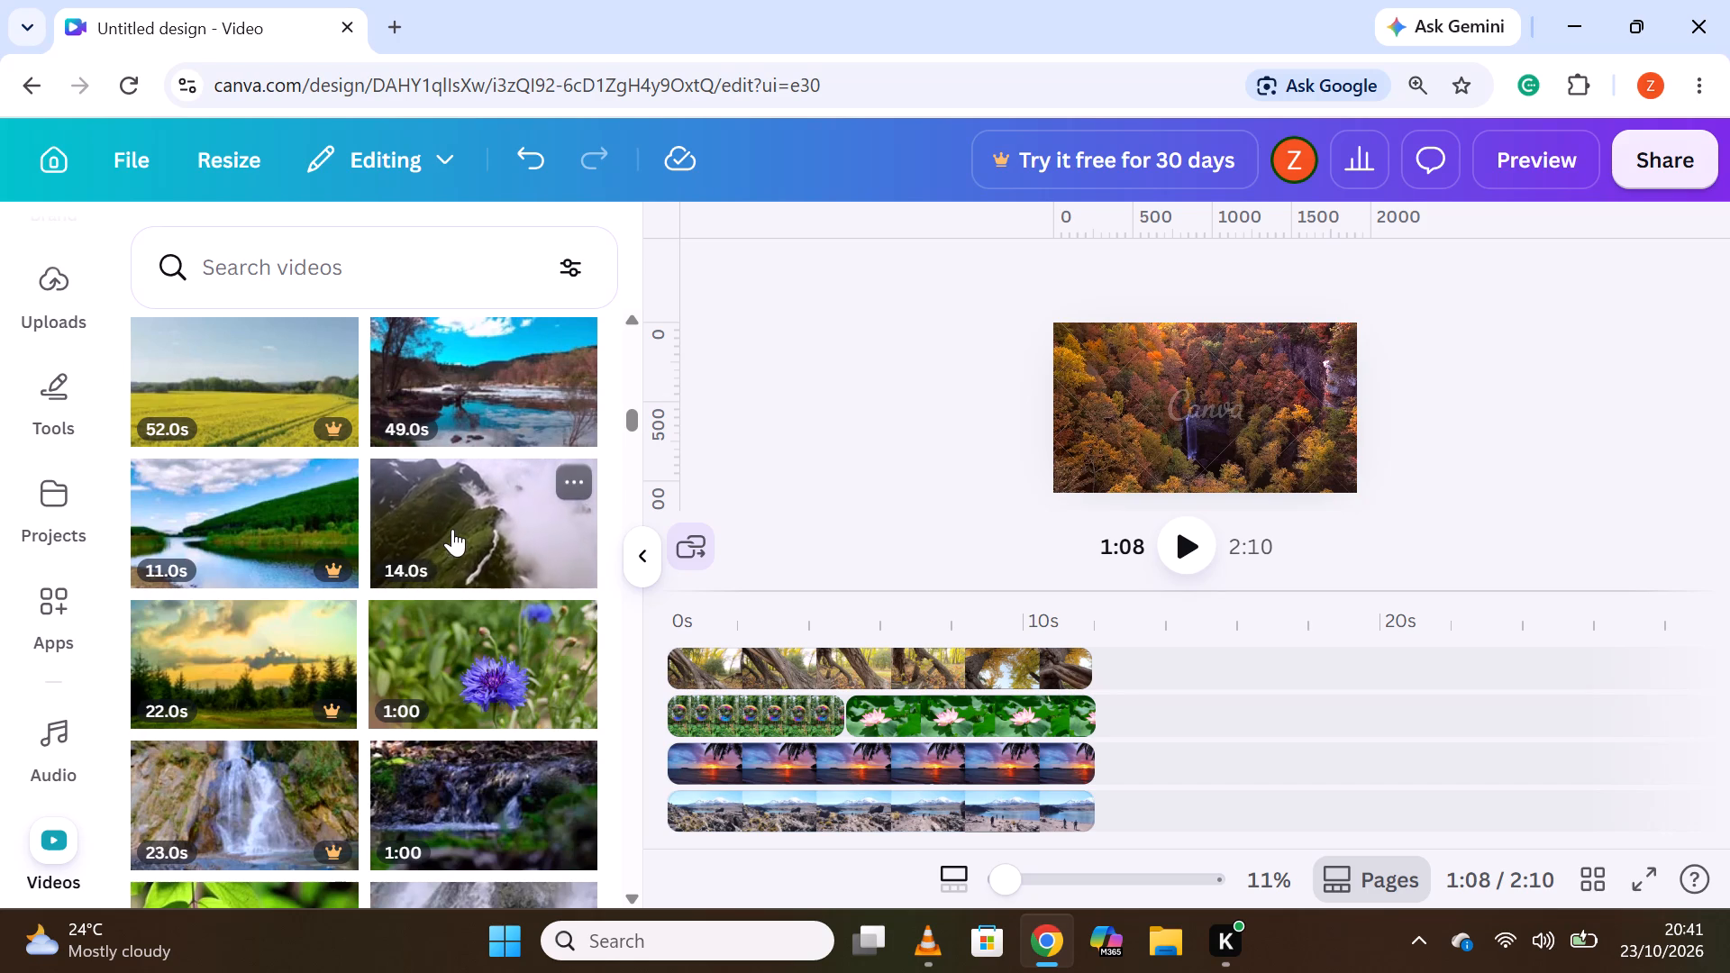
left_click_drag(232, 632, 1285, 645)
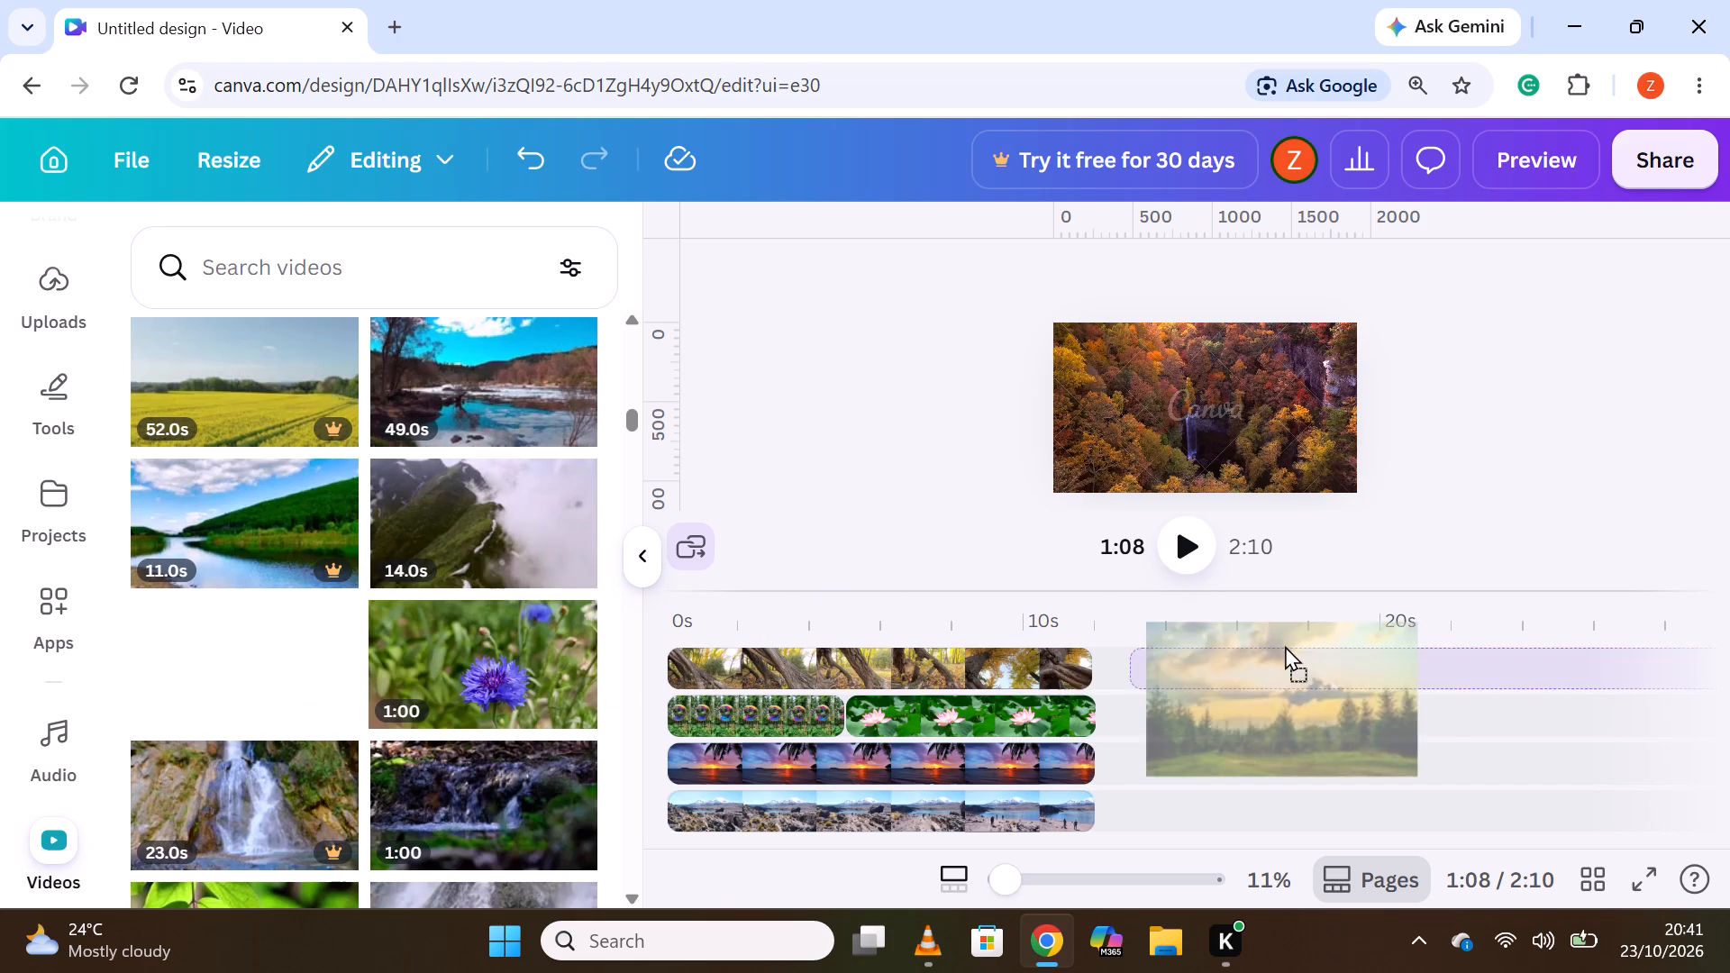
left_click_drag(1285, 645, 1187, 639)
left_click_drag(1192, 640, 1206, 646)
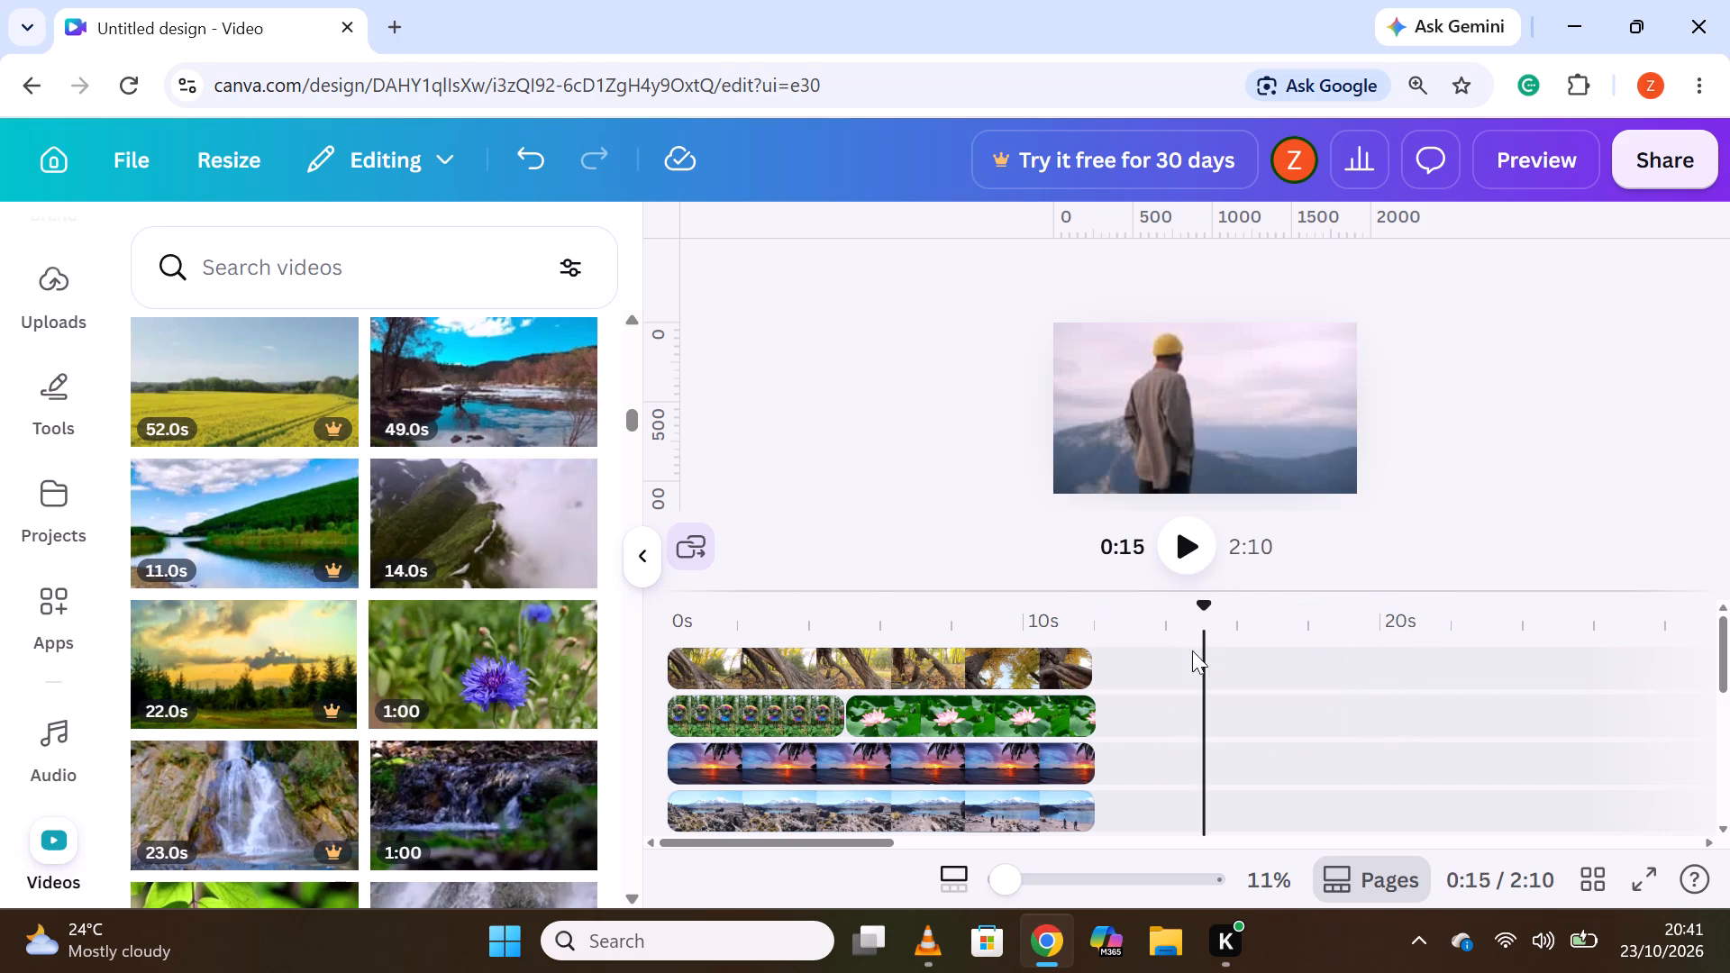
Review the stacked overlay tracks over the first 12 seconds, down to the main track.
scroll(524, 679, "down", 3)
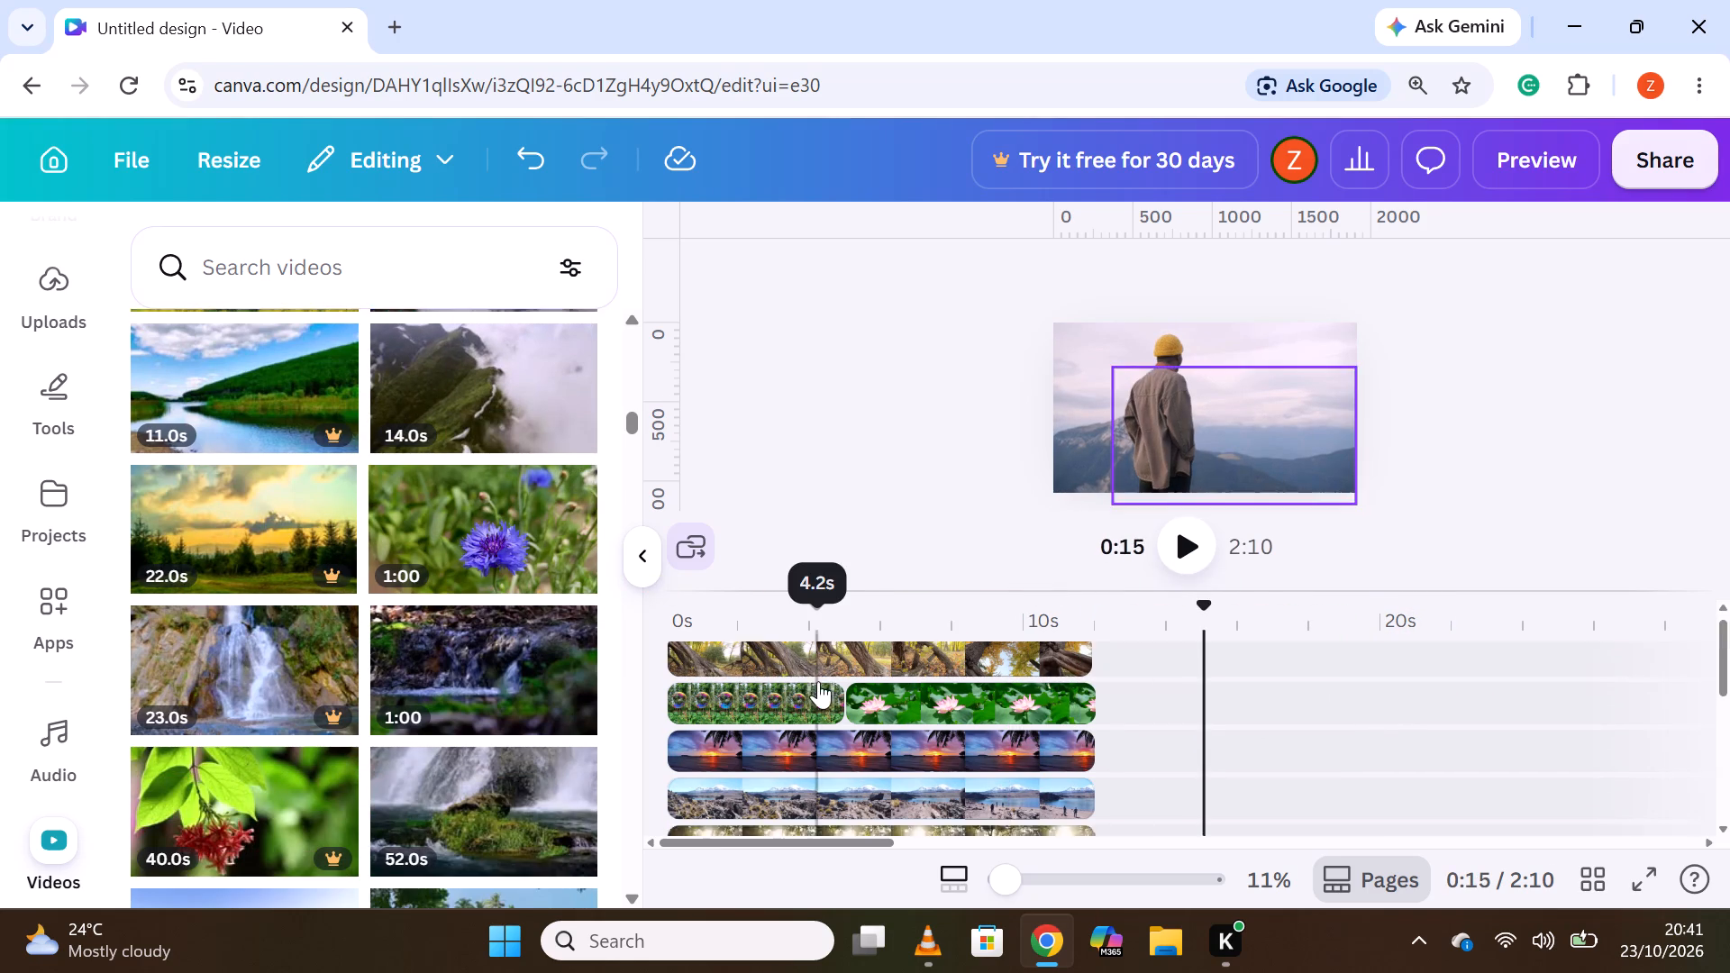
scroll(815, 679, "down", 3)
scroll(810, 676, "up", 7)
scroll(806, 677, "down", 2)
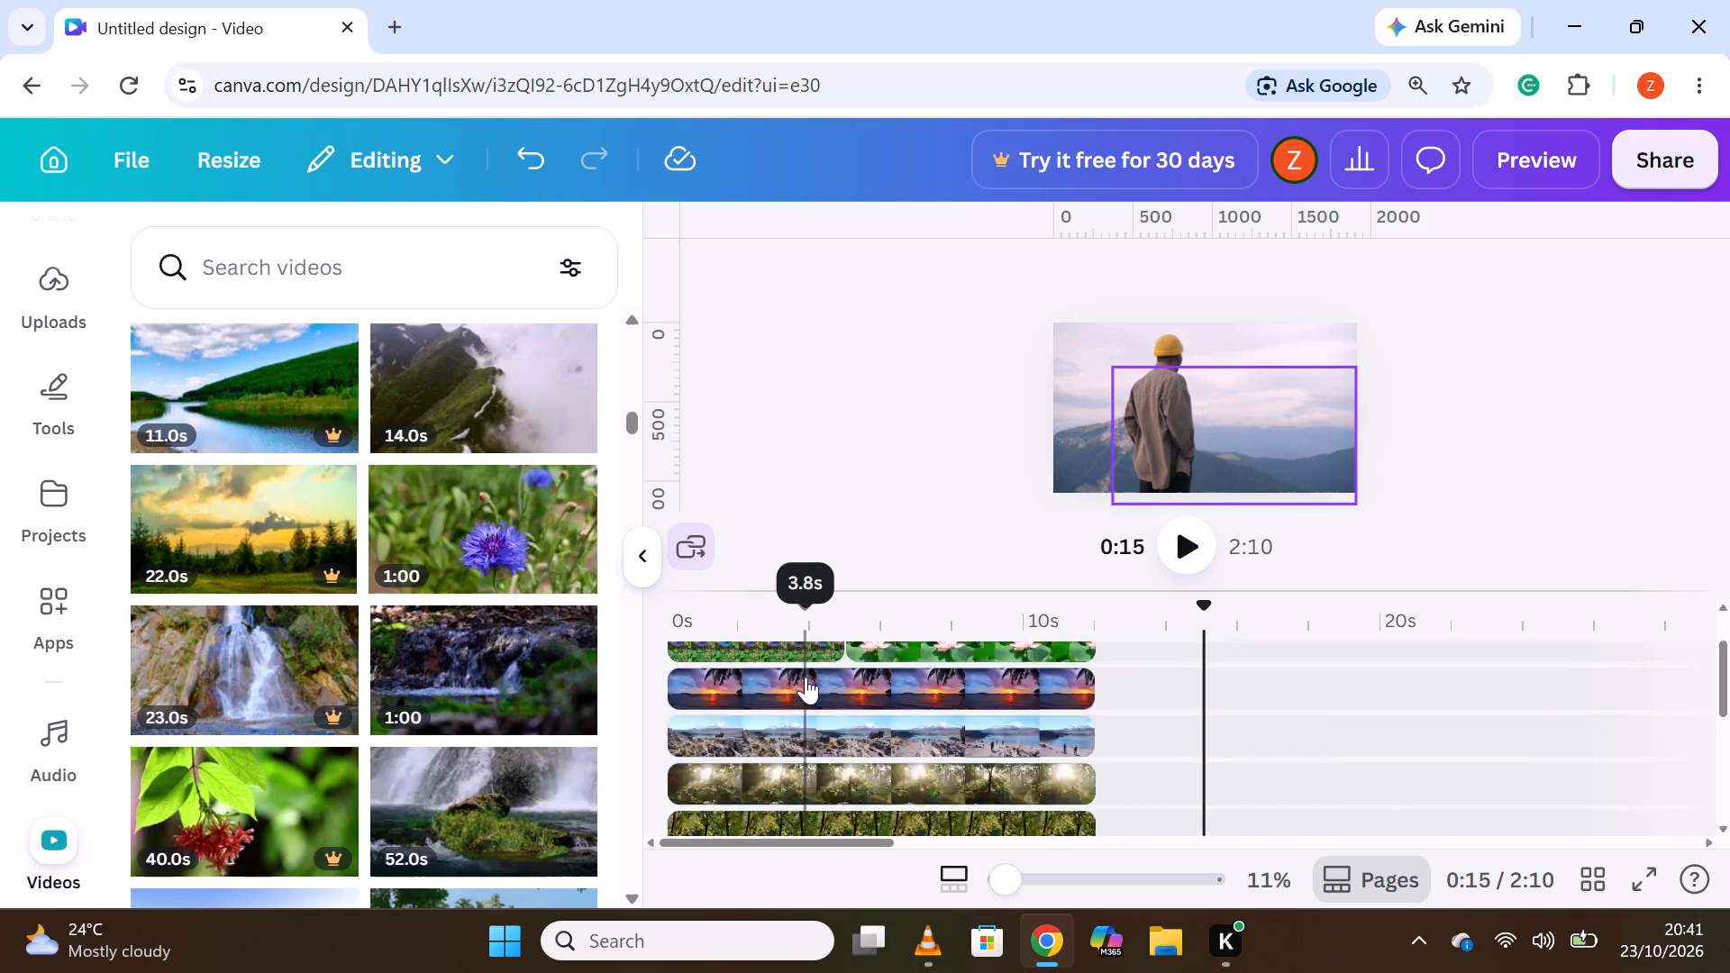
scroll(806, 677, "down", 2)
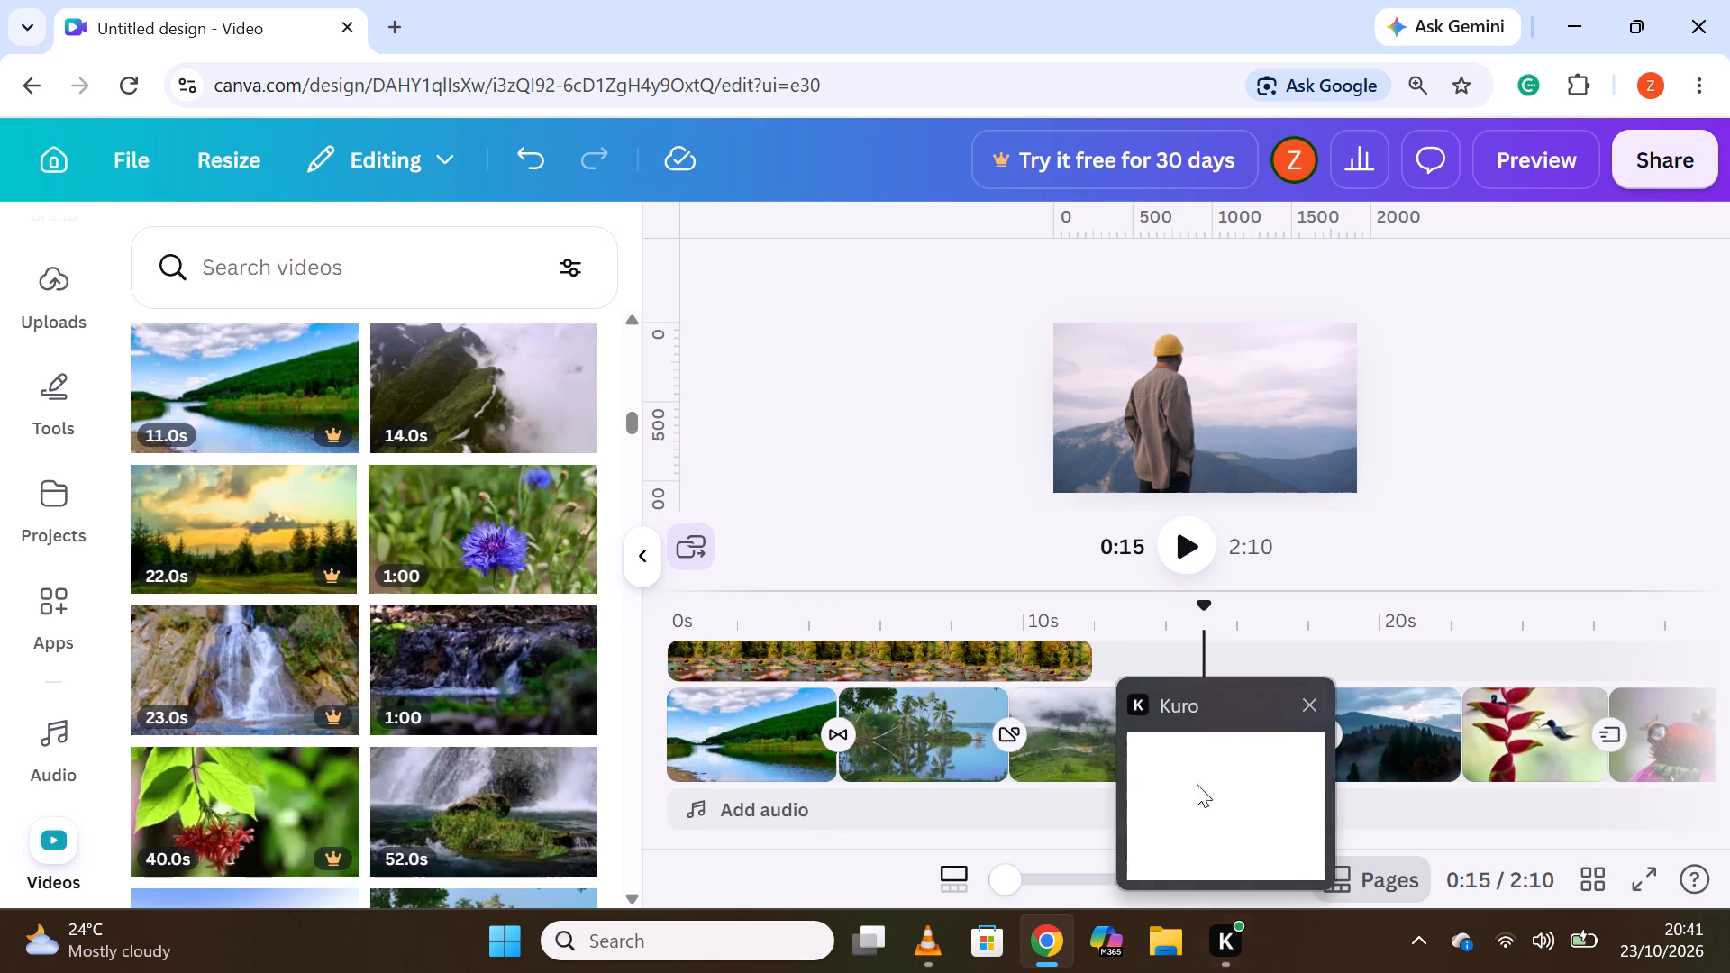
scroll(1034, 777, "up", 2)
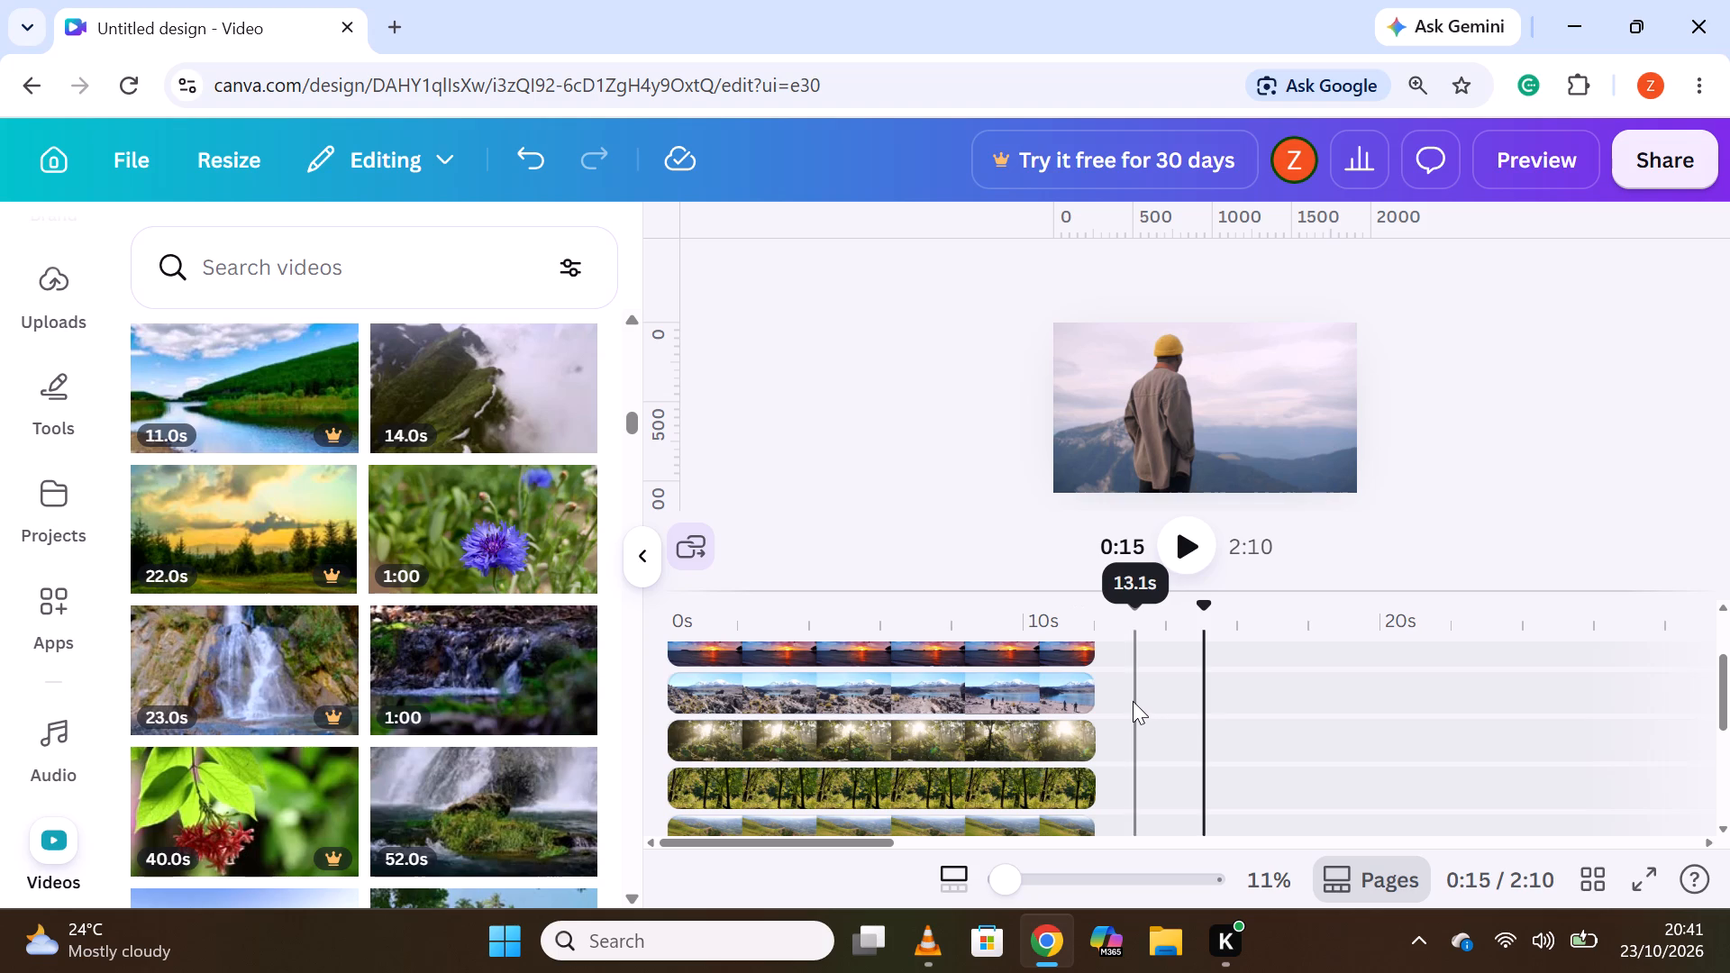
left_click(1131, 690)
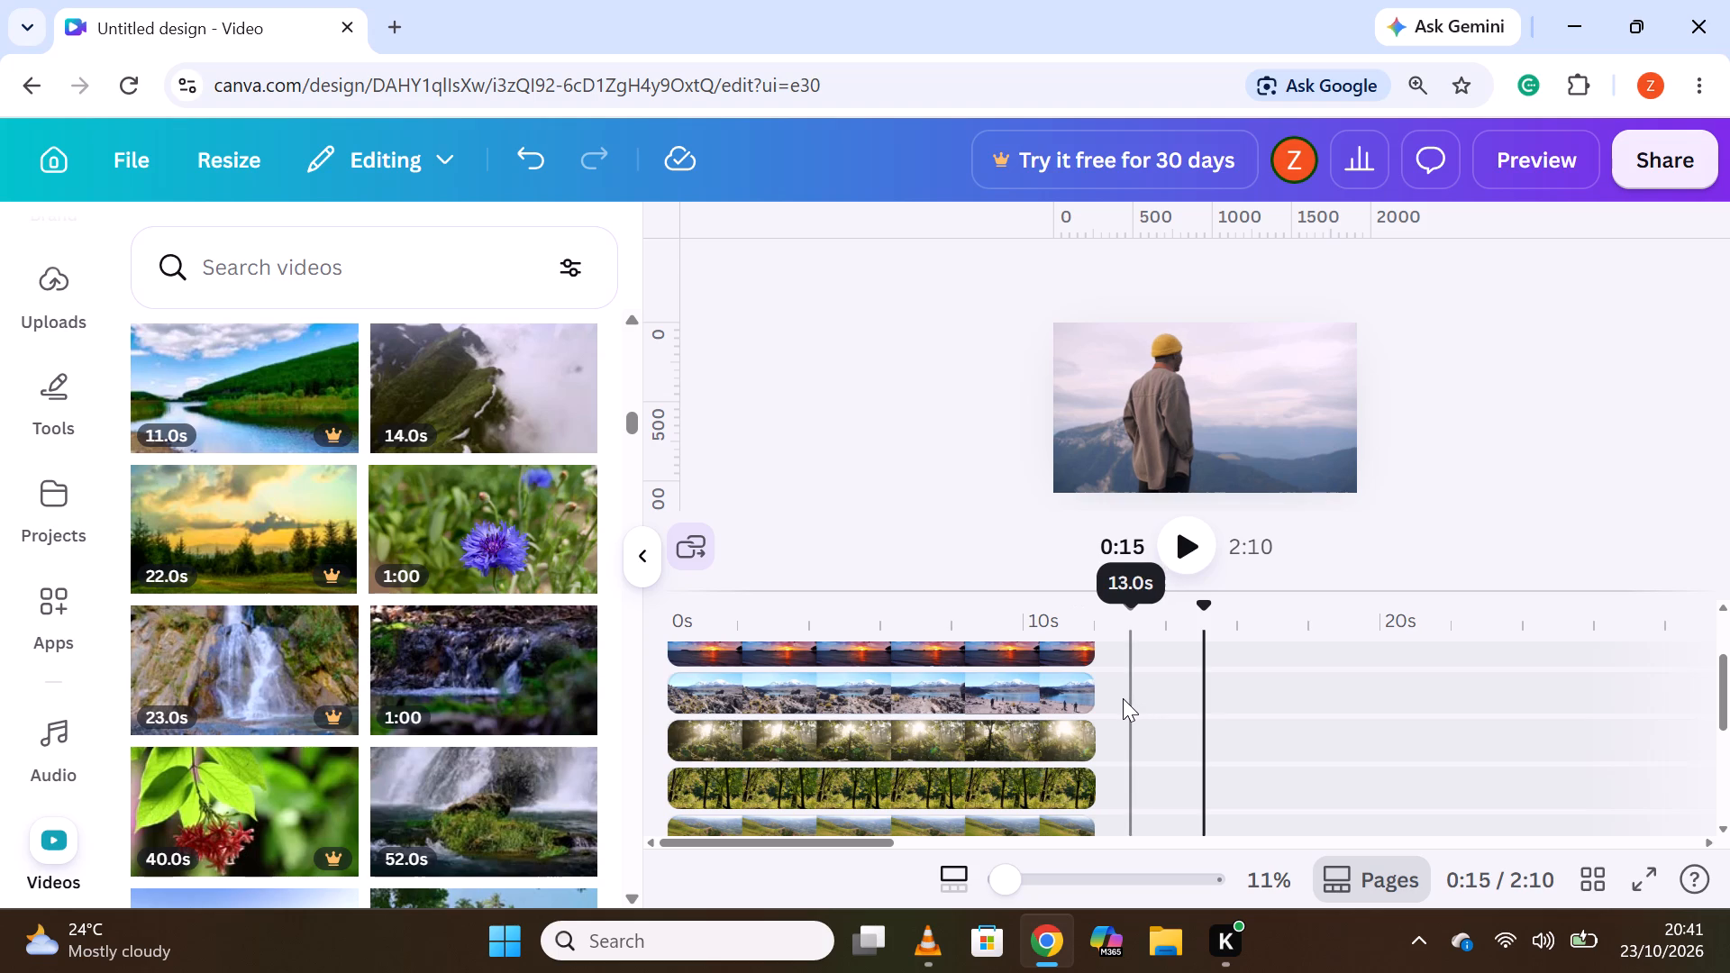